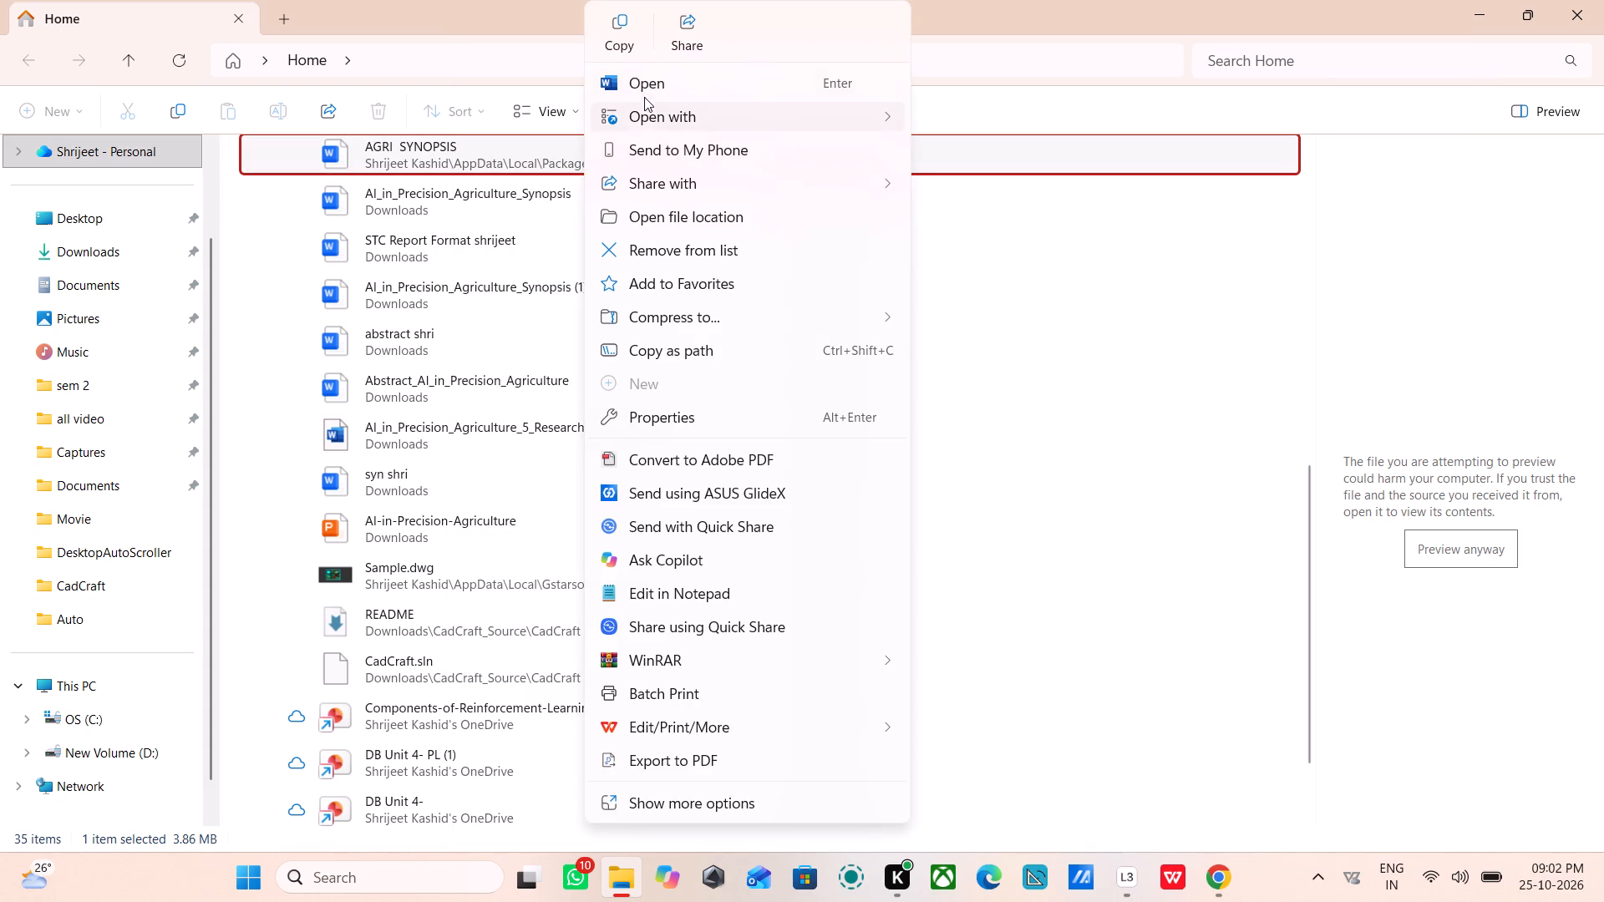
click(645, 94)
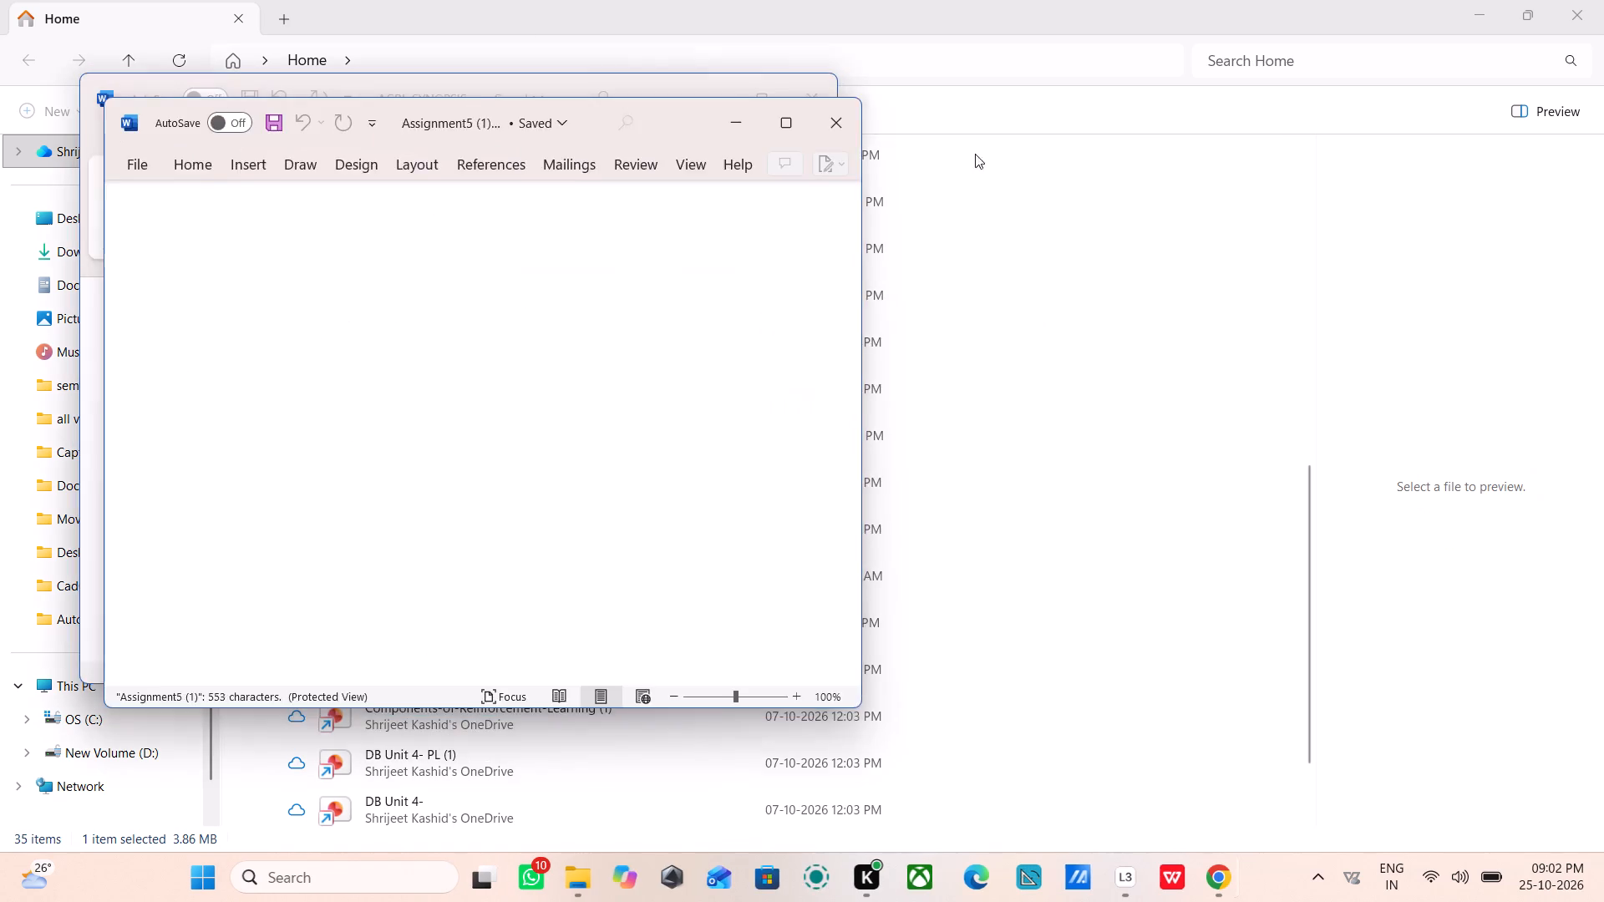
click(743, 99)
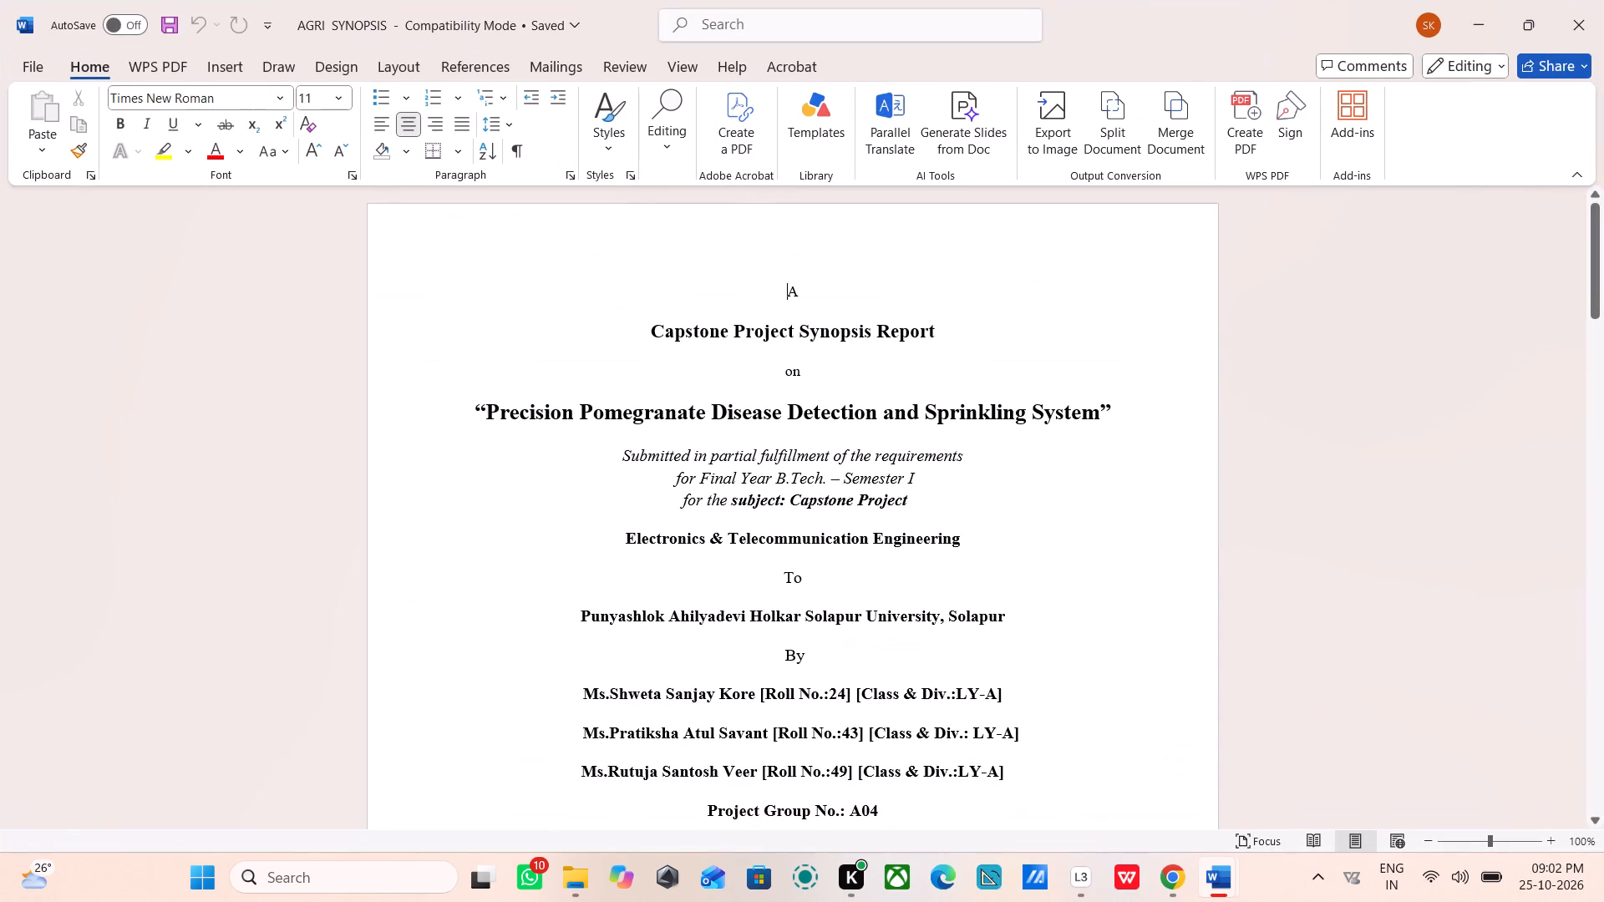
Look through the opening pages of the AGRI SYNOPSIS report and close the document.
scroll(816, 423, down, 12)
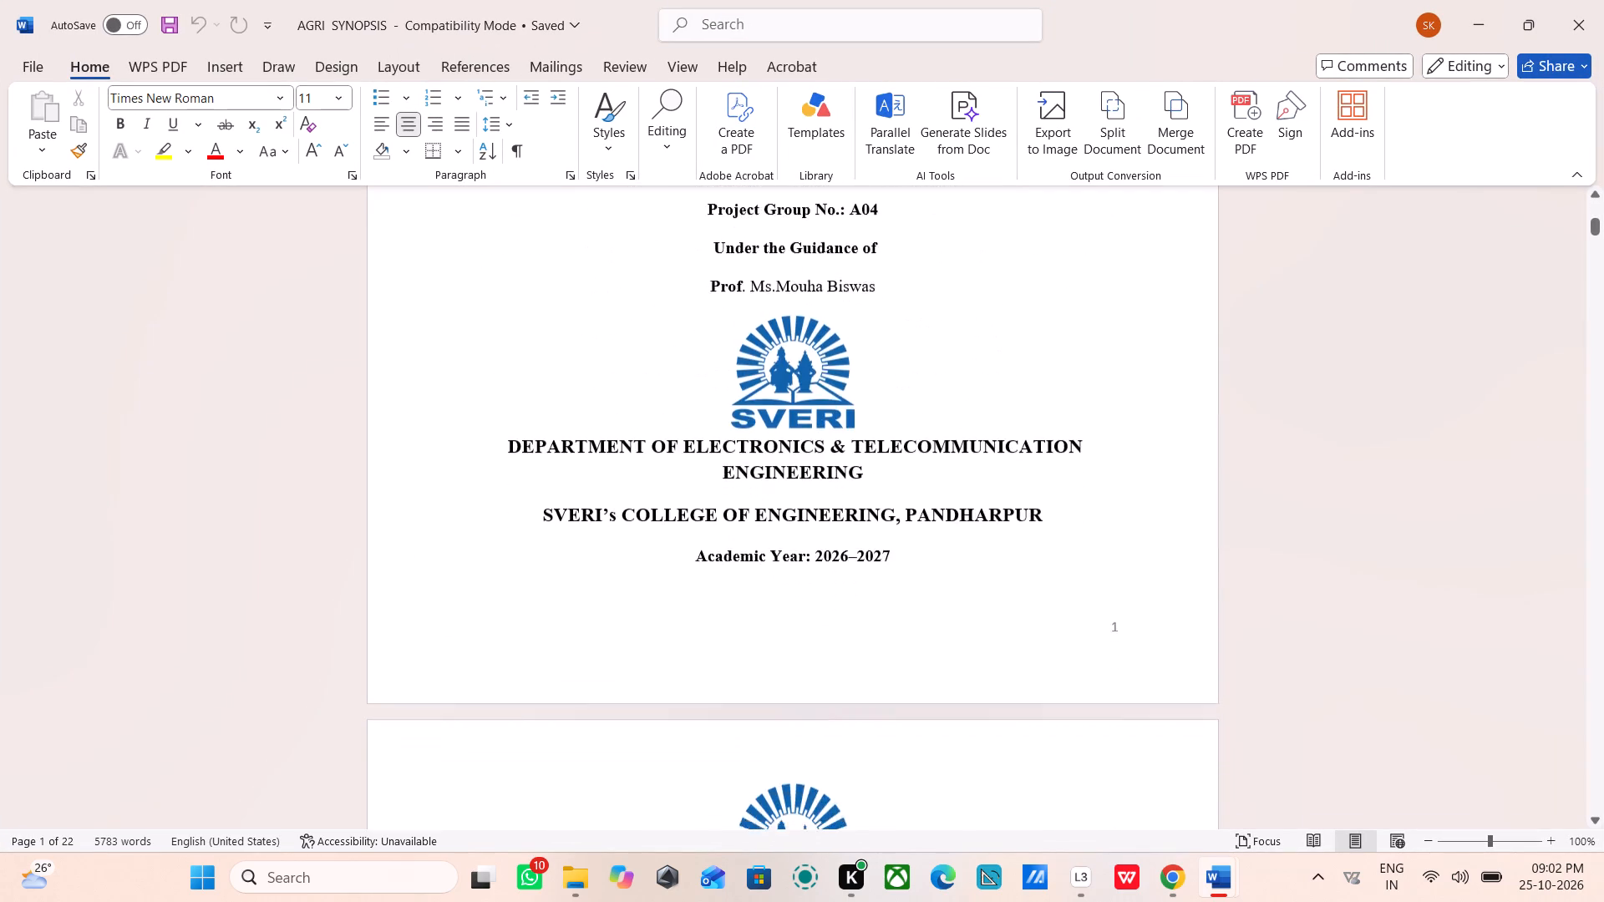
scroll(836, 404, down, 14)
click(1601, 0)
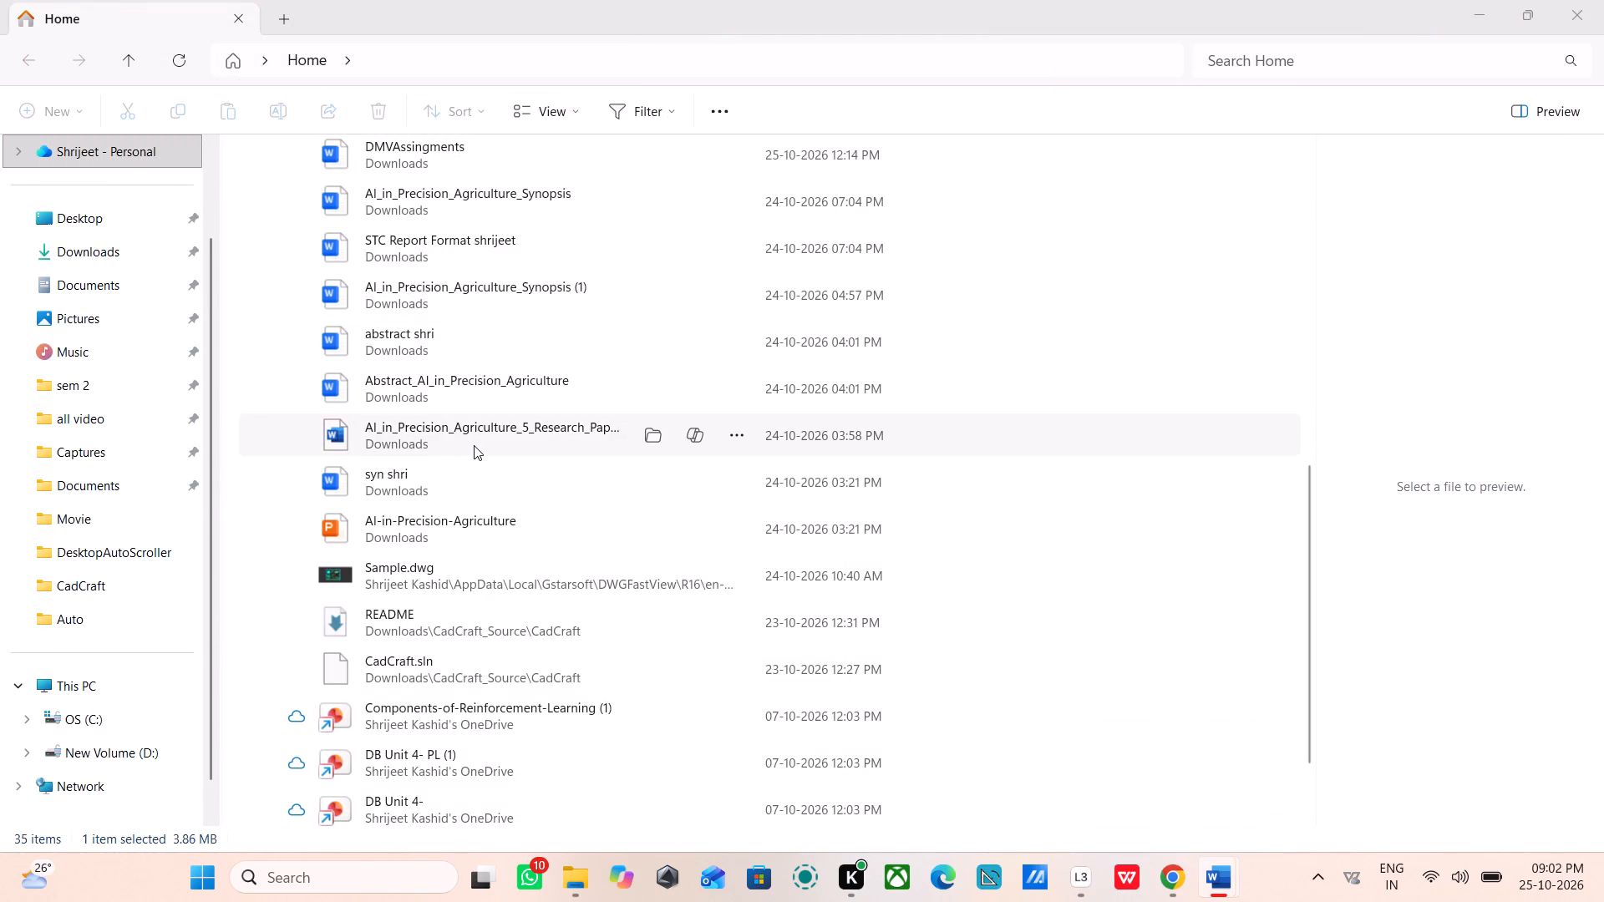
Open the Abstract_AI_in_Precision_Agriculture document from the recent files and maximize its window.
double_click(501, 396)
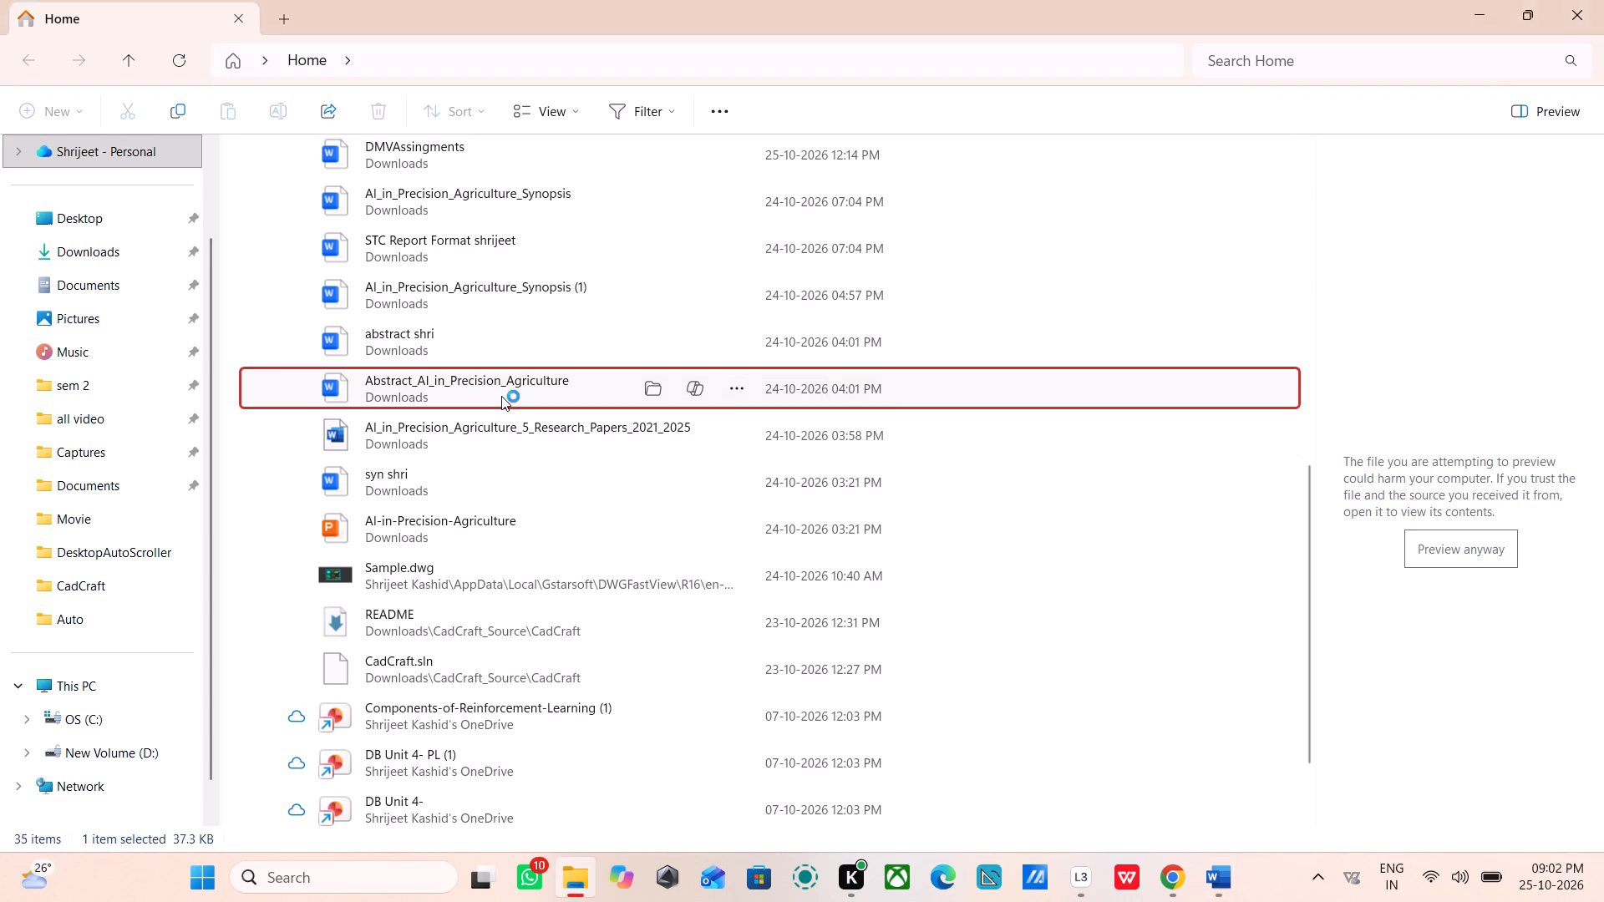
click(790, 124)
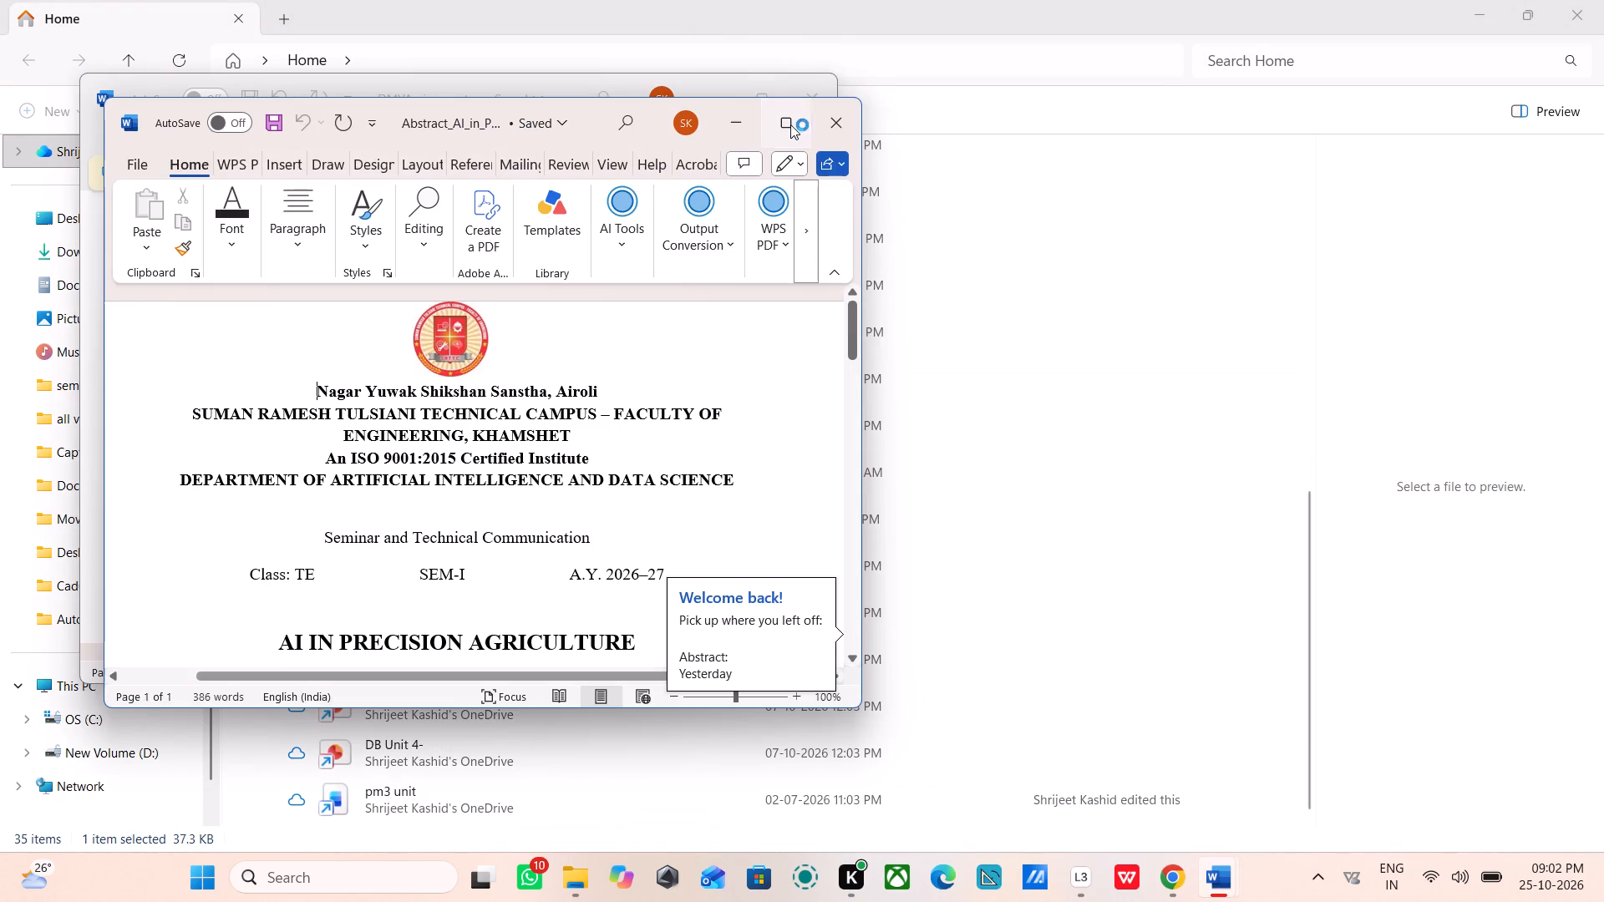
Review both pages of the abstract document, from the college heading through the abstract text to the keywords.
scroll(840, 323, down, 14)
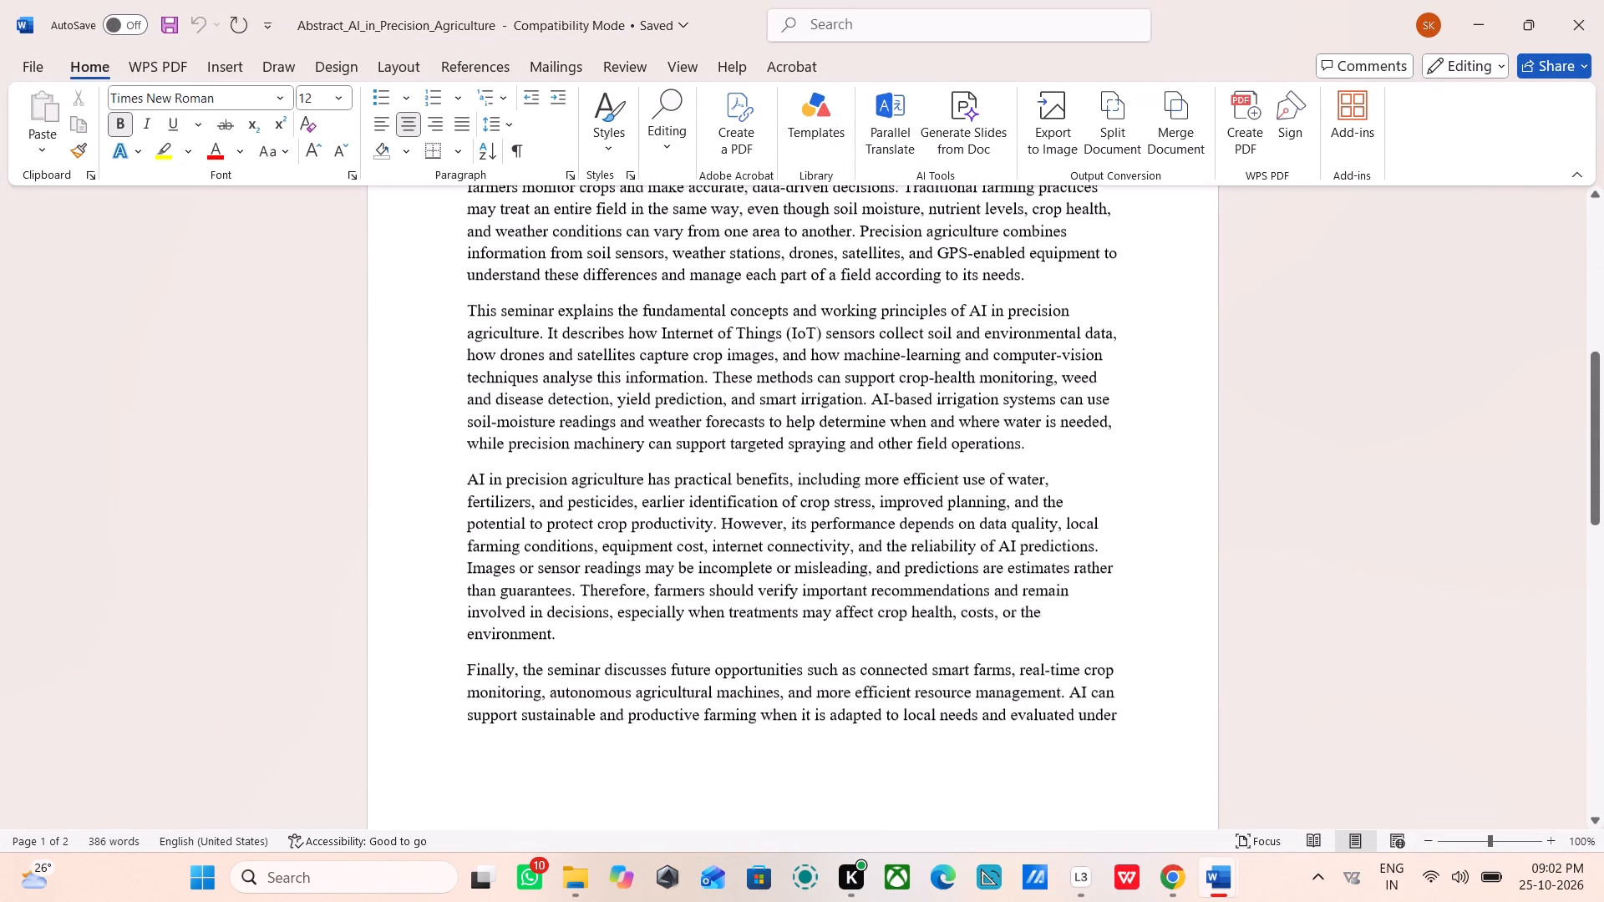
scroll(840, 325, down, 15)
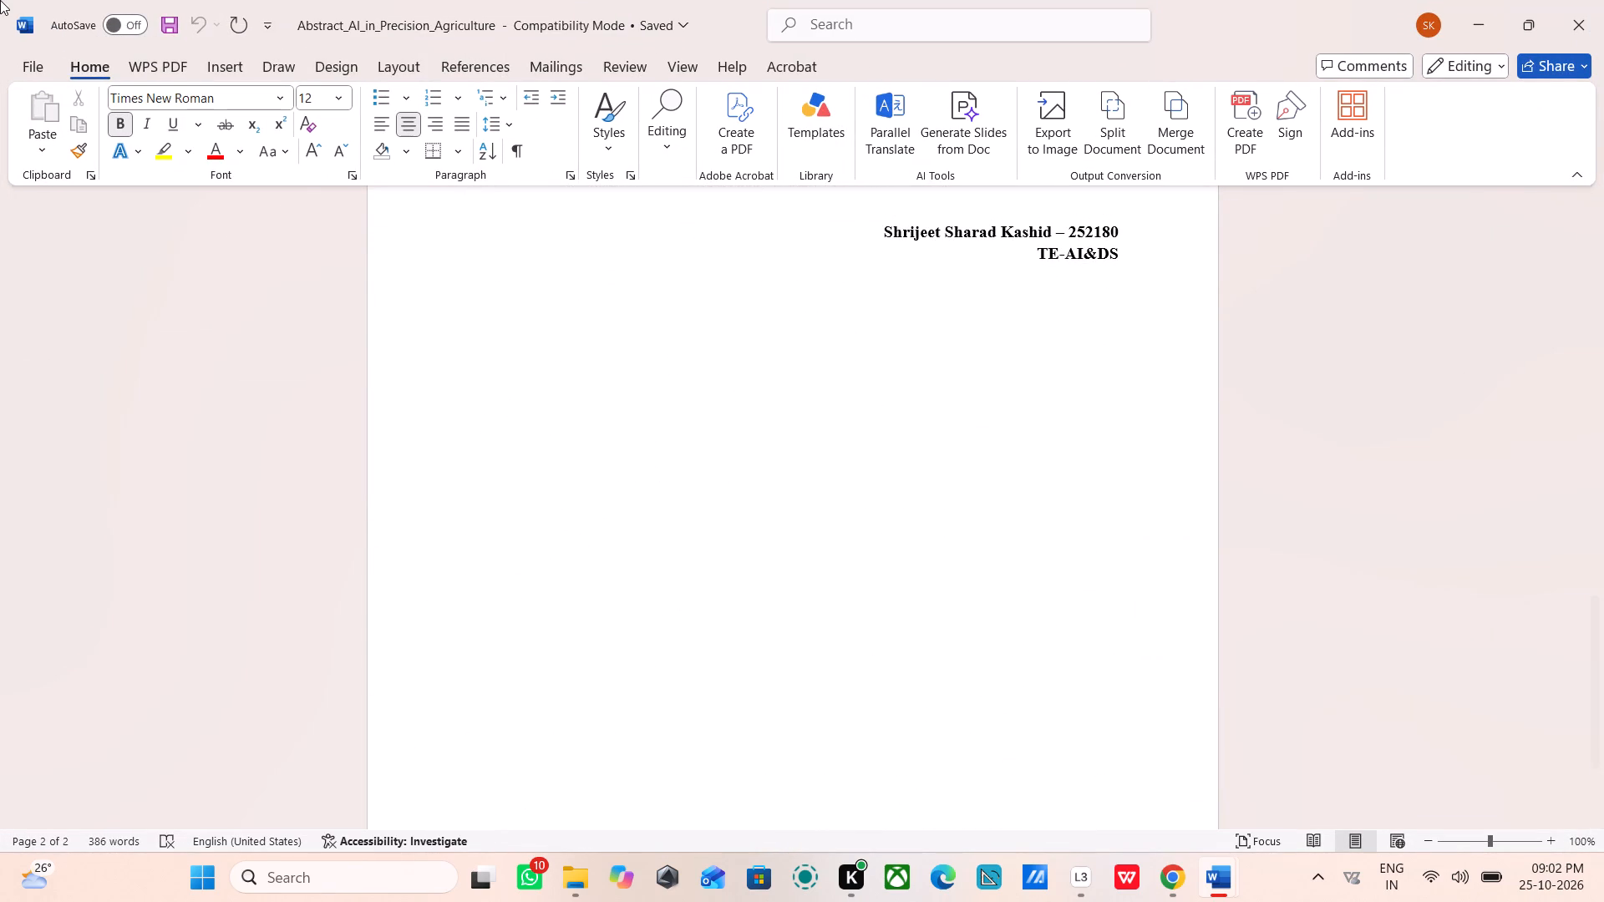
scroll(338, 888, up, 7)
scroll(487, 418, up, 2)
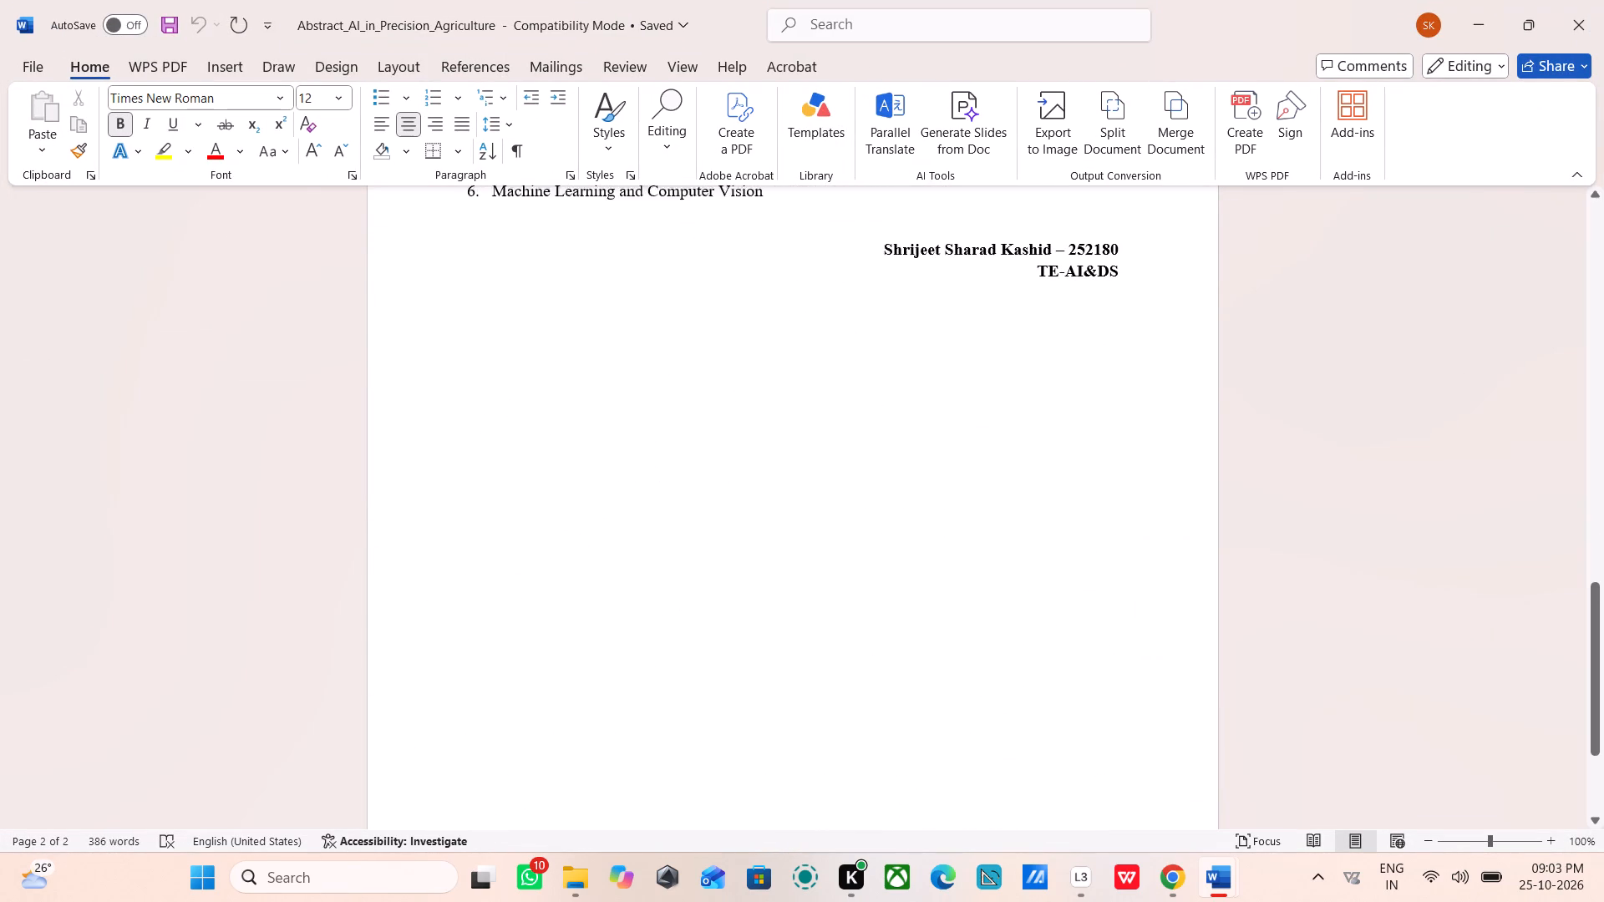
scroll(487, 418, up, 20)
scroll(487, 418, up, 14)
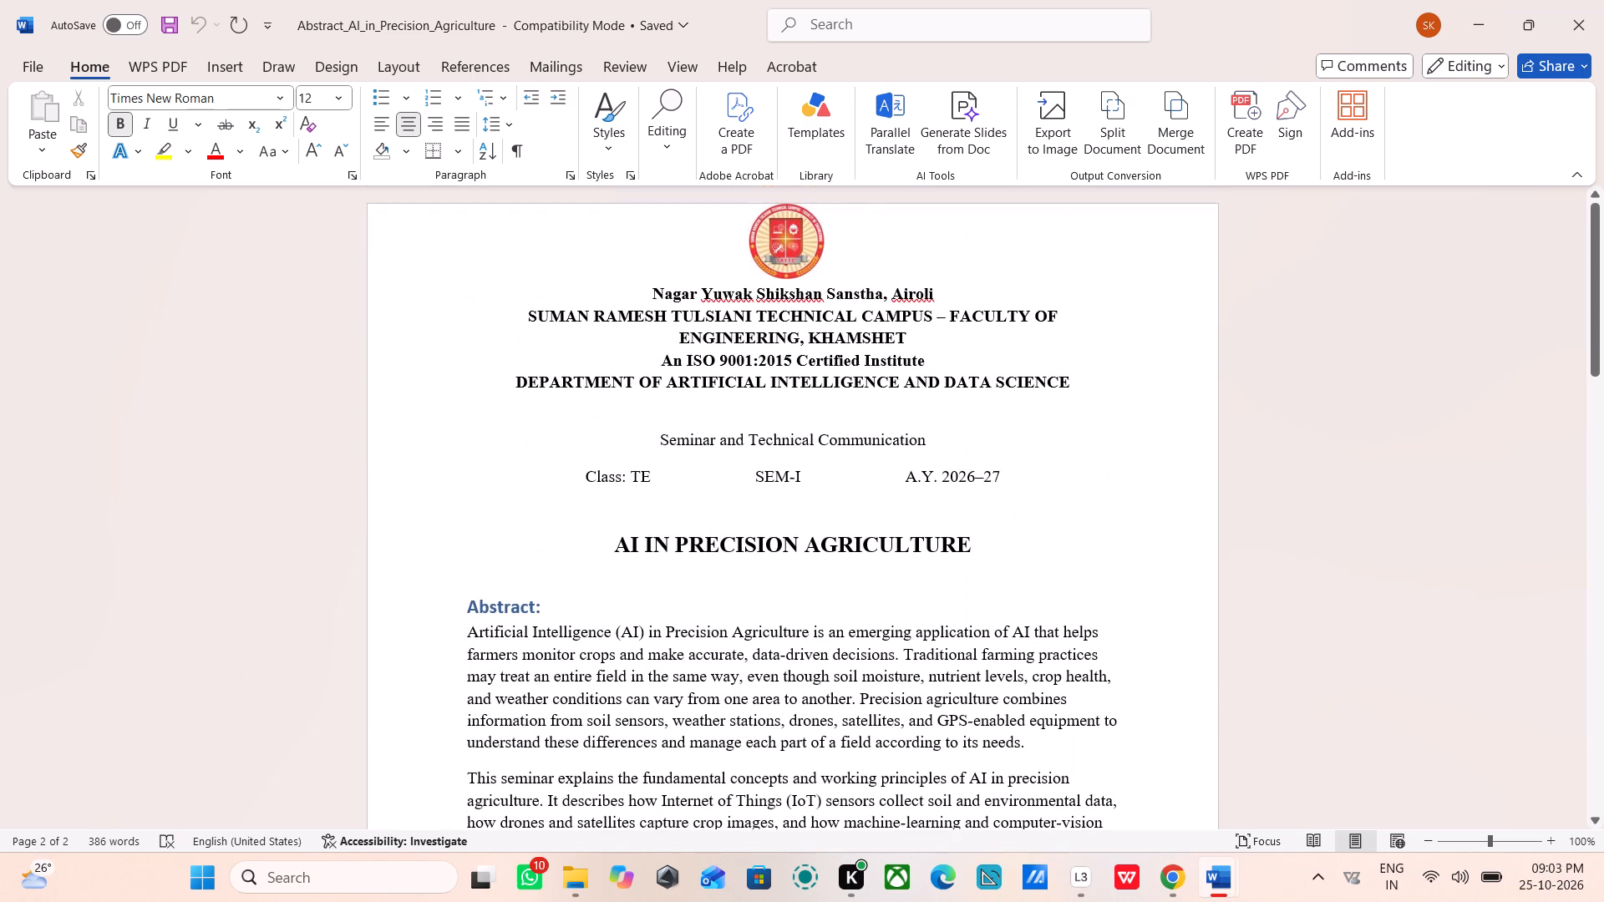
scroll(537, 413, down, 10)
scroll(537, 413, up, 4)
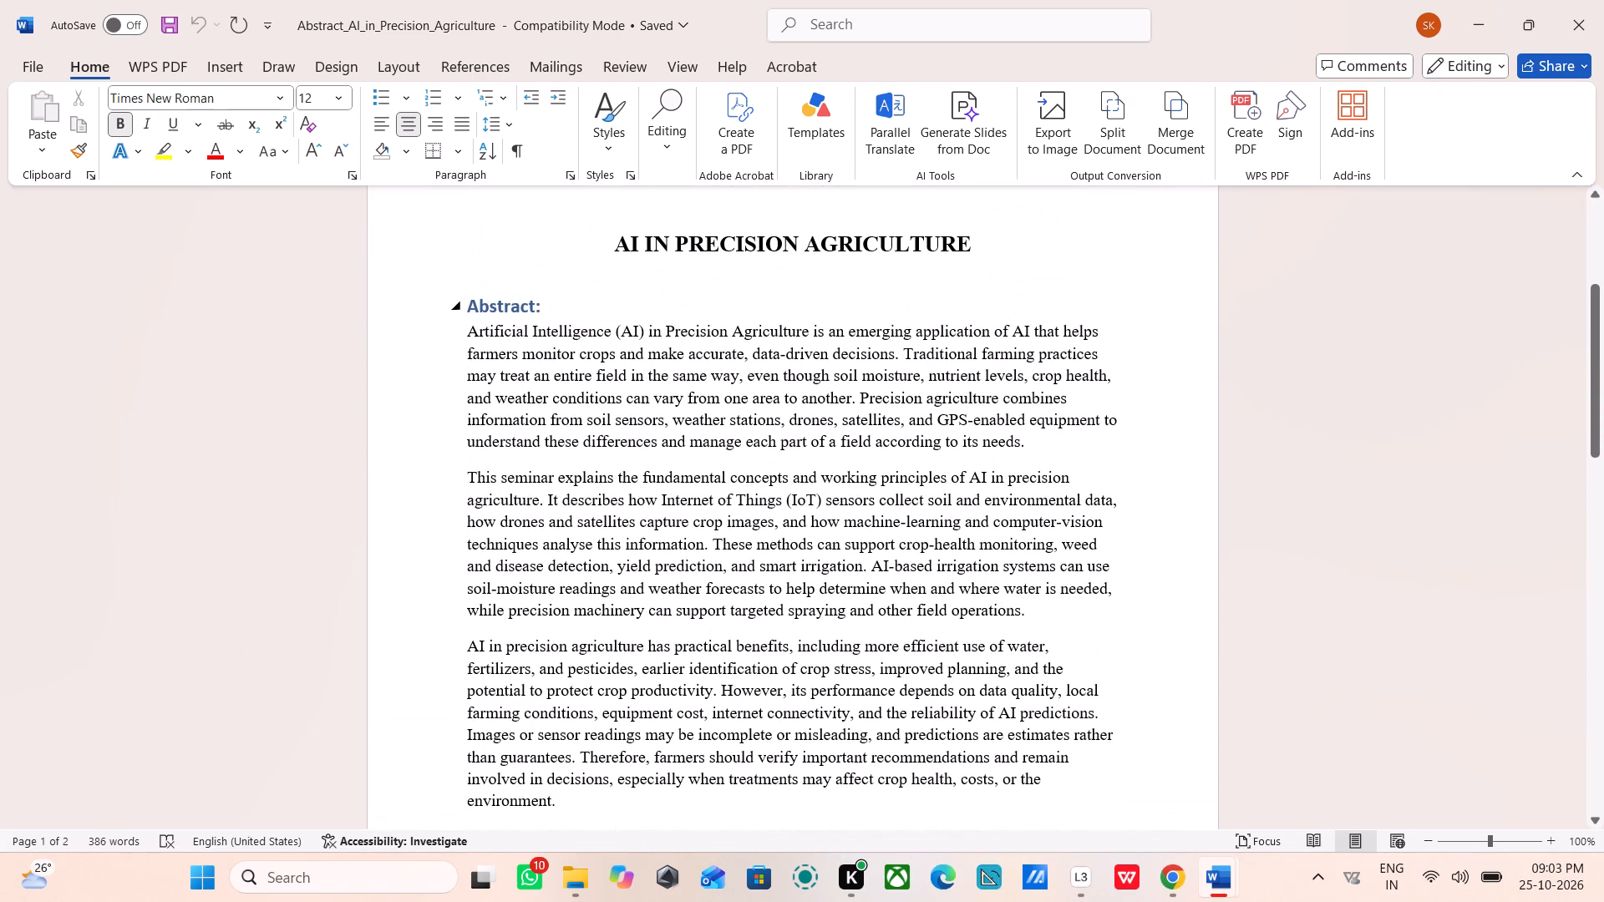
Justify all body paragraphs under the Abstract heading, including the part that continues on the second page.
drag(464, 327, 551, 401)
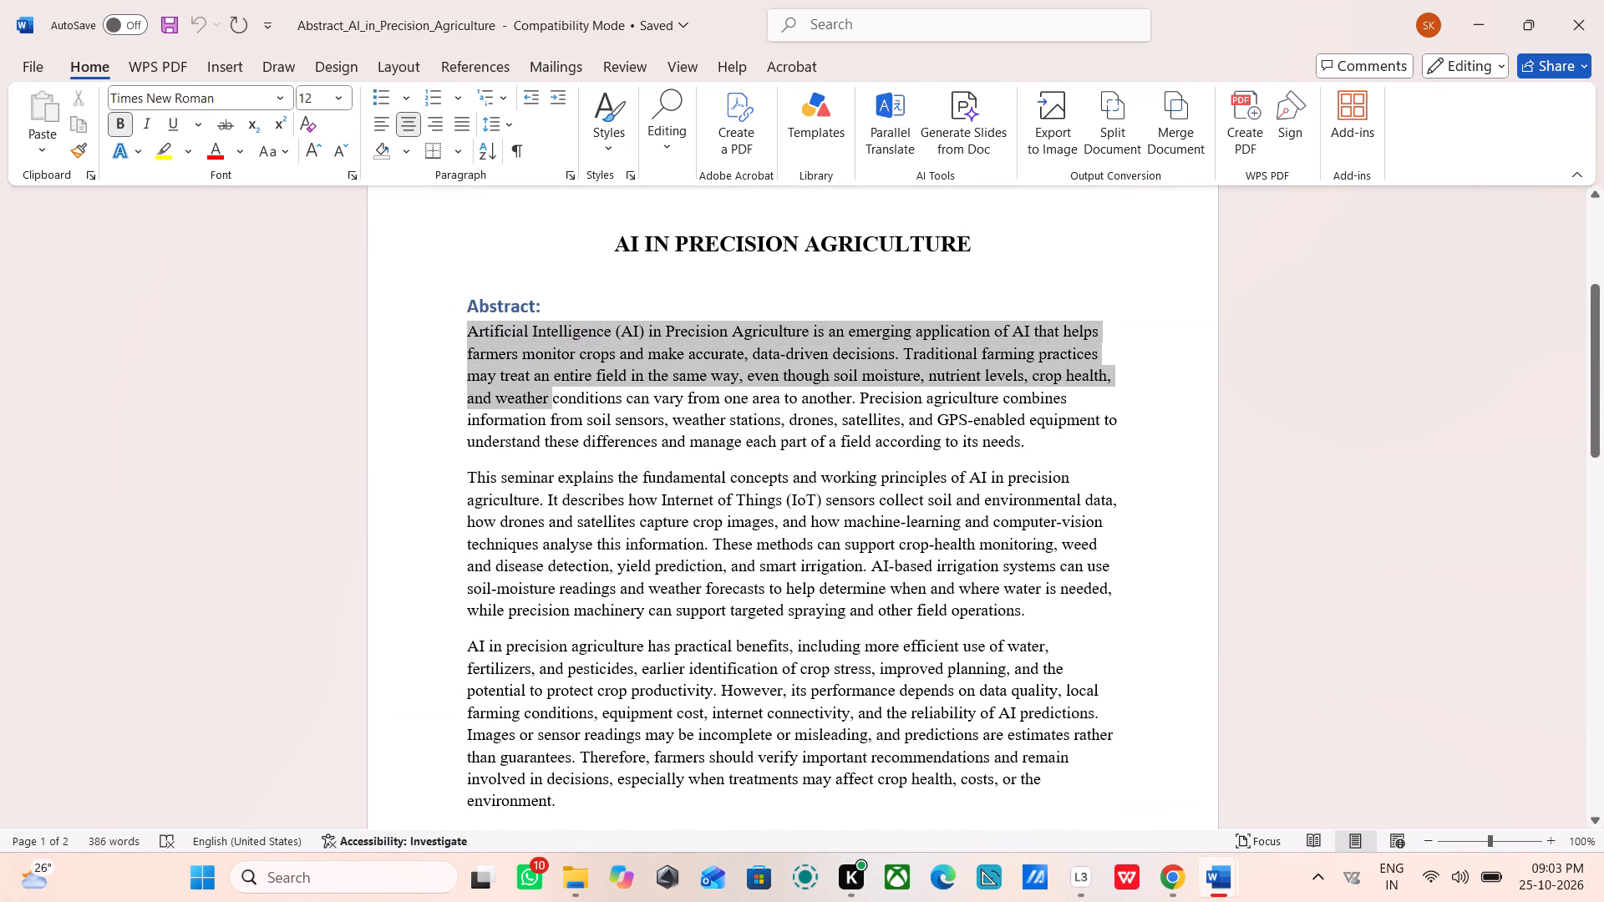
drag(551, 401, 630, 294)
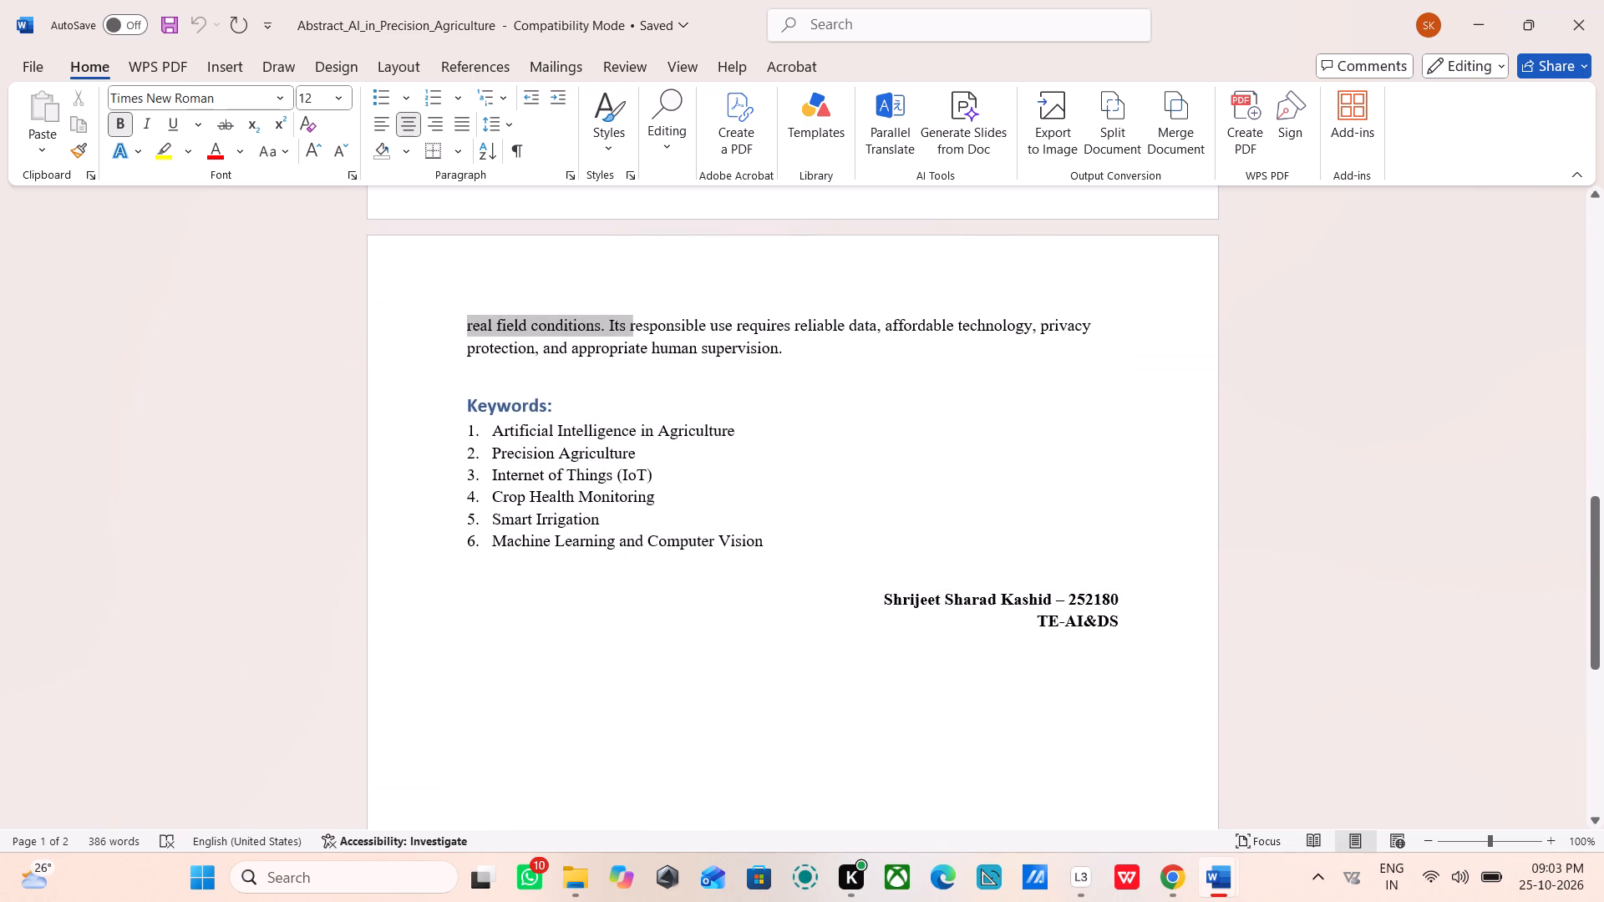
drag(630, 294, 799, 365)
scroll(730, 362, up, 12)
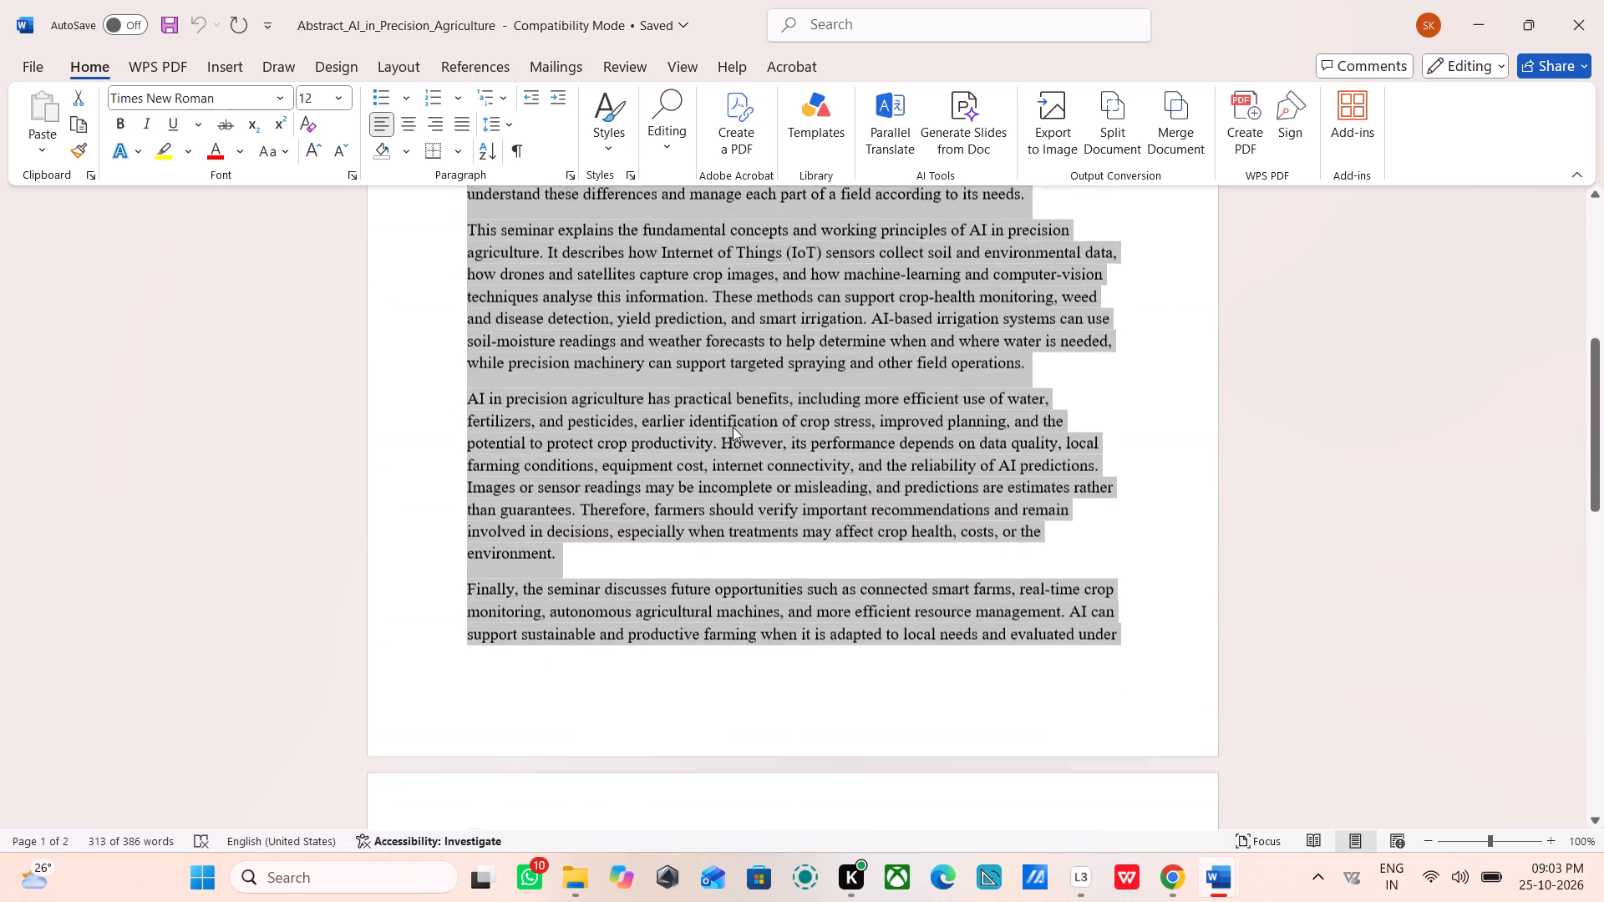
scroll(733, 427, up, 6)
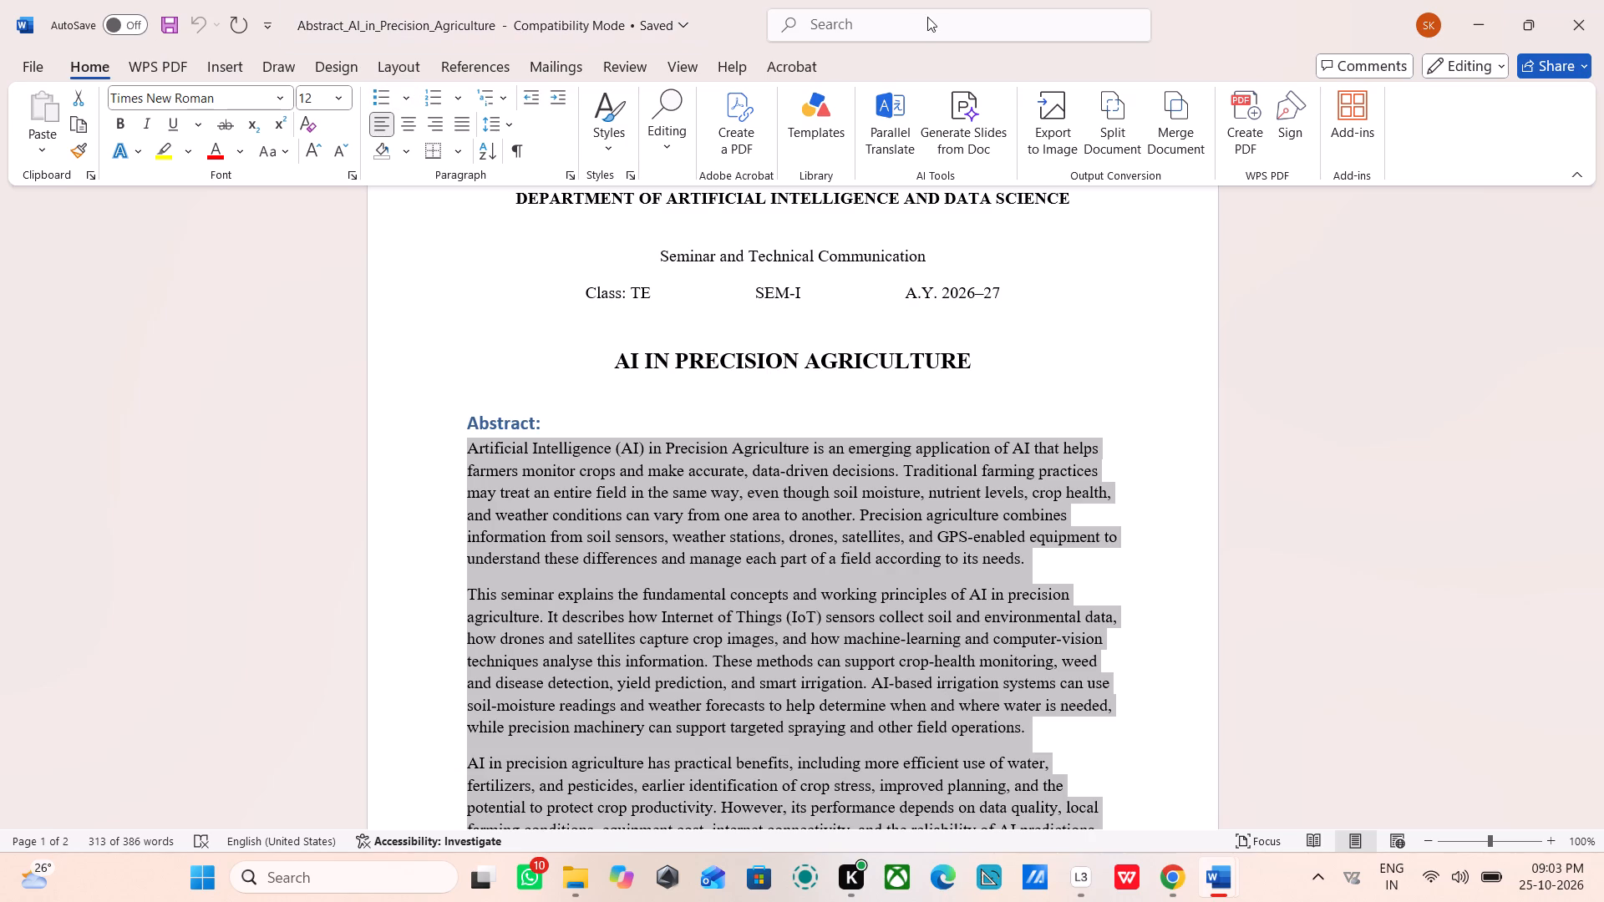
click(462, 125)
click(1033, 494)
Check the alignment of the abstract paragraphs and the layout of the keywords and signature block across both pages.
scroll(1245, 428, down, 5)
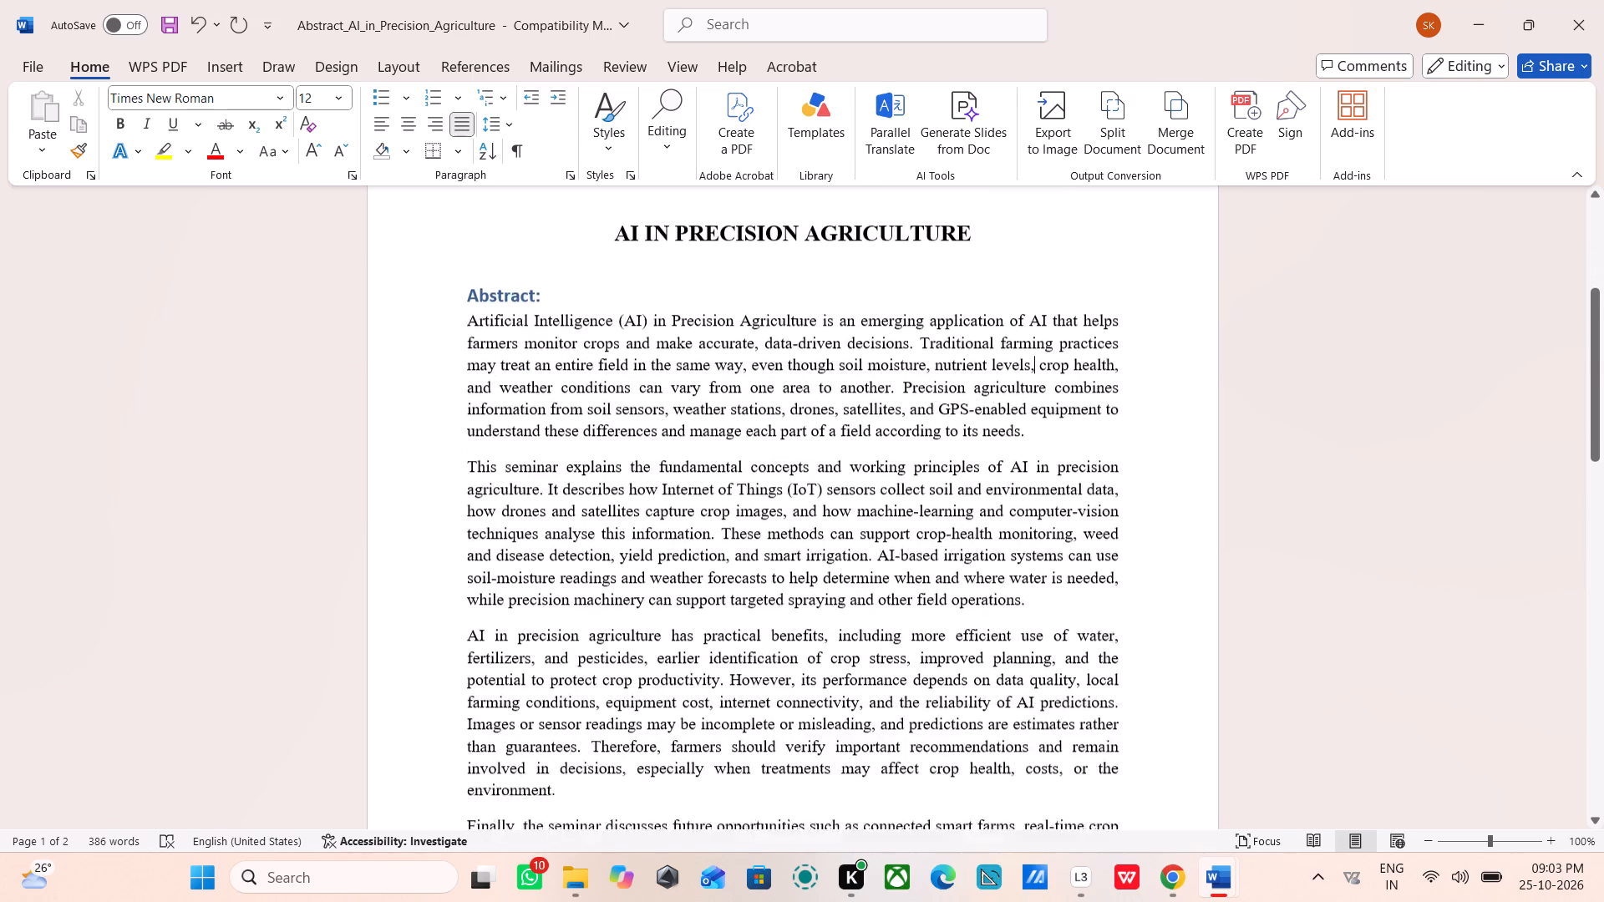
scroll(1244, 431, down, 10)
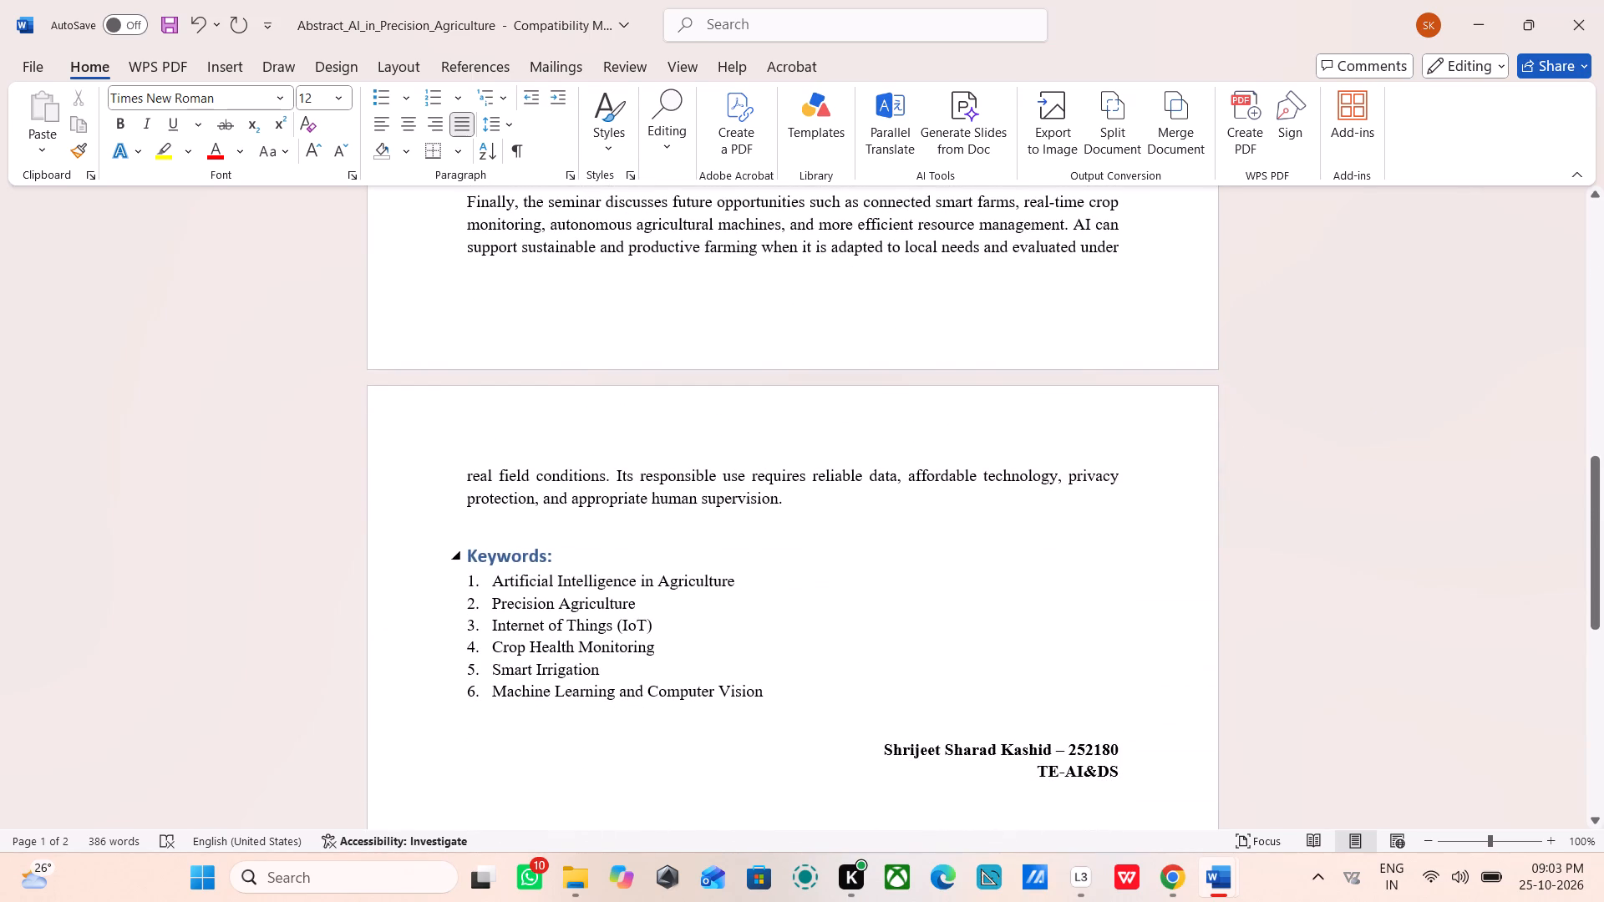
scroll(898, 579, down, 6)
scroll(894, 580, up, 12)
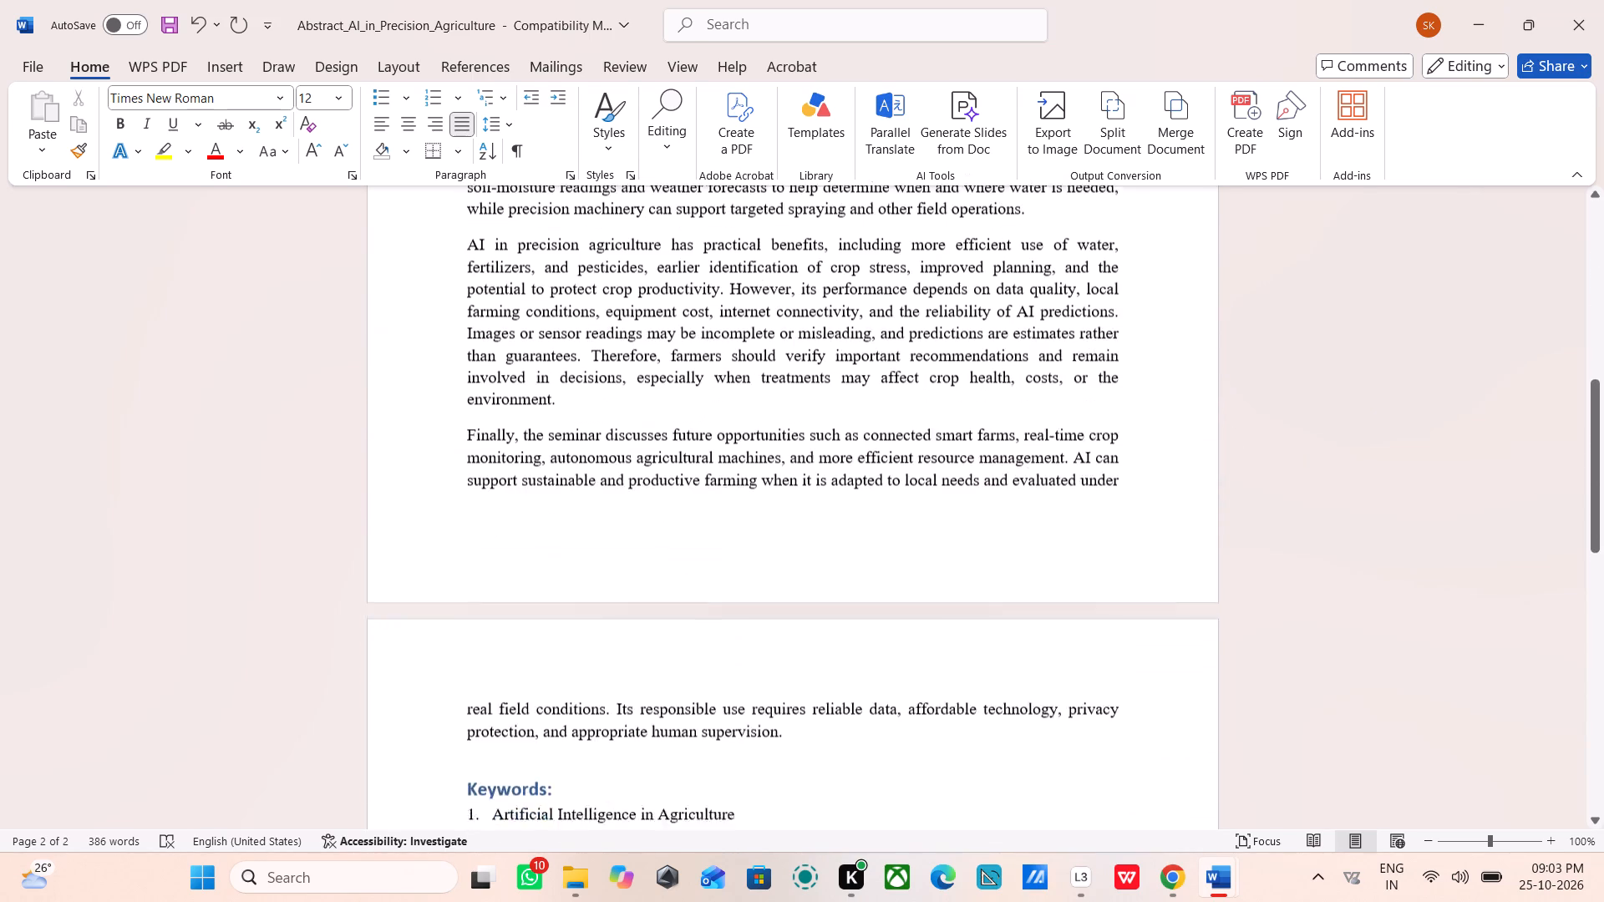
drag(1129, 547, 645, 446)
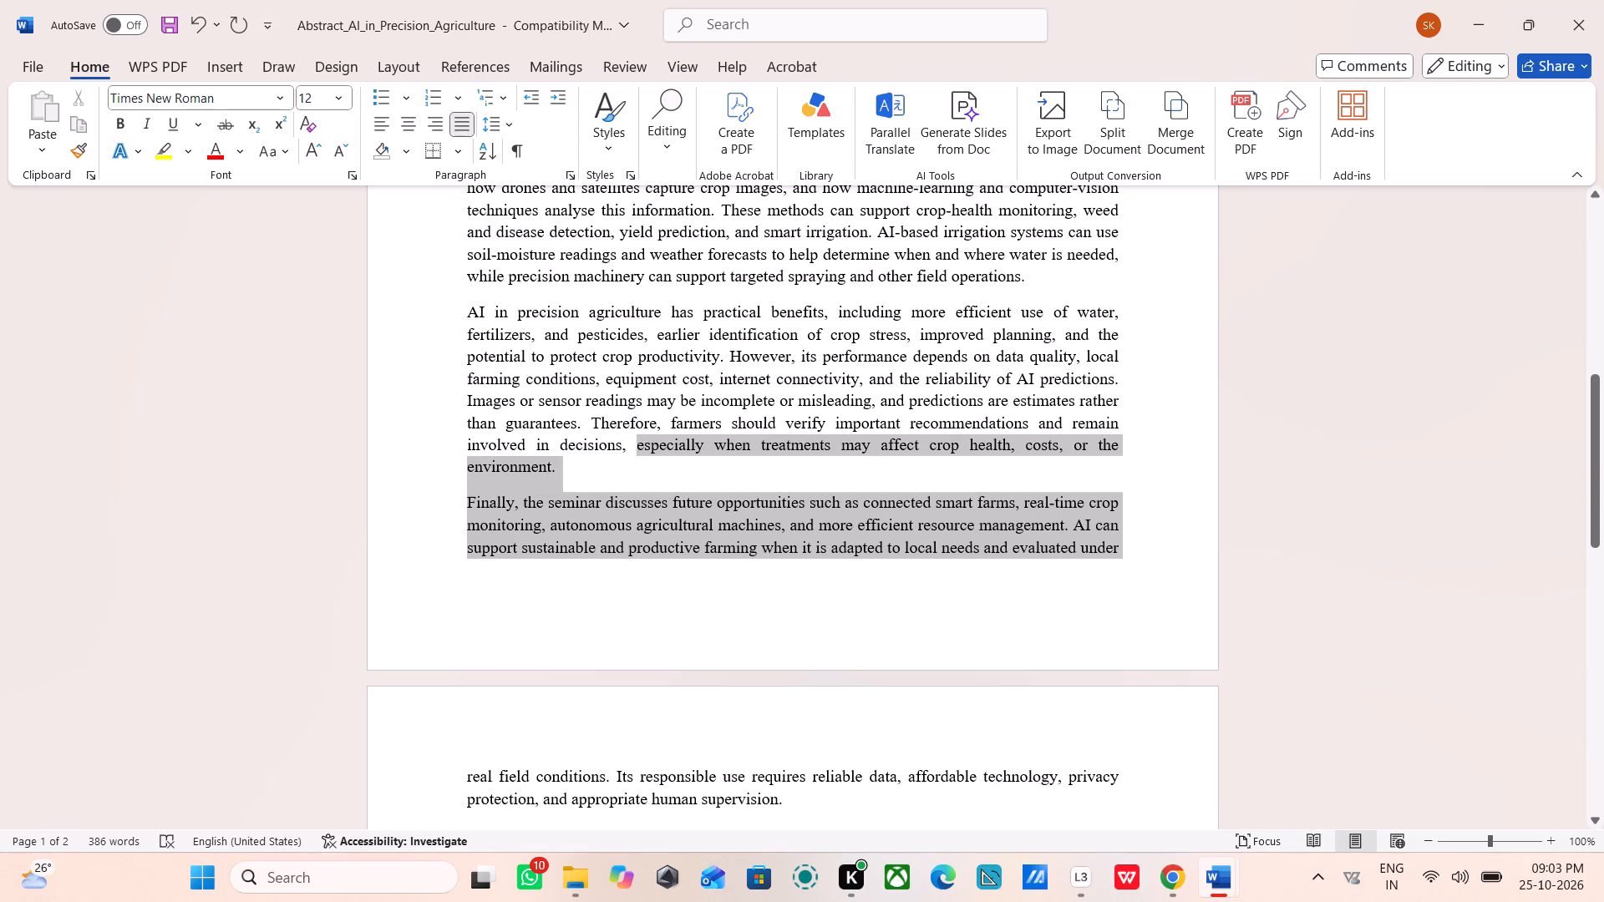
drag(645, 446, 523, 459)
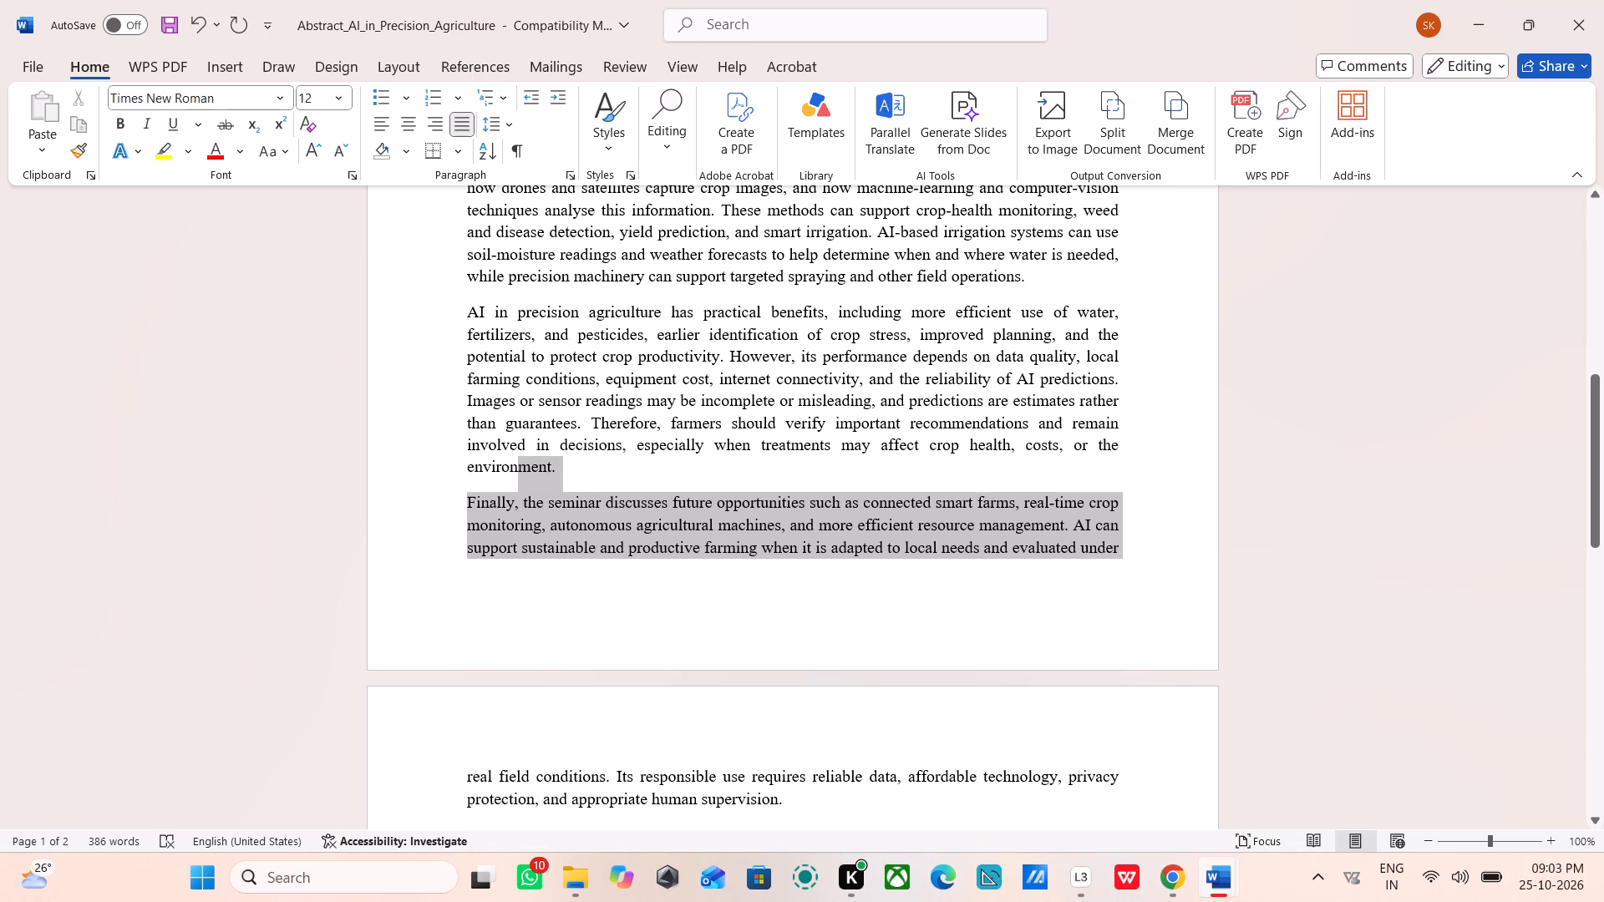
drag(523, 459, 839, 435)
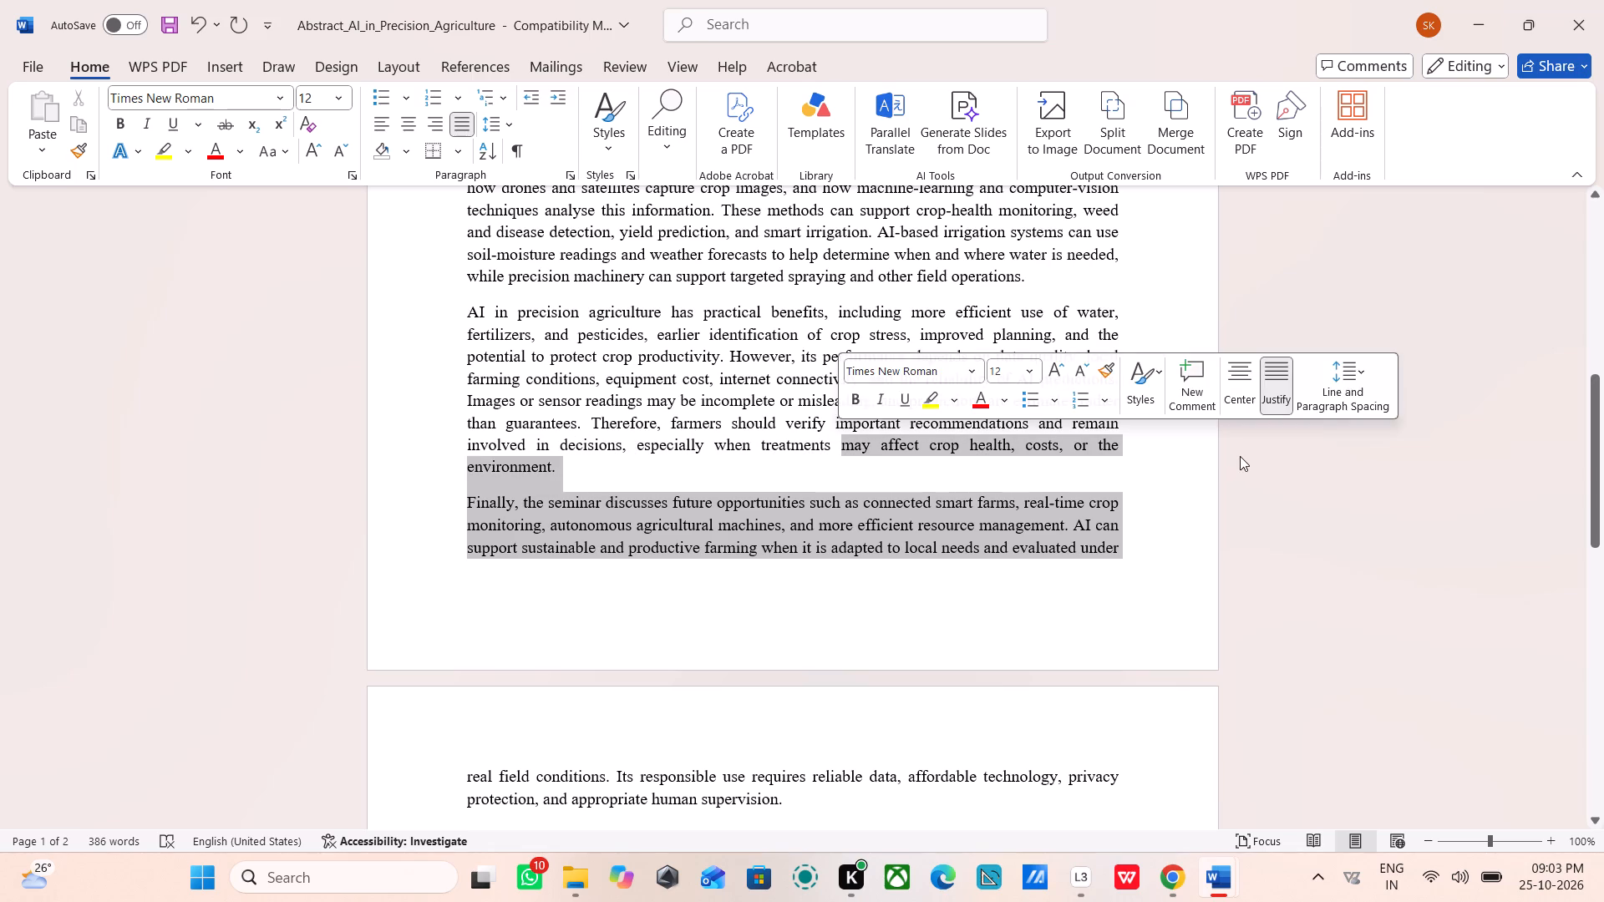
click(1241, 456)
scroll(1057, 544, down, 8)
scroll(953, 536, down, 8)
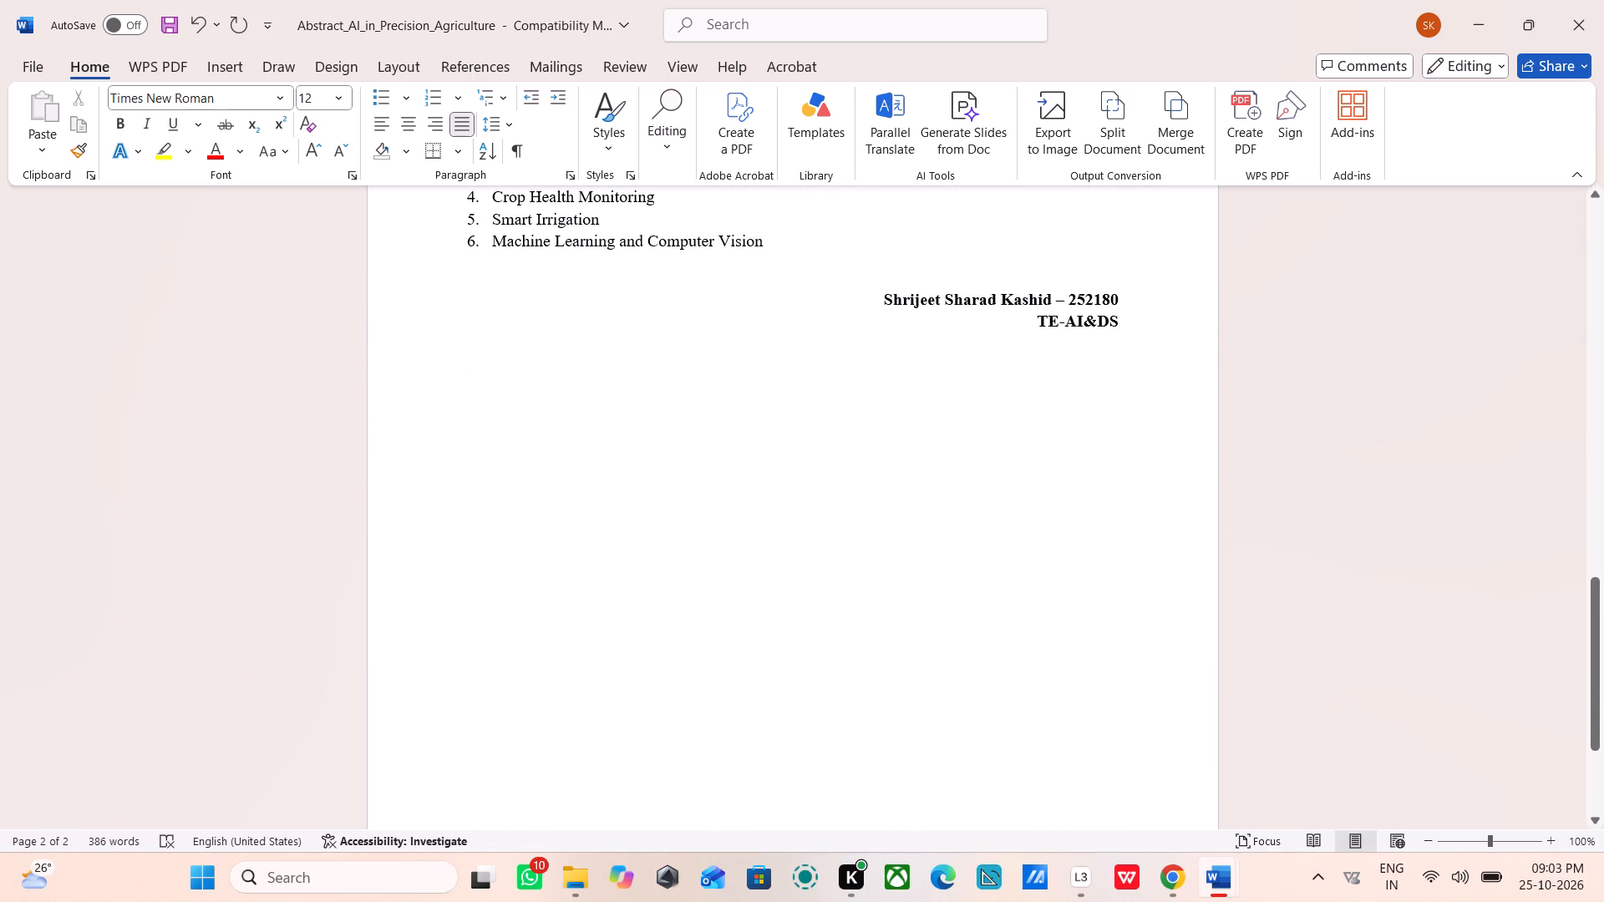
Save the abstract document and close it.
key(ctrl+s)
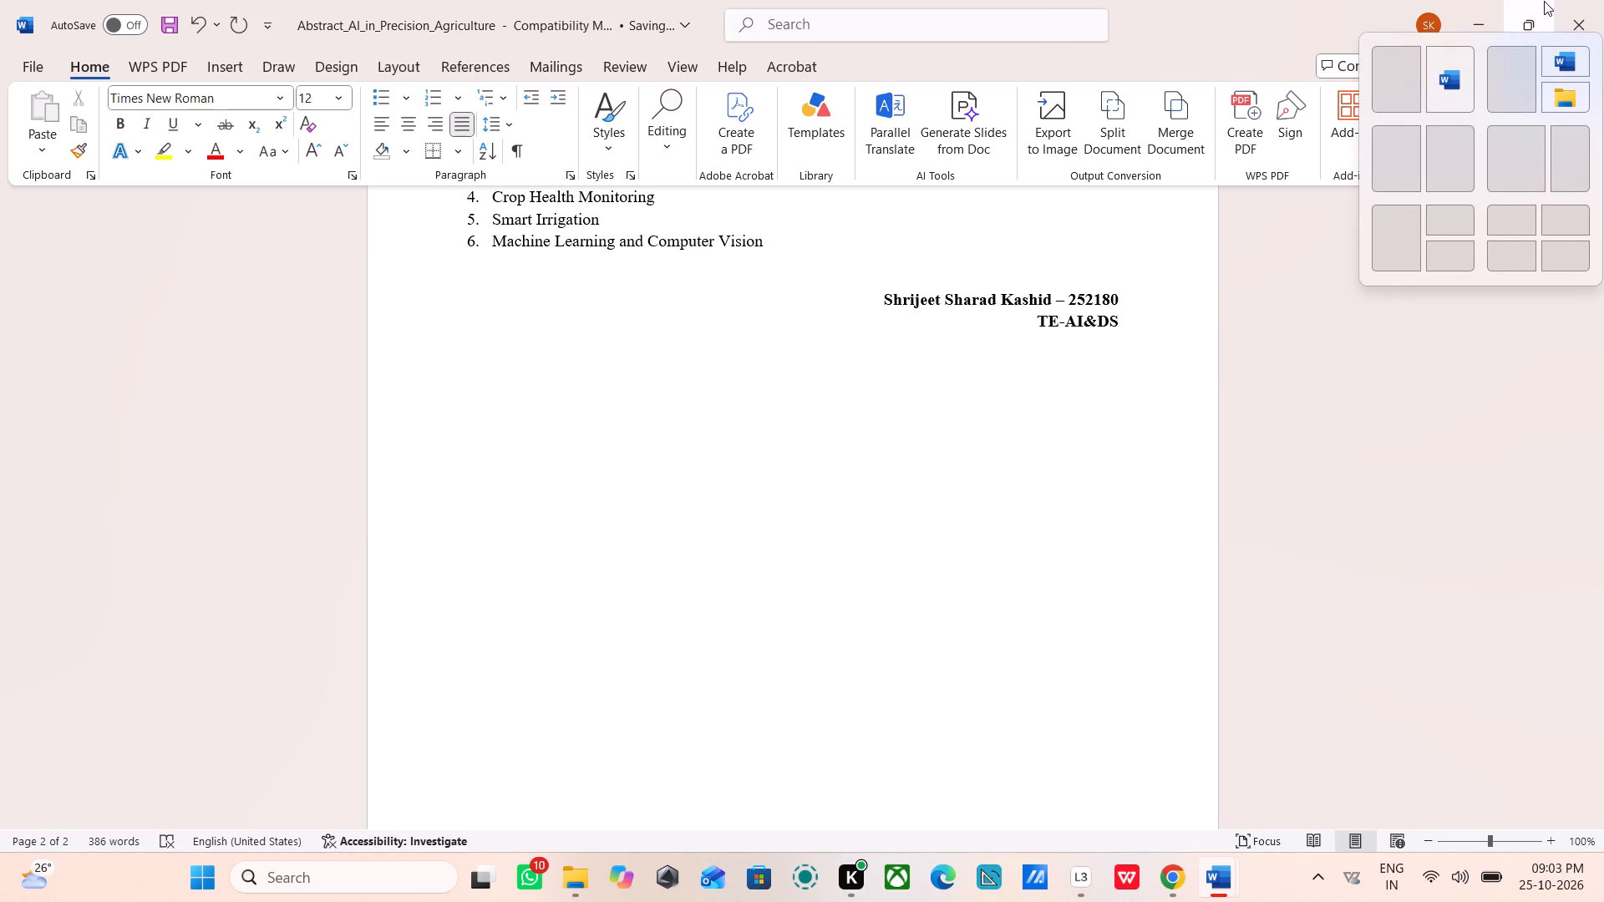
key(ctrl+s)
key(ctrl+s)
click(1603, 0)
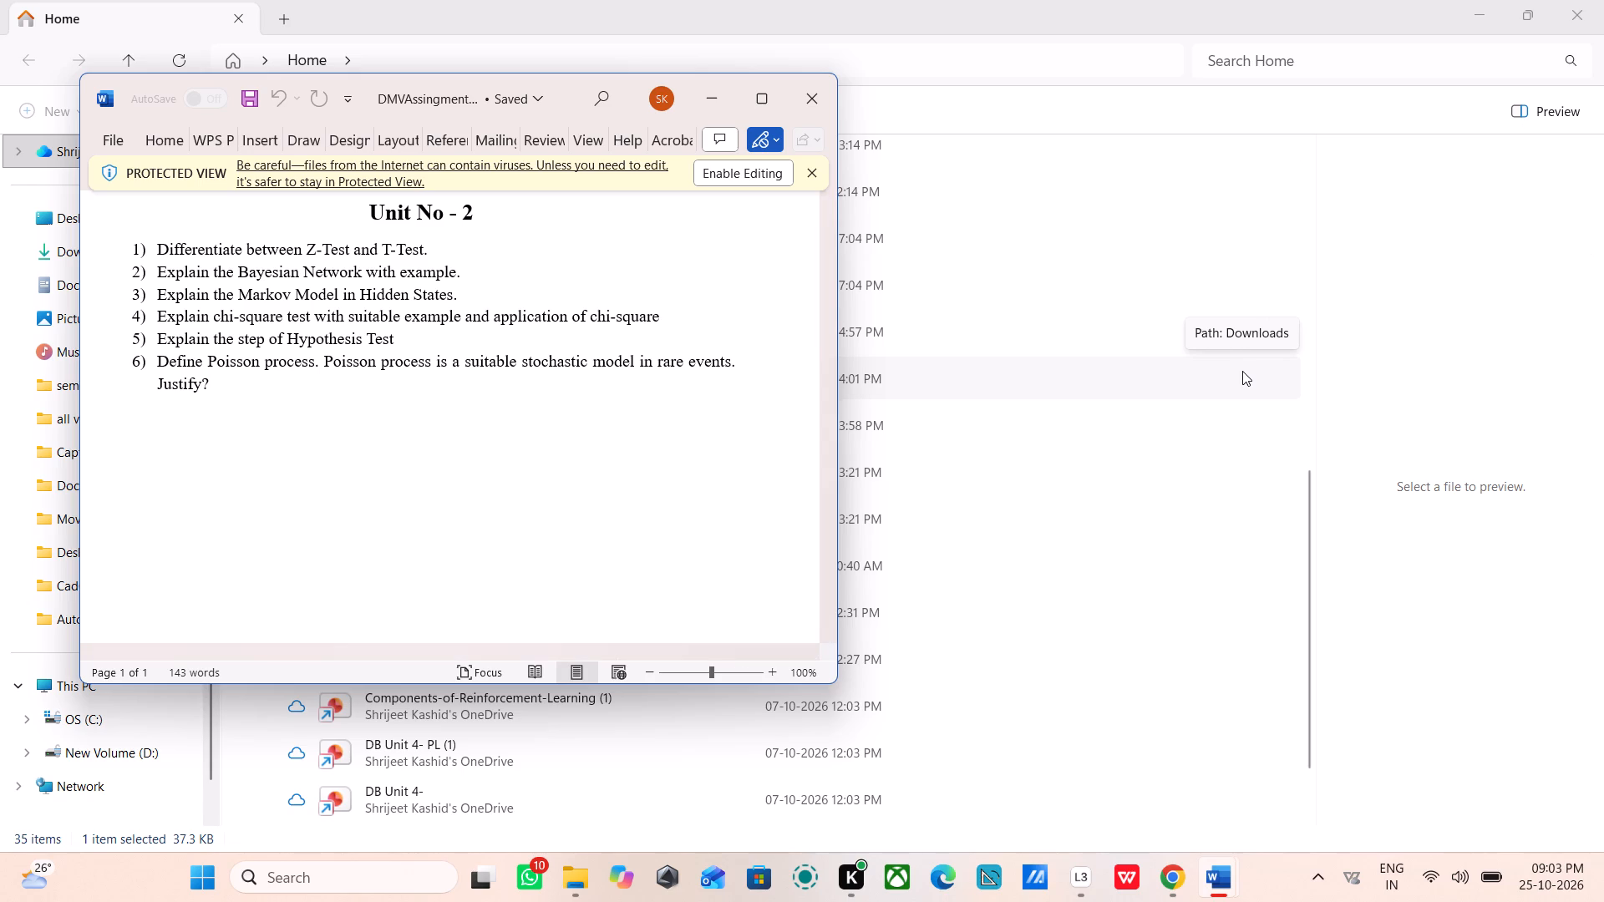
Close the DMVAssingments (1) document that is open in Protected View.
click(819, 102)
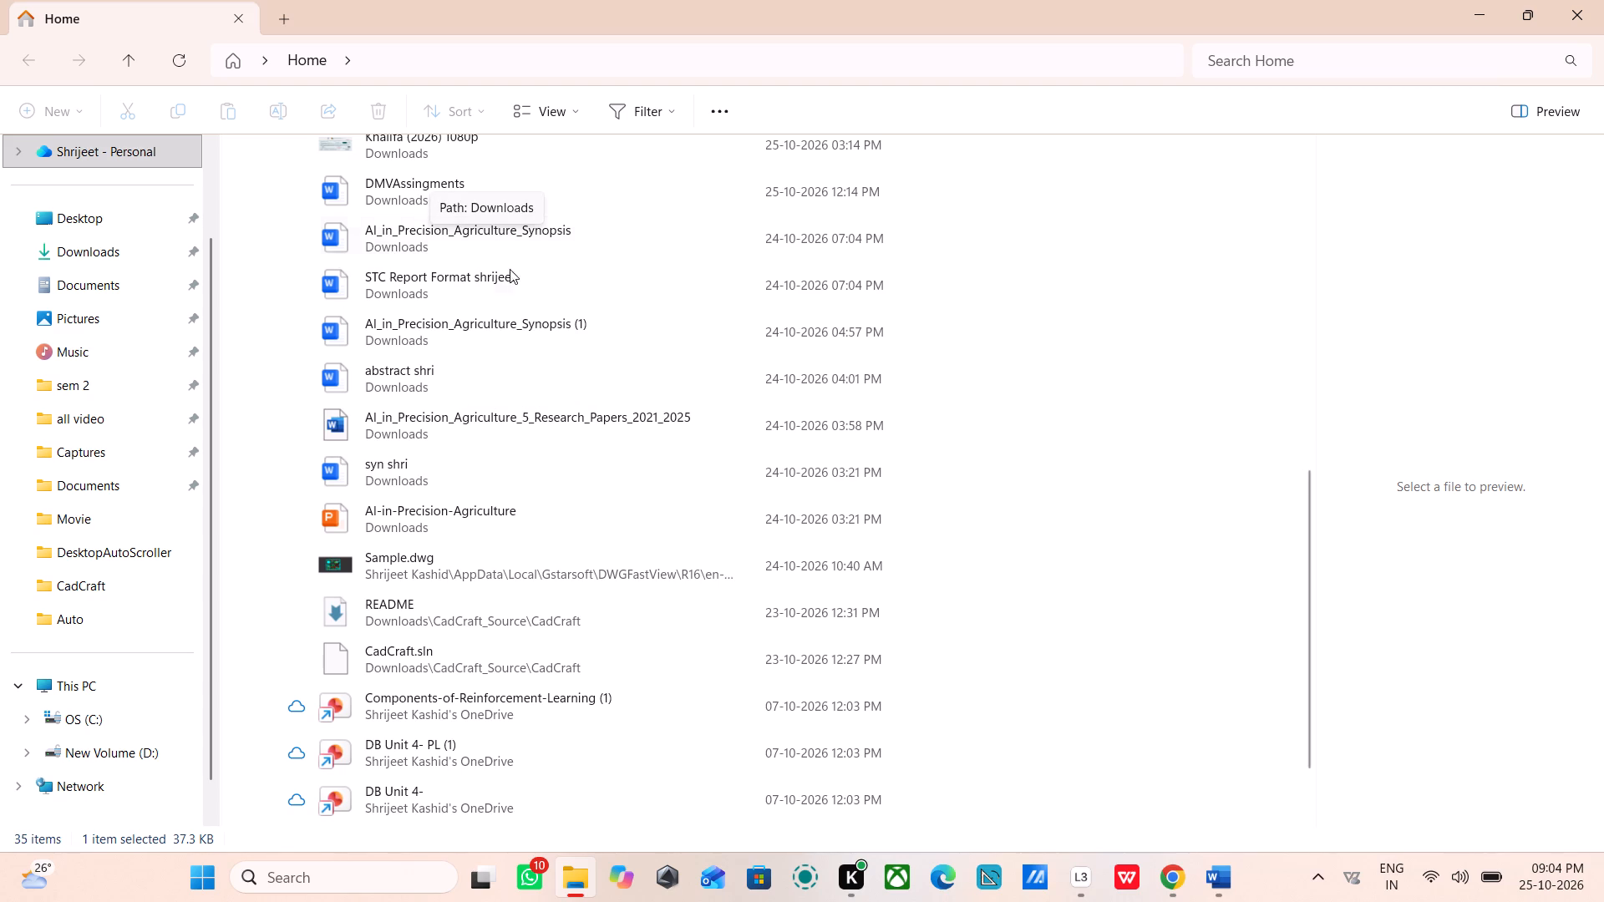
Open the recent Abstract_AI_in_Precision_Agriculture document, check the justified text of its abstract paragraphs, and close it.
scroll(510, 271, up, 4)
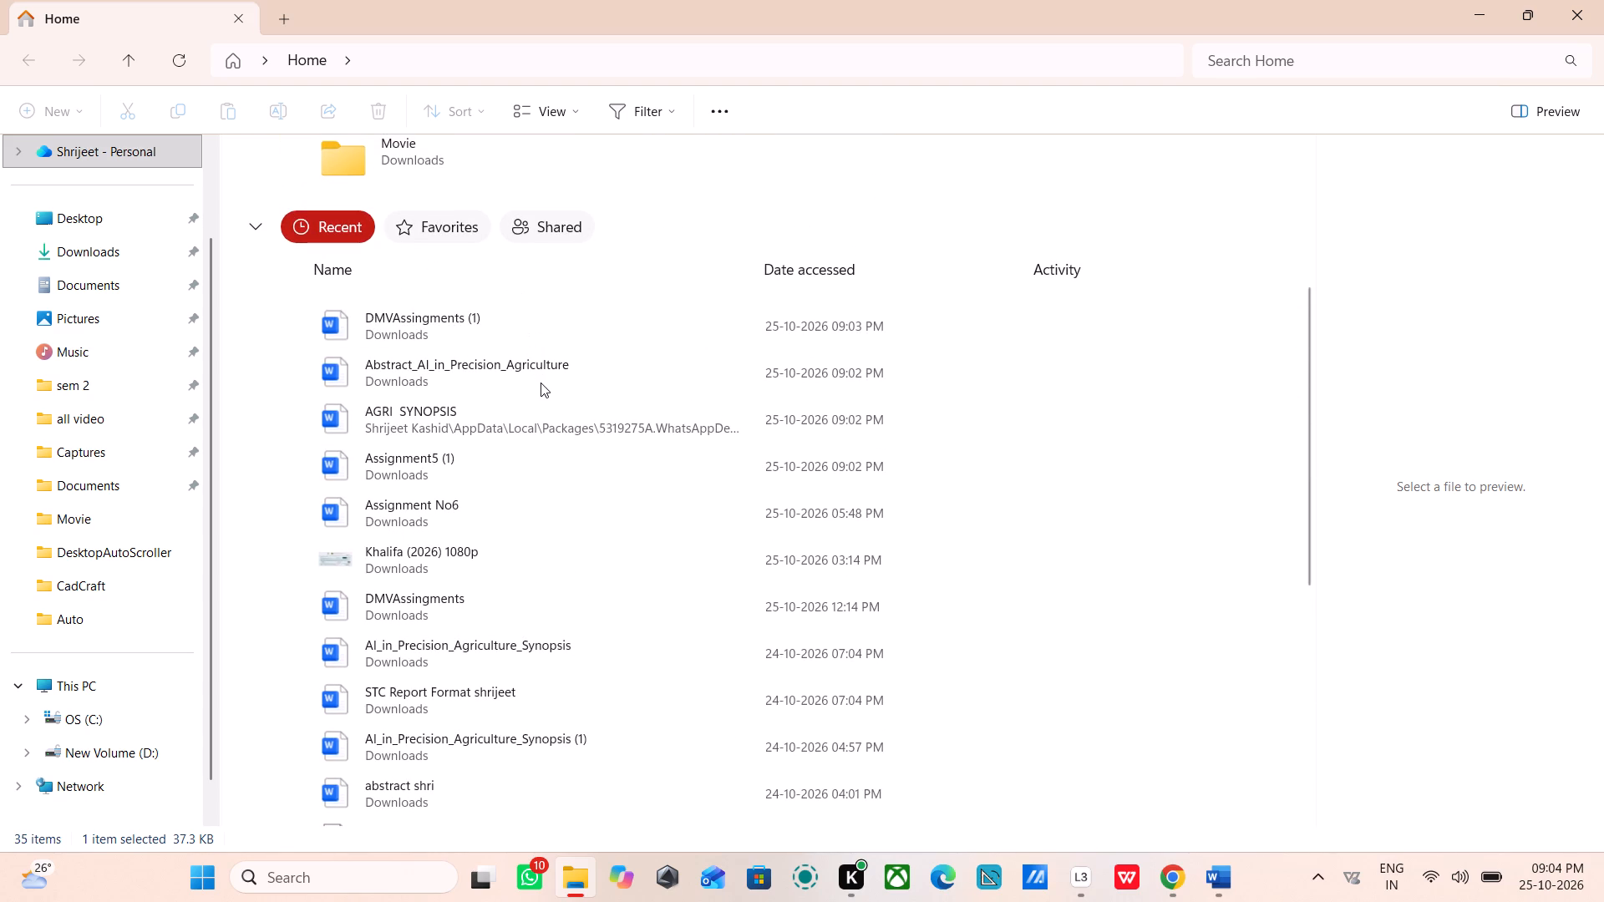
double_click(541, 383)
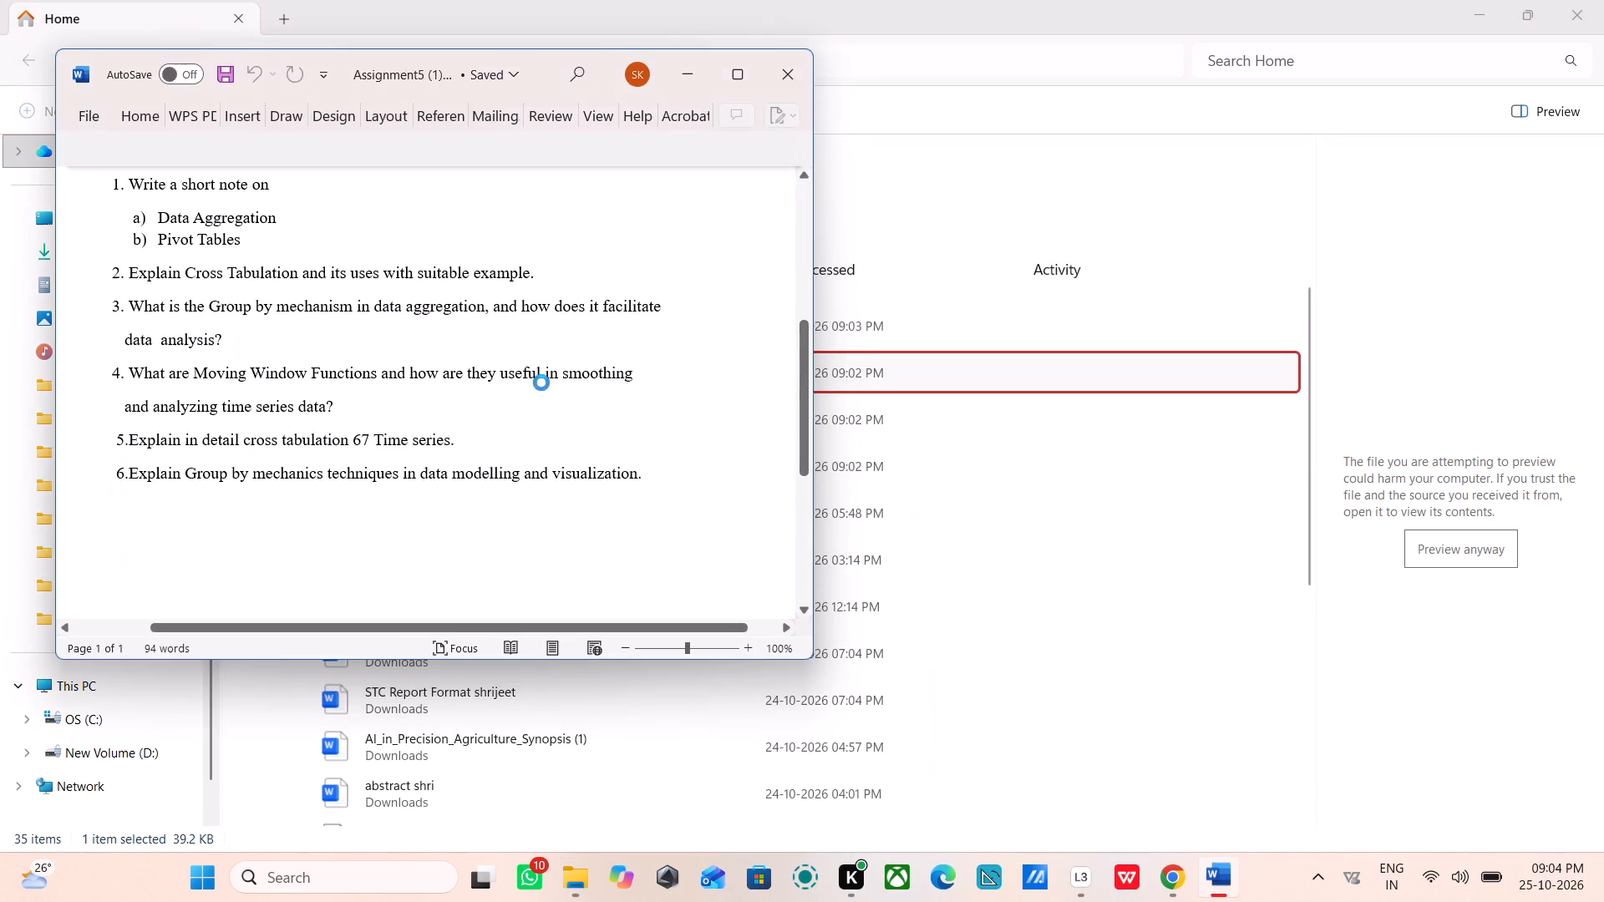
scroll(561, 370, down, 12)
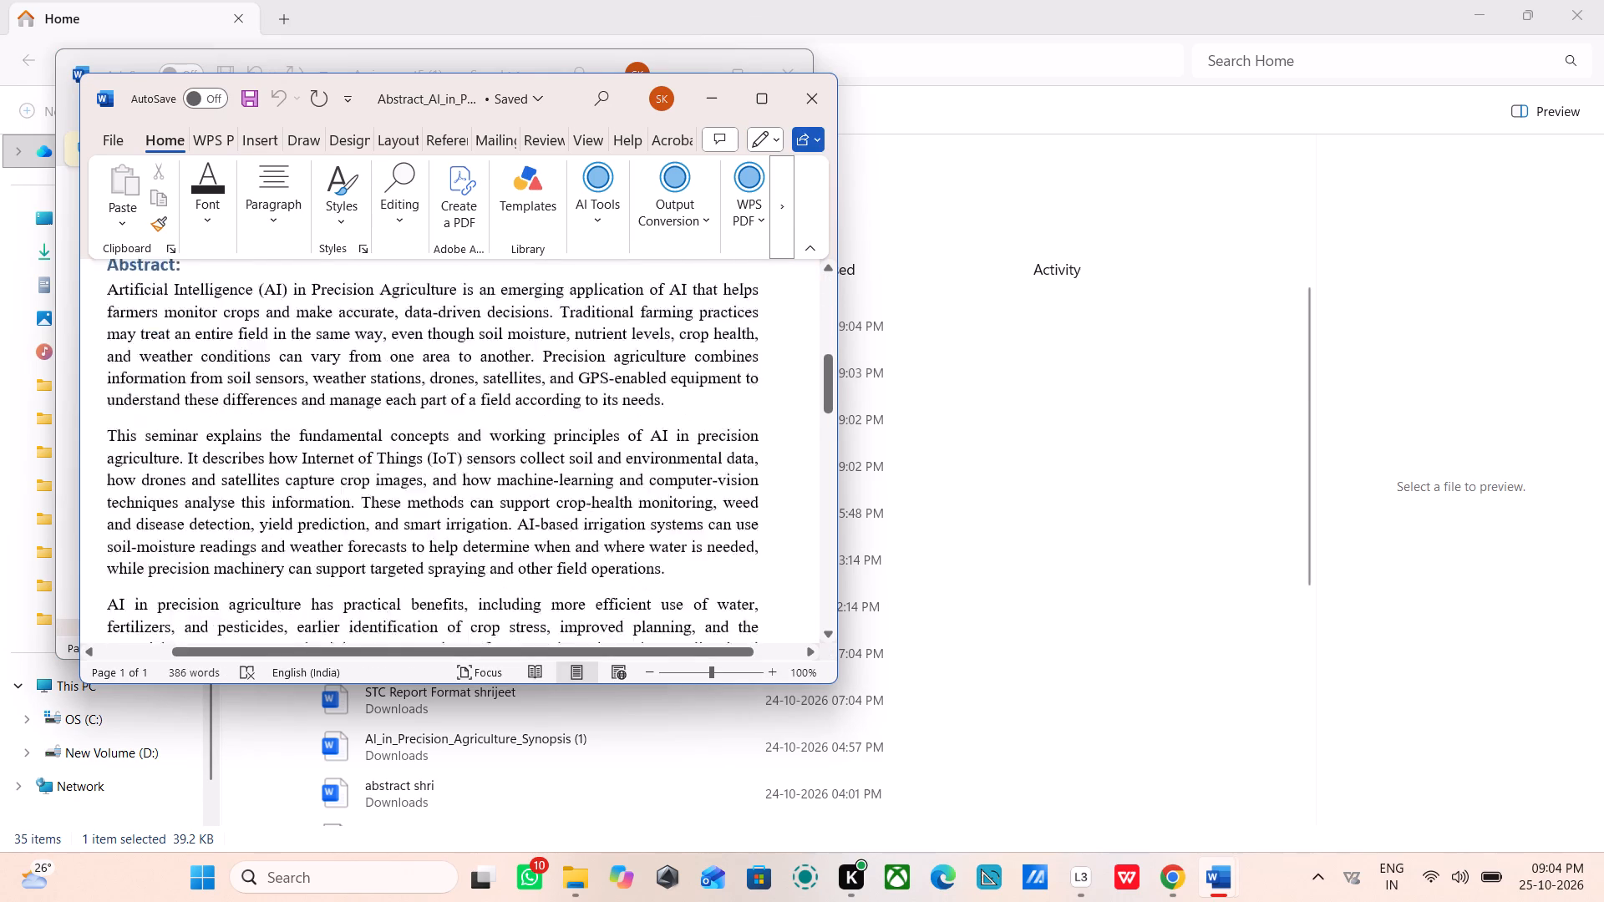
scroll(561, 370, down, 2)
click(824, 91)
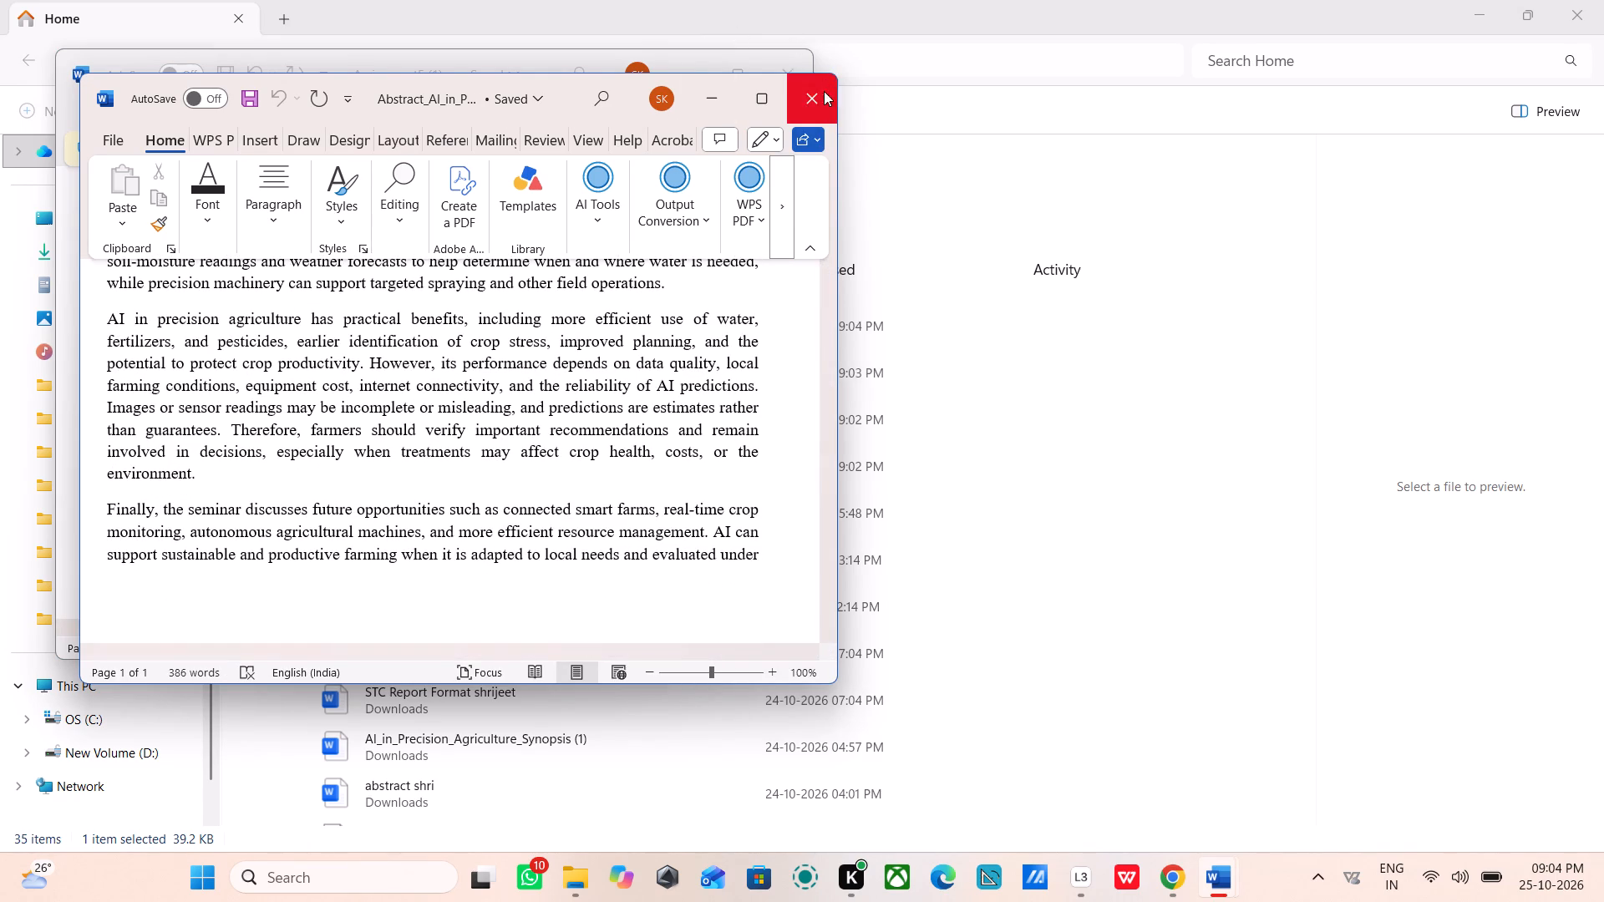
Close the open Assignment5 (1) document.
click(767, 85)
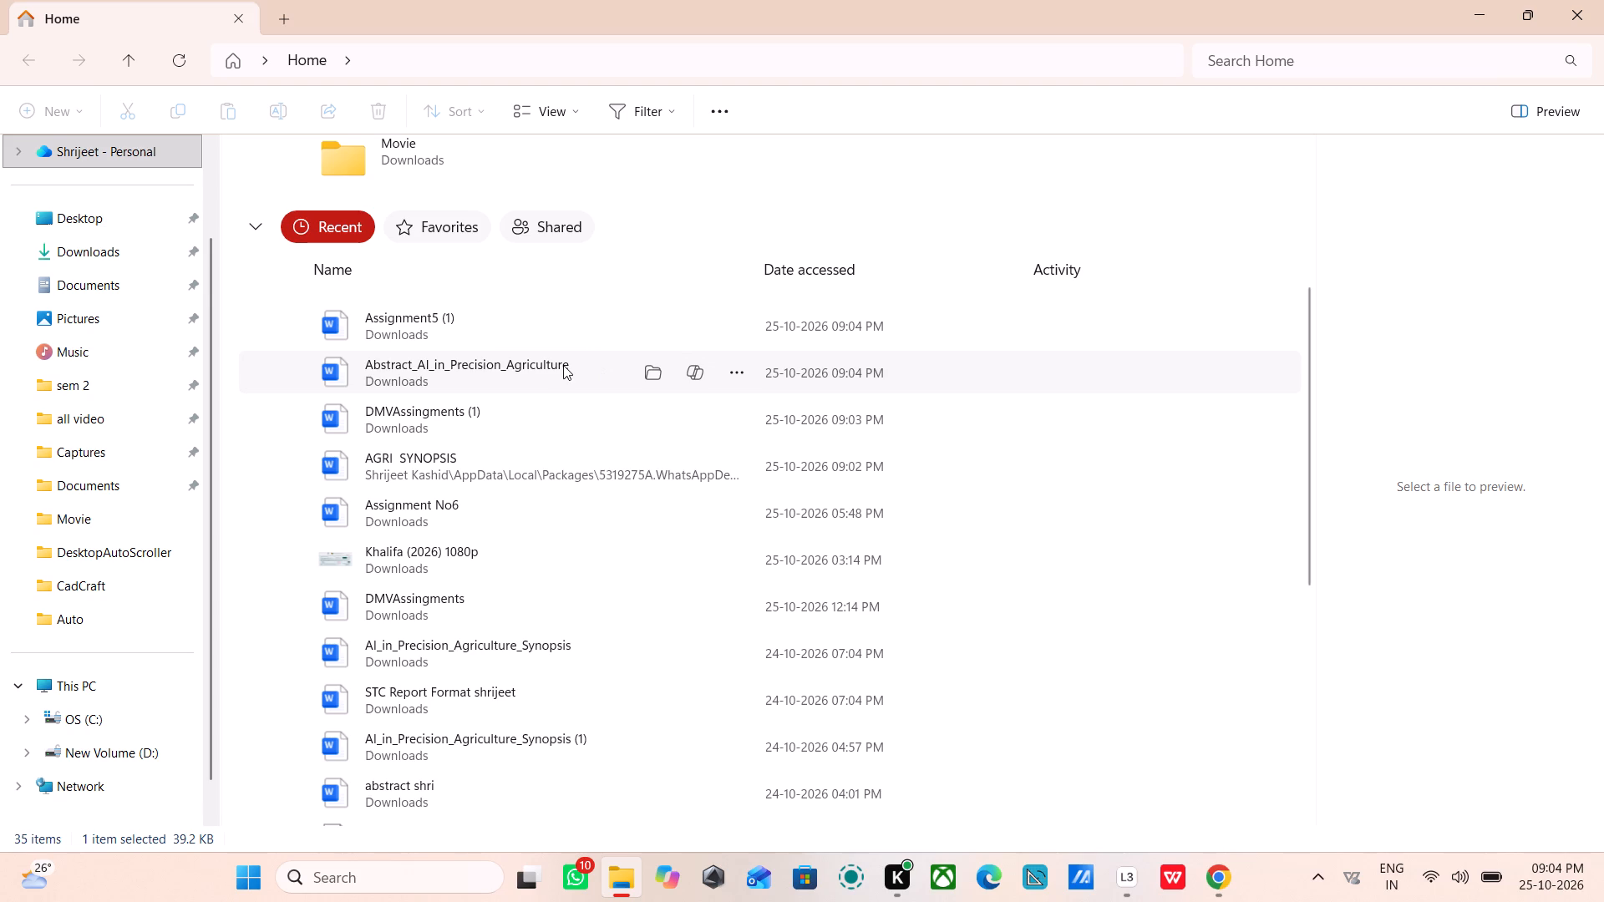
Share the Abstract_AI_in_Precision_Agriculture file from the recent files through WhatsApp.
right_click(563, 365)
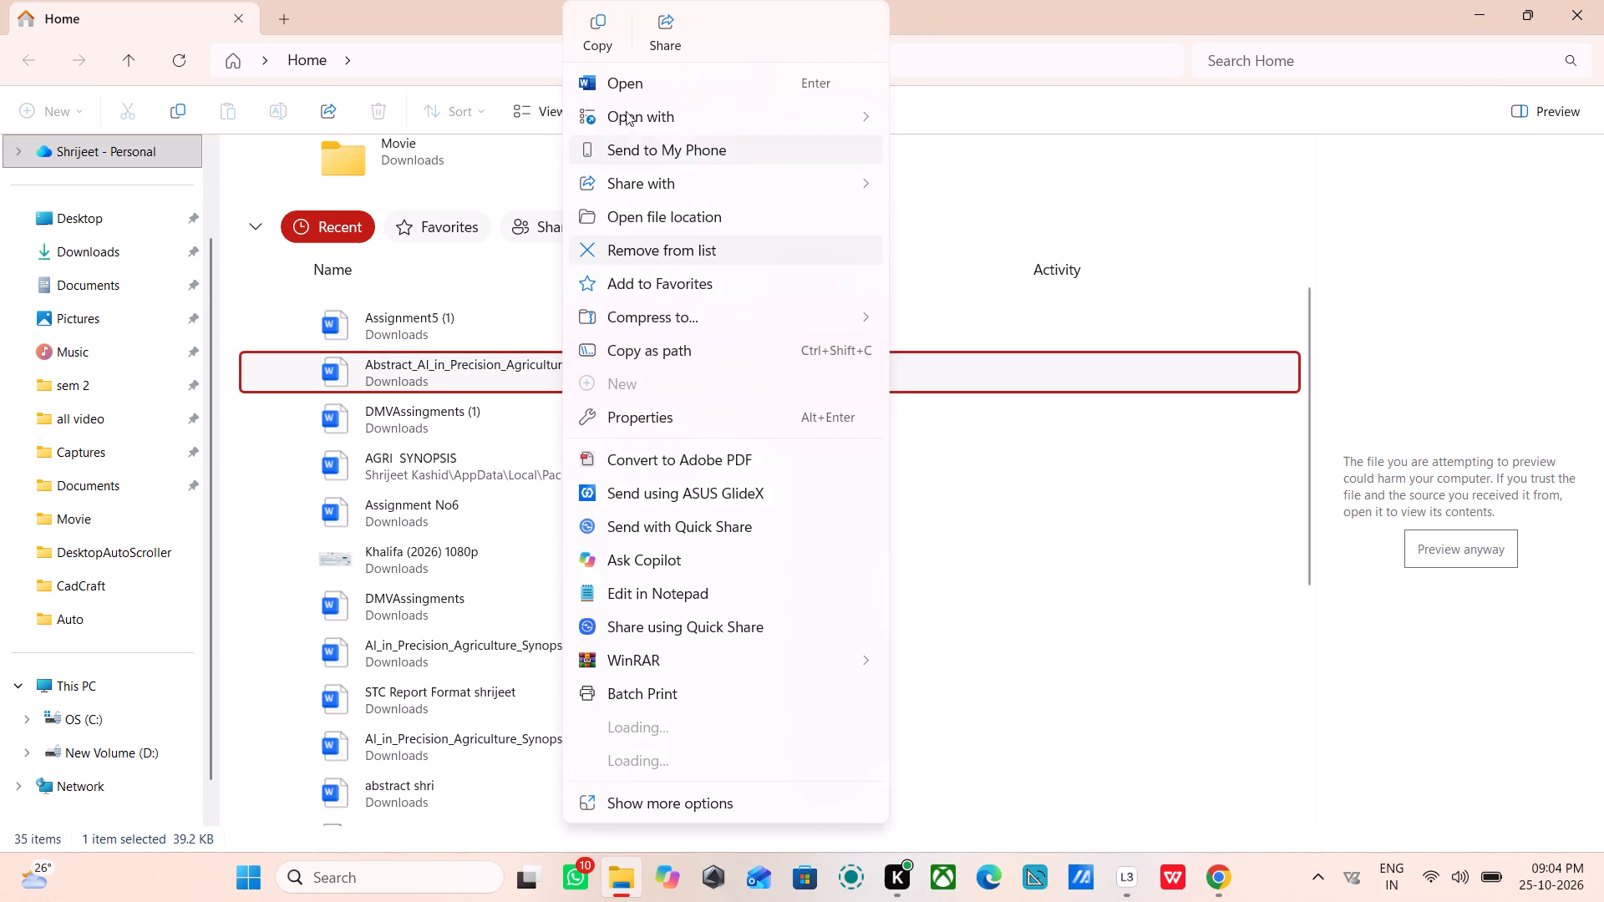
click(659, 190)
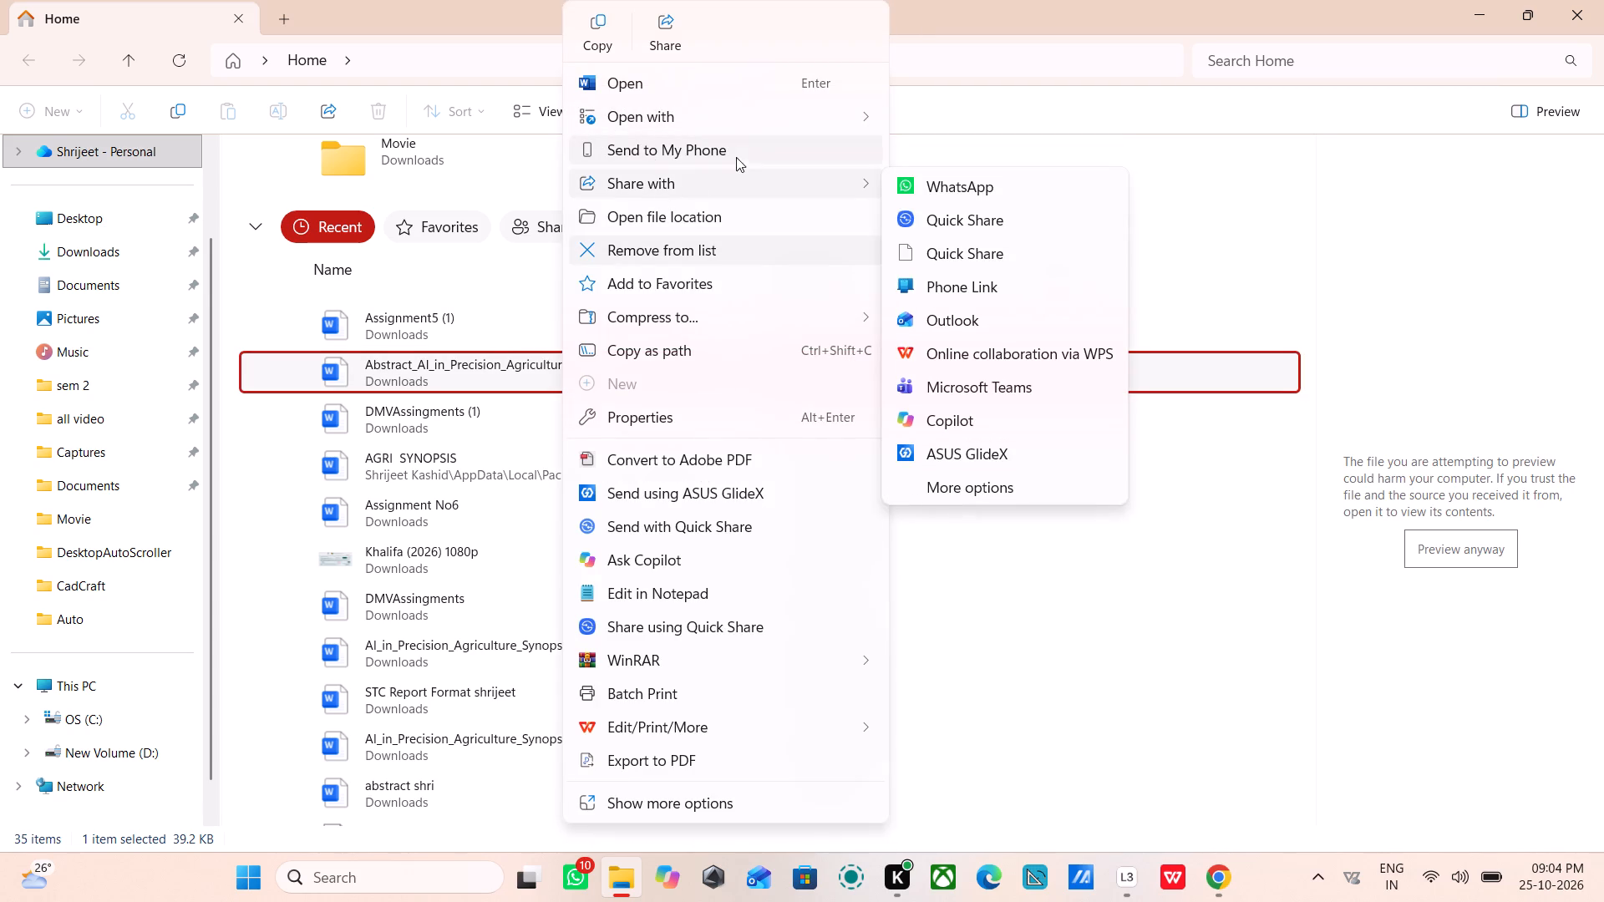
click(688, 193)
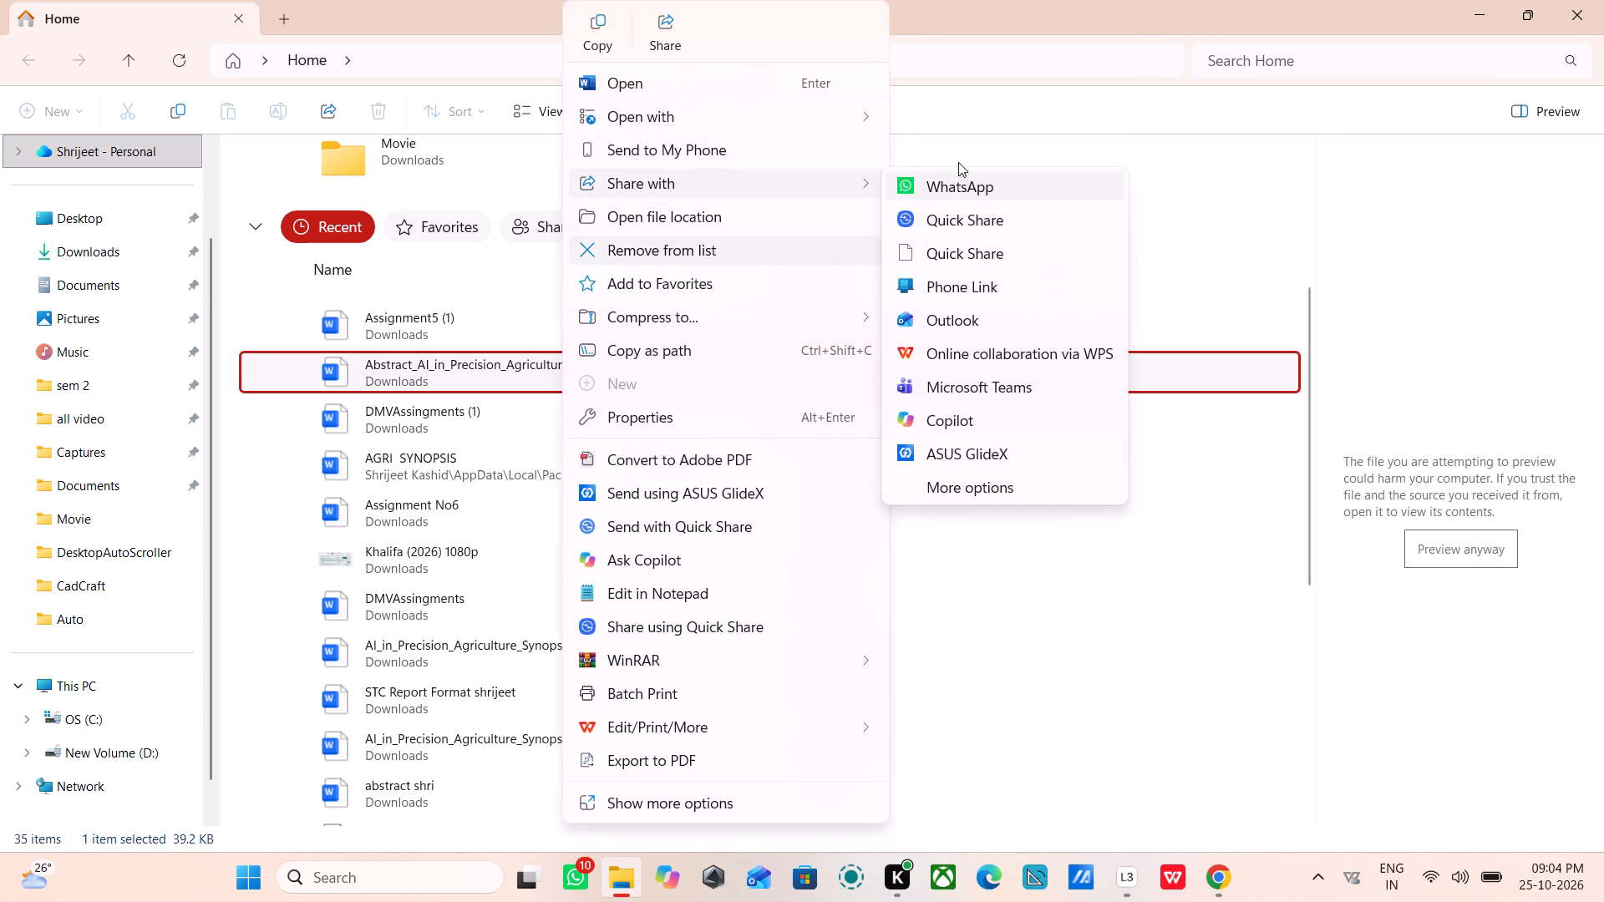
click(954, 190)
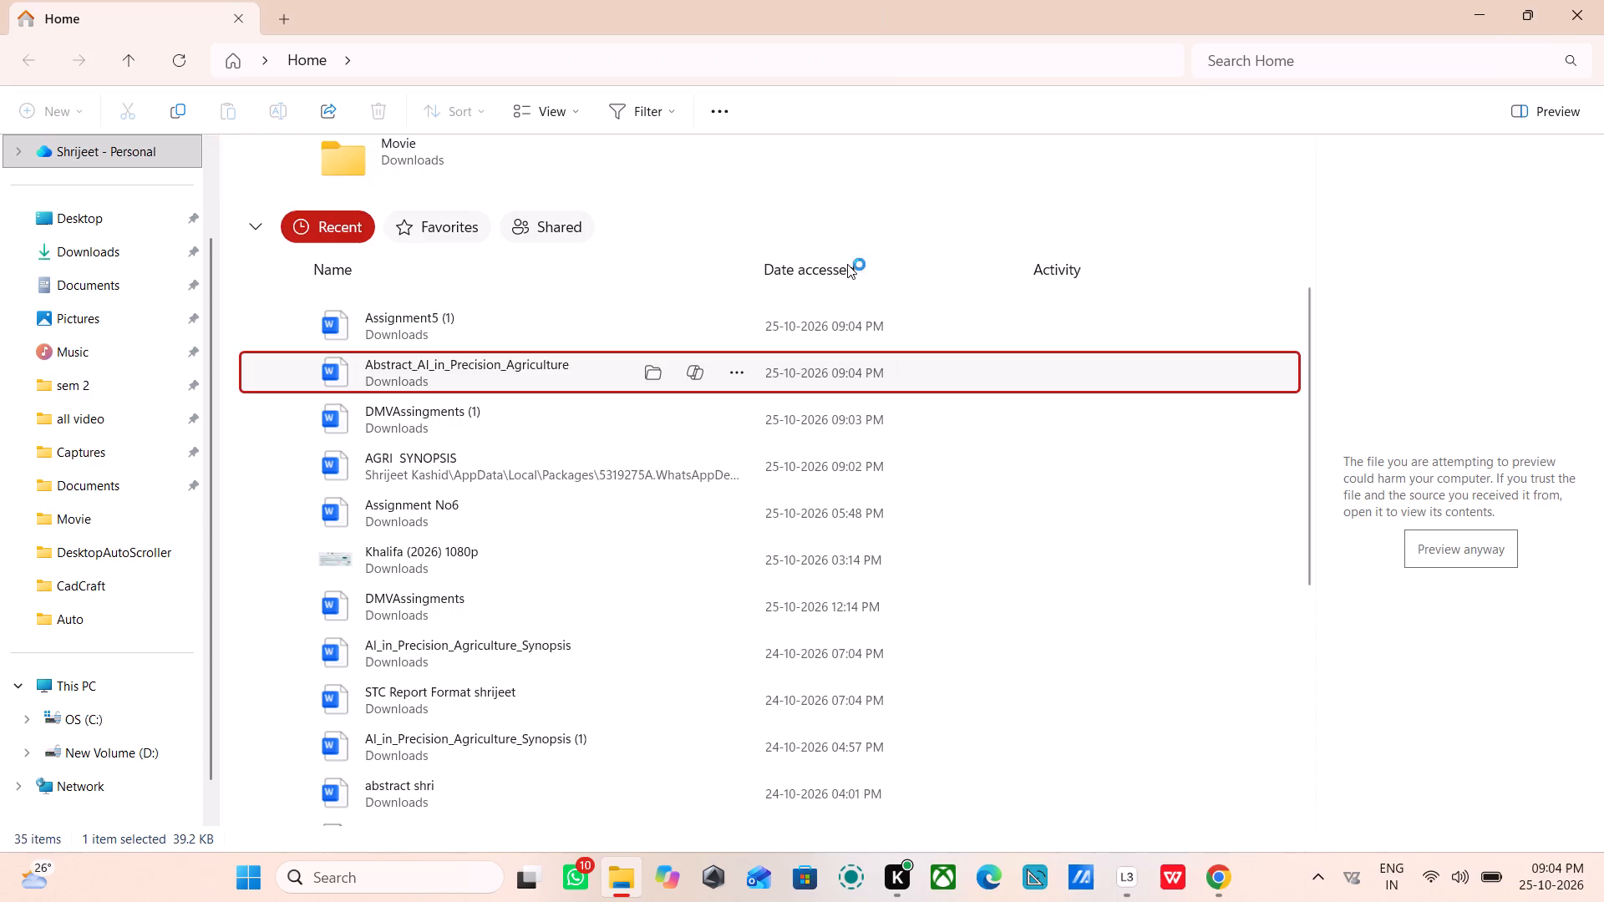
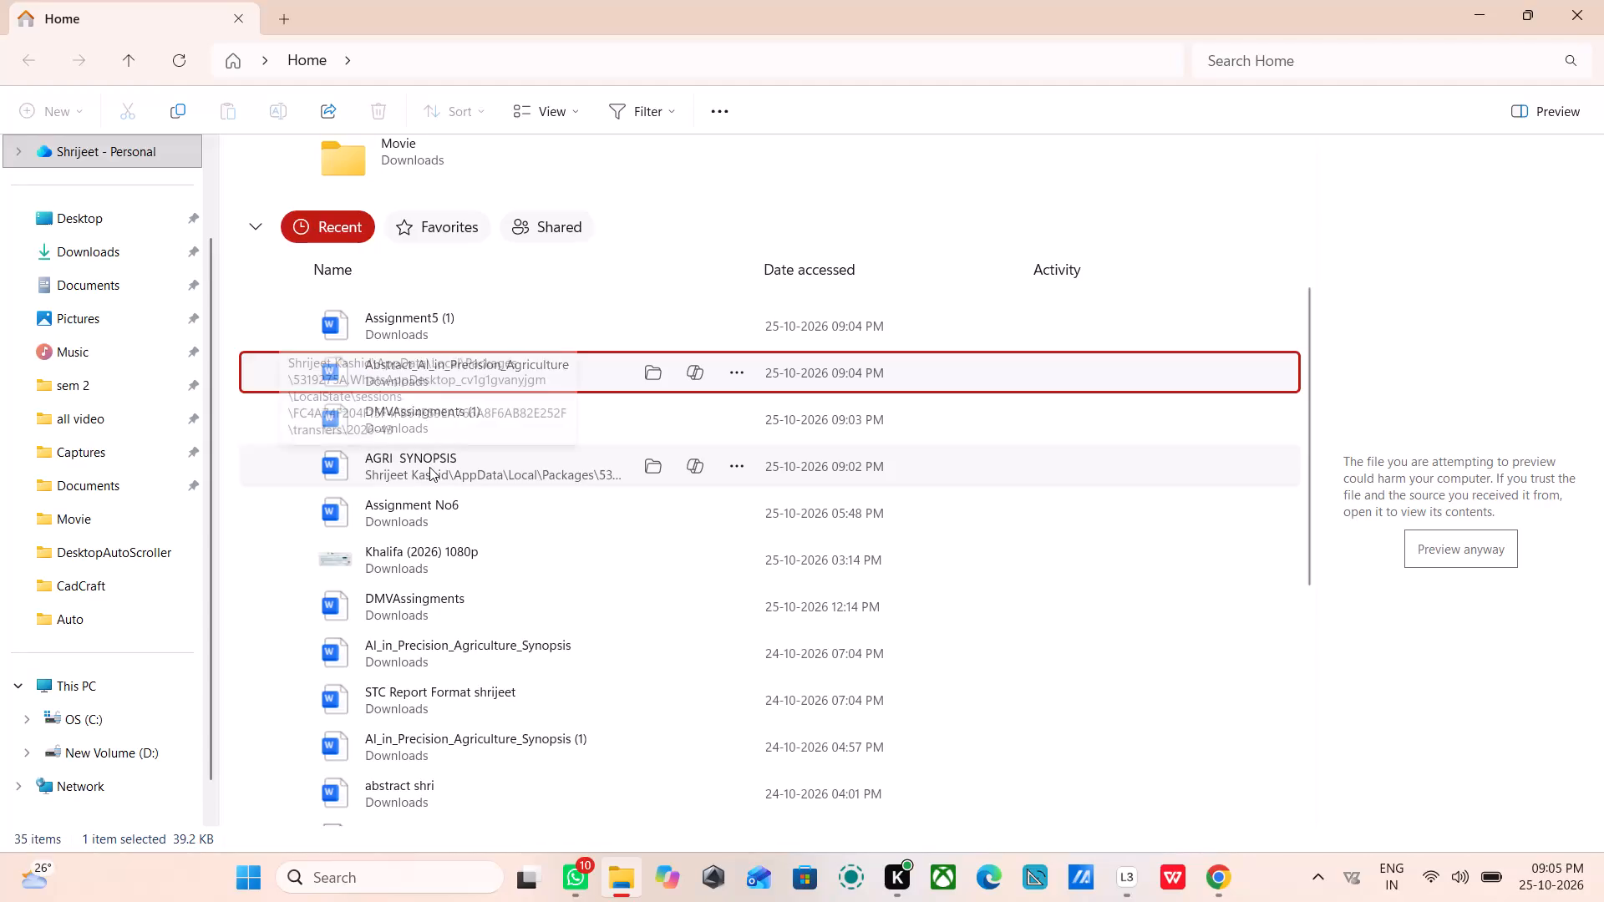
Open the recent AI_in_Precision_Agriculture_Synopsis document, check its title page, and close it.
double_click(496, 644)
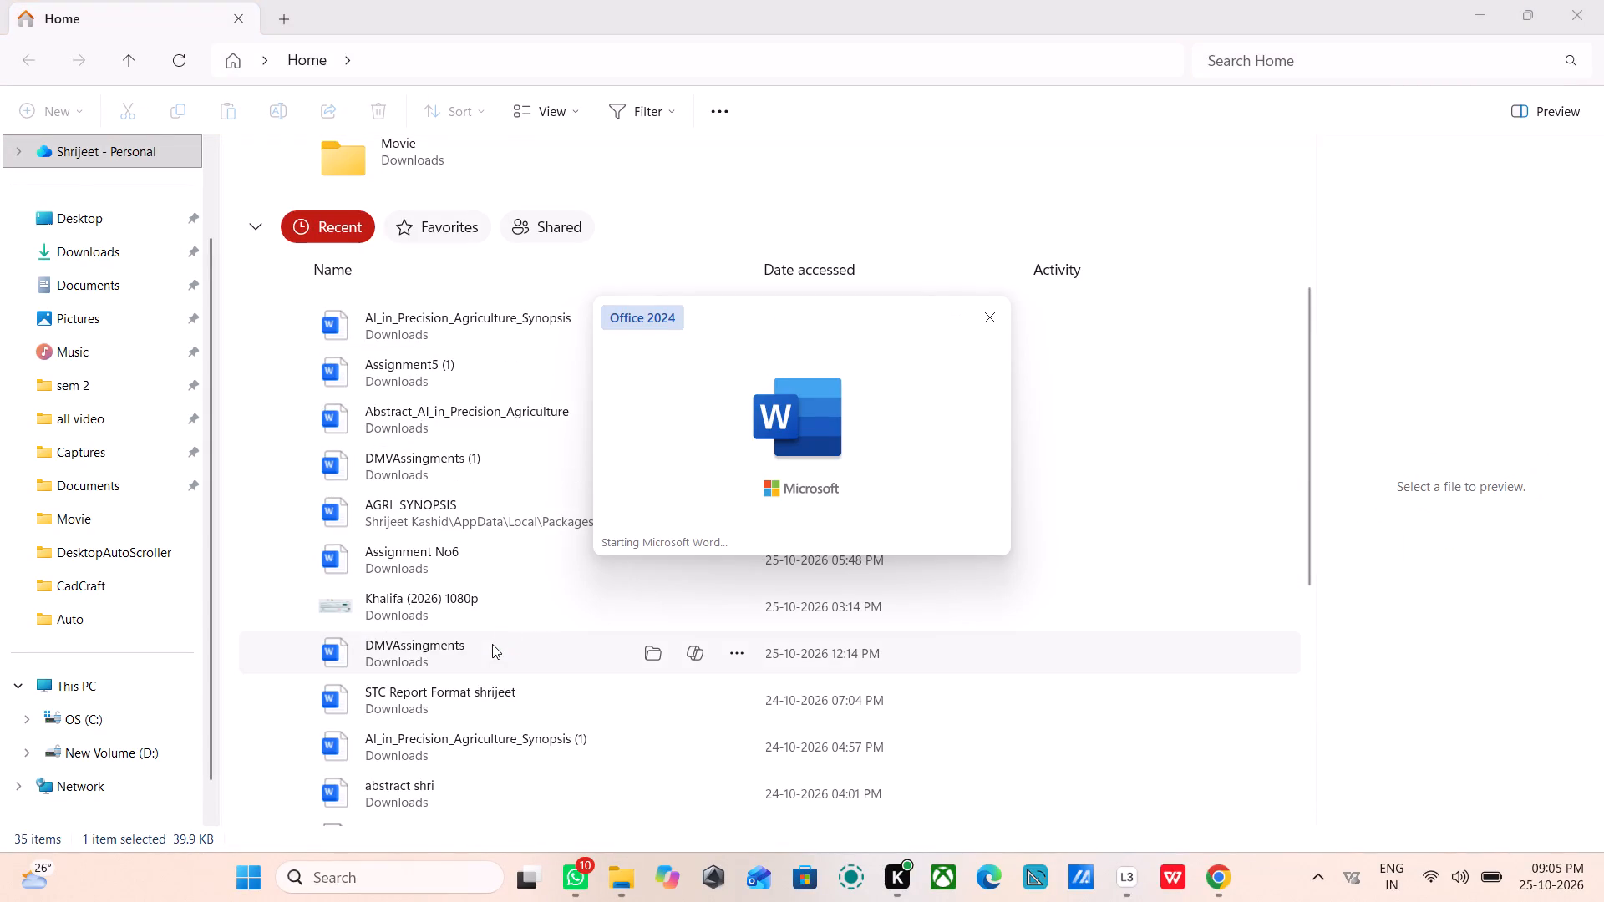
scroll(409, 473, down, 3)
scroll(416, 472, up, 6)
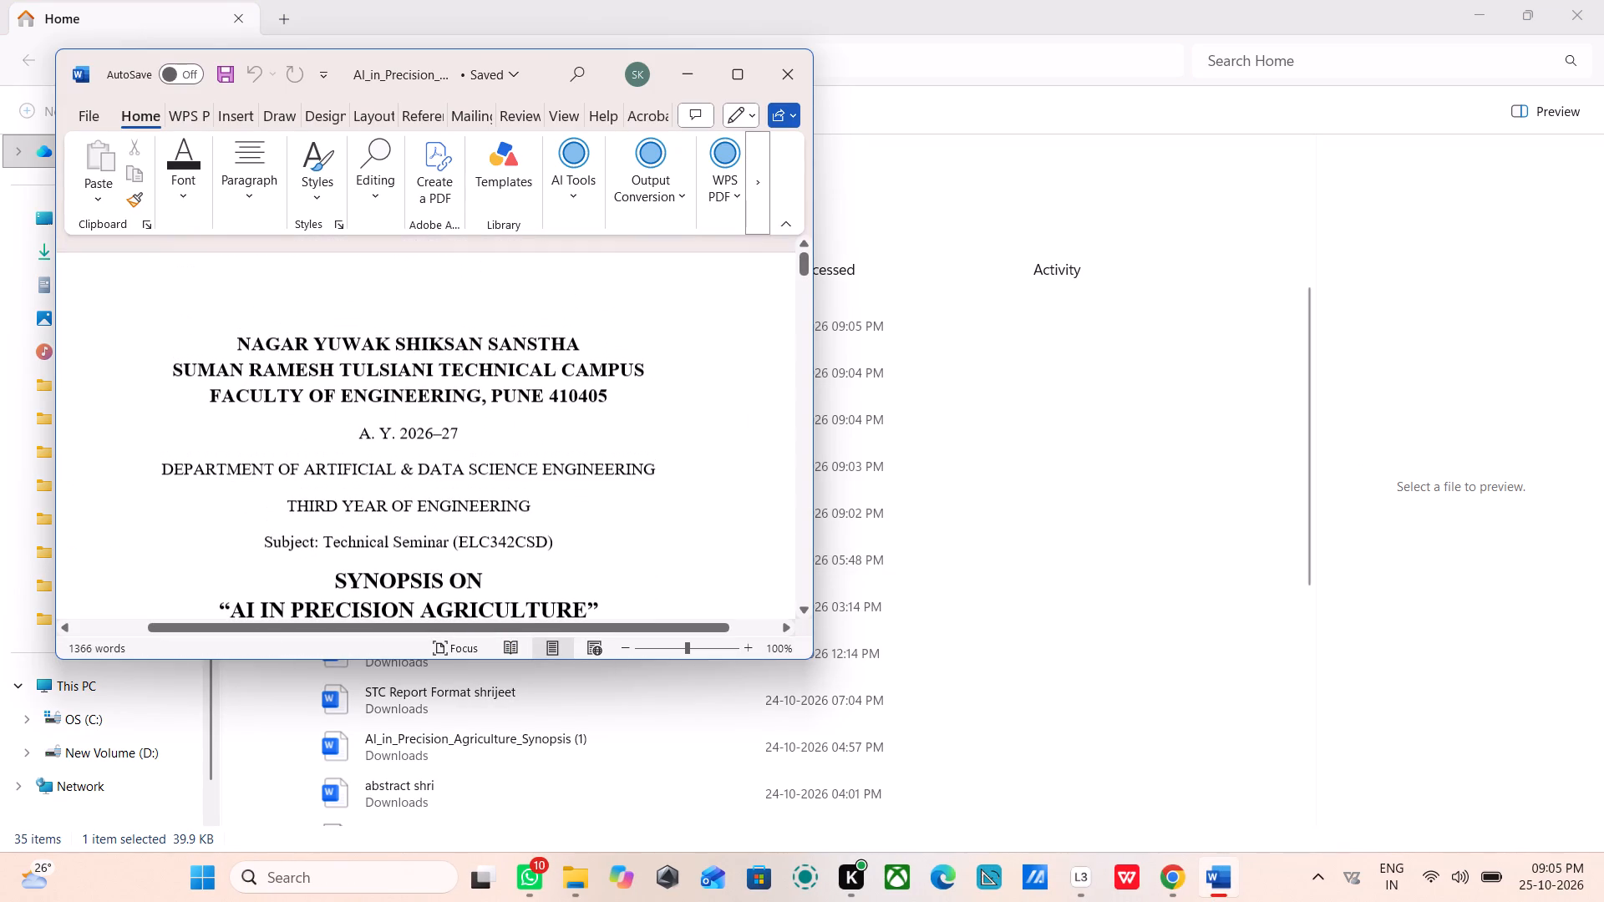
scroll(497, 344, up, 5)
click(794, 82)
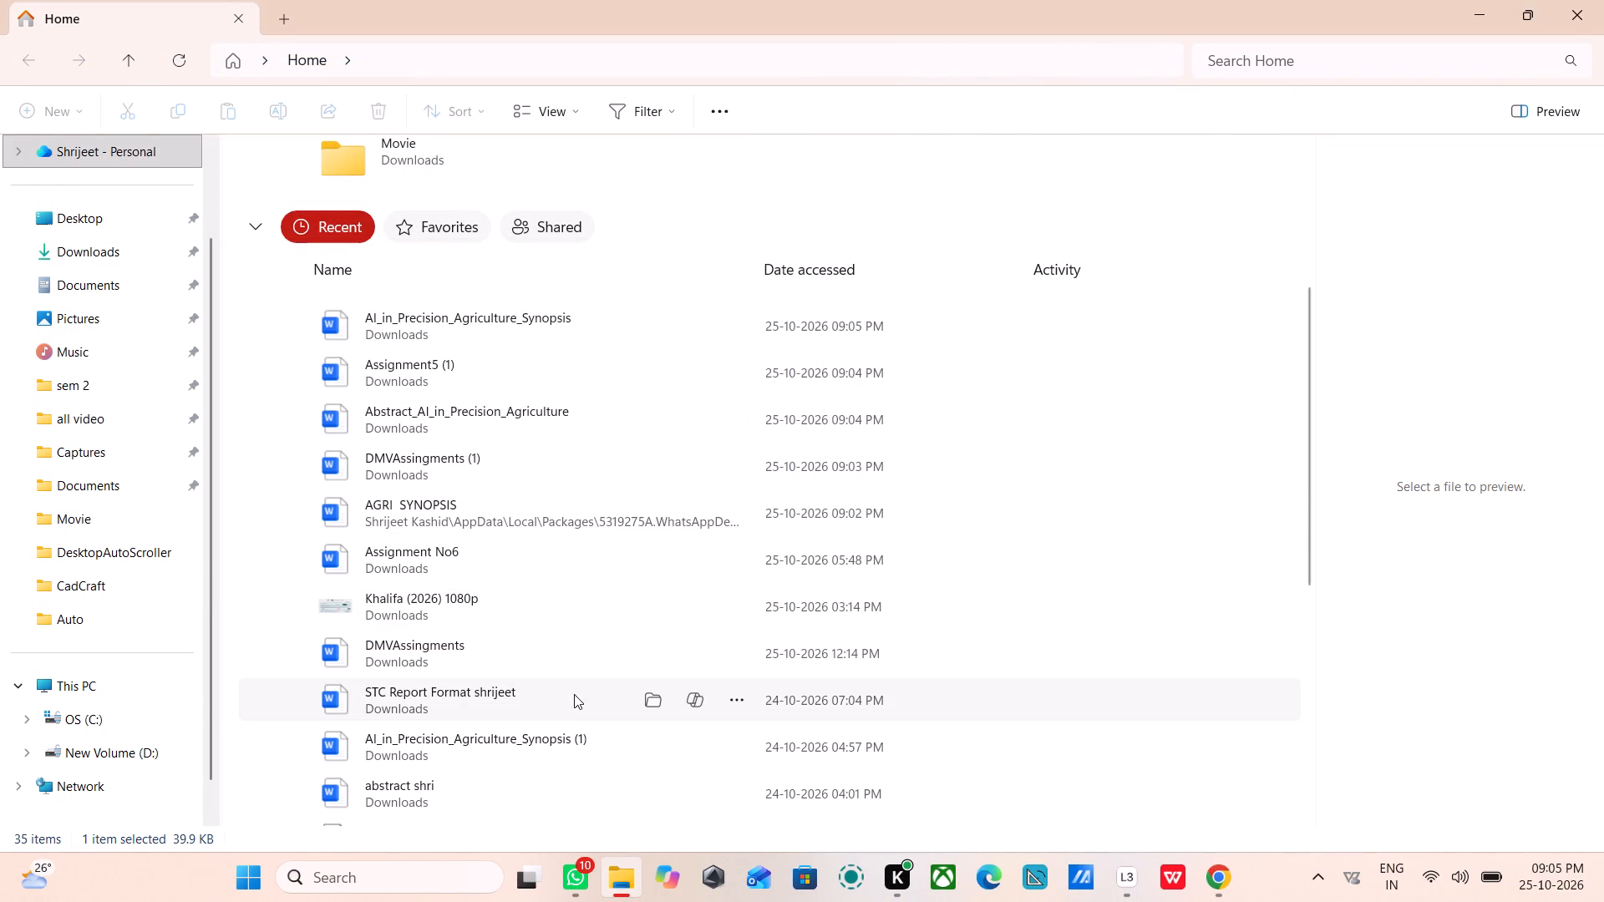
Open the recent AI_in_Precision_Agriculture_Synopsis (1) document, maximize it, skim its opening sections, and close it.
double_click(585, 735)
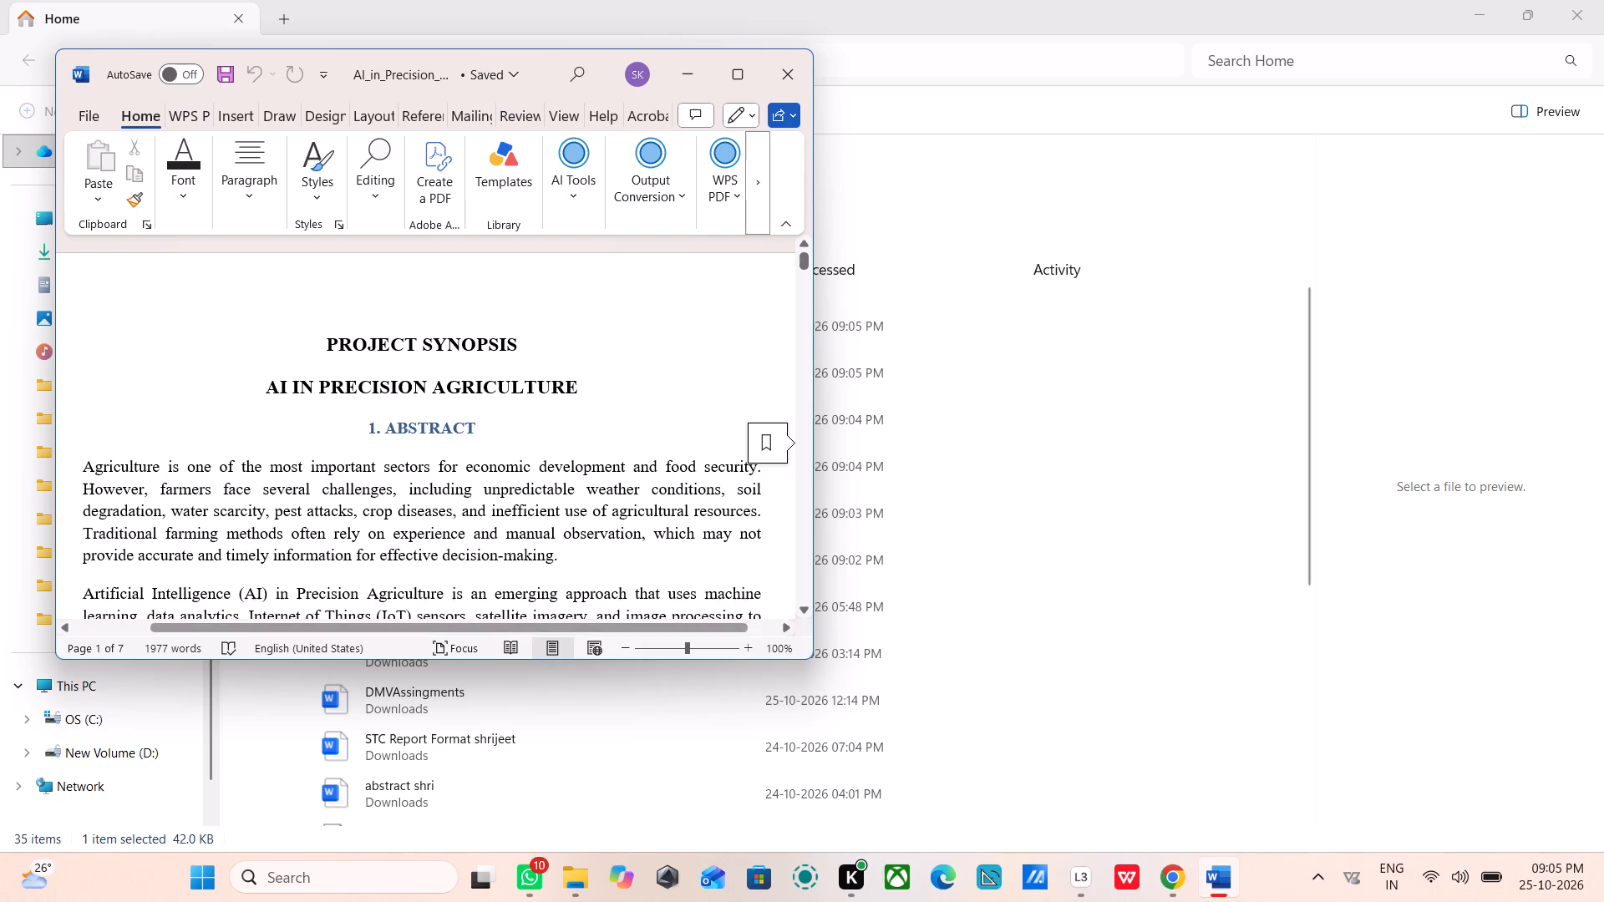
click(729, 79)
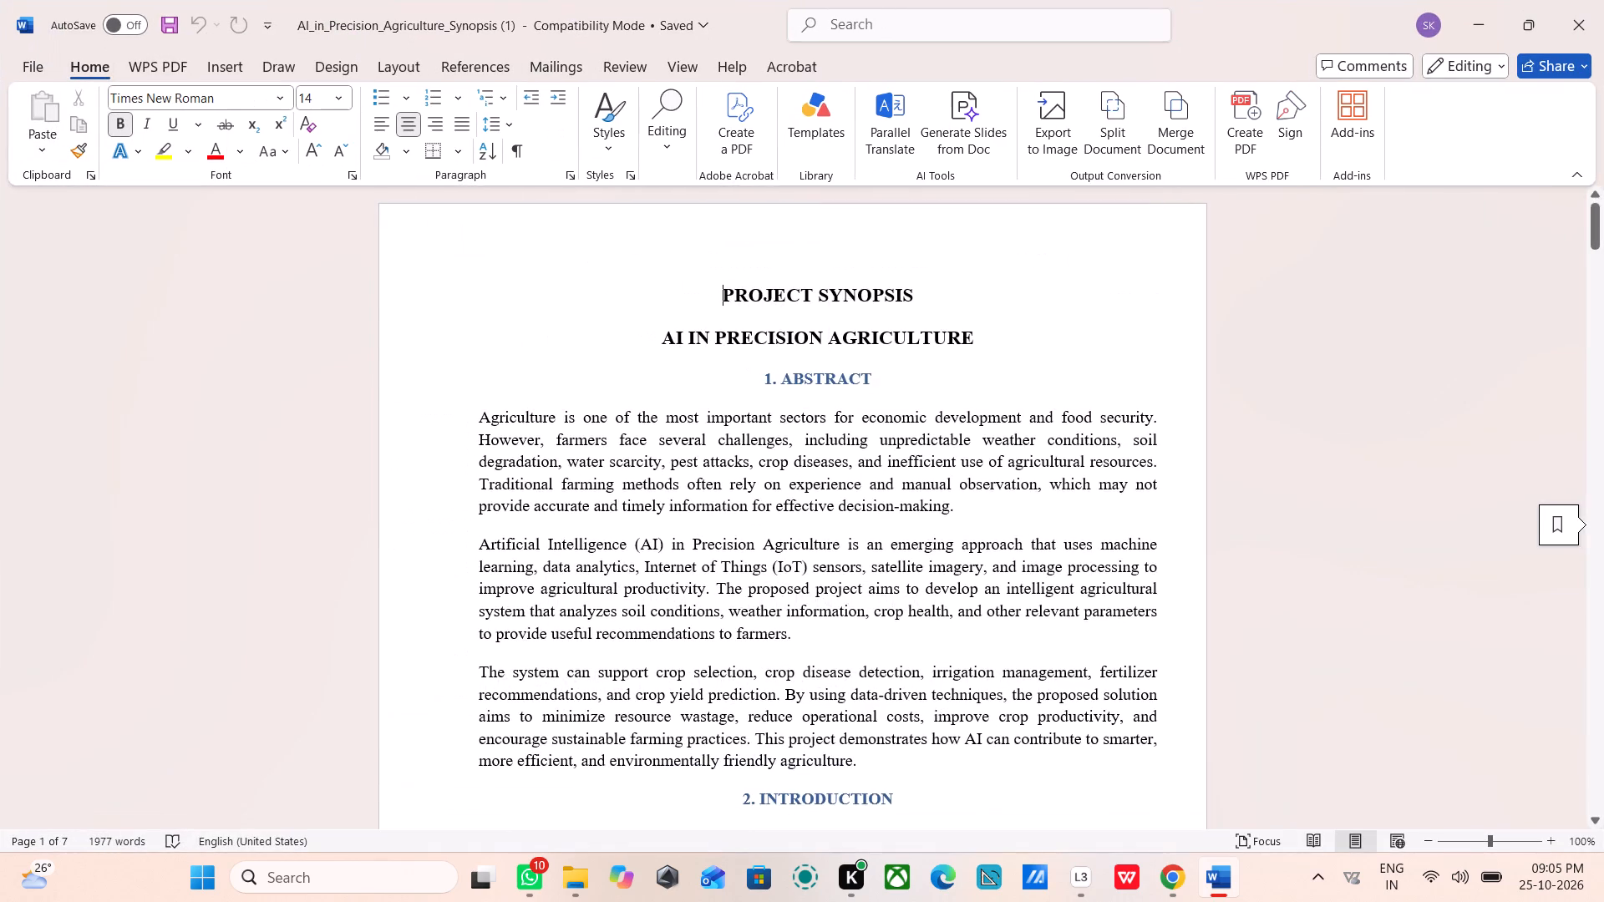
scroll(813, 469, down, 20)
scroll(813, 469, down, 7)
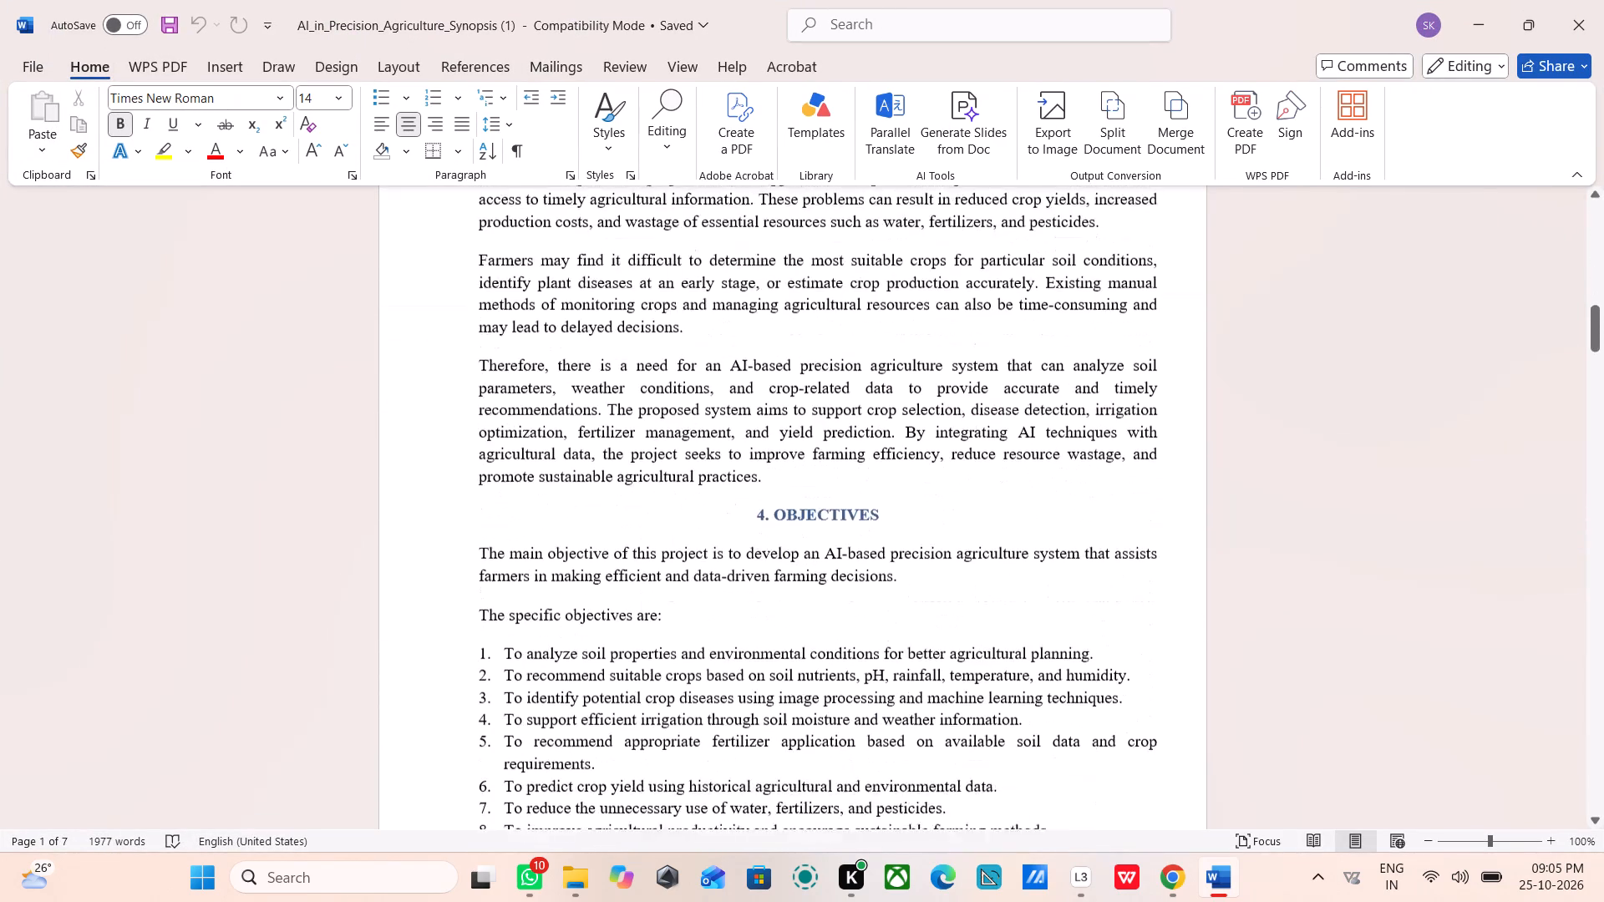
scroll(832, 453, down, 14)
click(1603, 0)
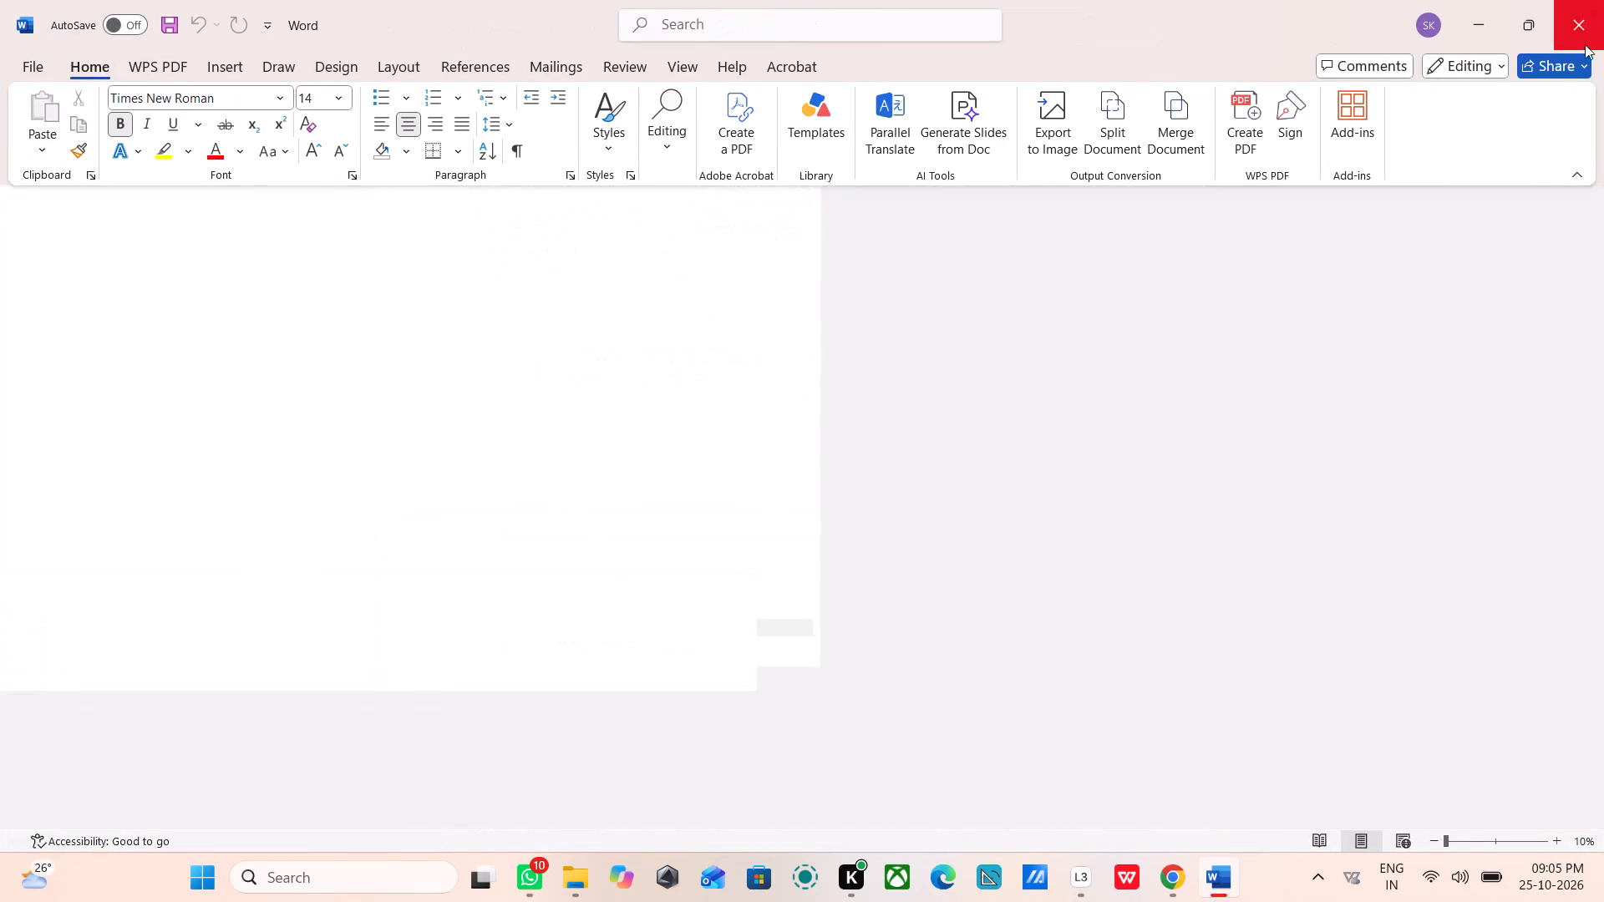
Open AI_in_Precision_Agriculture_Synopsis from the Downloads folder, check its cover page and following content, and close it.
scroll(671, 51, down, 4)
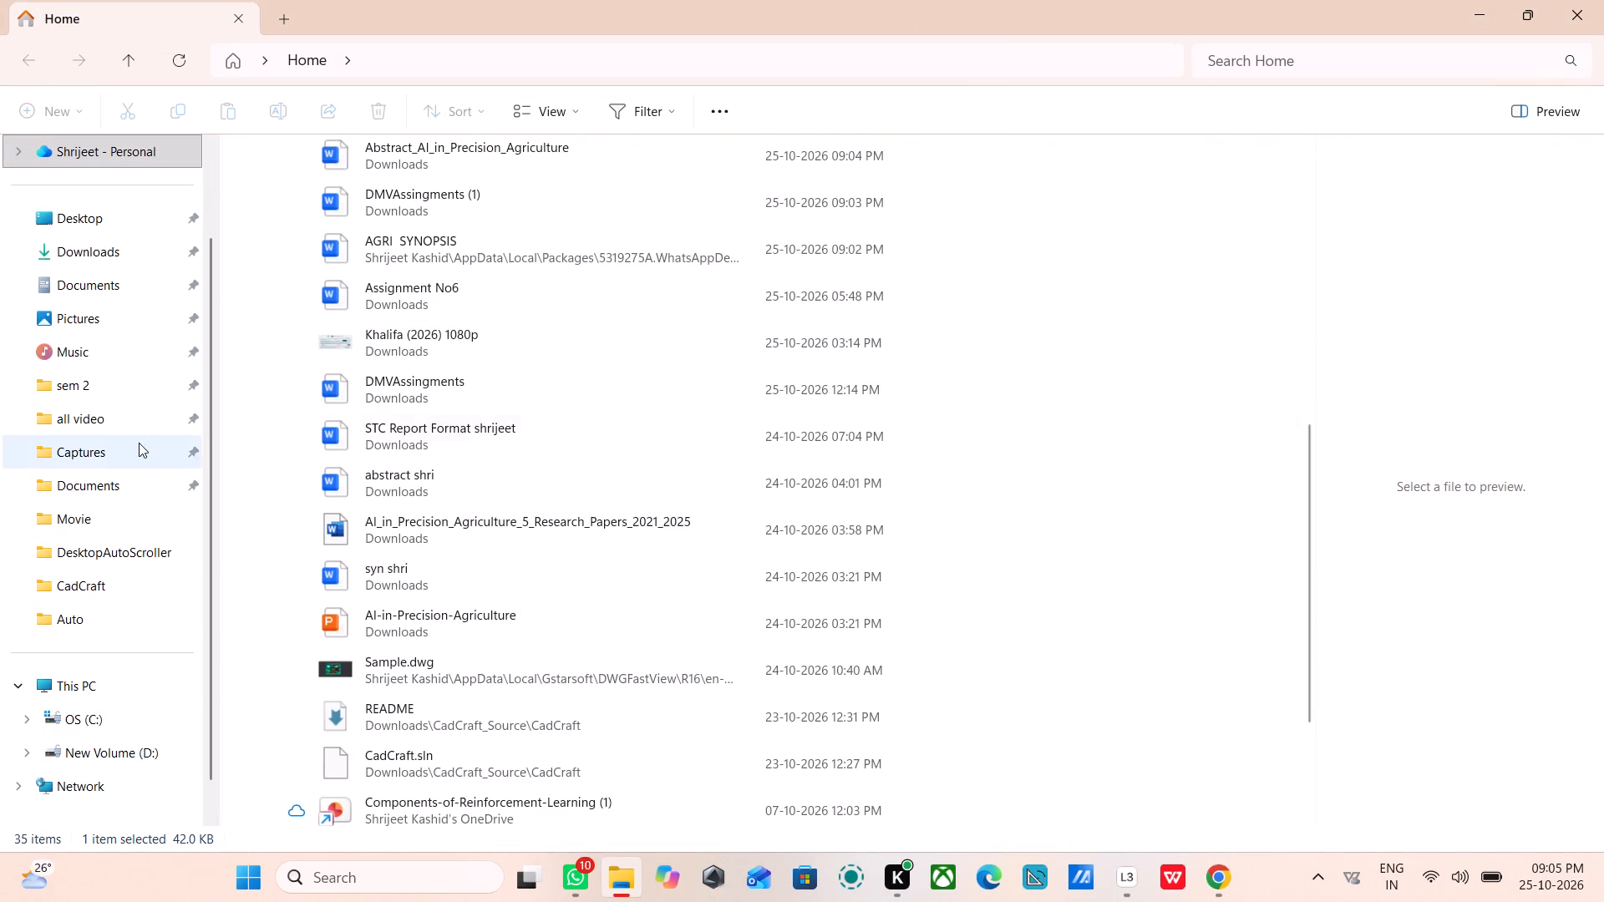
click(100, 256)
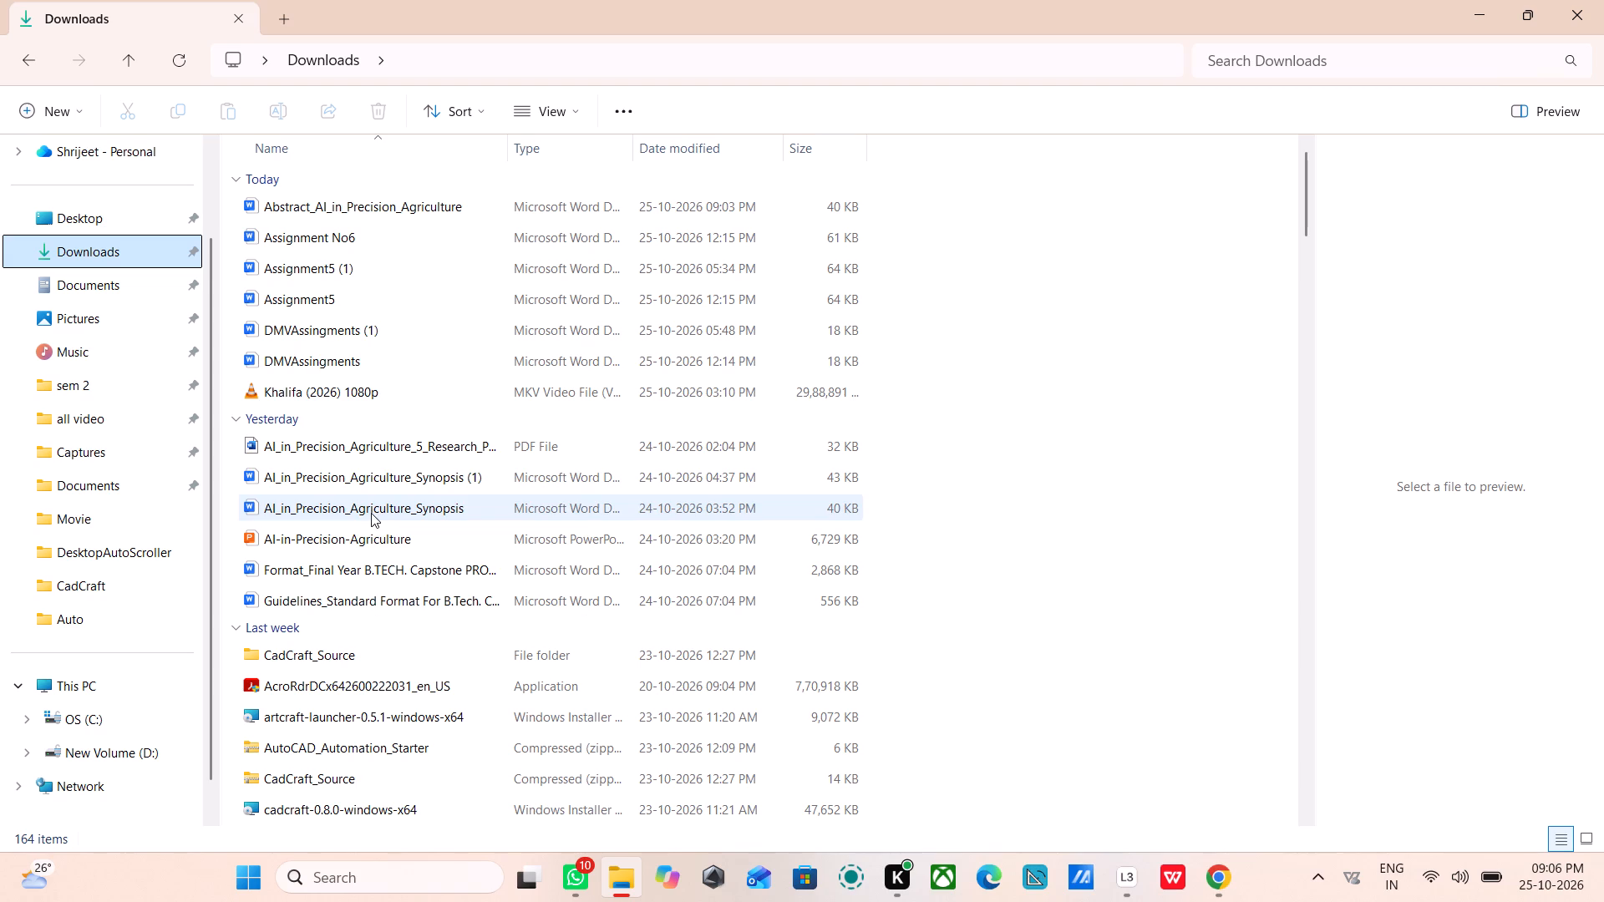
double_click(453, 499)
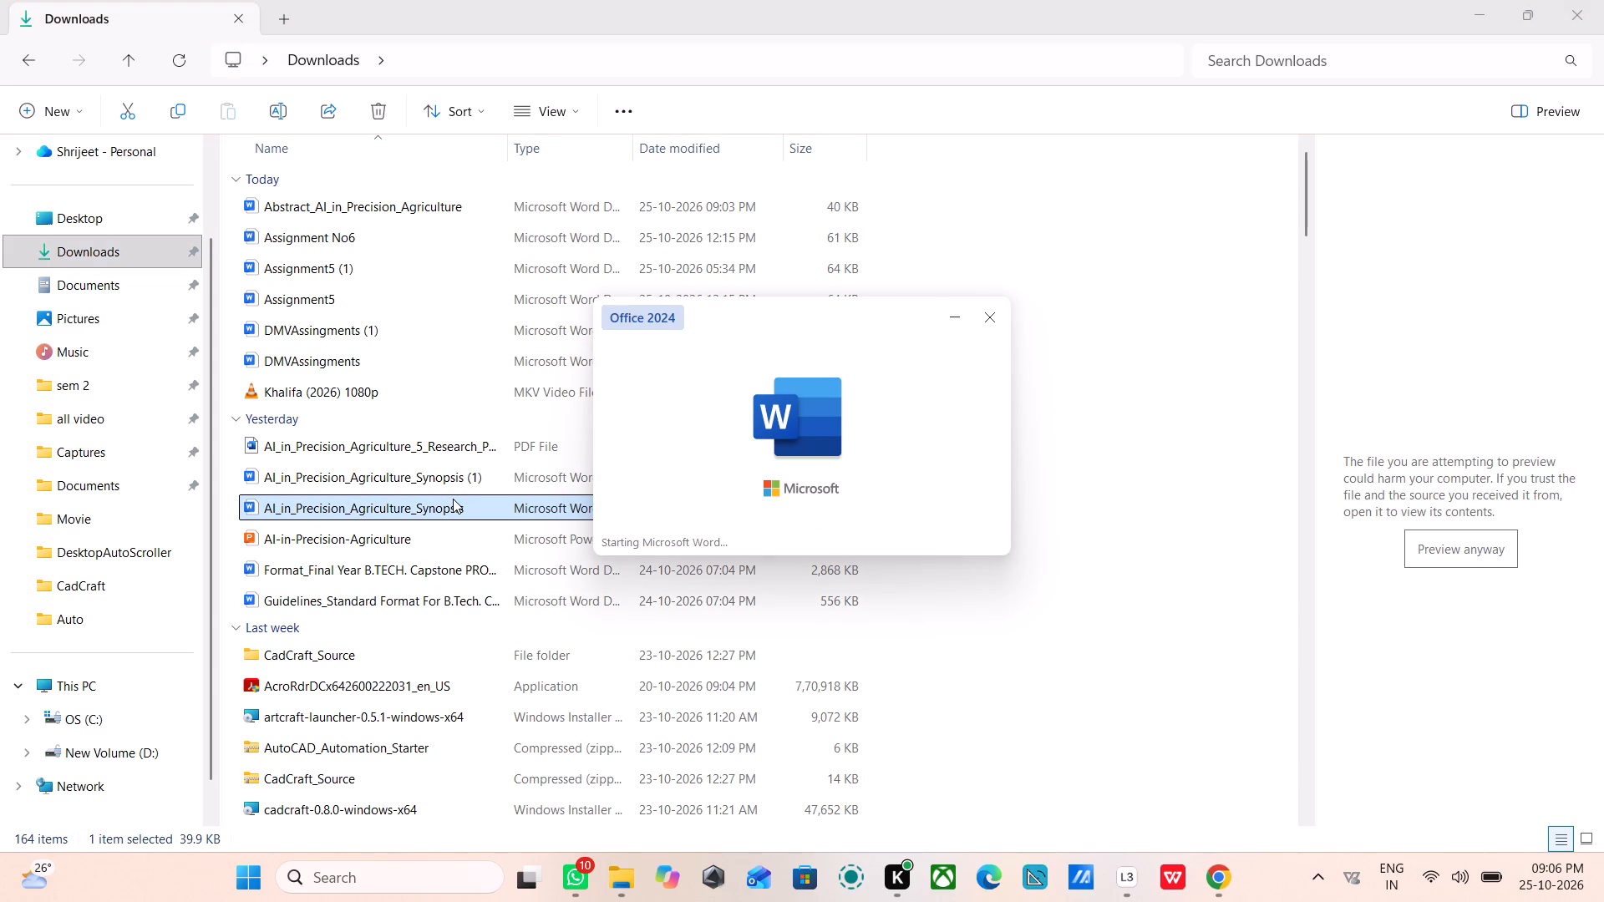
scroll(663, 459, down, 4)
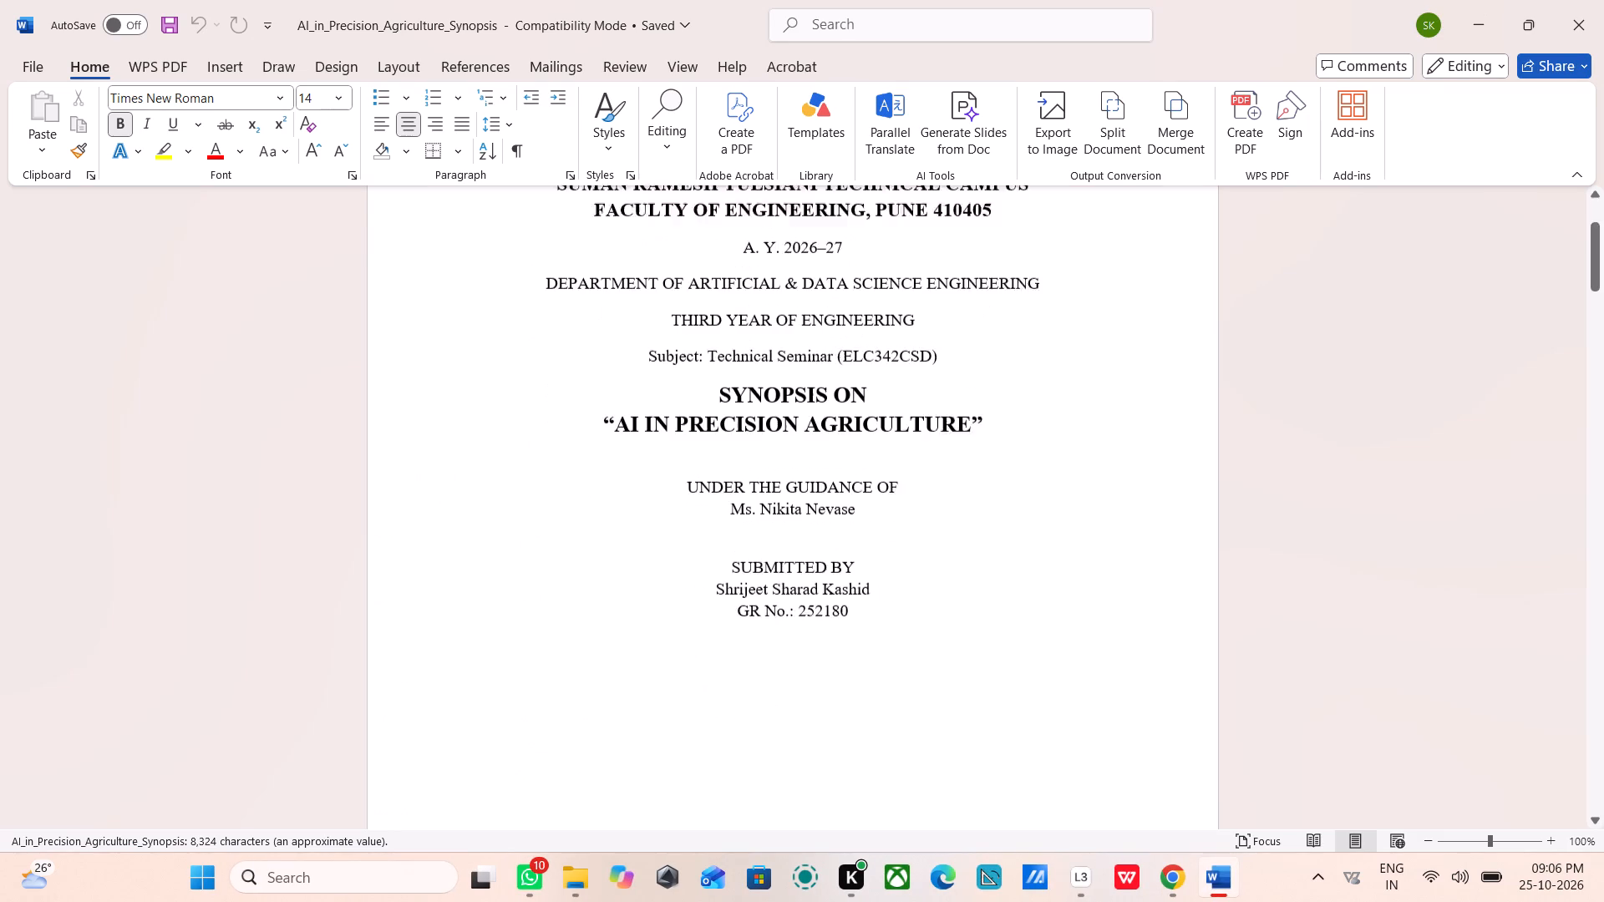
scroll(1599, 38, down, 3)
scroll(870, 555, down, 3)
click(1603, 0)
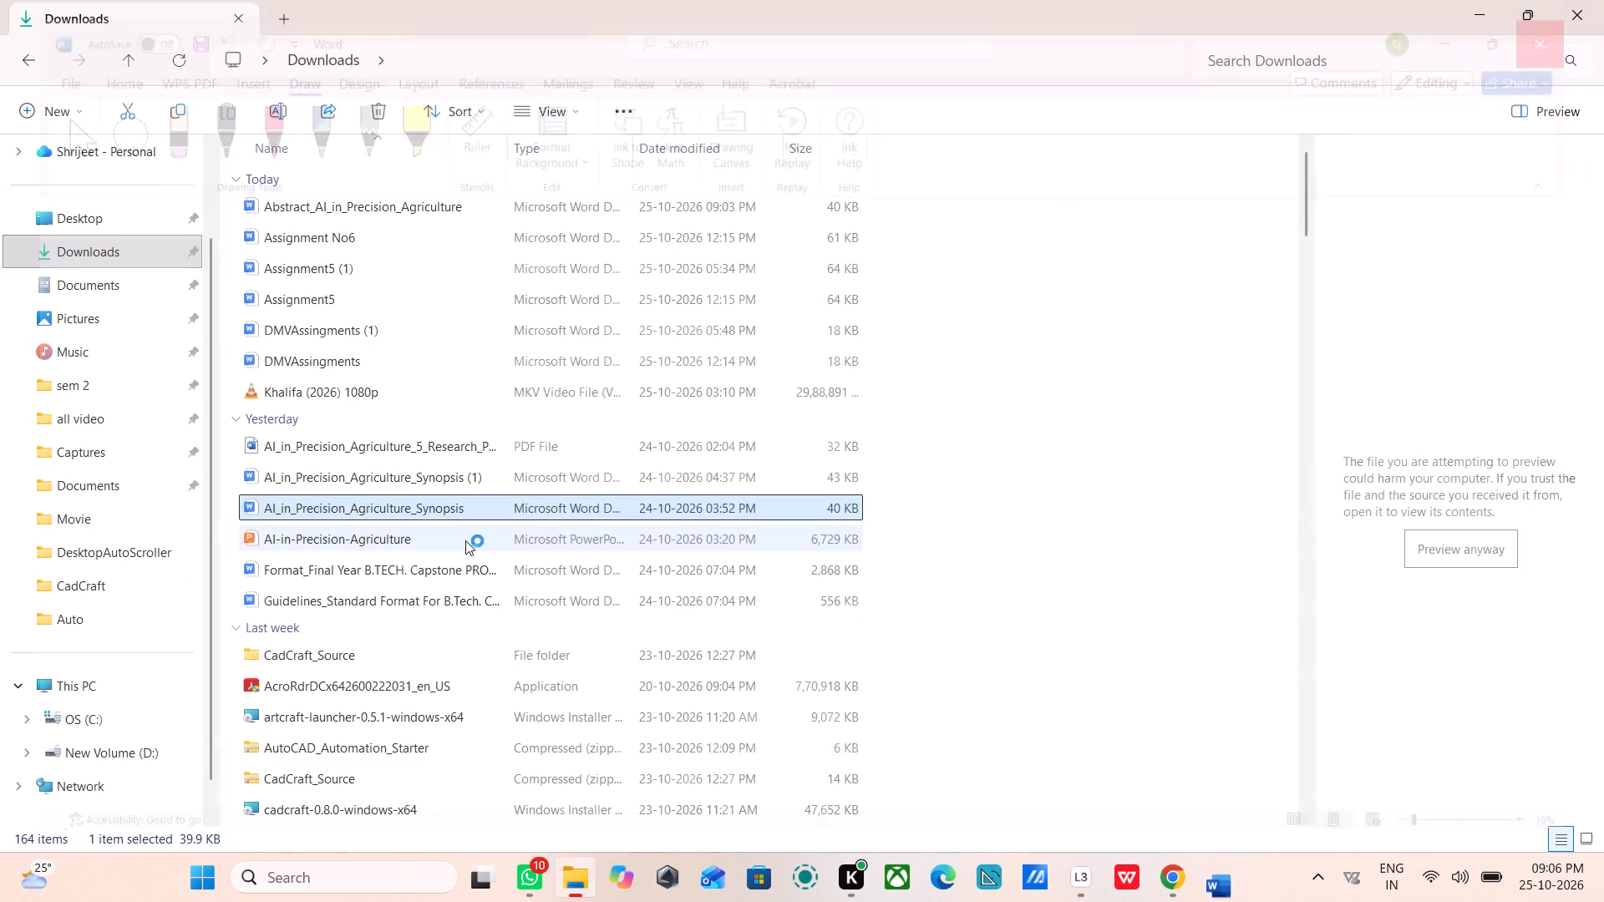
Open AI_in_Precision_Agriculture_Synopsis (1) from Downloads, review it from the abstract through the references and back, and close it.
double_click(442, 476)
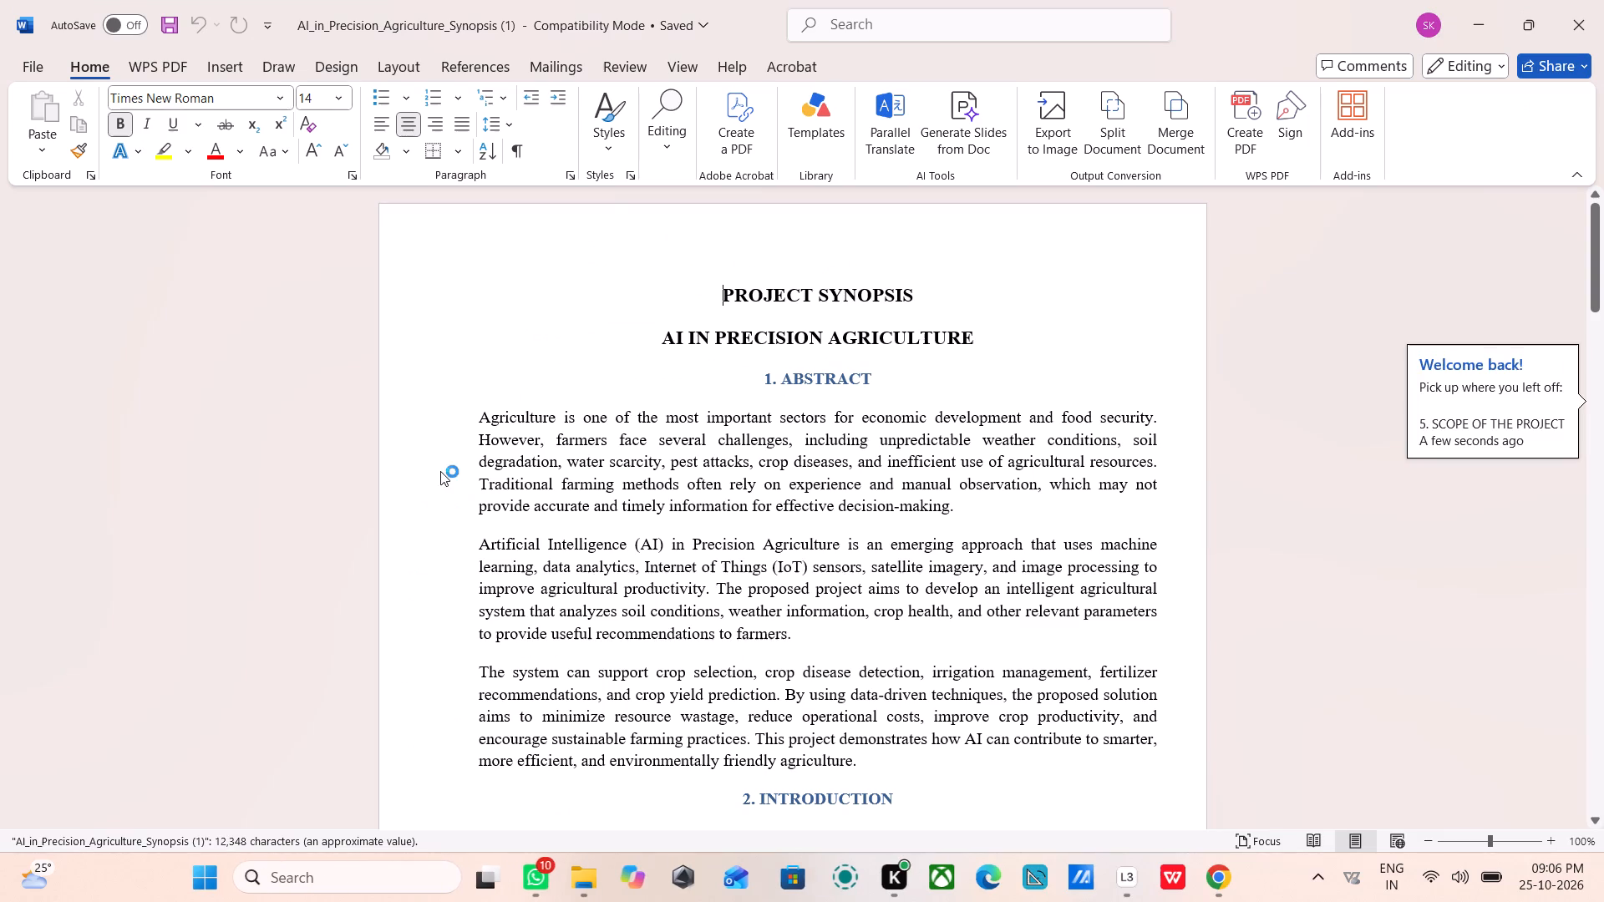
scroll(741, 479, down, 20)
scroll(741, 479, down, 12)
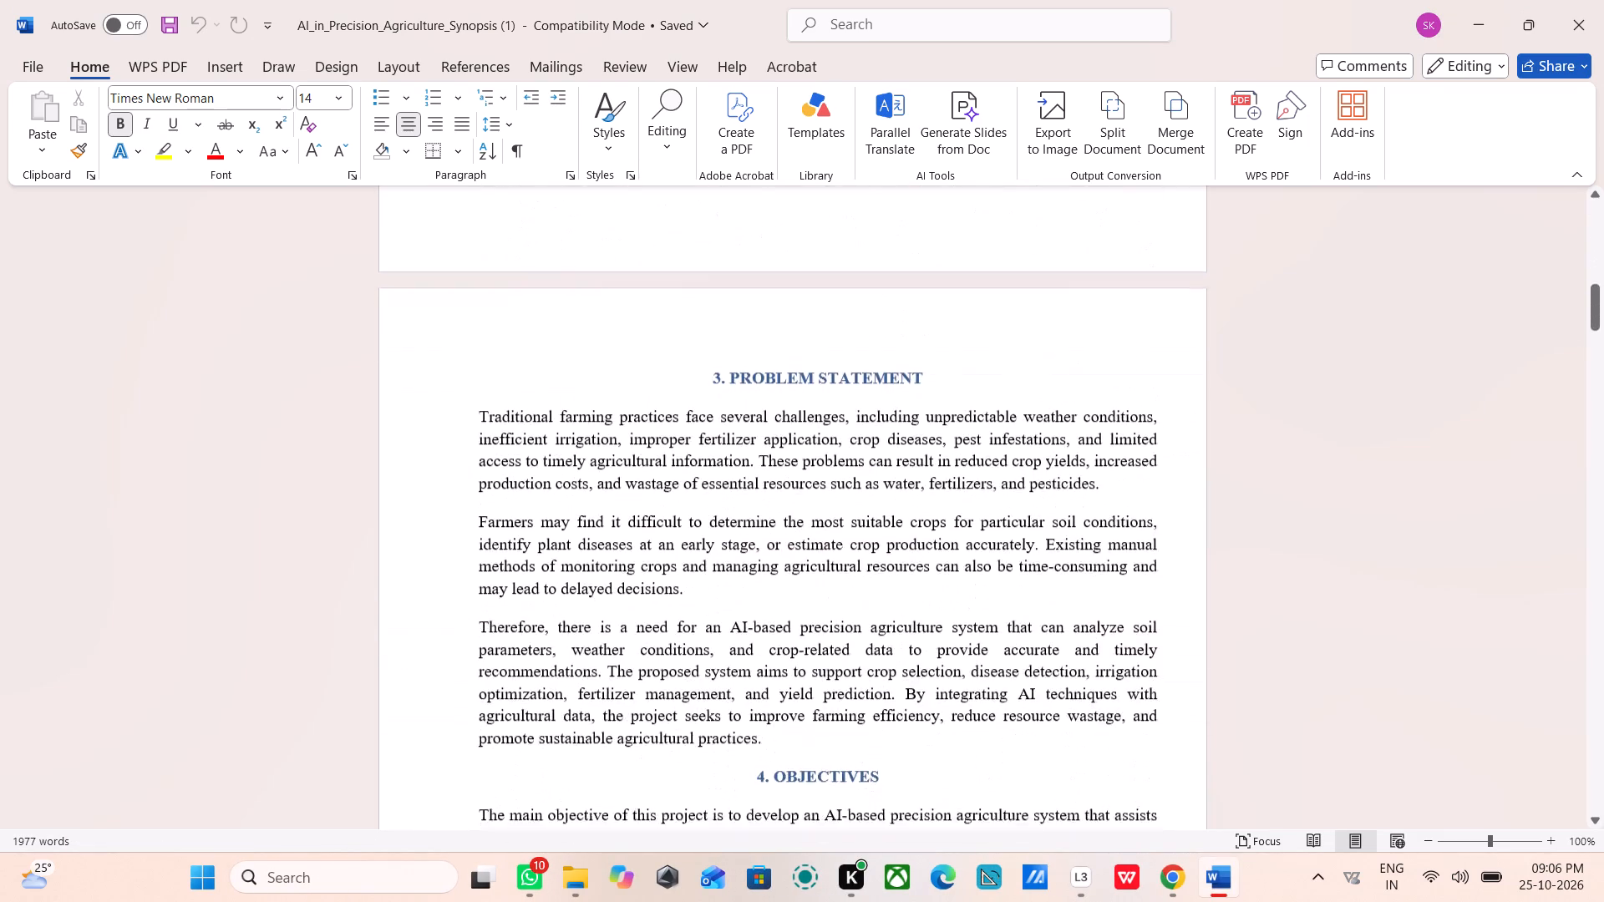
scroll(742, 481, down, 20)
scroll(742, 481, down, 20)
scroll(742, 481, down, 5)
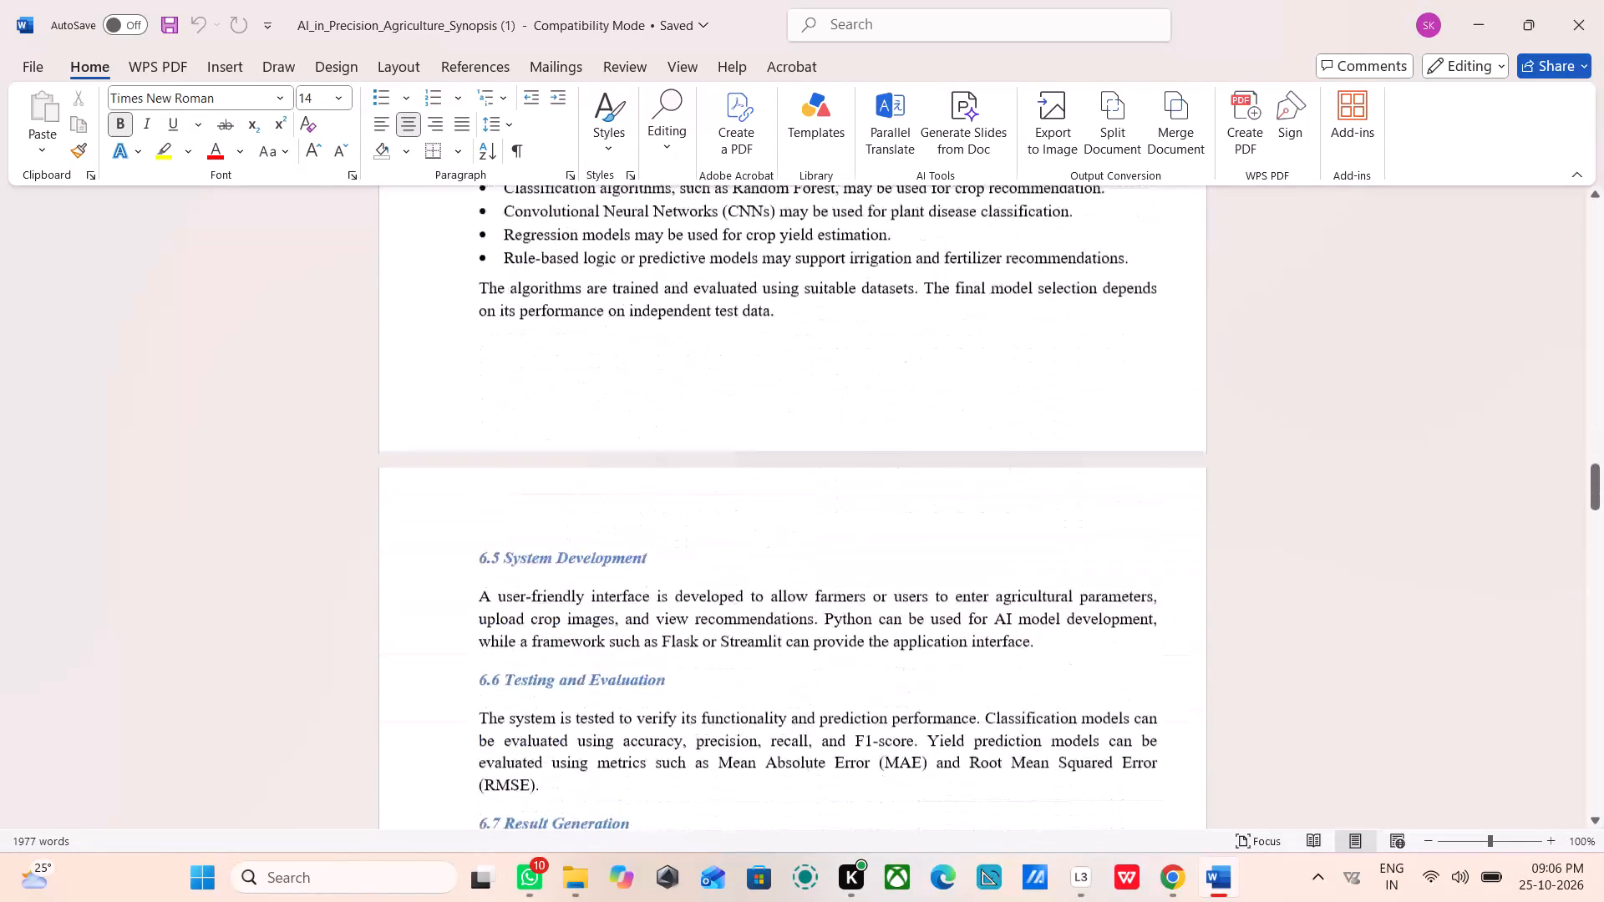
scroll(743, 488, down, 20)
scroll(743, 488, down, 20)
scroll(743, 488, down, 5)
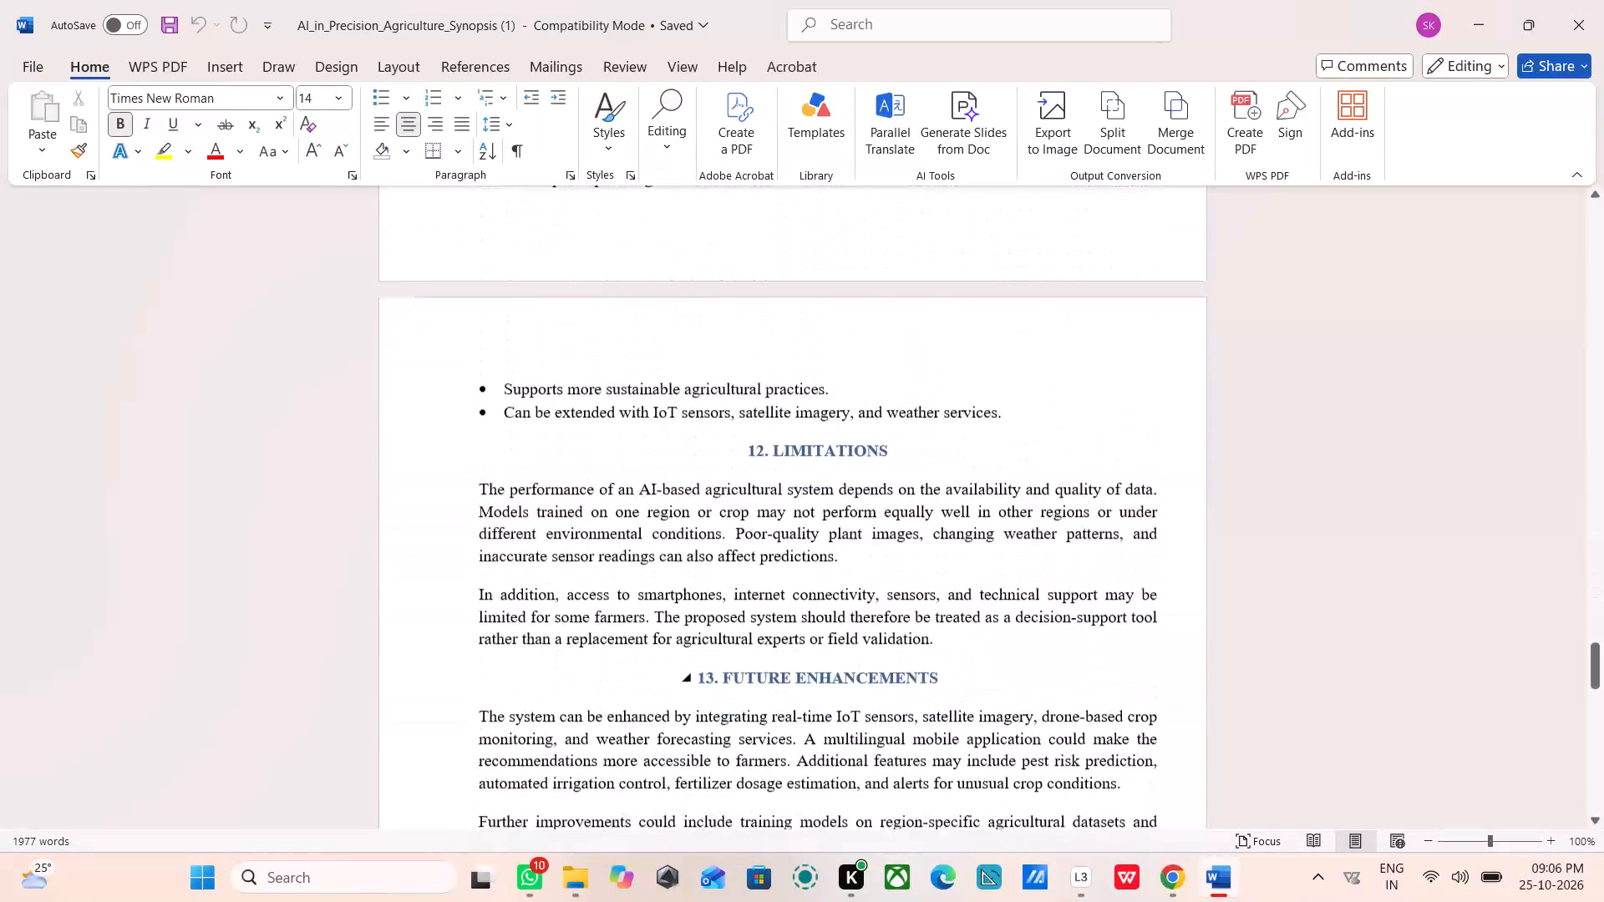
scroll(741, 495, down, 20)
scroll(741, 494, down, 7)
scroll(742, 494, up, 5)
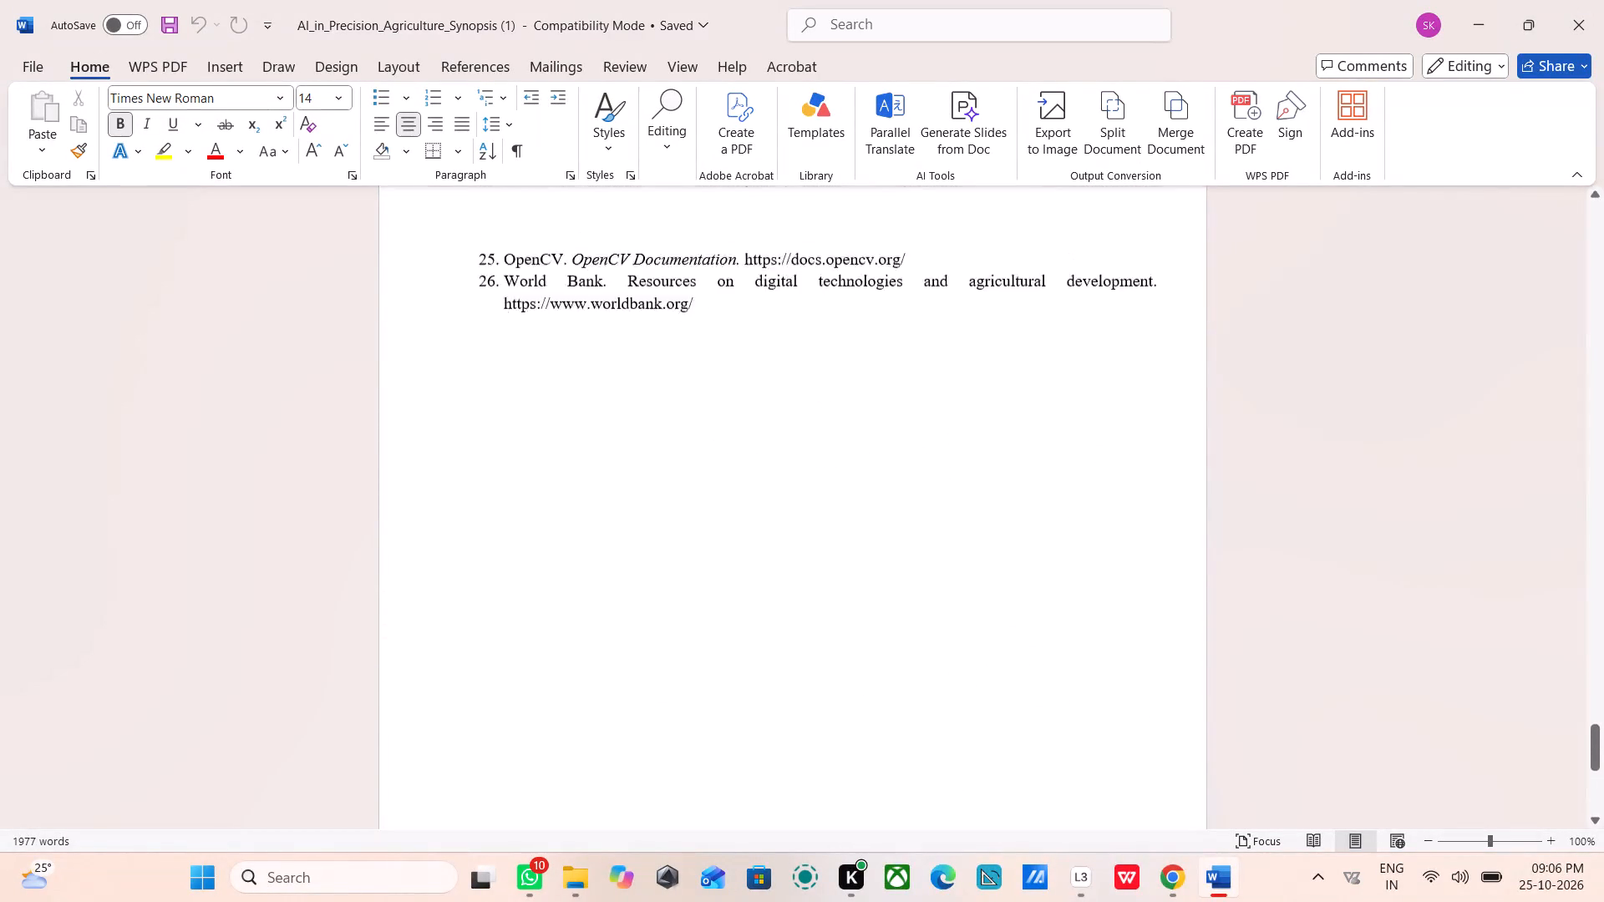
scroll(742, 494, up, 15)
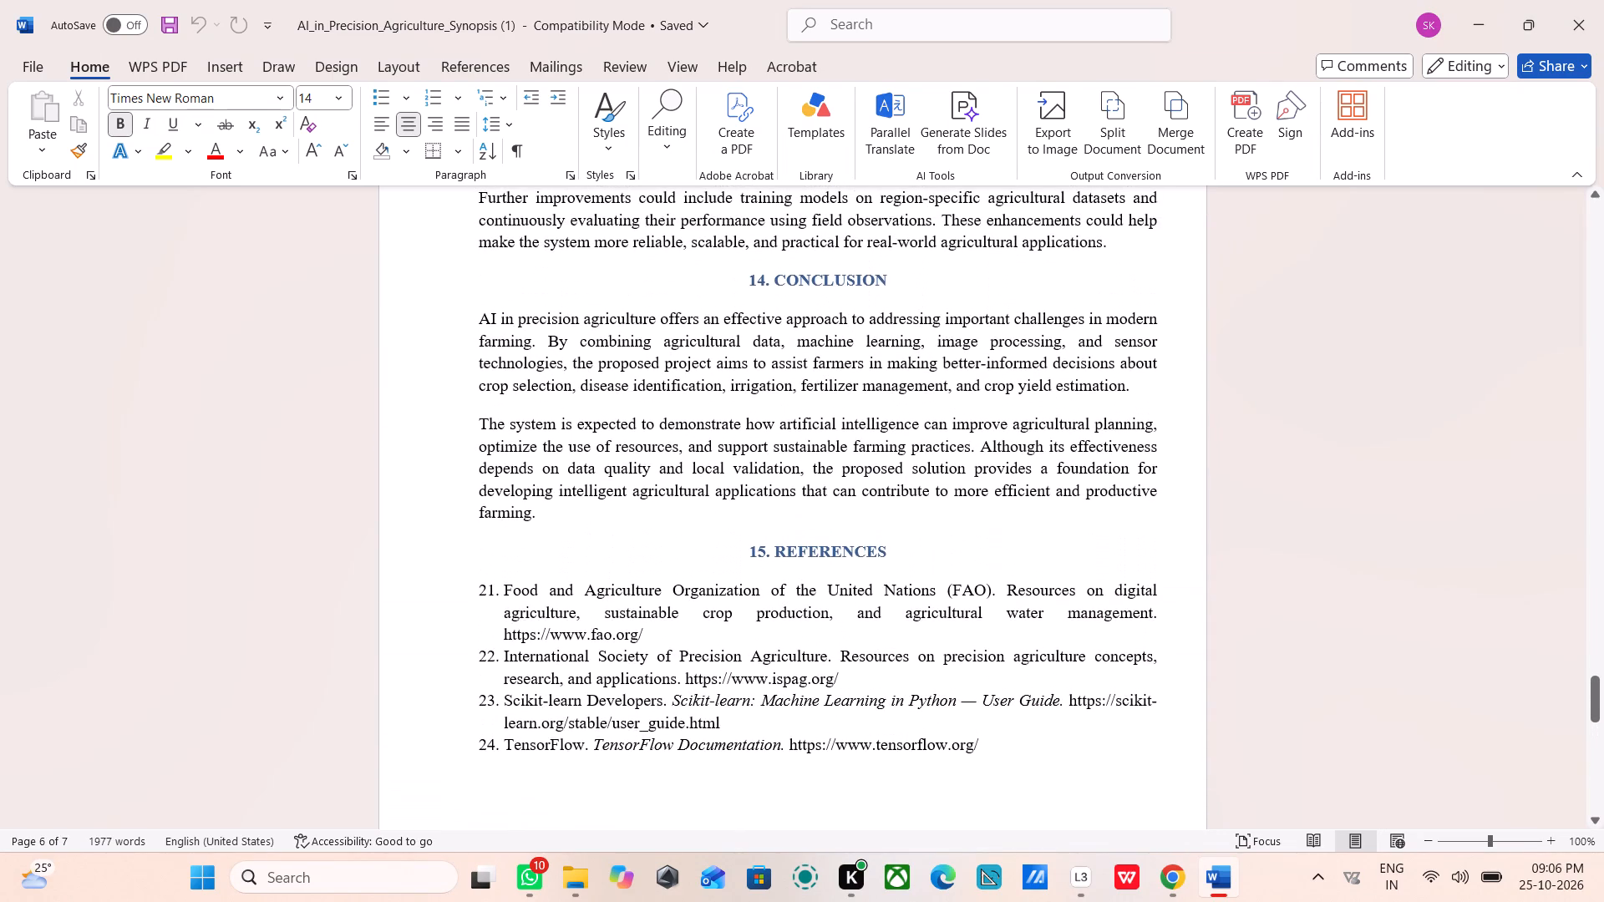
scroll(740, 493, up, 6)
scroll(736, 493, up, 20)
scroll(736, 493, up, 15)
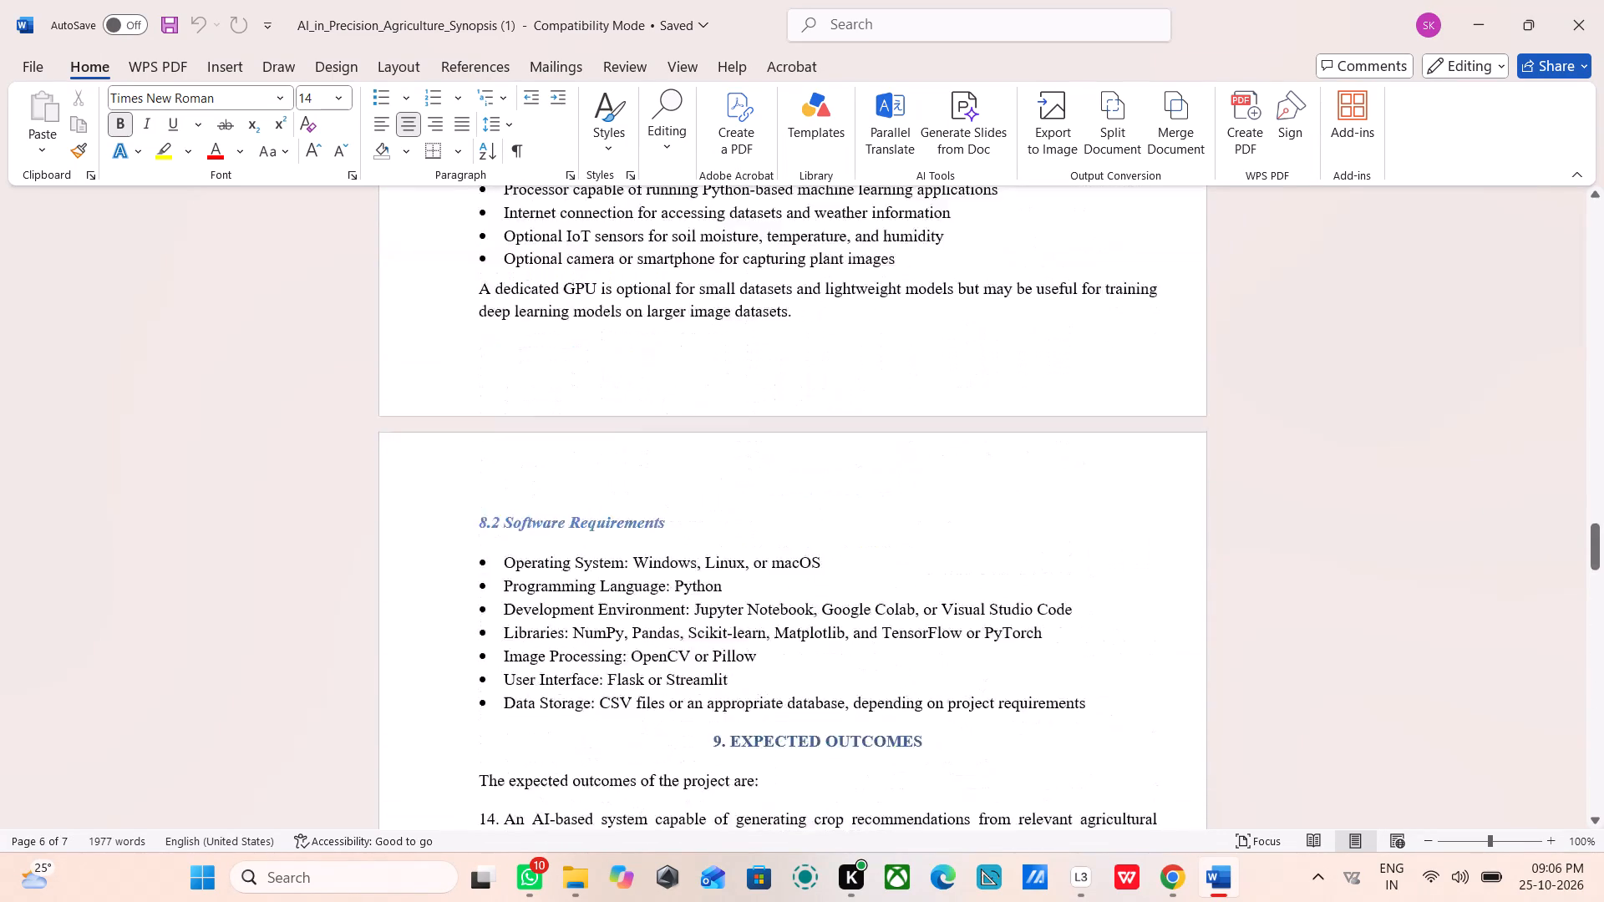
scroll(728, 493, up, 15)
scroll(727, 493, up, 20)
scroll(727, 493, up, 4)
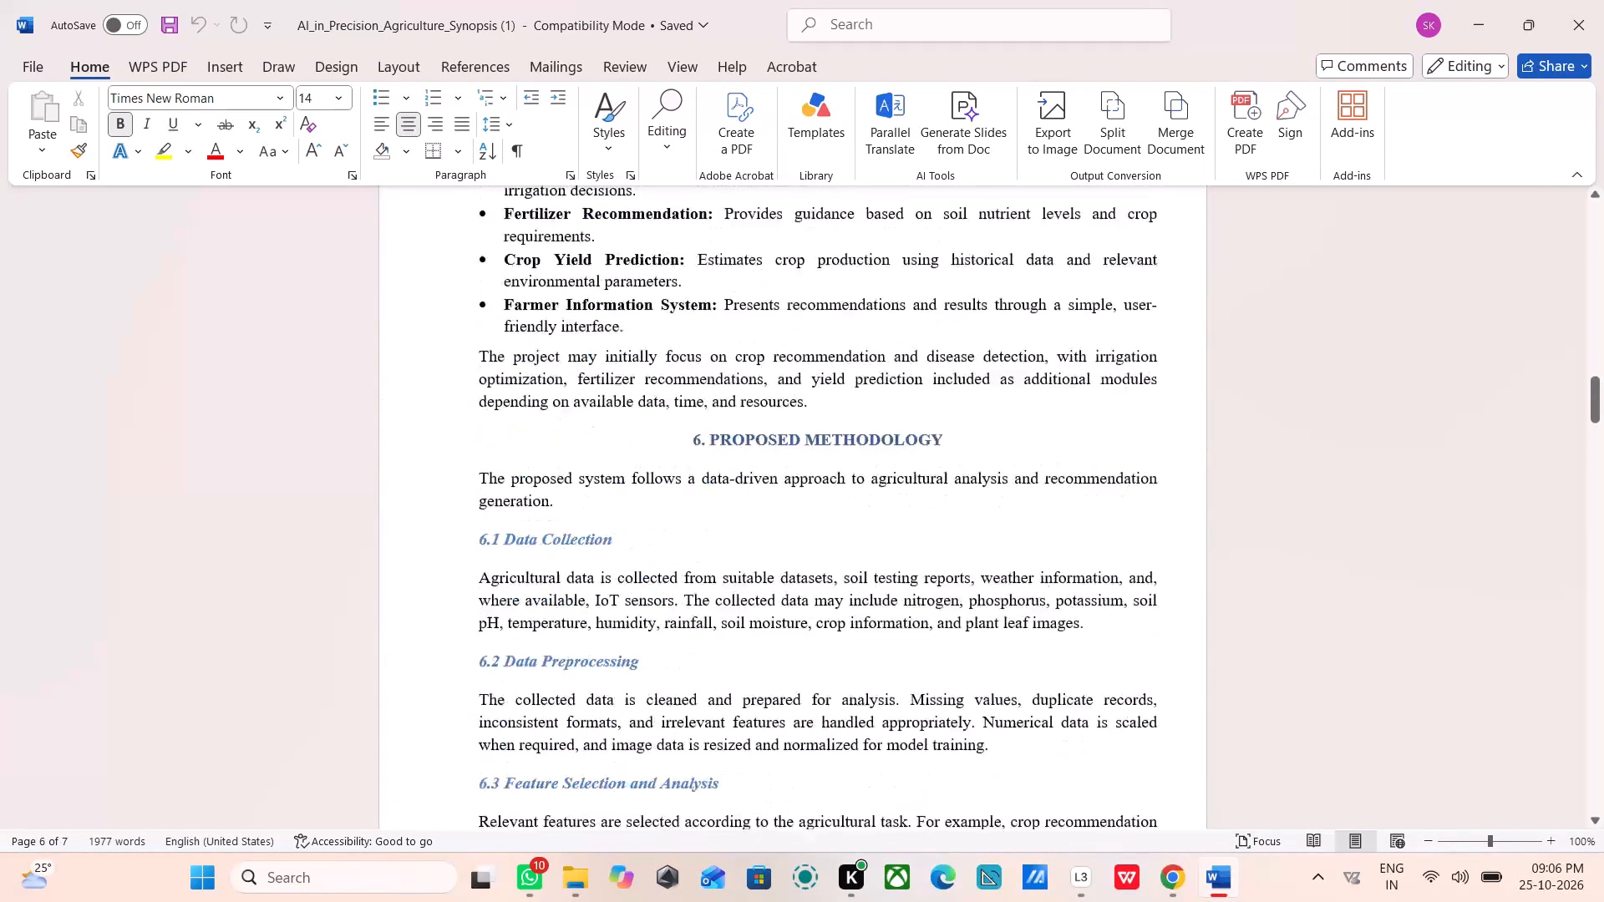
scroll(724, 500, up, 17)
scroll(723, 504, up, 12)
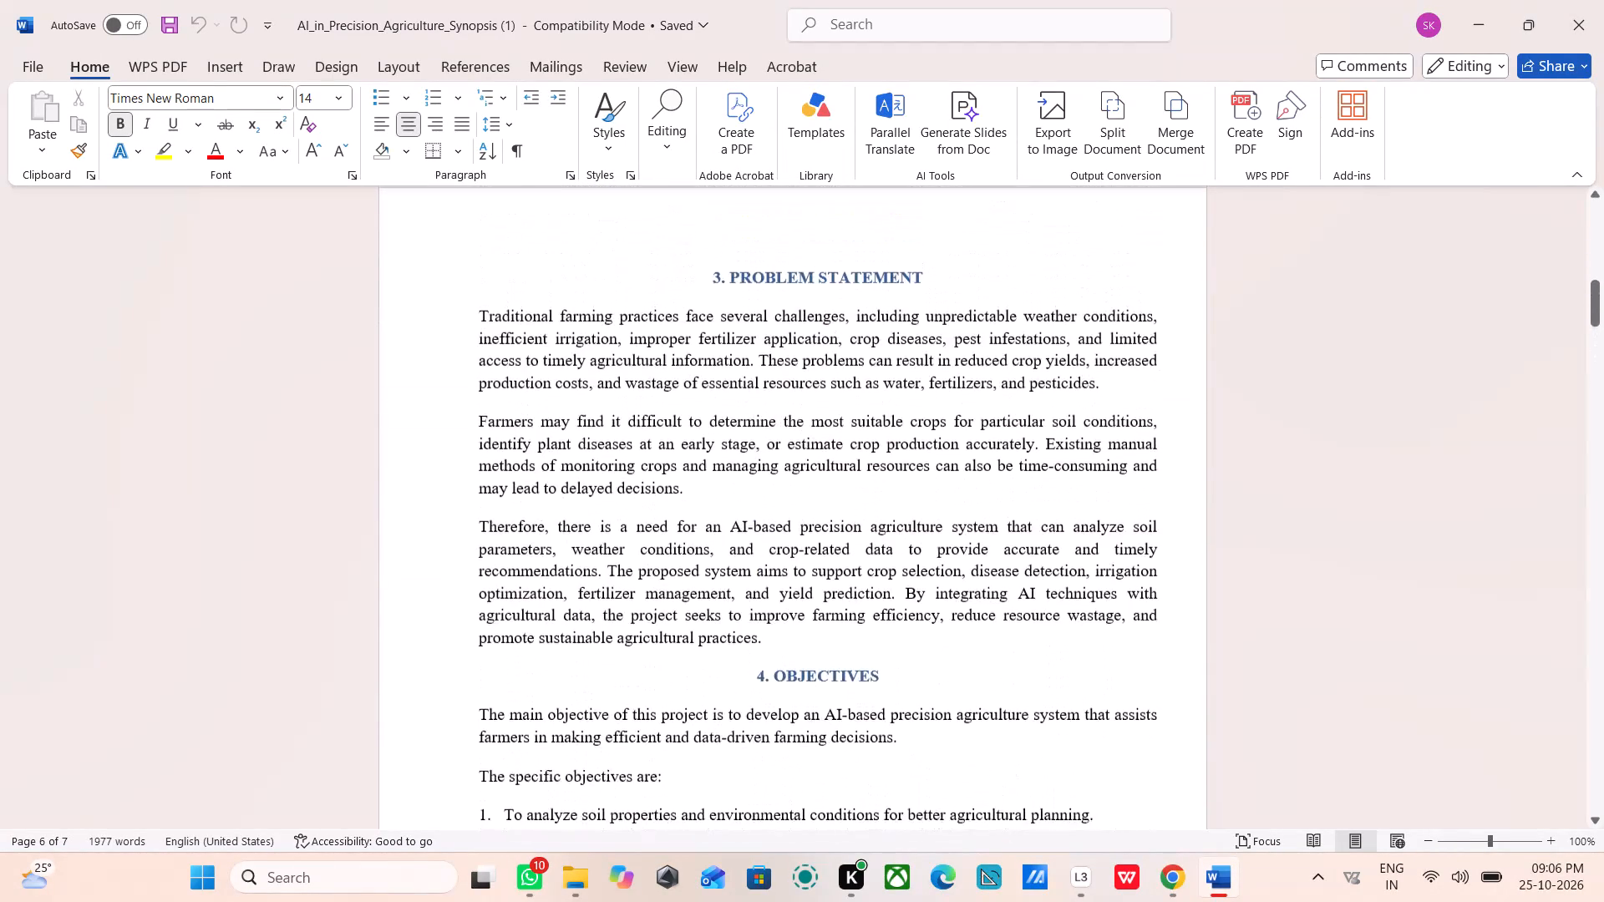
scroll(724, 505, up, 20)
scroll(724, 505, up, 13)
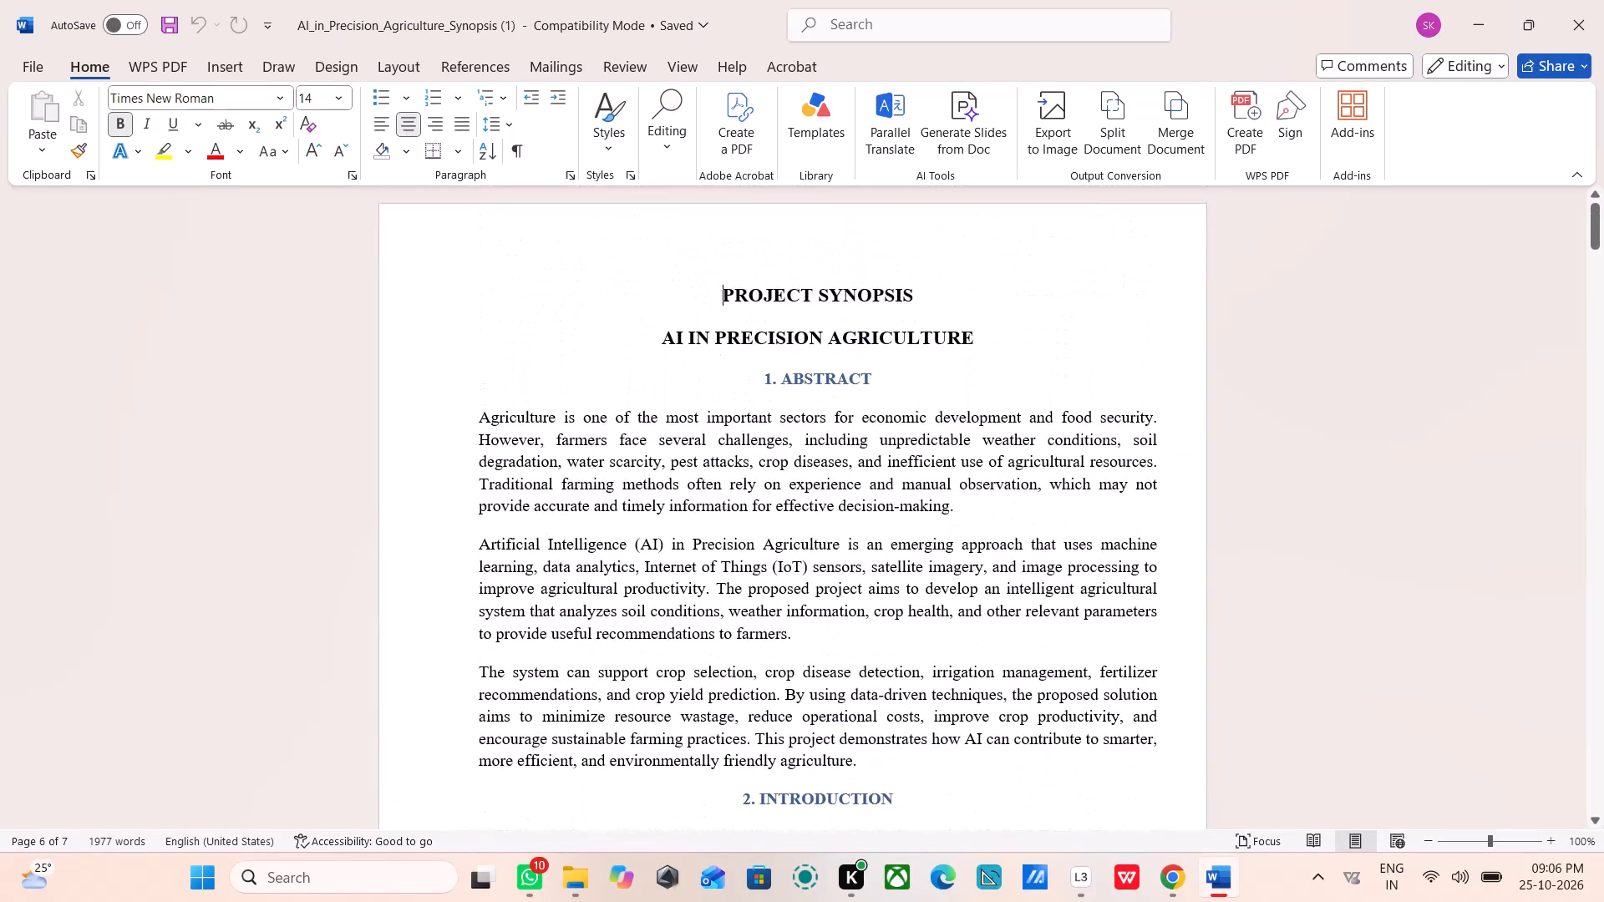
scroll(721, 520, up, 10)
scroll(750, 406, down, 3)
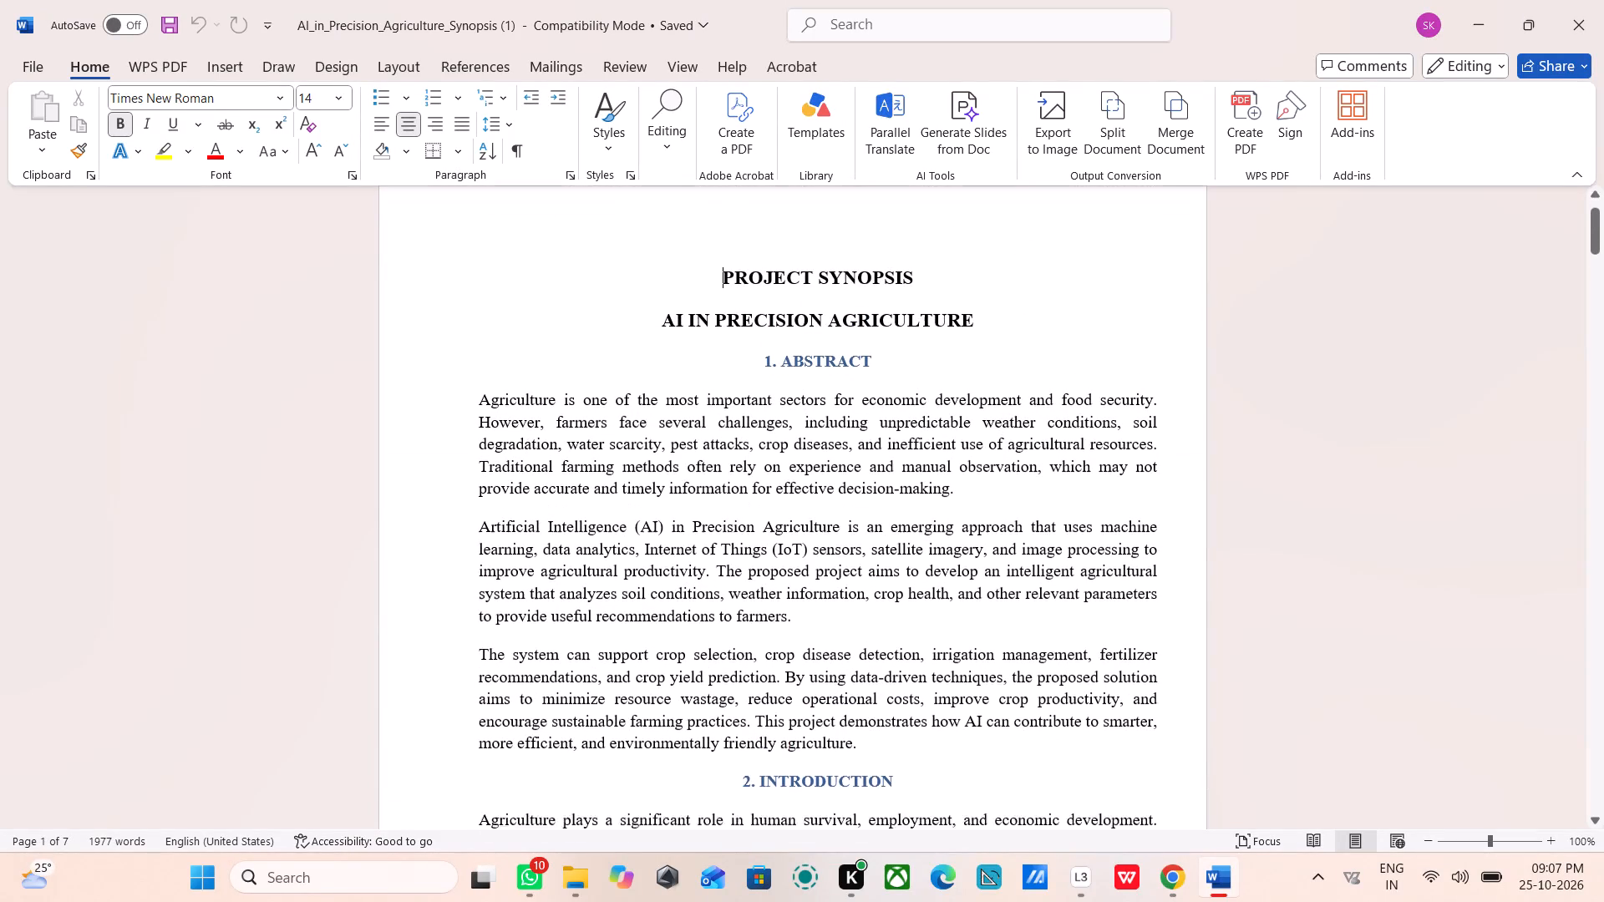
scroll(753, 535, down, 2)
scroll(754, 546, up, 17)
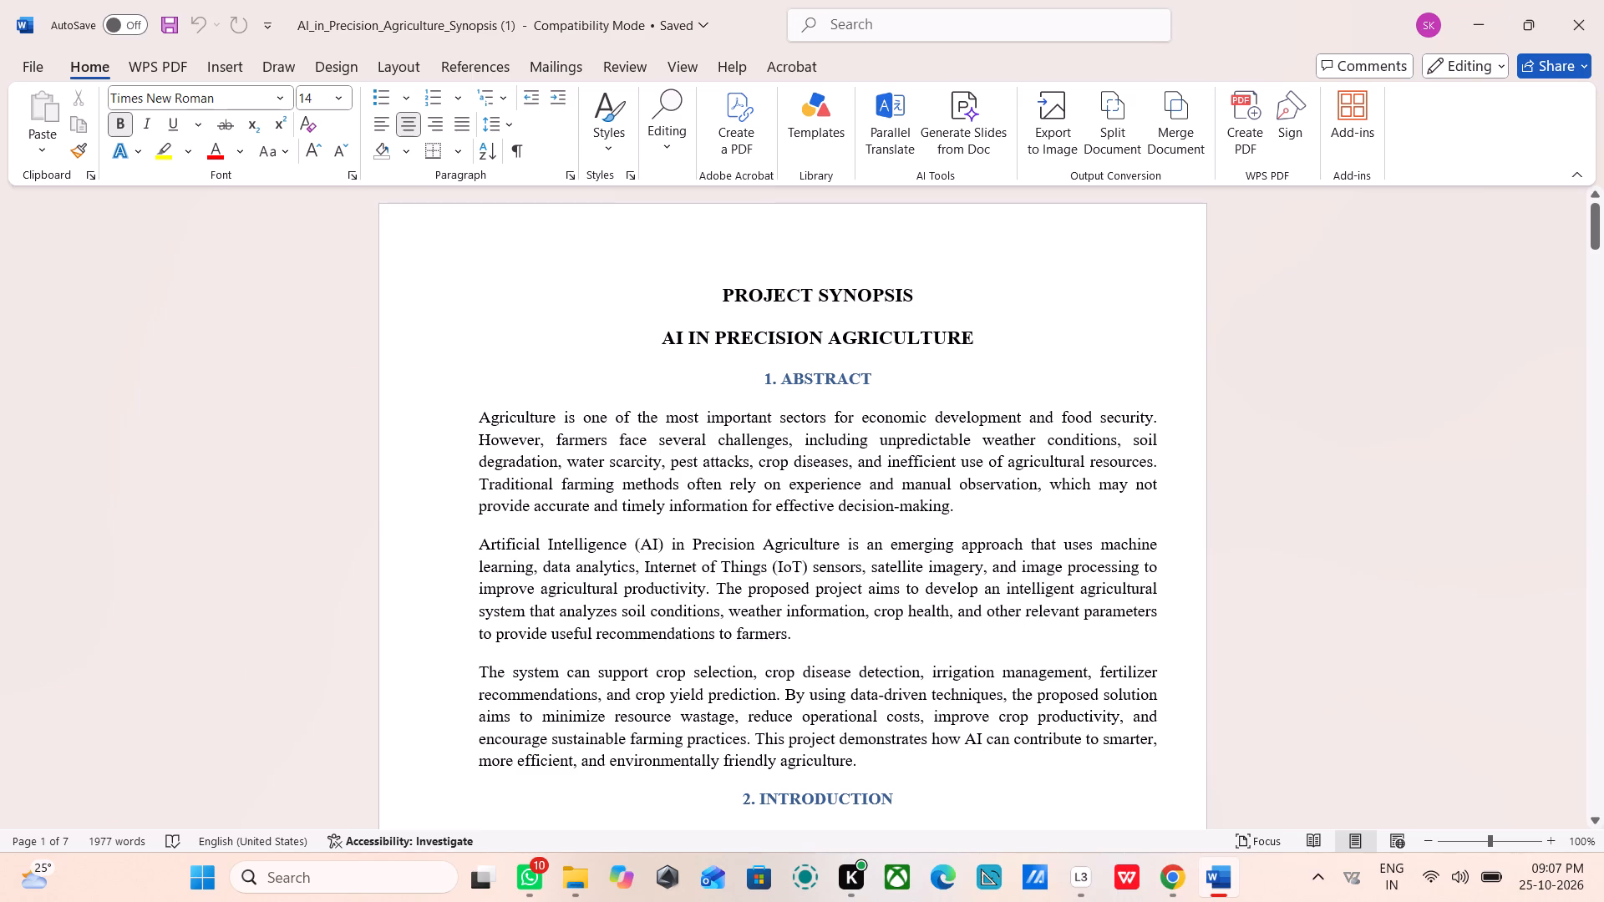
click(1603, 0)
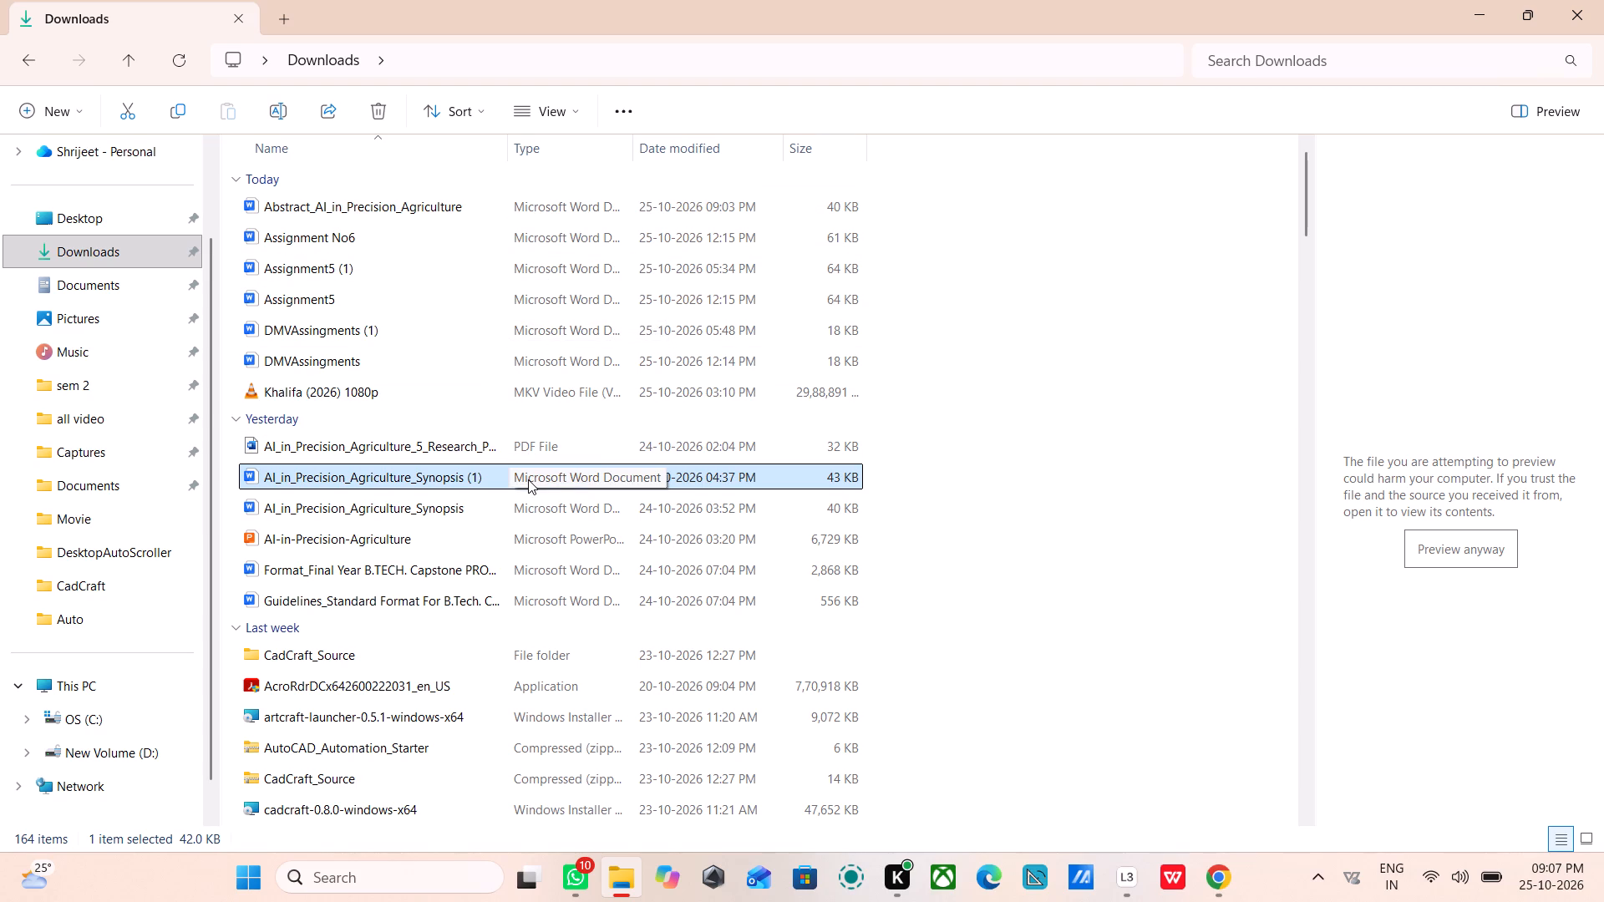
Open the AI_in_Precision_Agriculture_5_Research_Papers_2021_2025 PDF, review its year-wise paper entries, and close it.
double_click(570, 433)
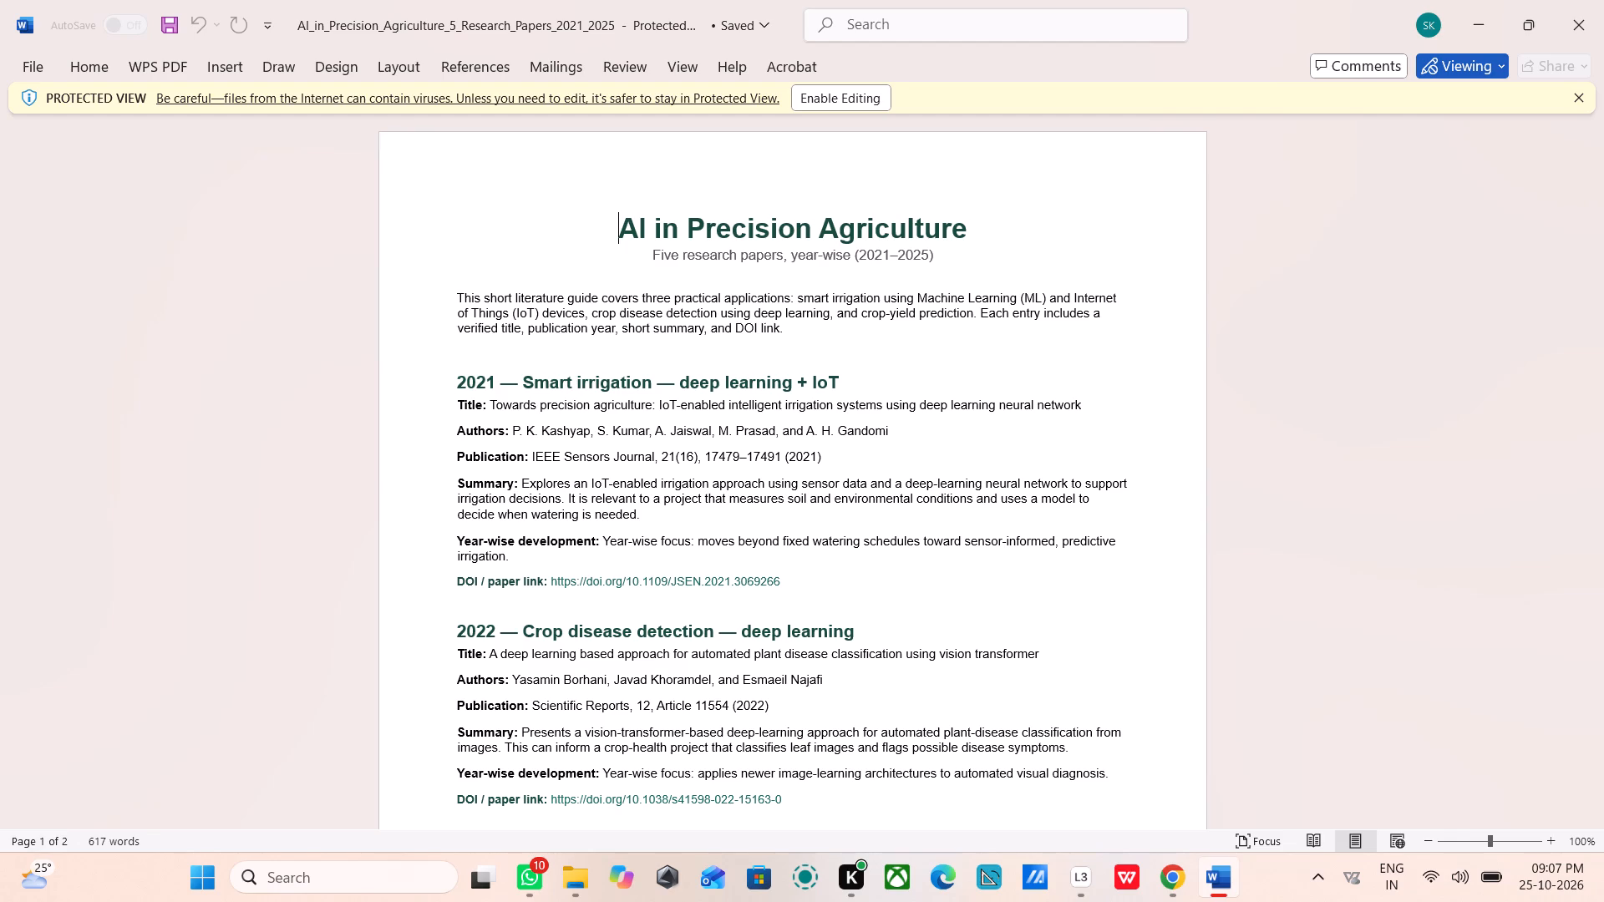
scroll(622, 536, down, 11)
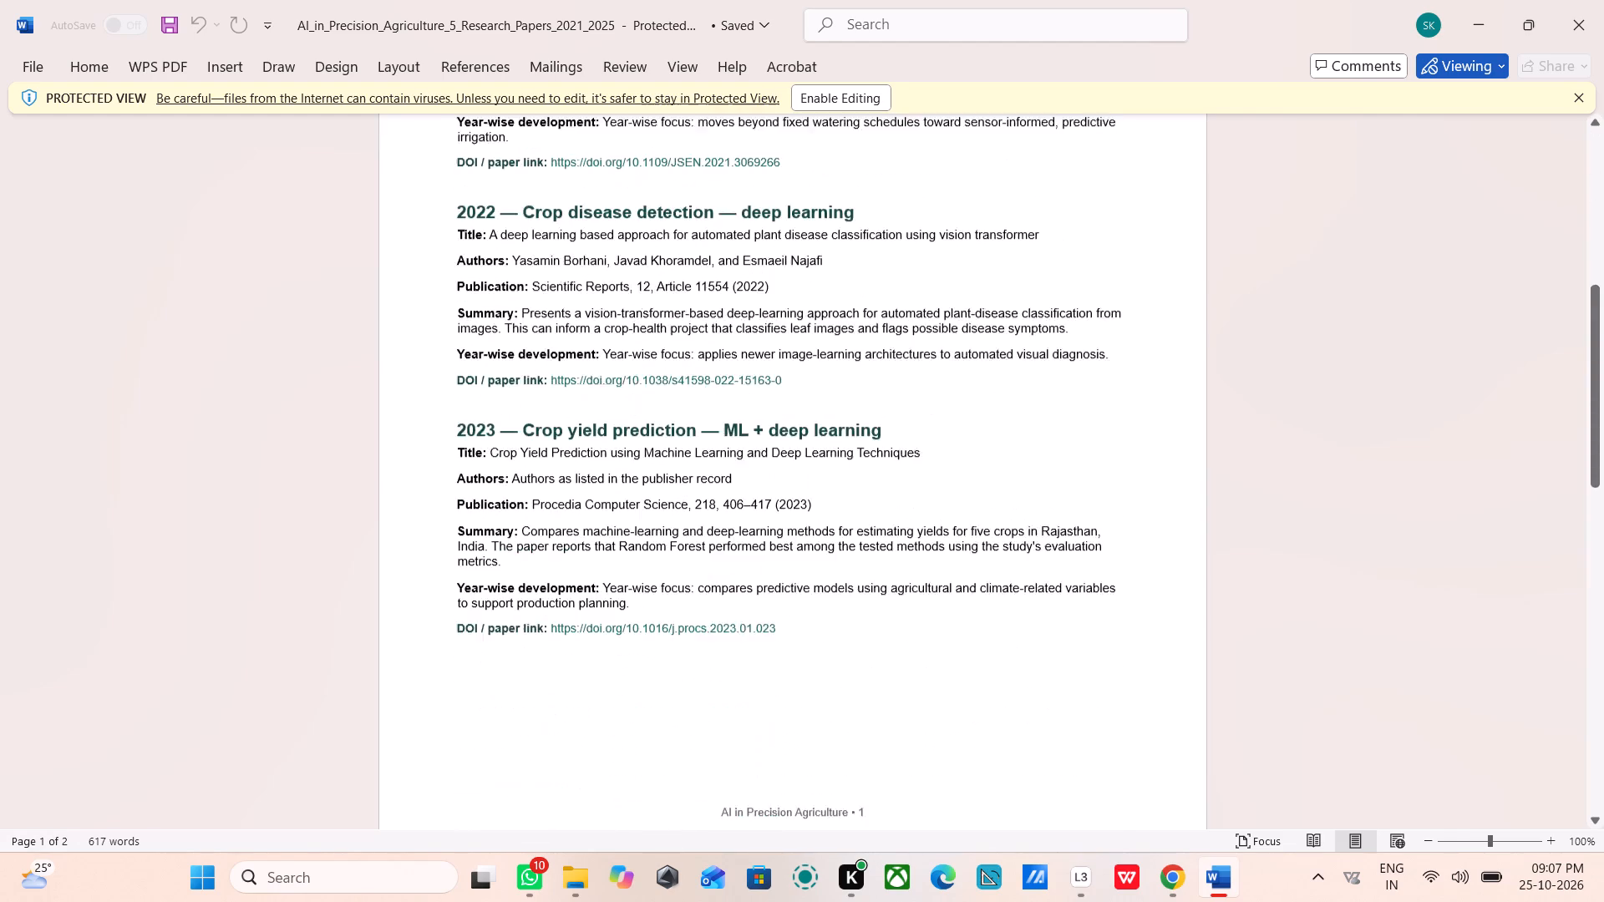
scroll(622, 536, down, 14)
scroll(620, 536, up, 7)
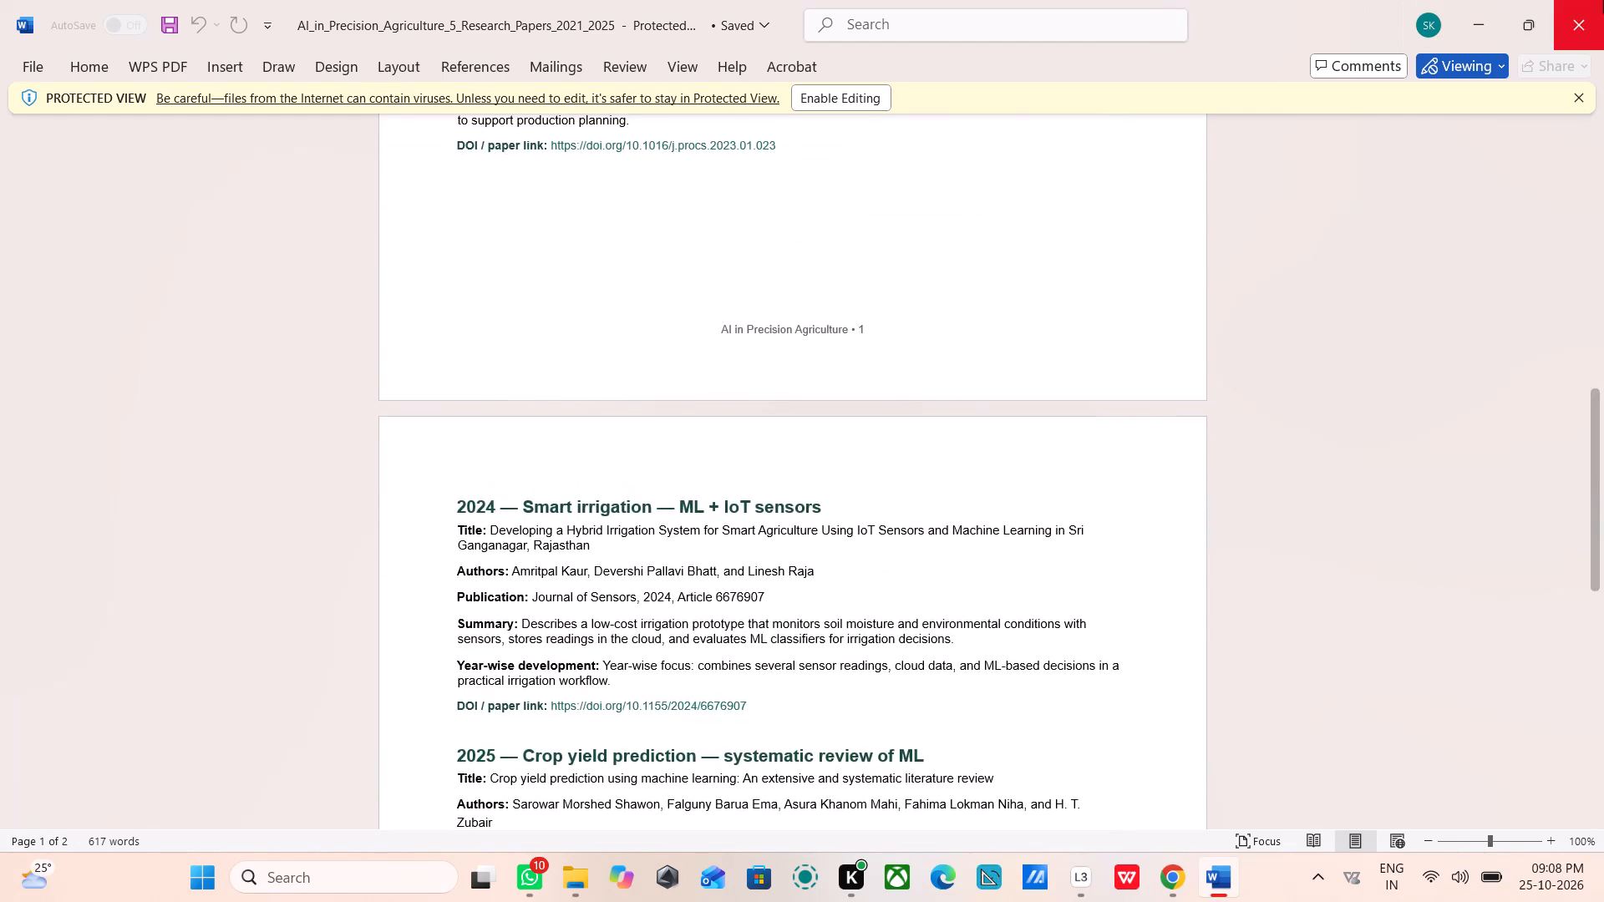
key(Right)
click(1603, 0)
Open AI_in_Precision_Agriculture_Synopsis (1) from Downloads and read it through from the abstract to the references.
double_click(412, 477)
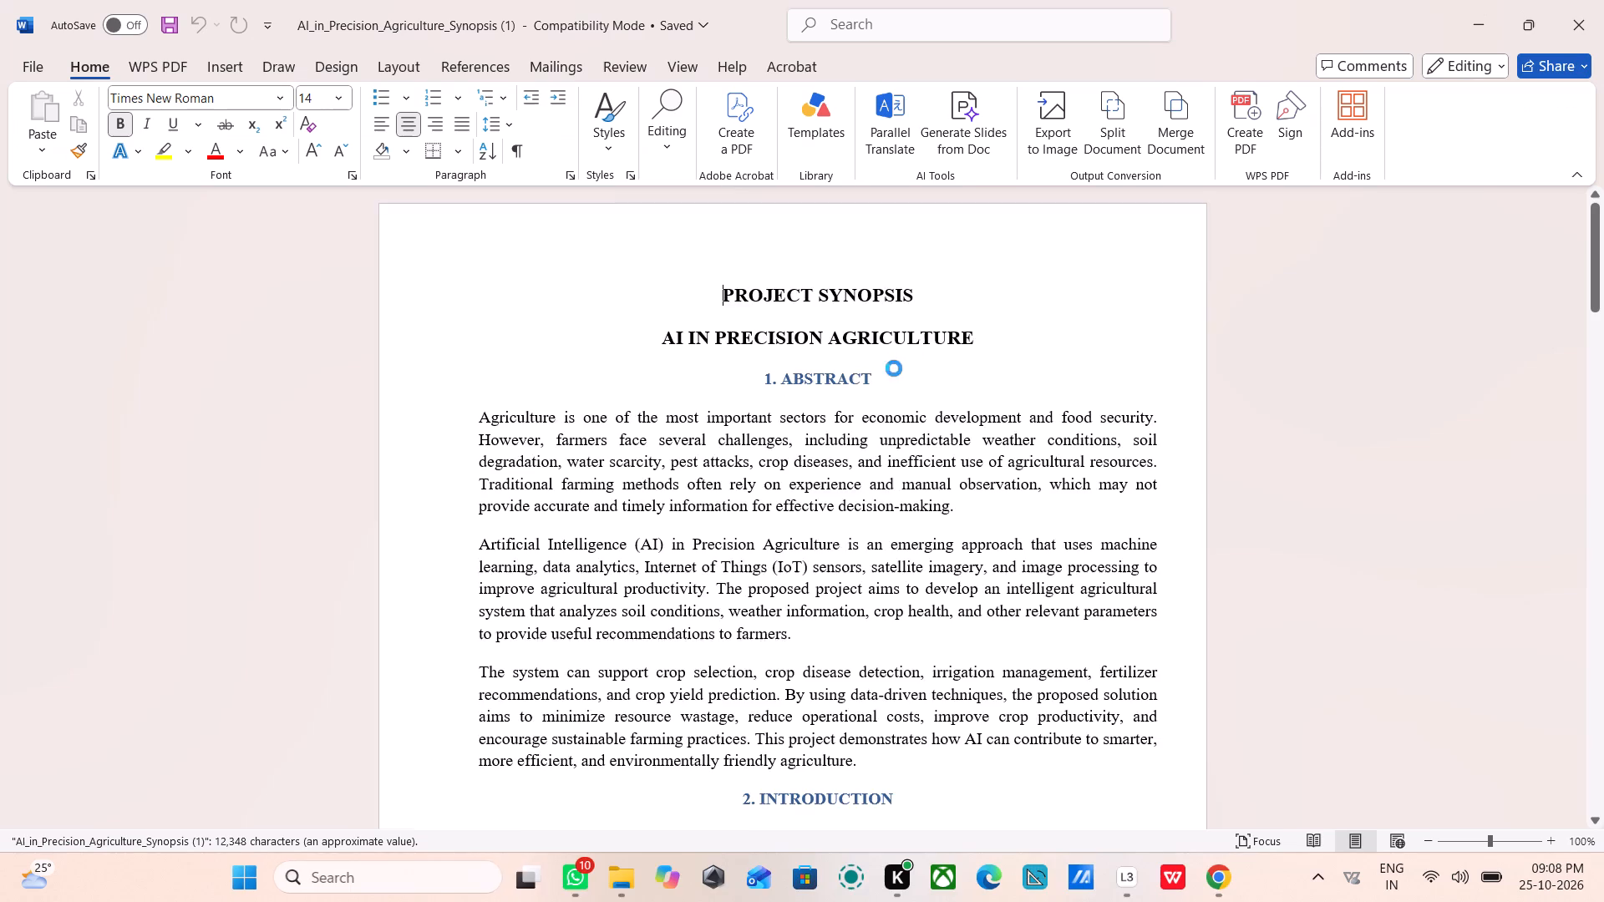
scroll(914, 357, down, 17)
scroll(912, 357, down, 6)
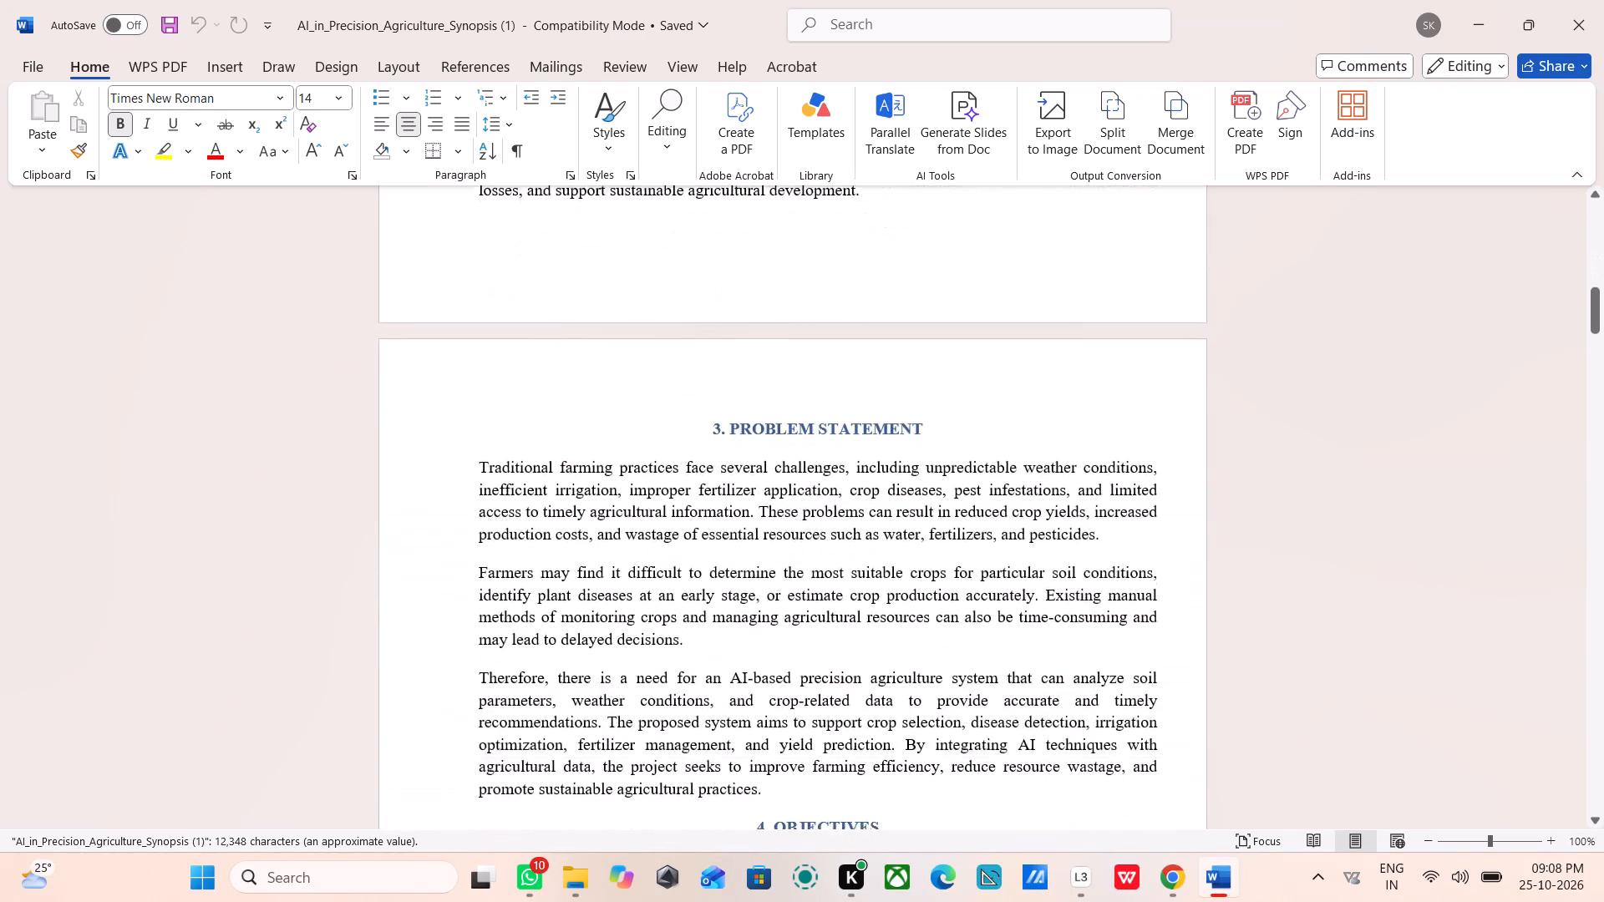
scroll(905, 356, down, 16)
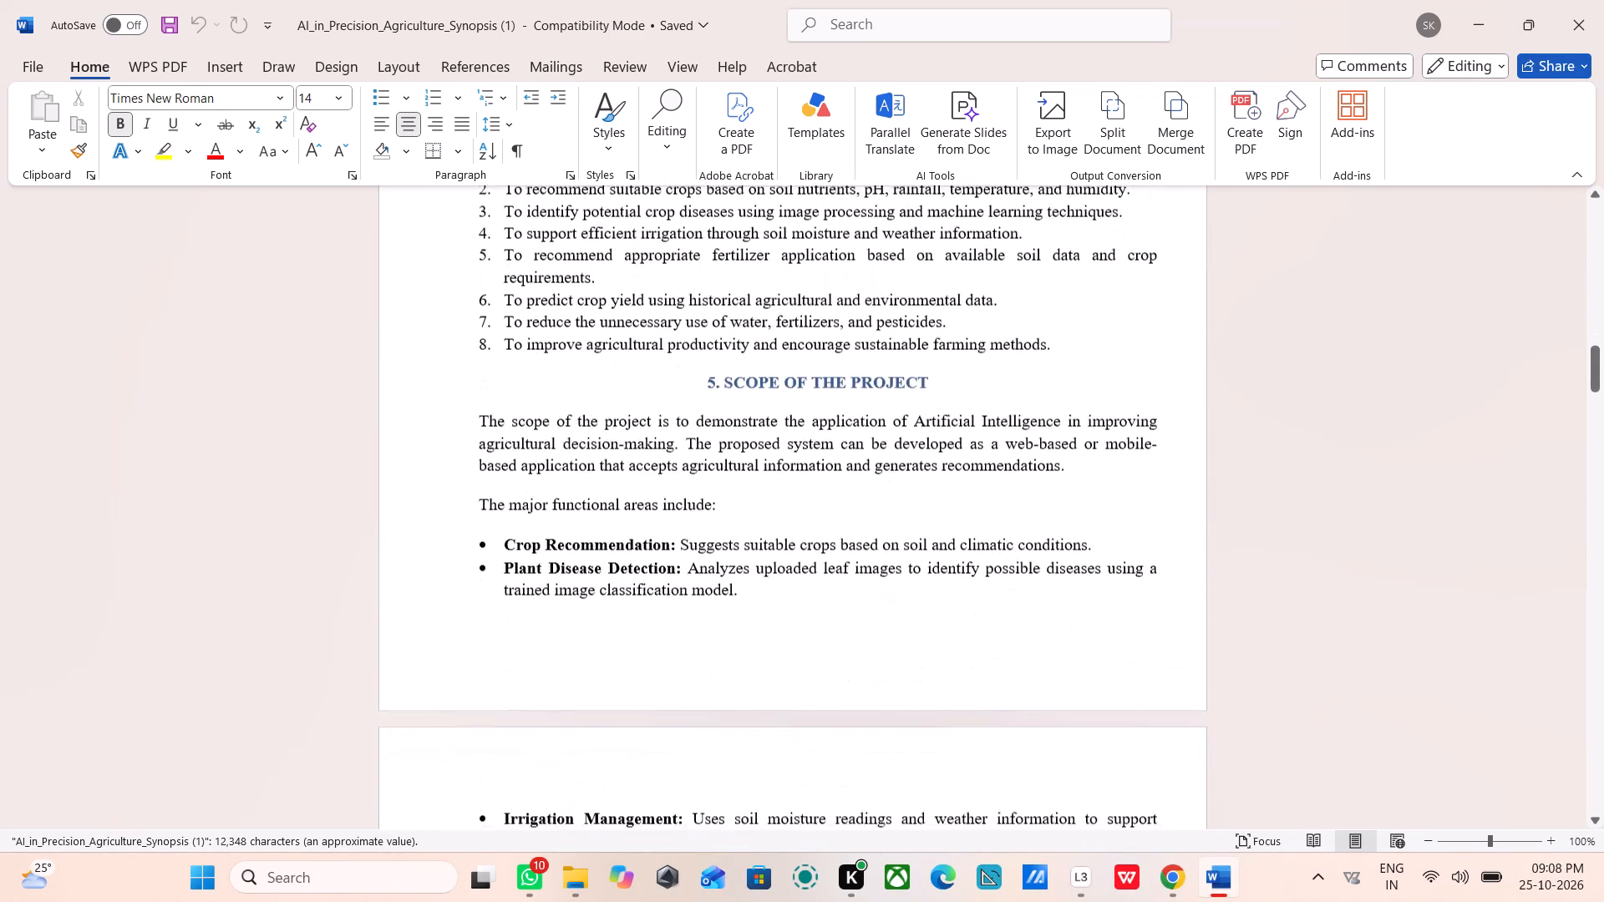
scroll(896, 365, down, 19)
scroll(895, 364, down, 14)
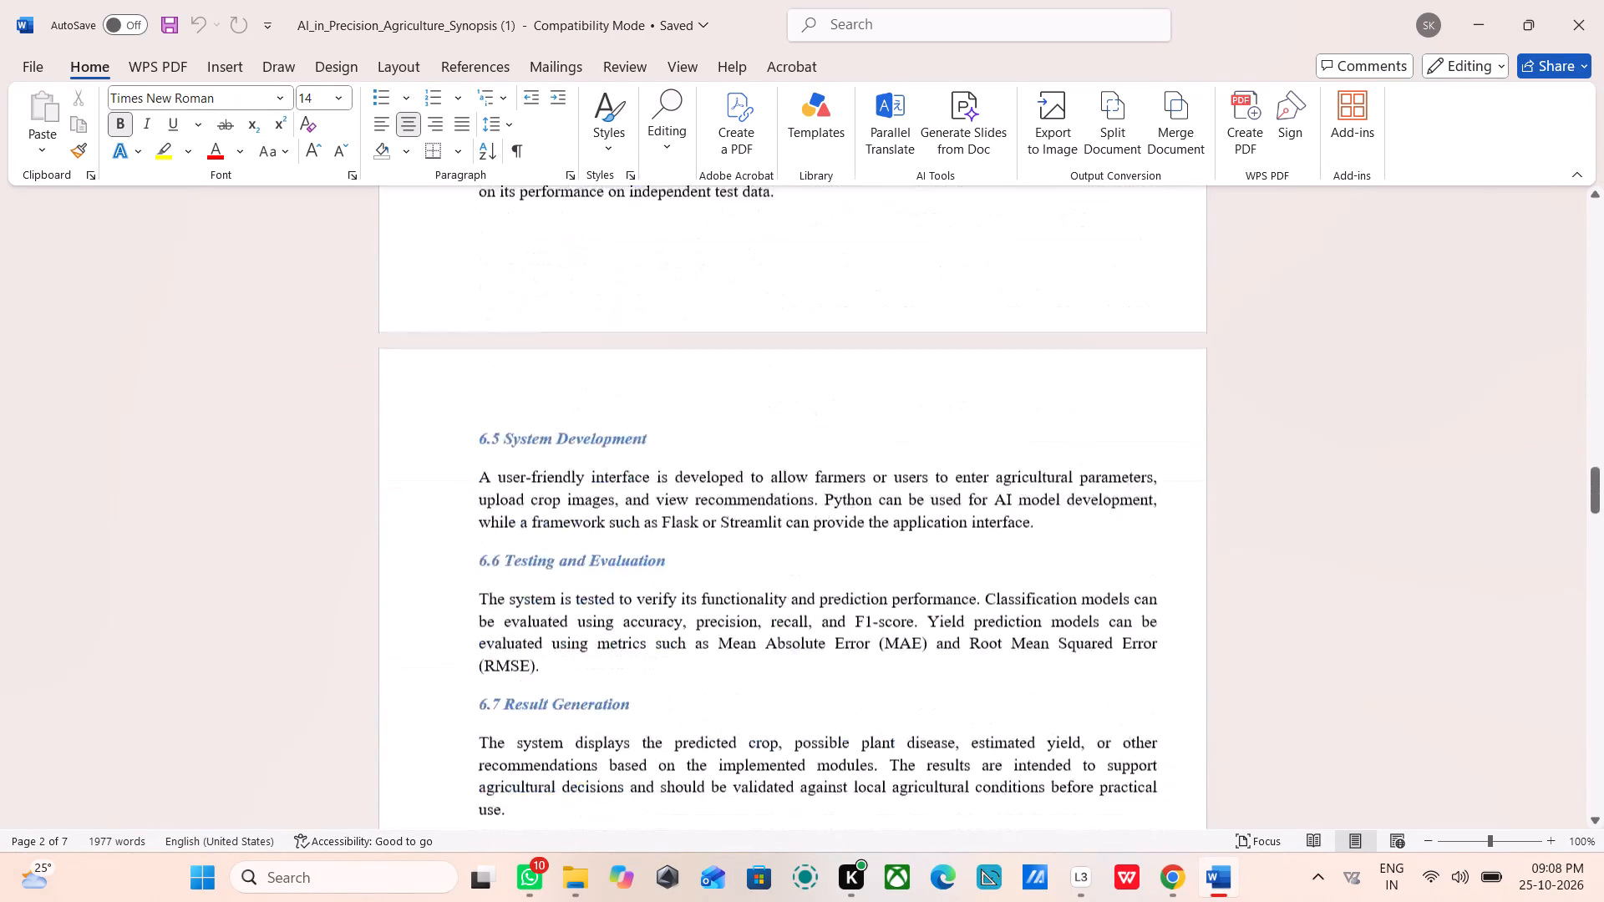
scroll(895, 364, down, 17)
scroll(891, 356, down, 16)
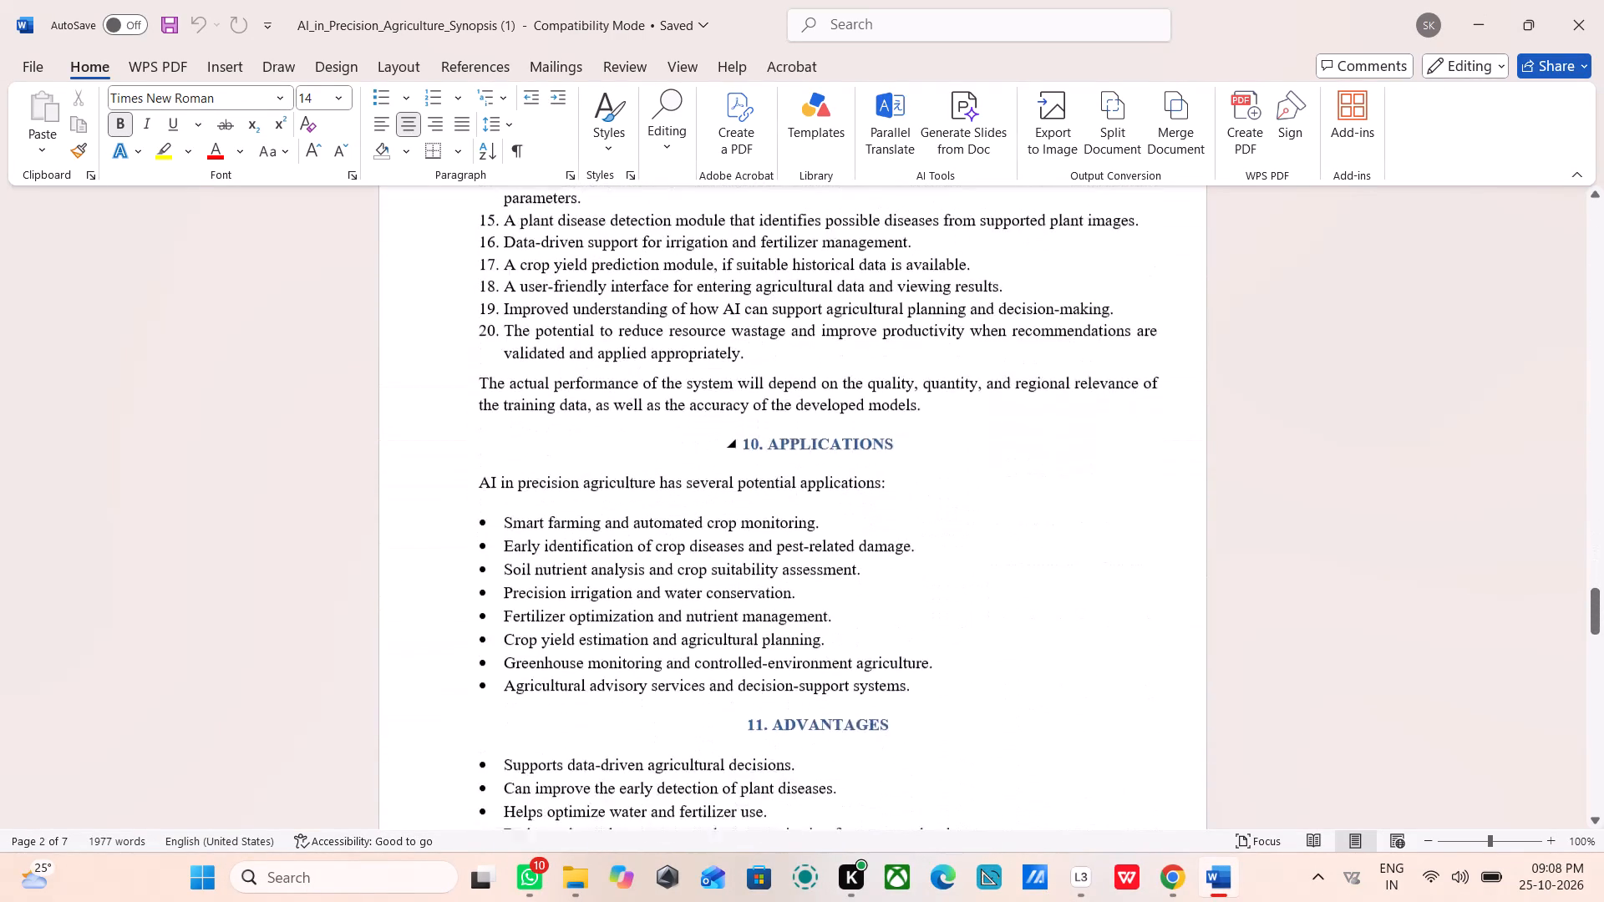
scroll(891, 352, down, 15)
scroll(891, 352, down, 15)
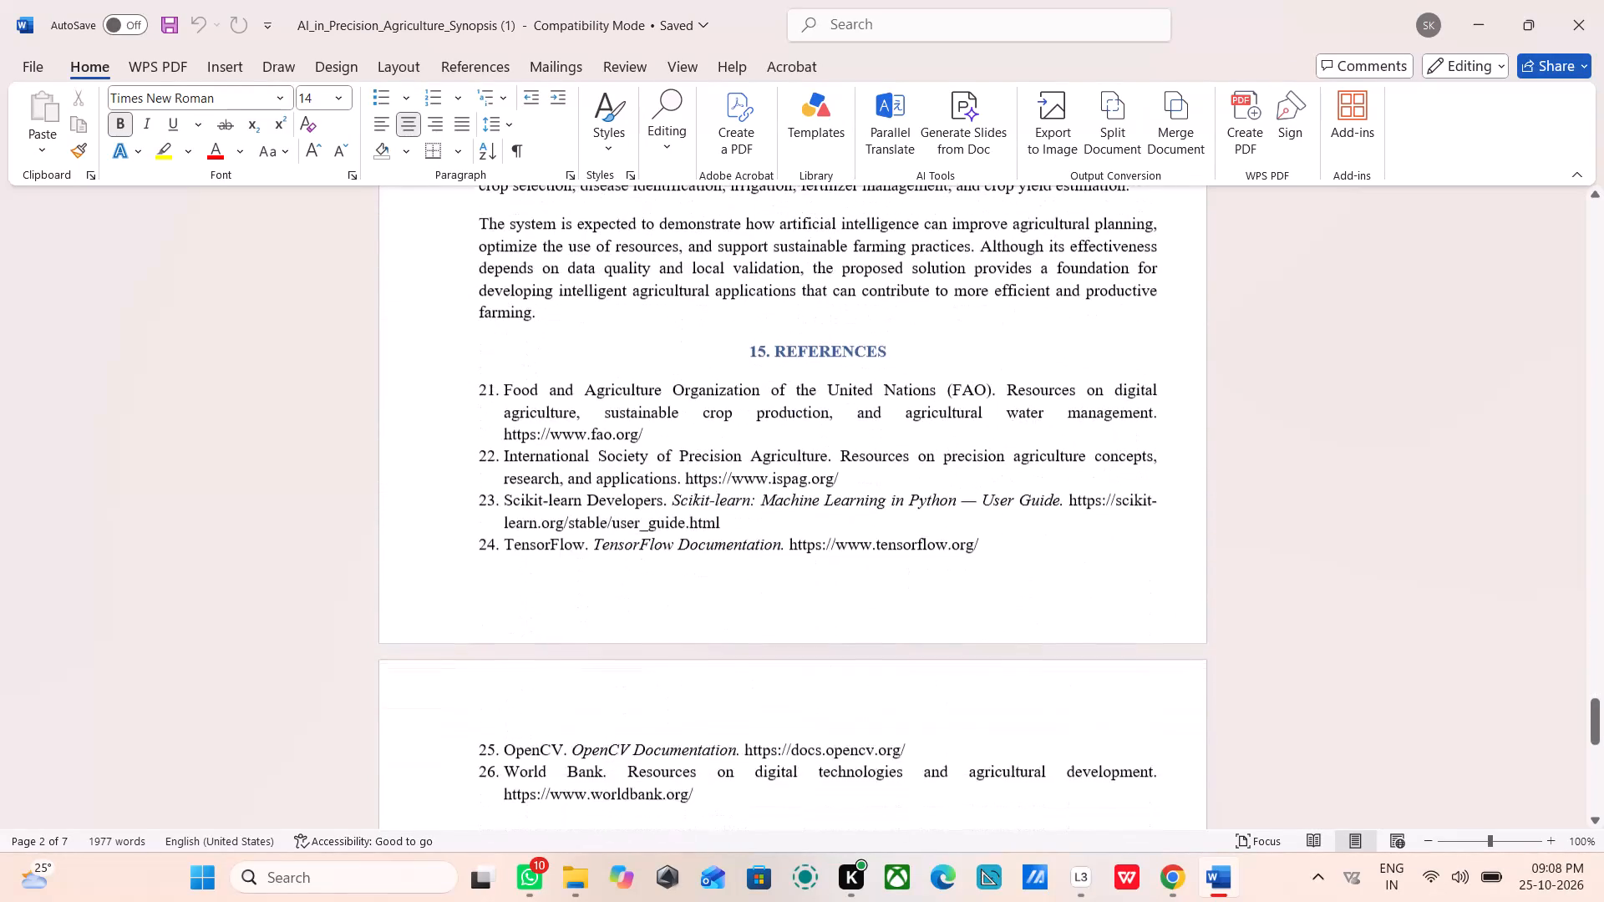
scroll(891, 352, down, 8)
Review the synopsis backward from the references through system architecture and methodology to the objectives section.
scroll(892, 345, up, 13)
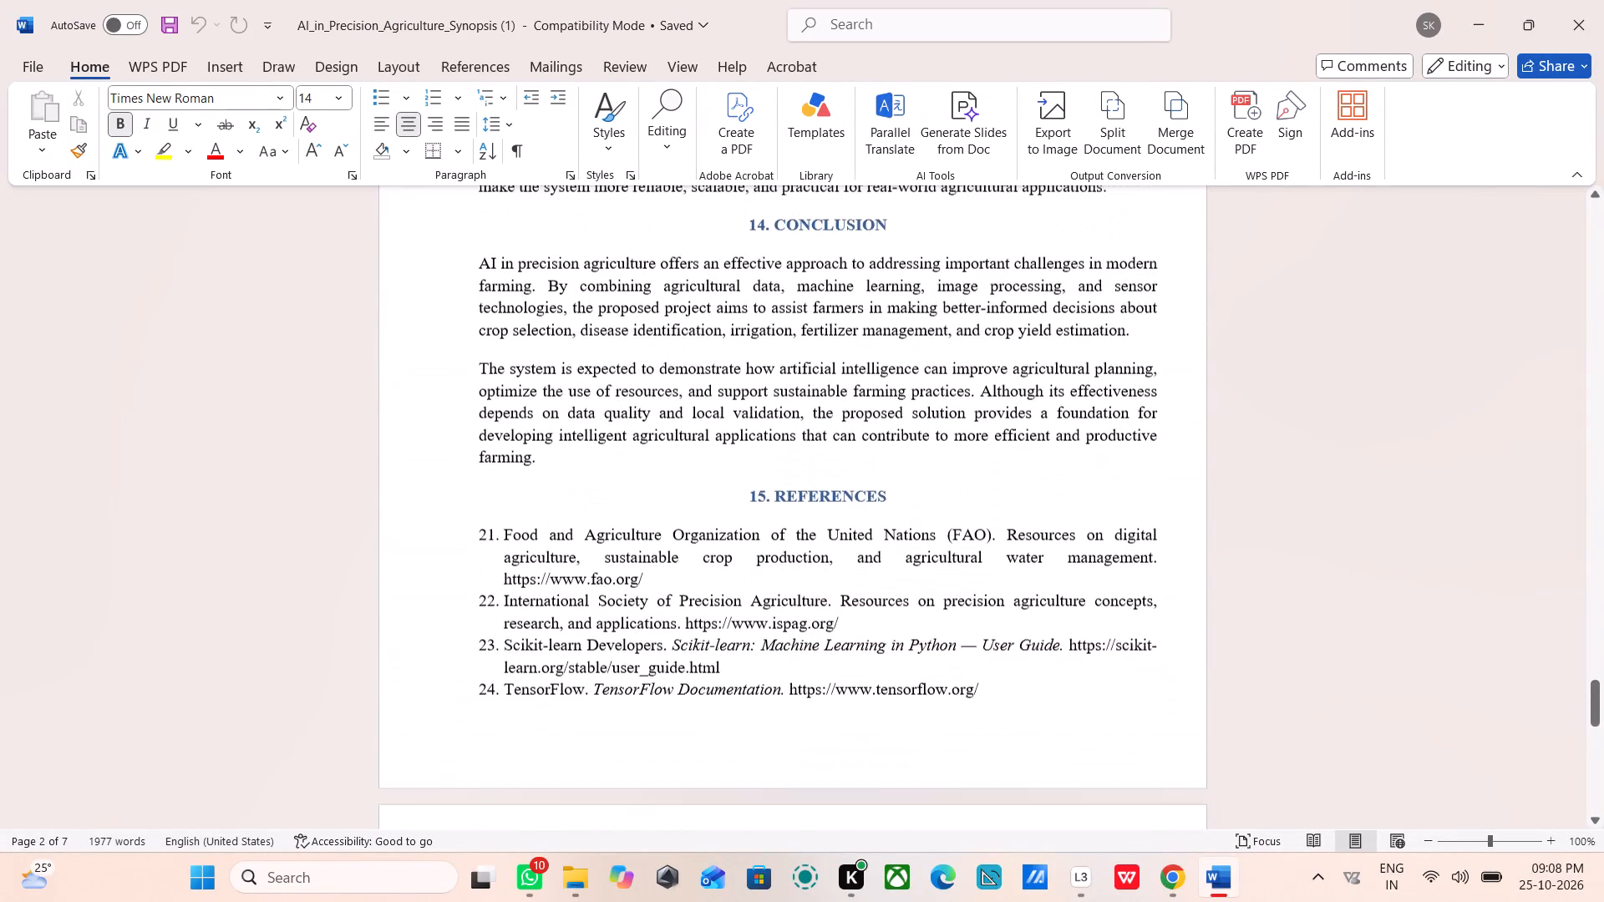
scroll(882, 335, up, 10)
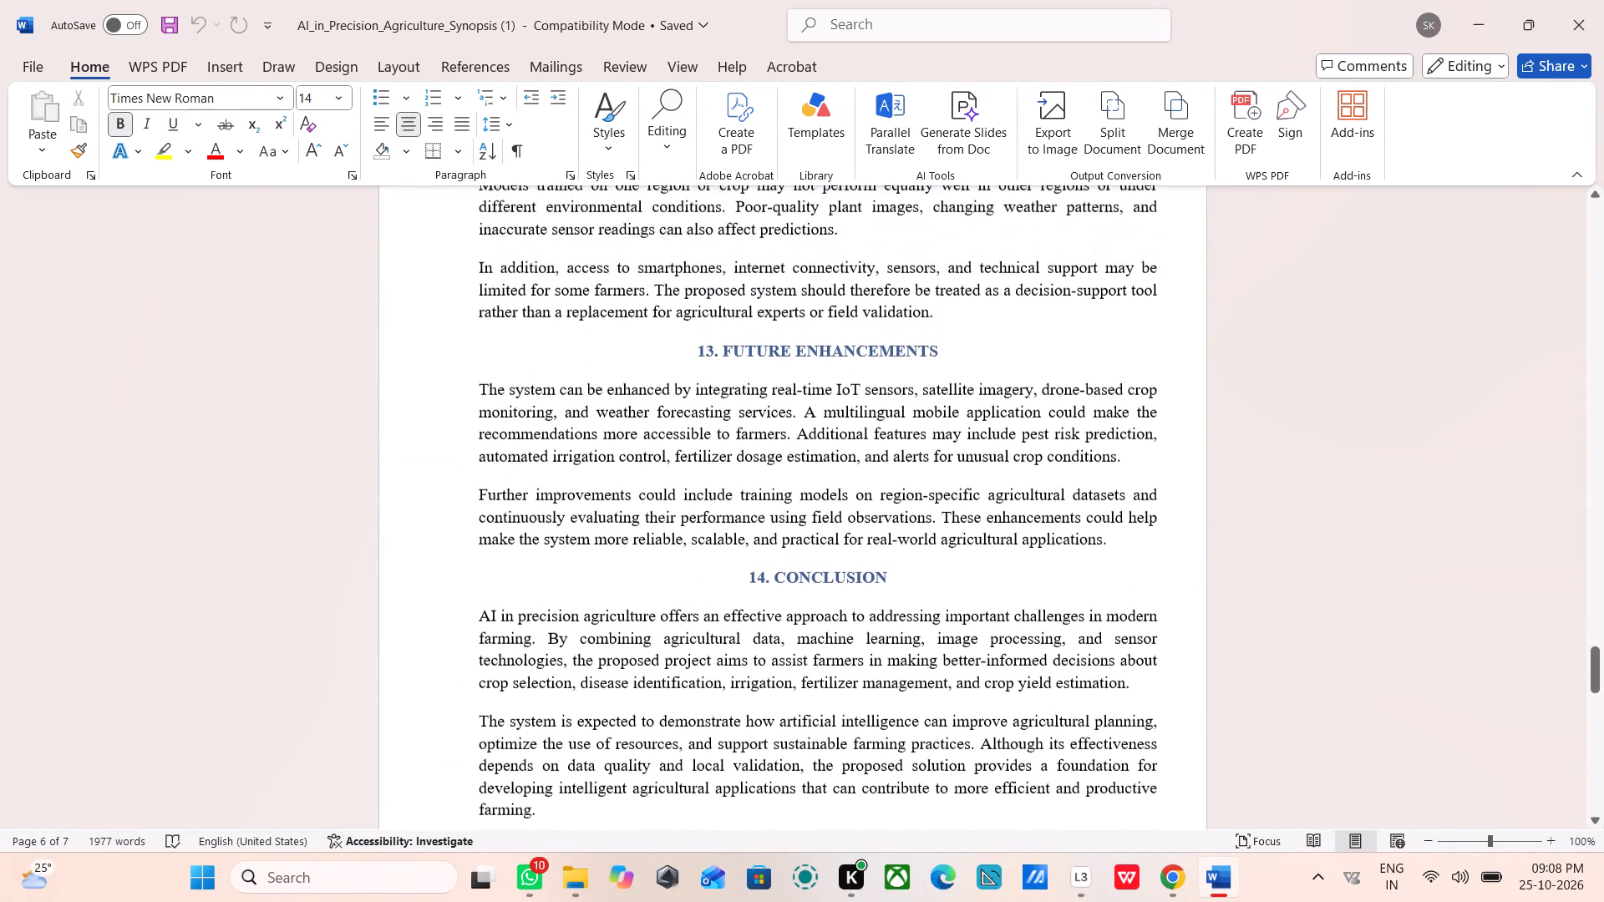
scroll(882, 335, up, 2)
scroll(881, 333, down, 6)
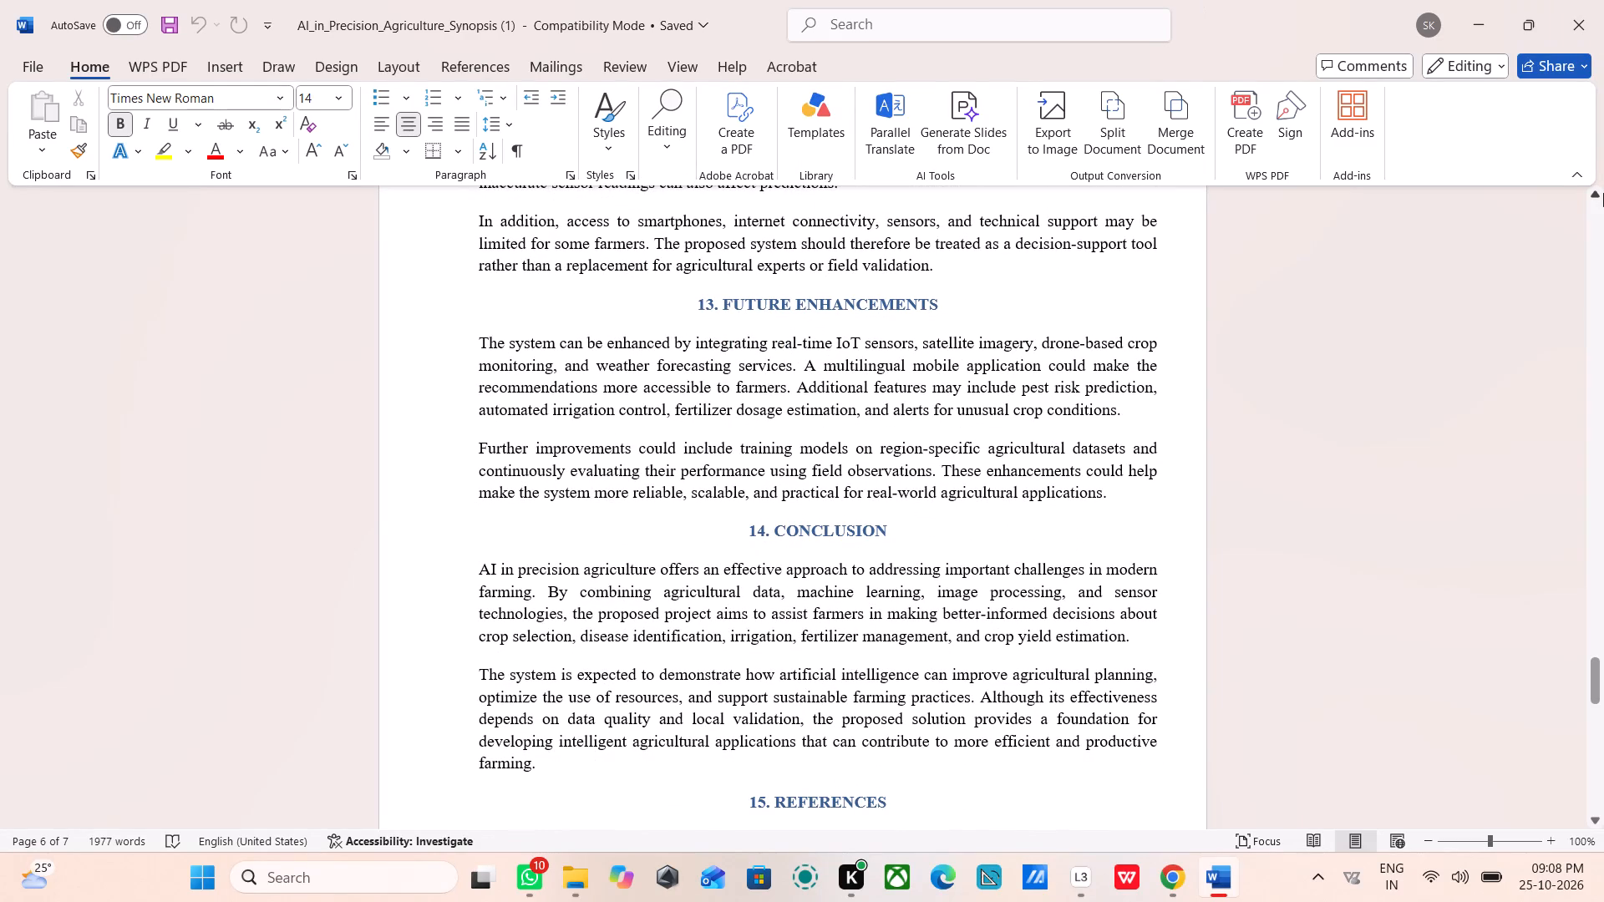
scroll(719, 324, up, 16)
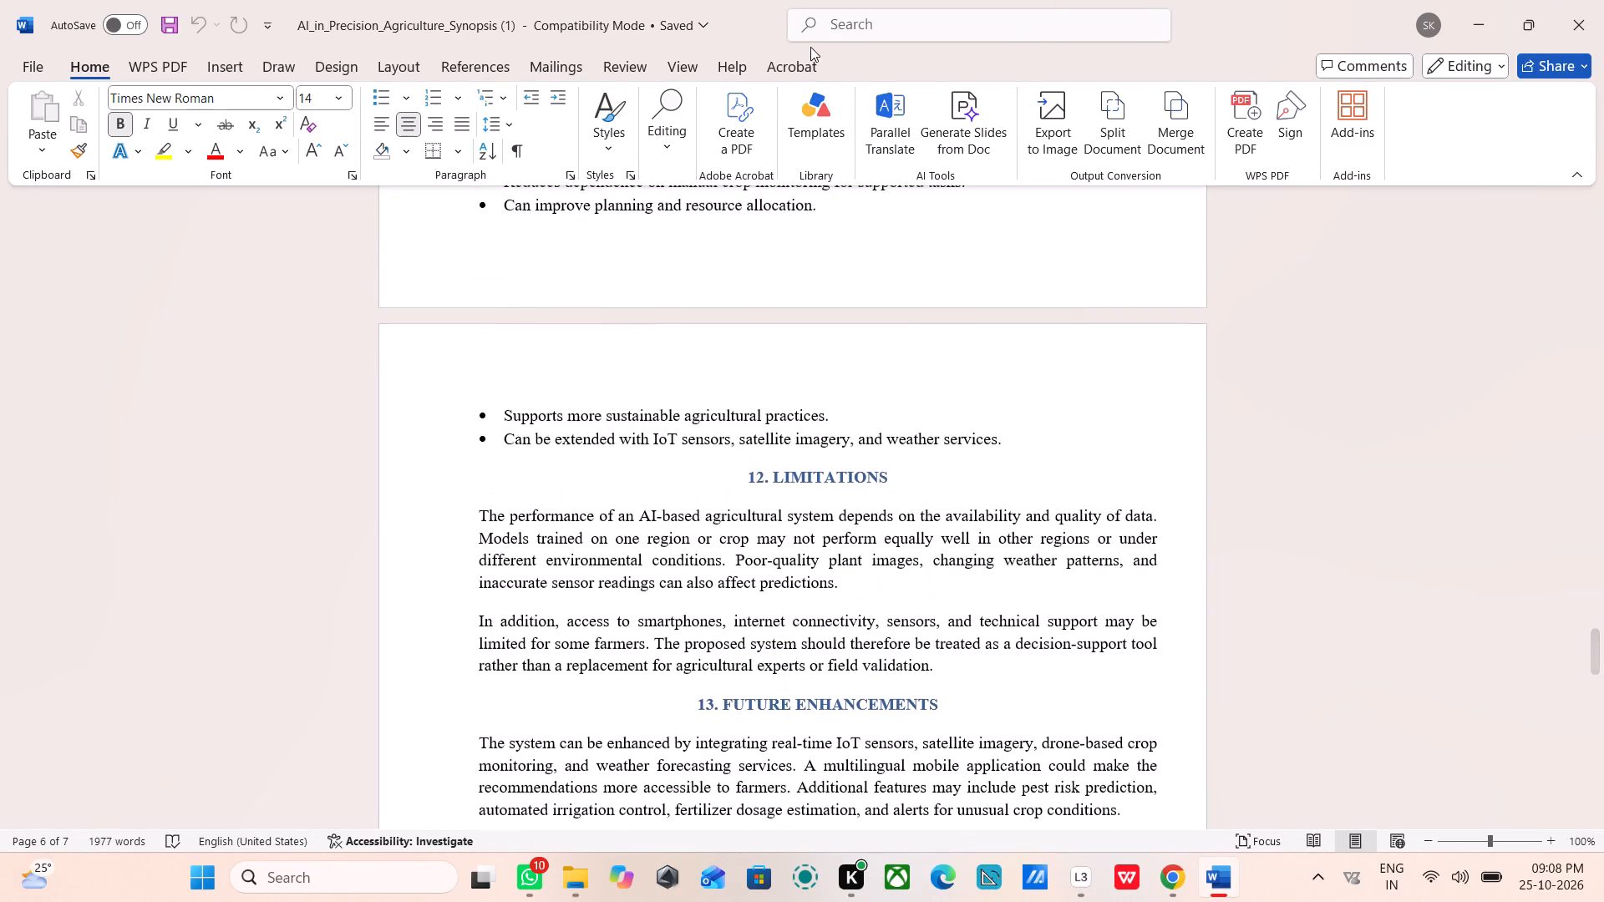
scroll(810, 47, up, 6)
scroll(858, 200, up, 20)
scroll(858, 200, up, 3)
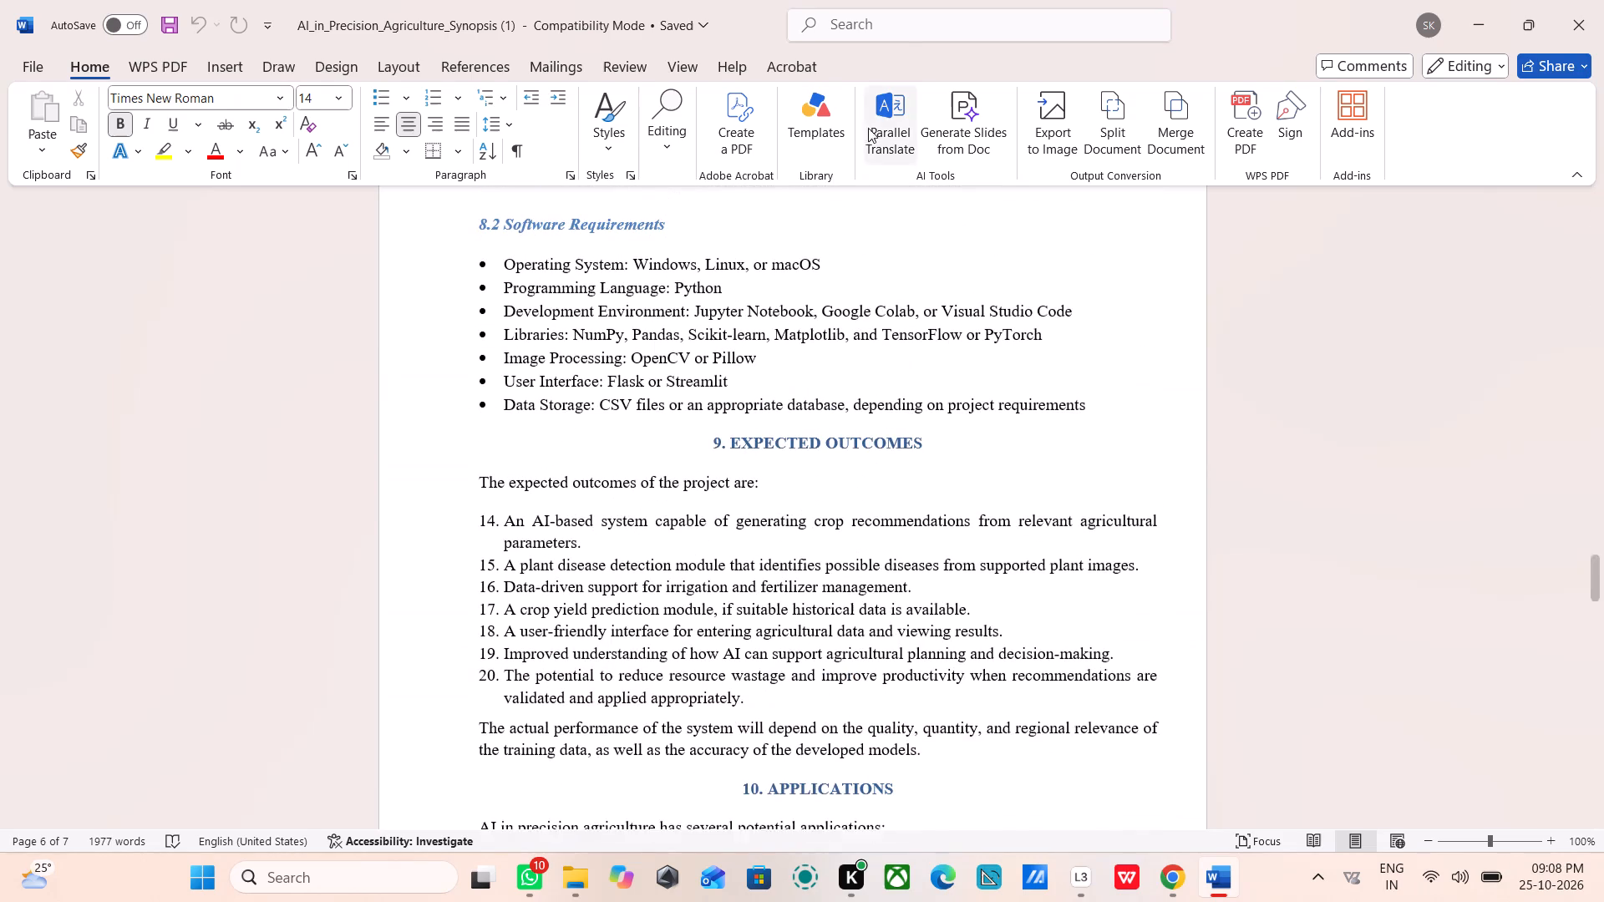
scroll(868, 128, up, 4)
scroll(919, 0, up, 6)
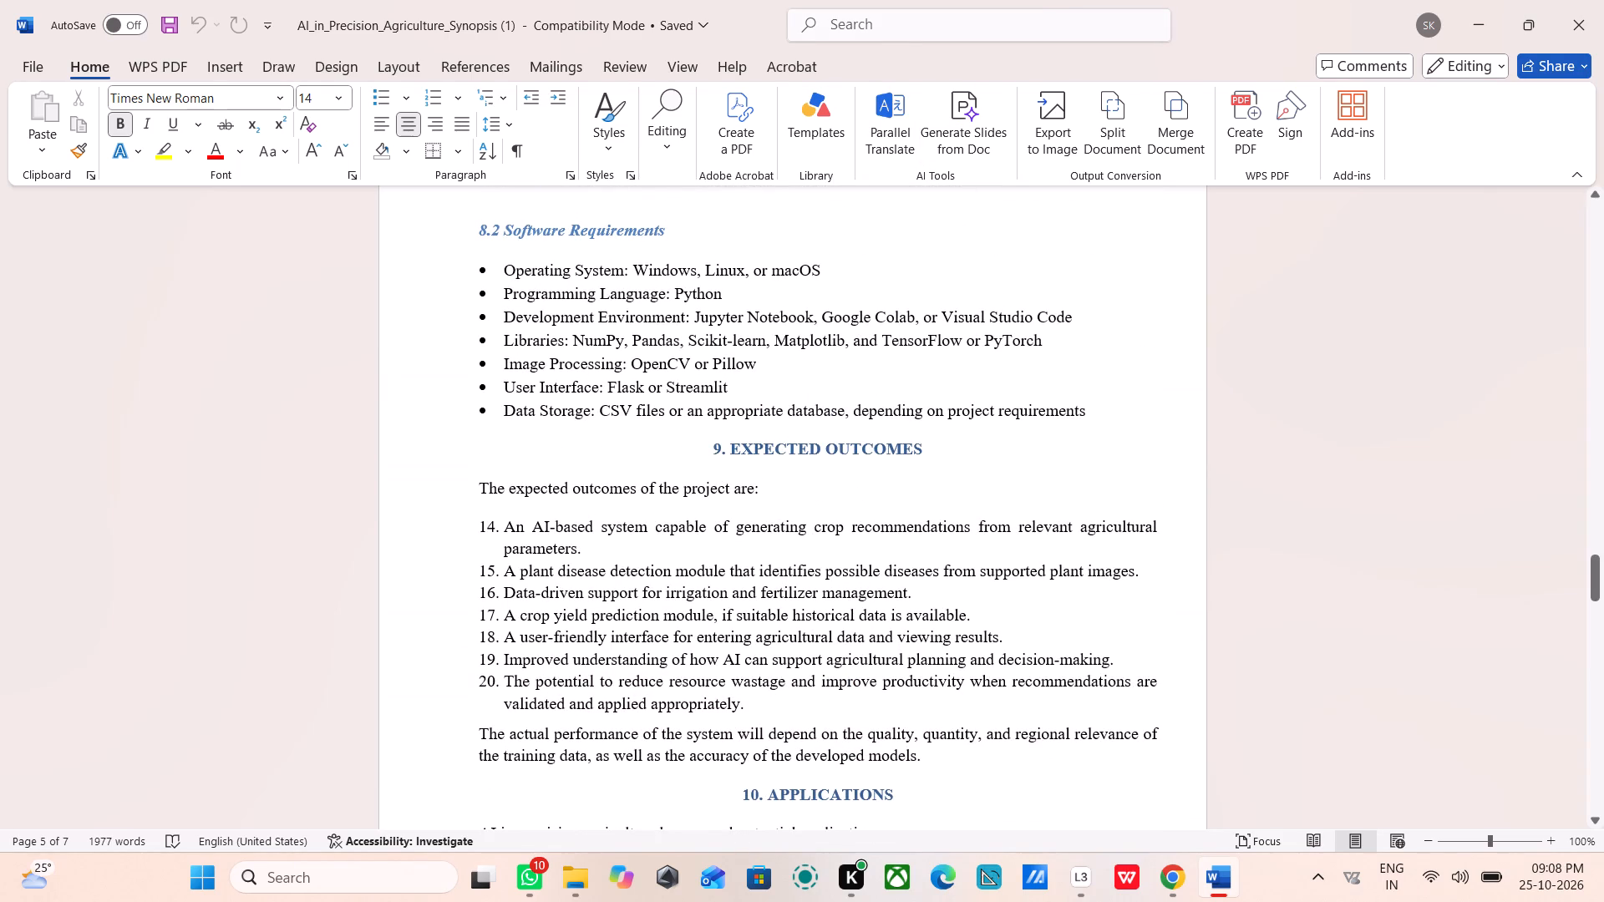
scroll(918, 358, up, 4)
scroll(883, 409, down, 6)
scroll(879, 406, up, 20)
scroll(879, 406, up, 1)
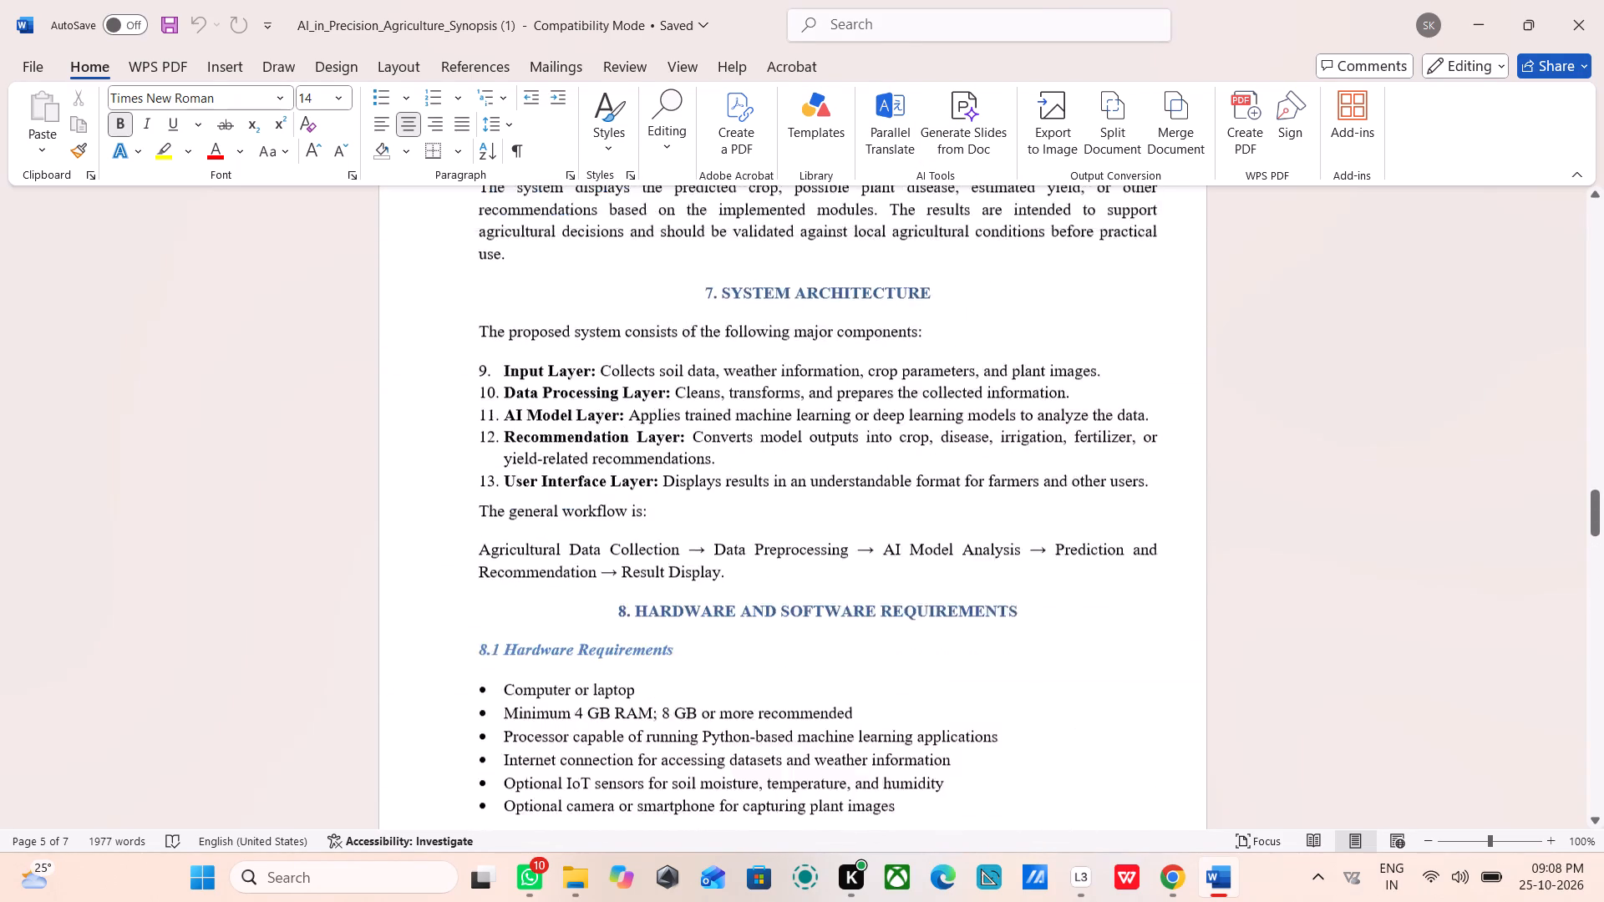
scroll(971, 388, up, 20)
scroll(921, 402, up, 5)
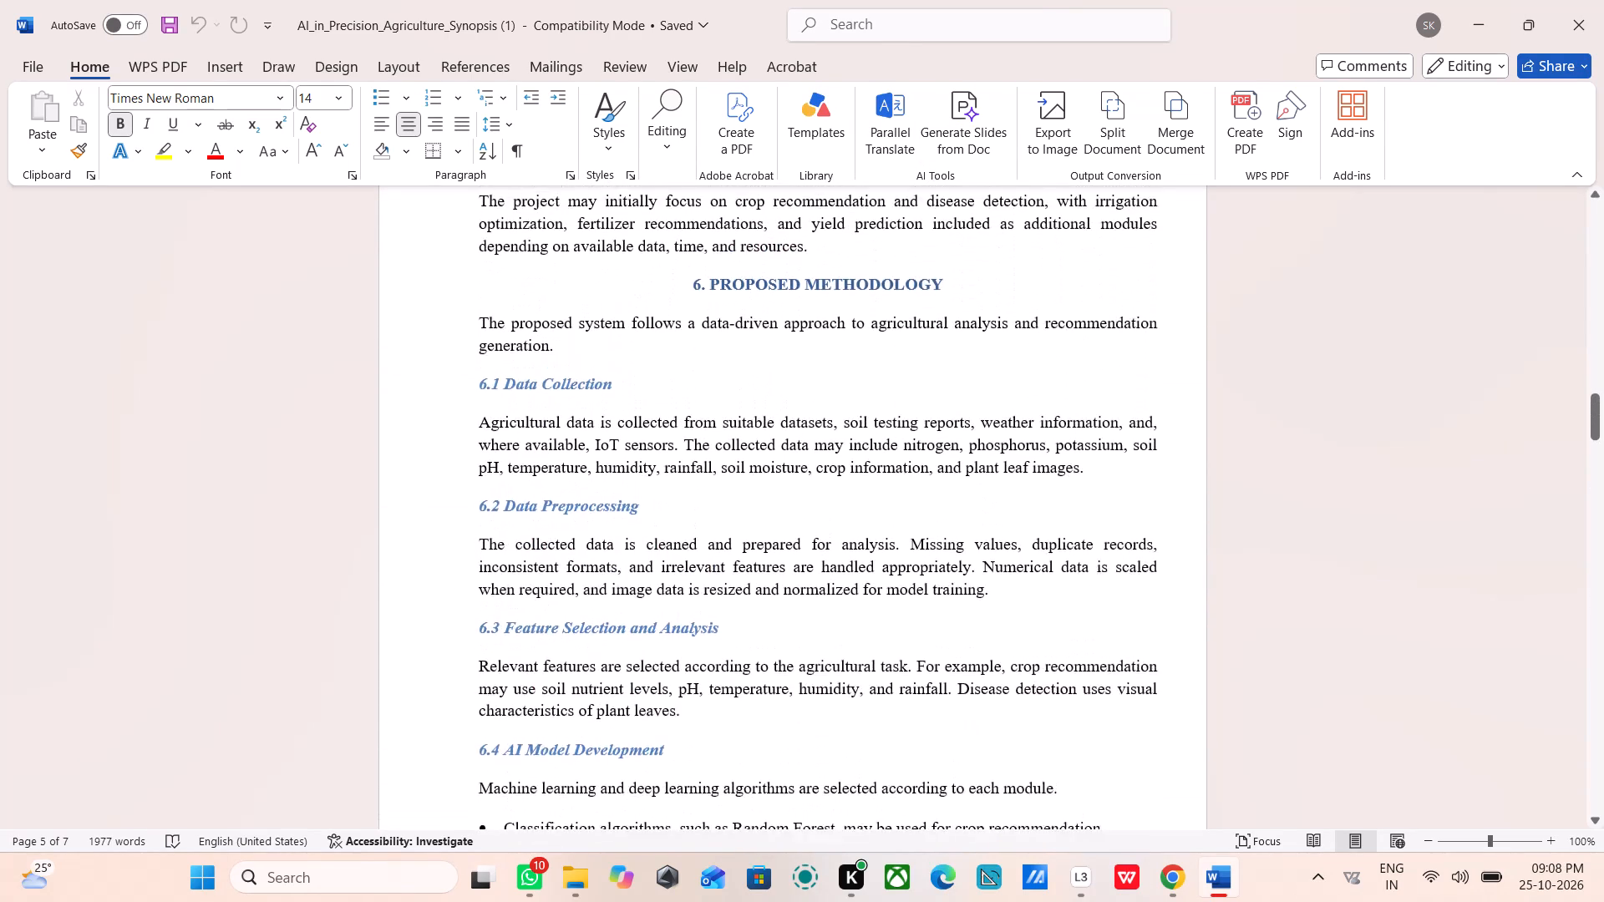
scroll(921, 402, up, 17)
scroll(915, 396, up, 4)
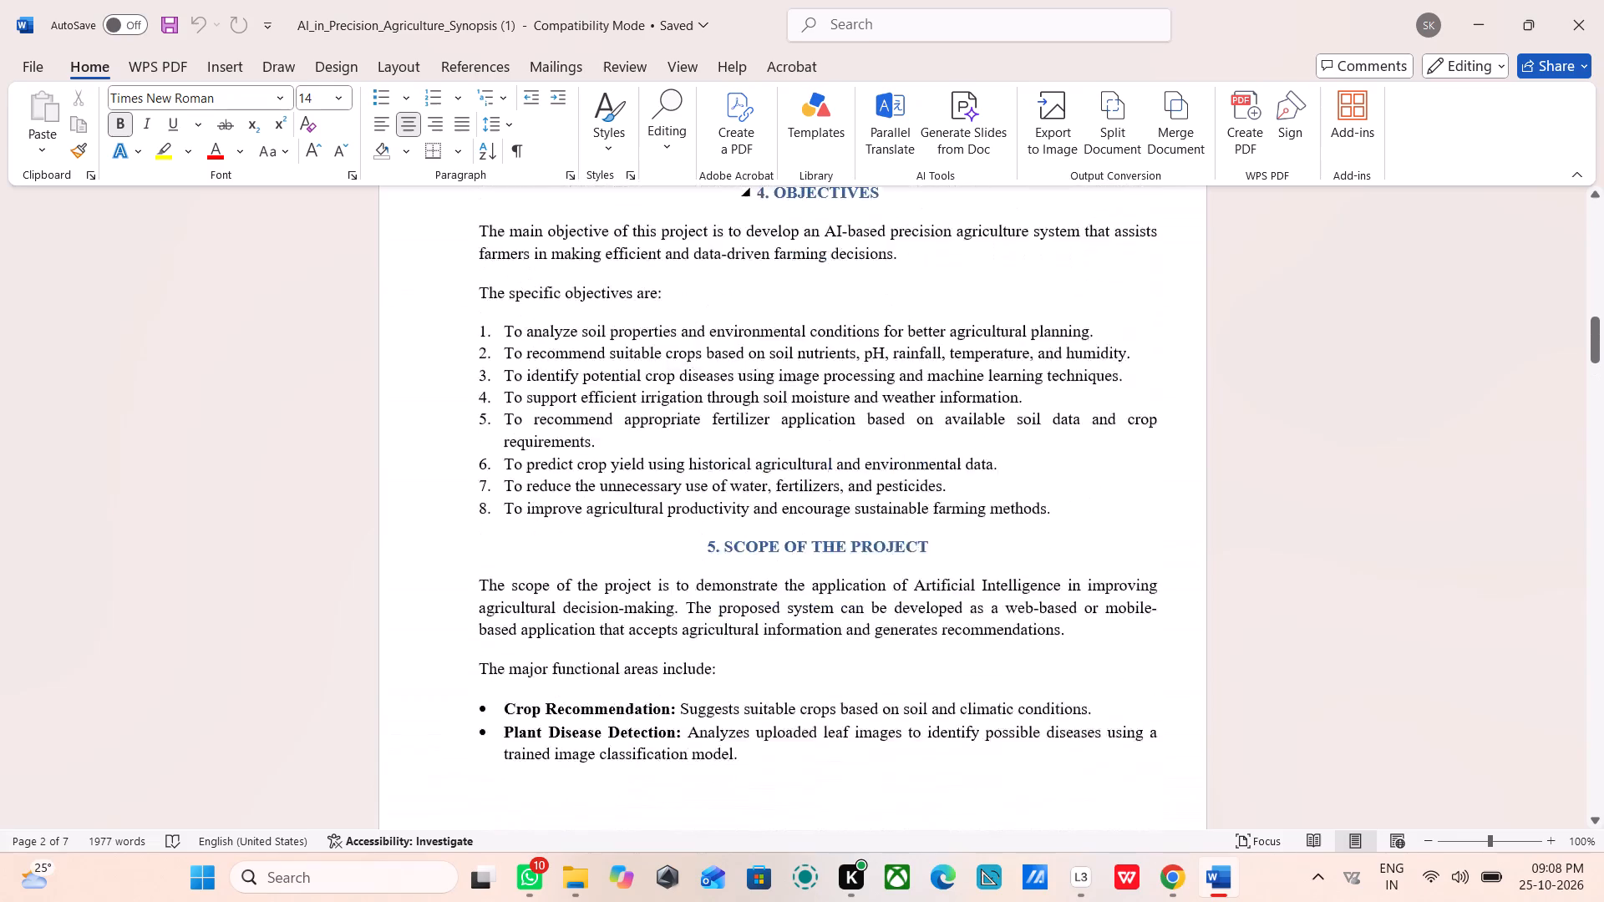
scroll(915, 396, up, 2)
Re-examine the synopsis from the project scope through the conclusion to the end of the references.
scroll(915, 396, down, 7)
scroll(915, 396, down, 19)
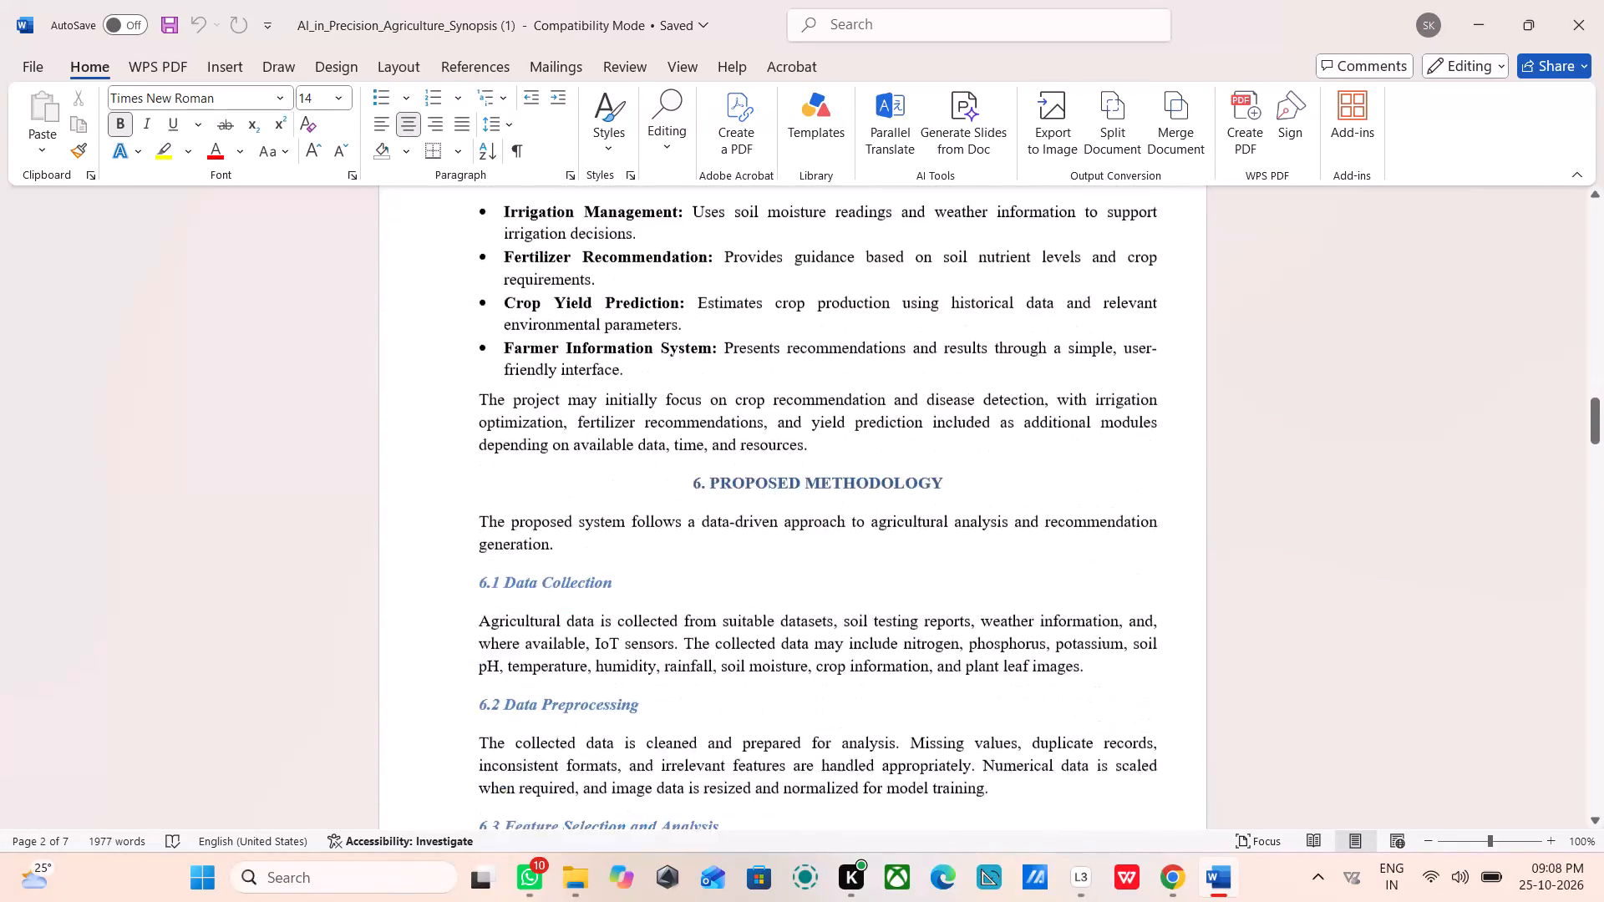
scroll(915, 396, down, 15)
scroll(915, 391, down, 12)
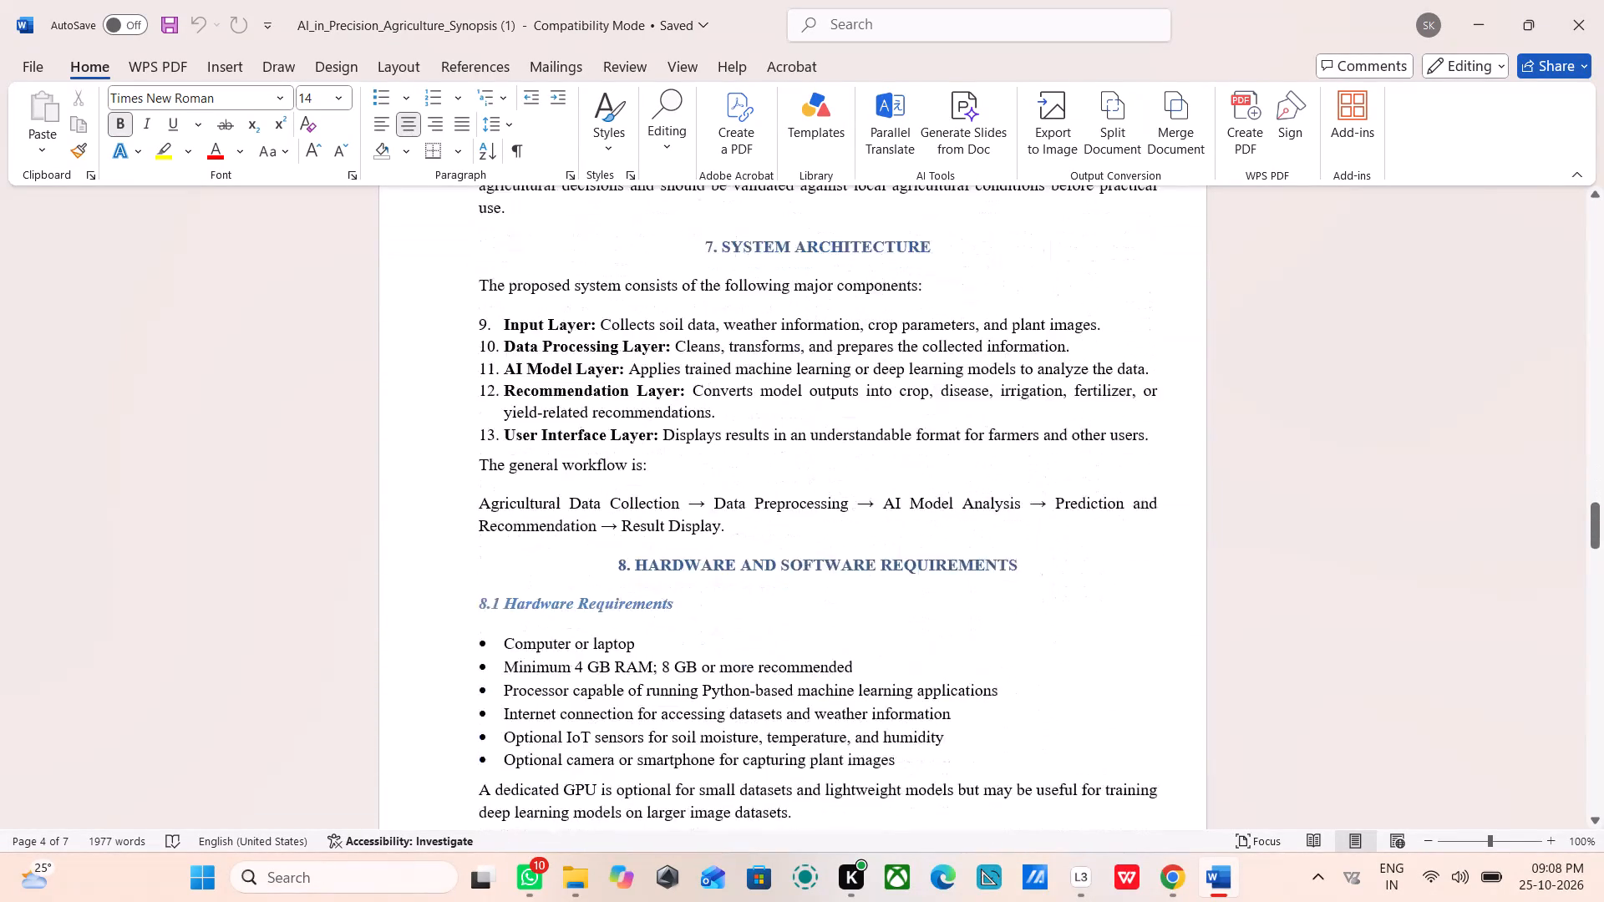
scroll(908, 403, down, 14)
scroll(909, 389, down, 20)
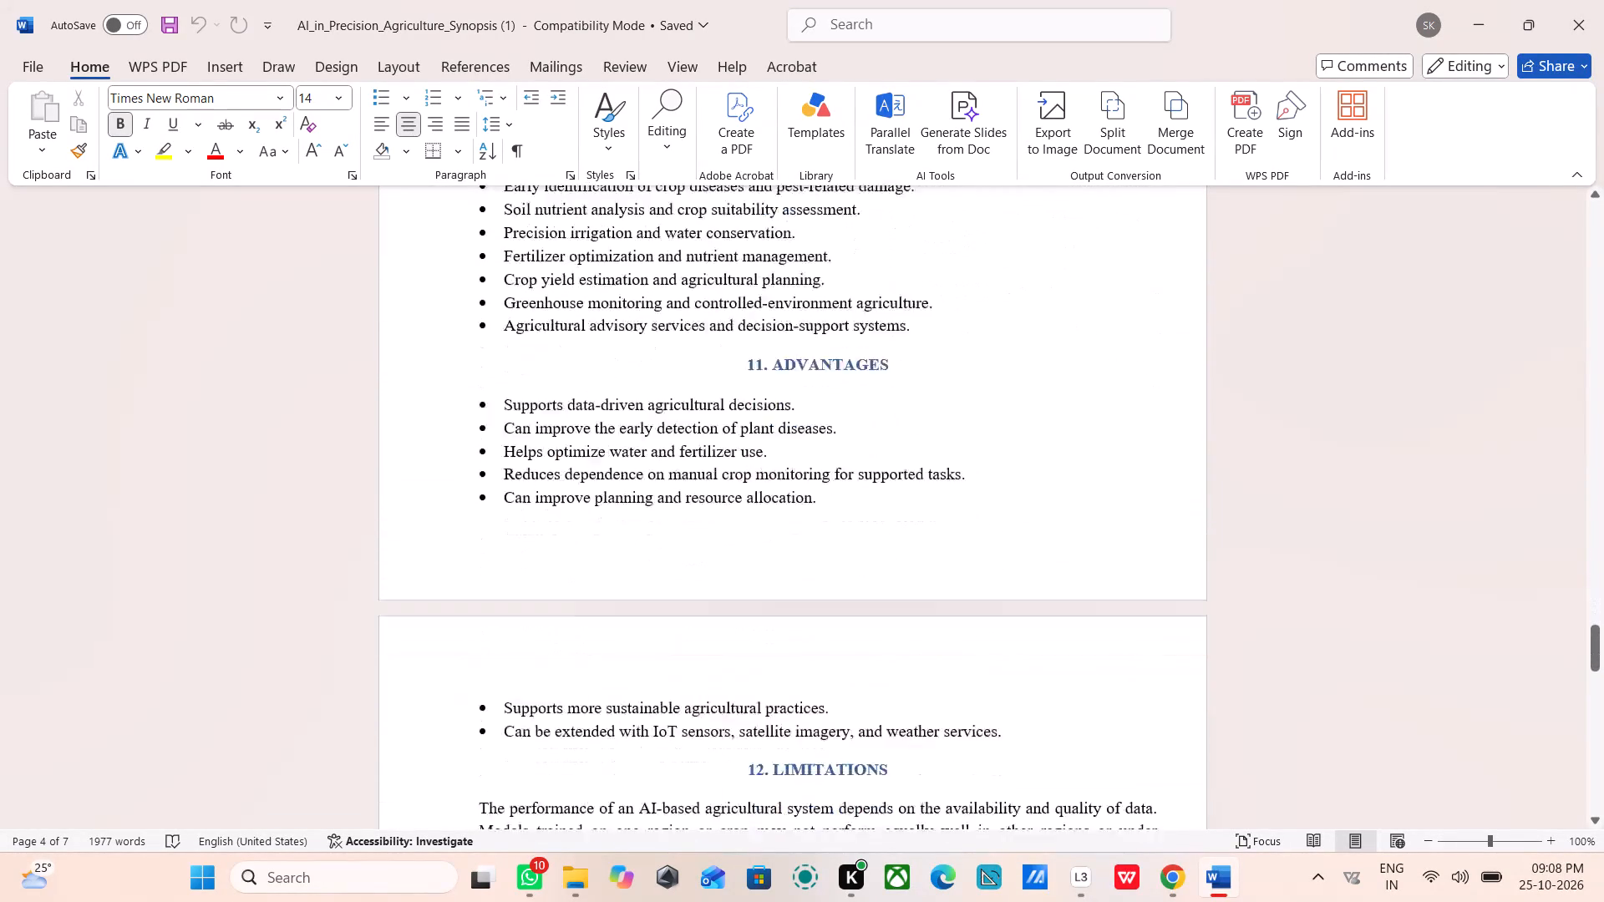
scroll(911, 371, down, 7)
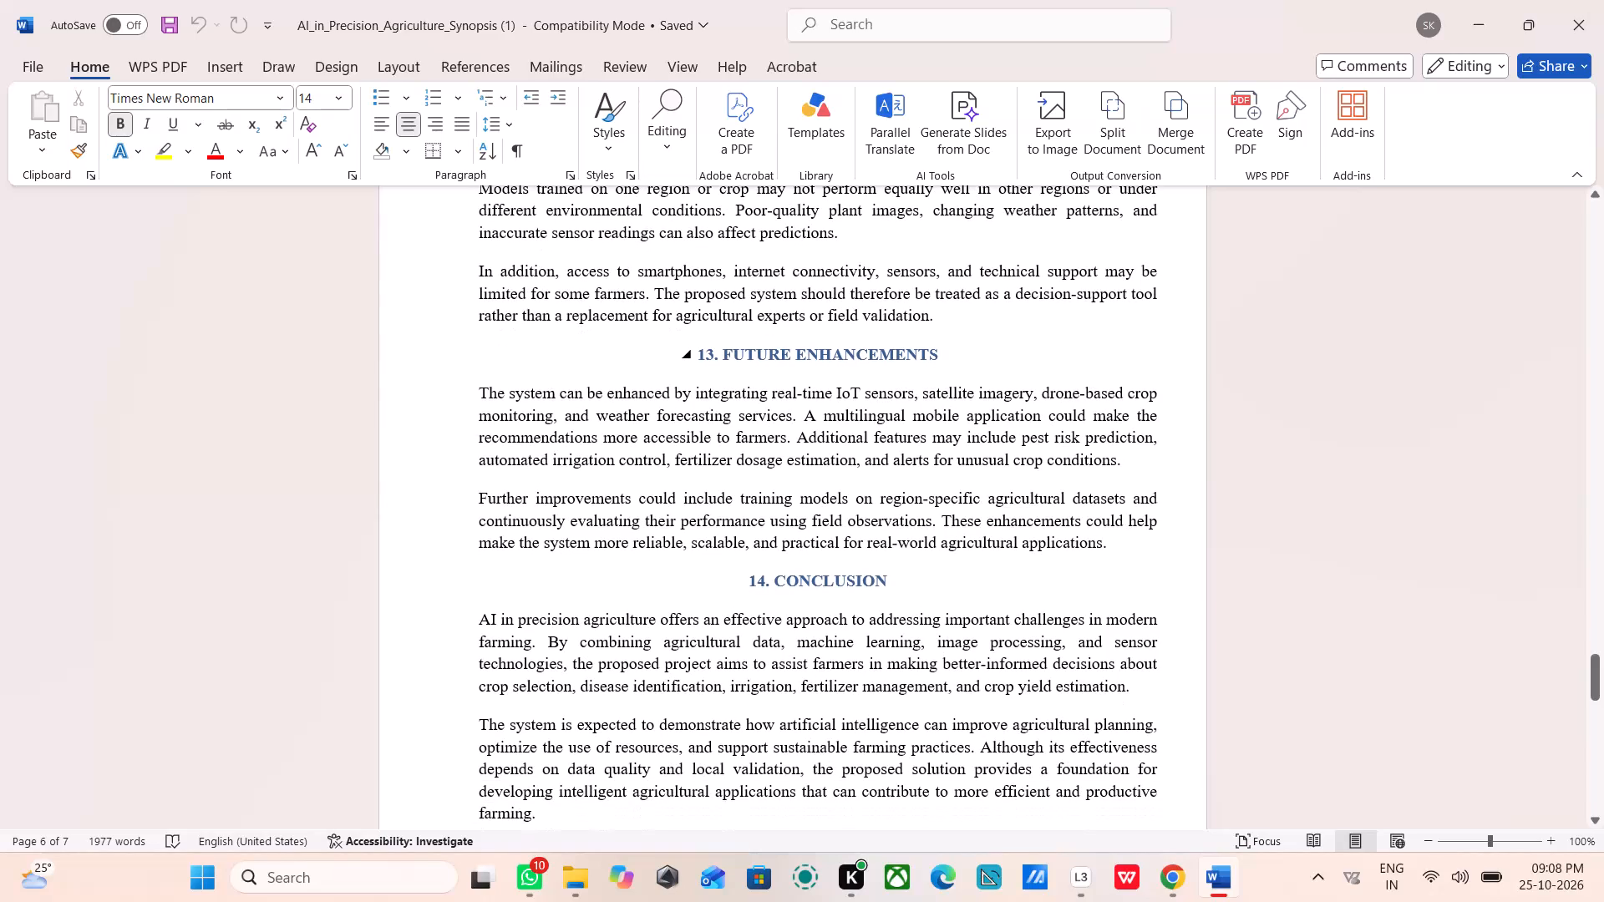
scroll(846, 317, down, 14)
scroll(835, 374, up, 2)
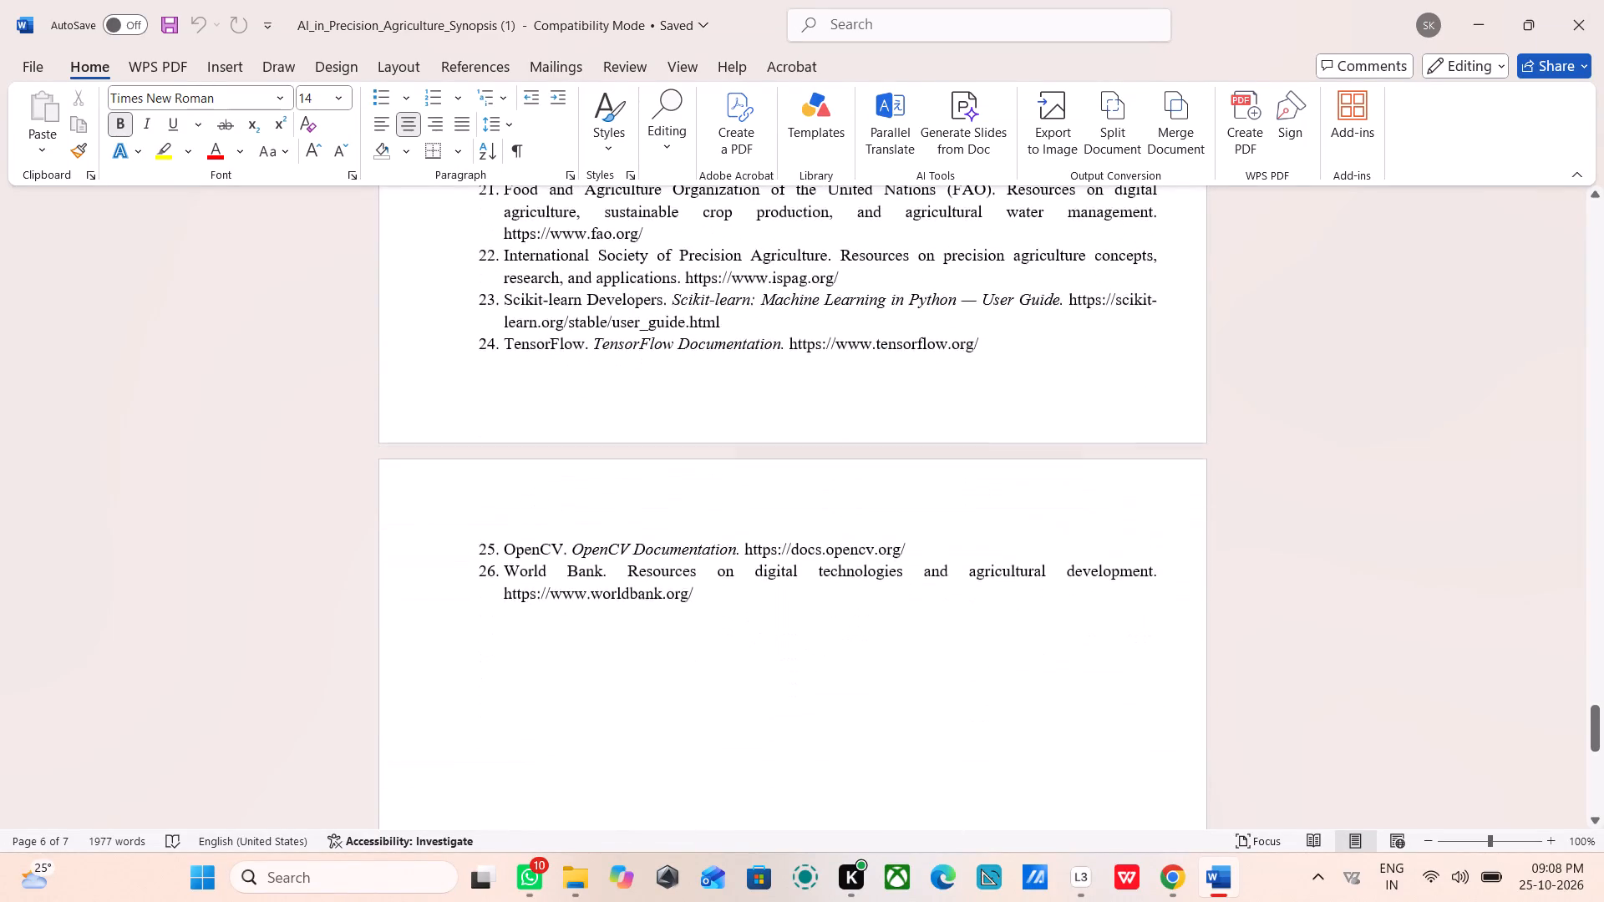
scroll(835, 374, up, 5)
drag(744, 492, 834, 490)
click(647, 407)
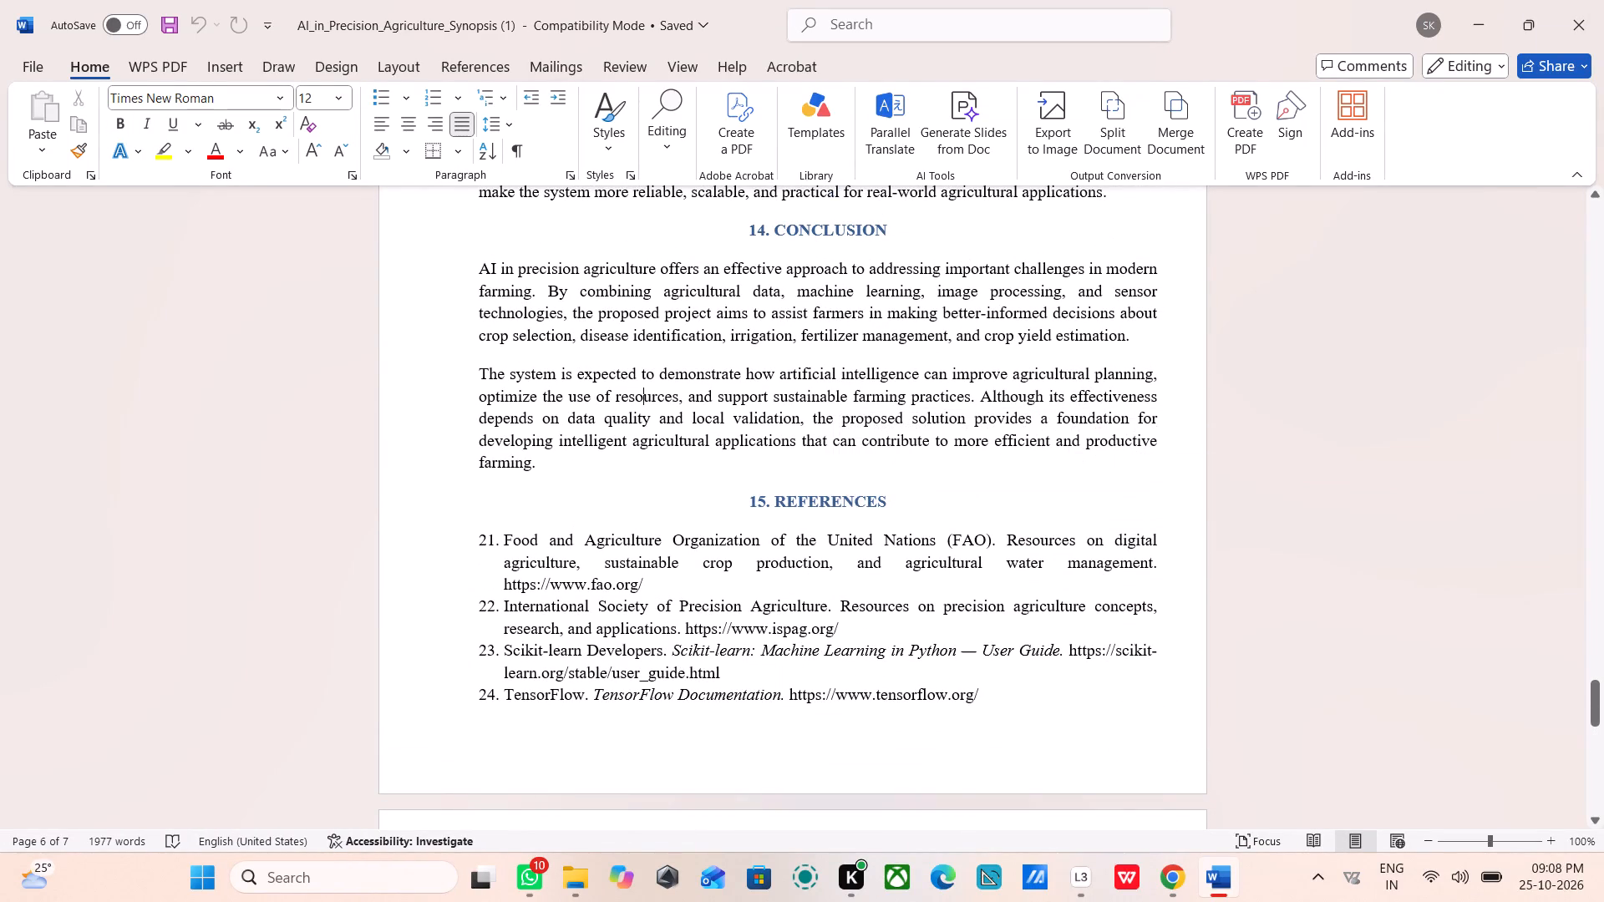
Go back through the synopsis sections from the conclusion to the abstract on the first page.
scroll(647, 407, up, 16)
scroll(647, 406, up, 6)
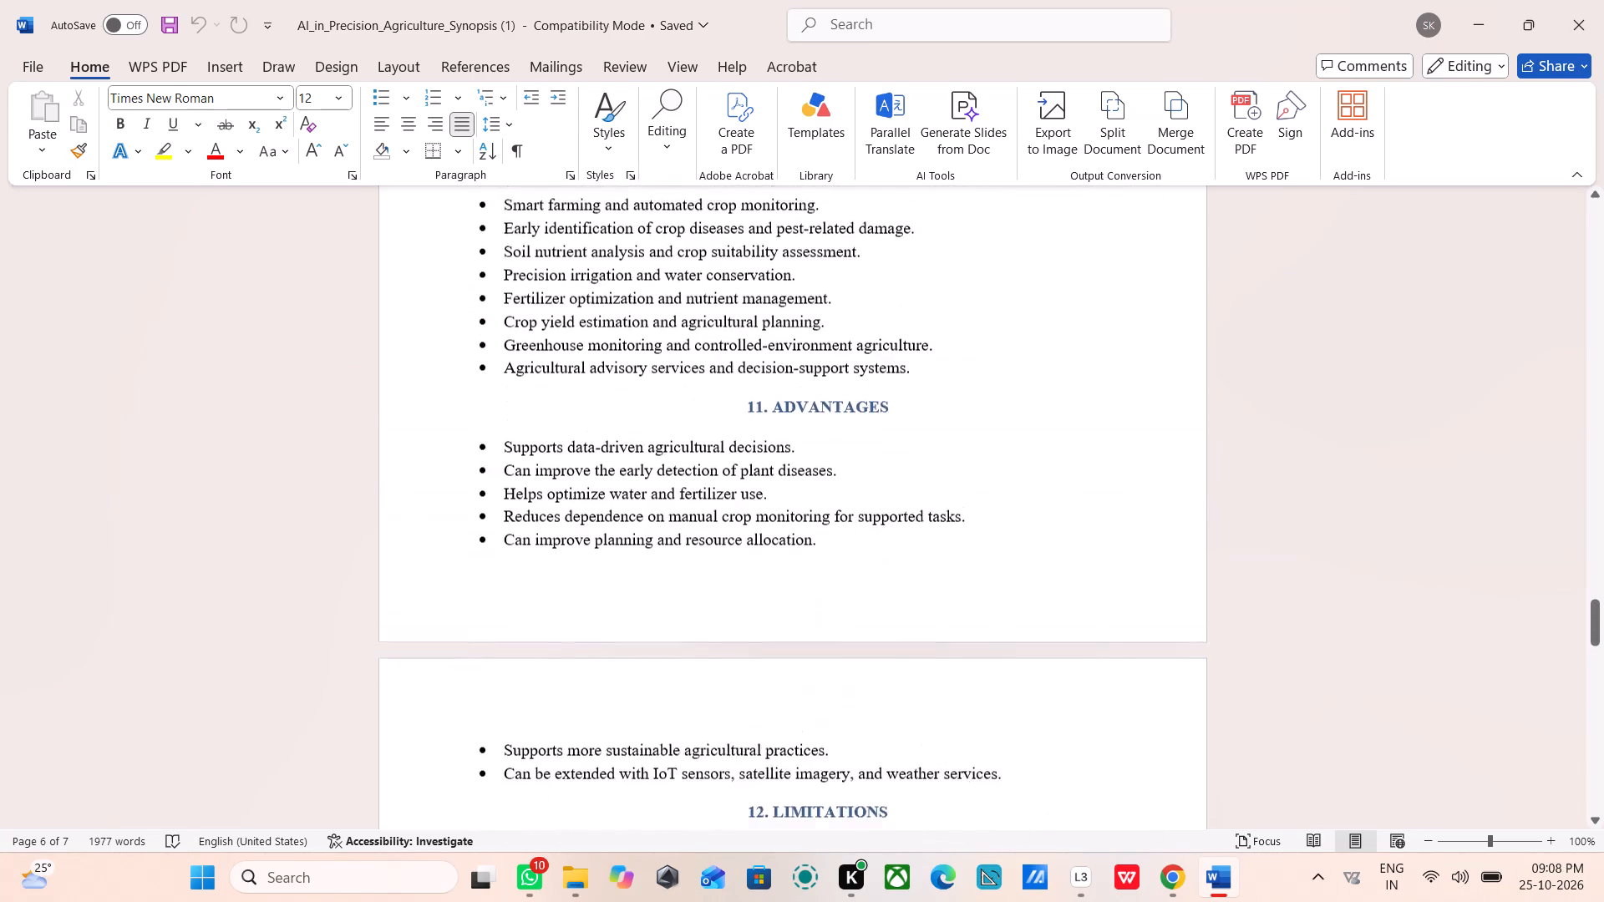
scroll(647, 405, up, 19)
scroll(657, 362, up, 10)
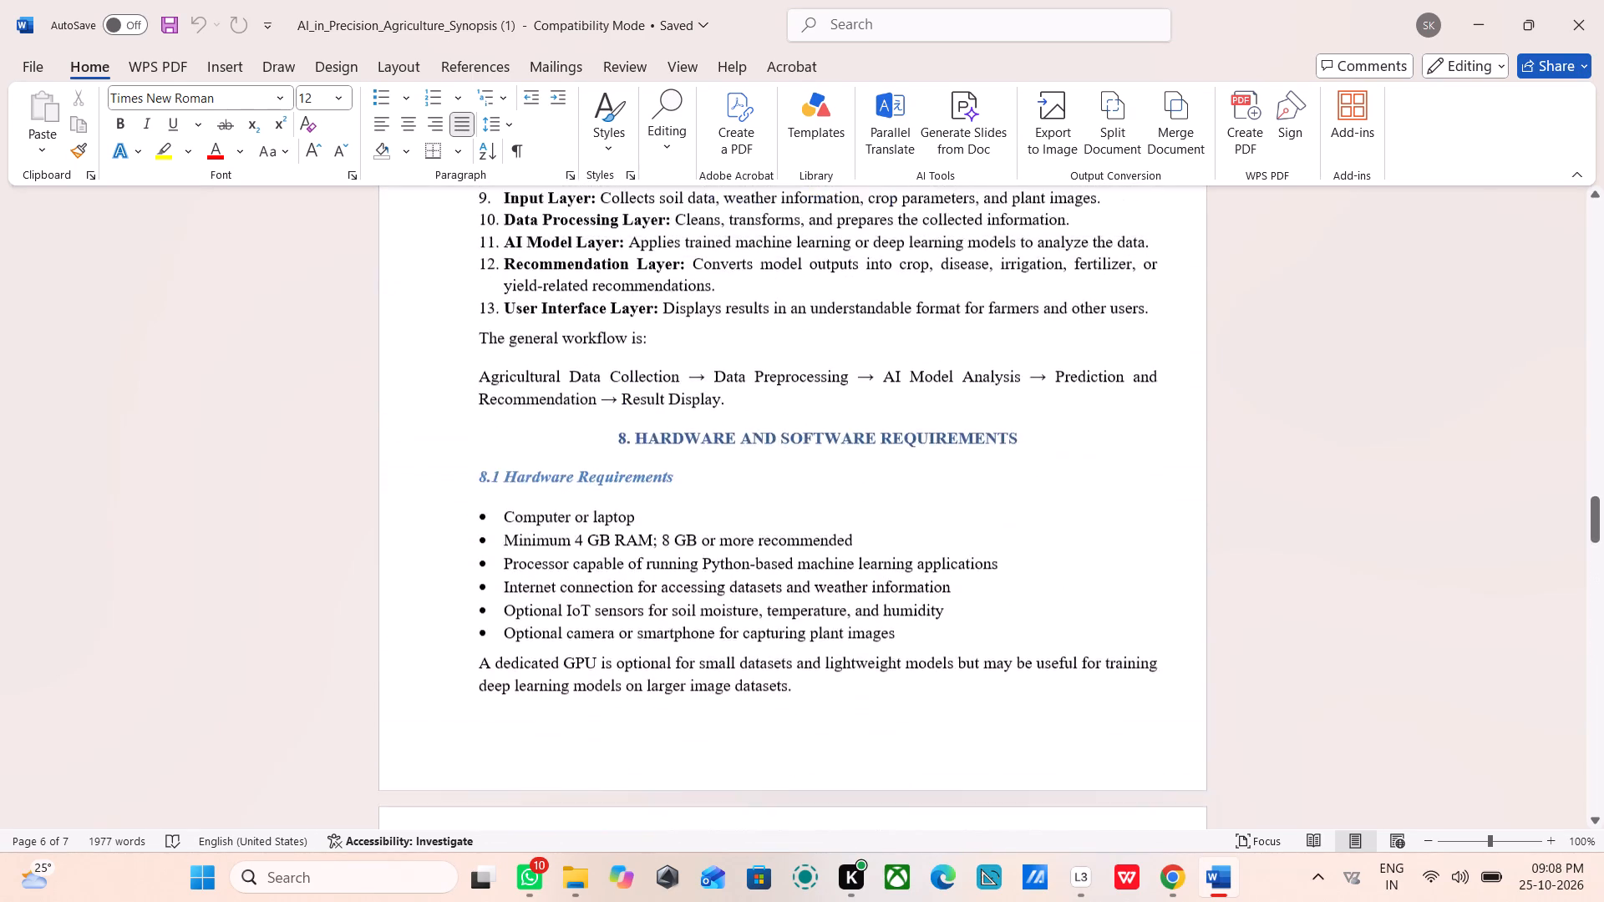
scroll(714, 317, up, 14)
scroll(714, 317, up, 14)
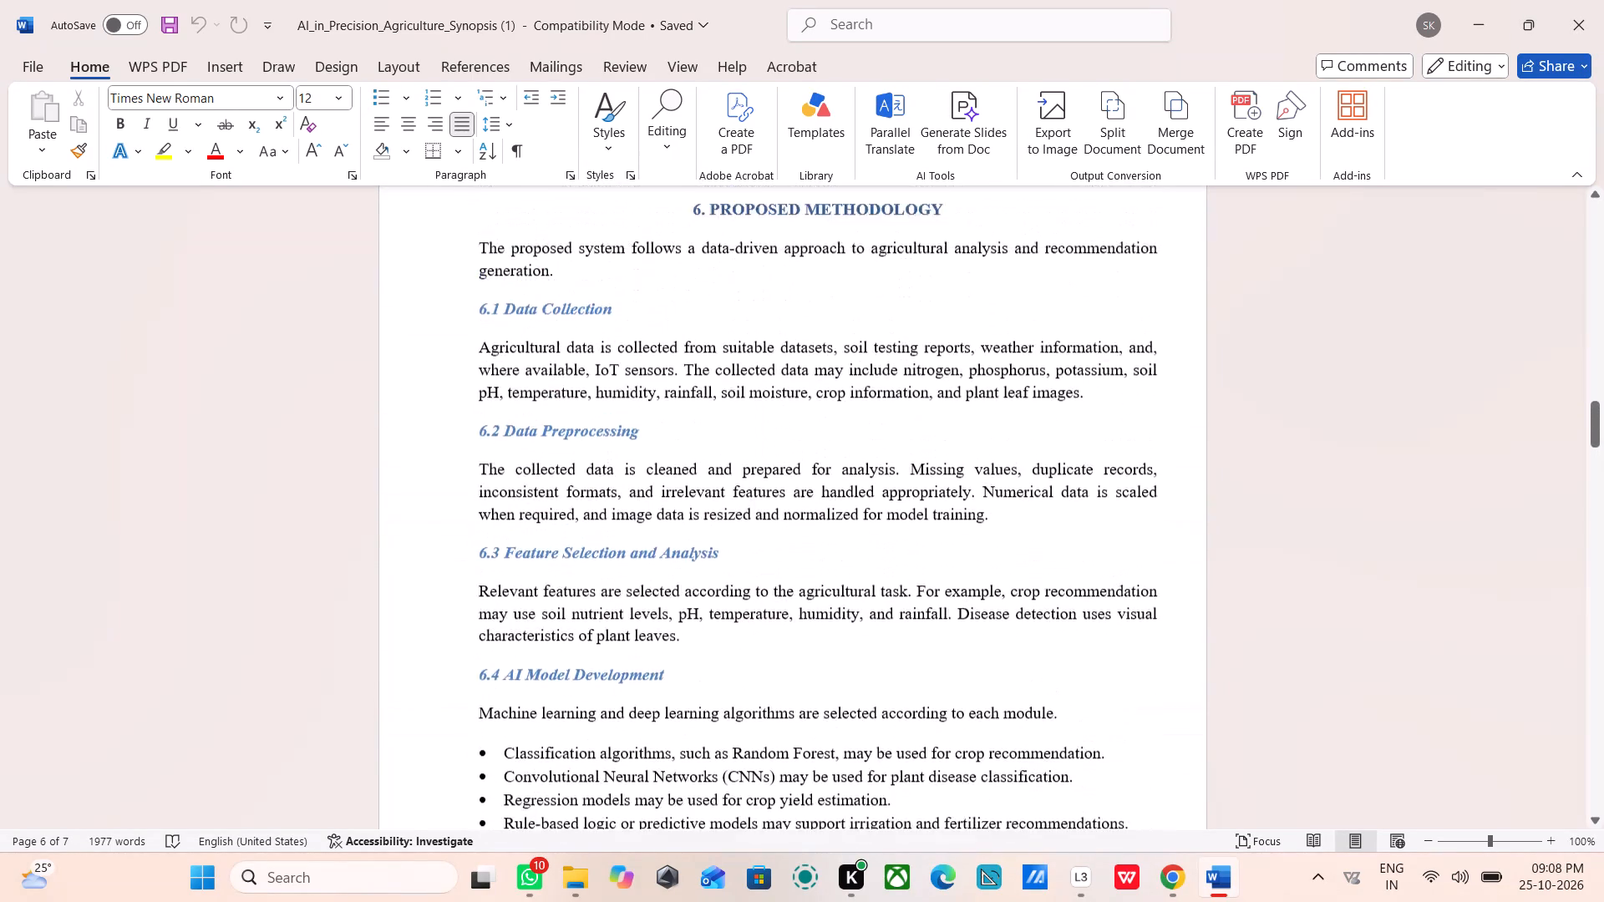
scroll(718, 316, up, 7)
middle_drag(776, 357, 768, 357)
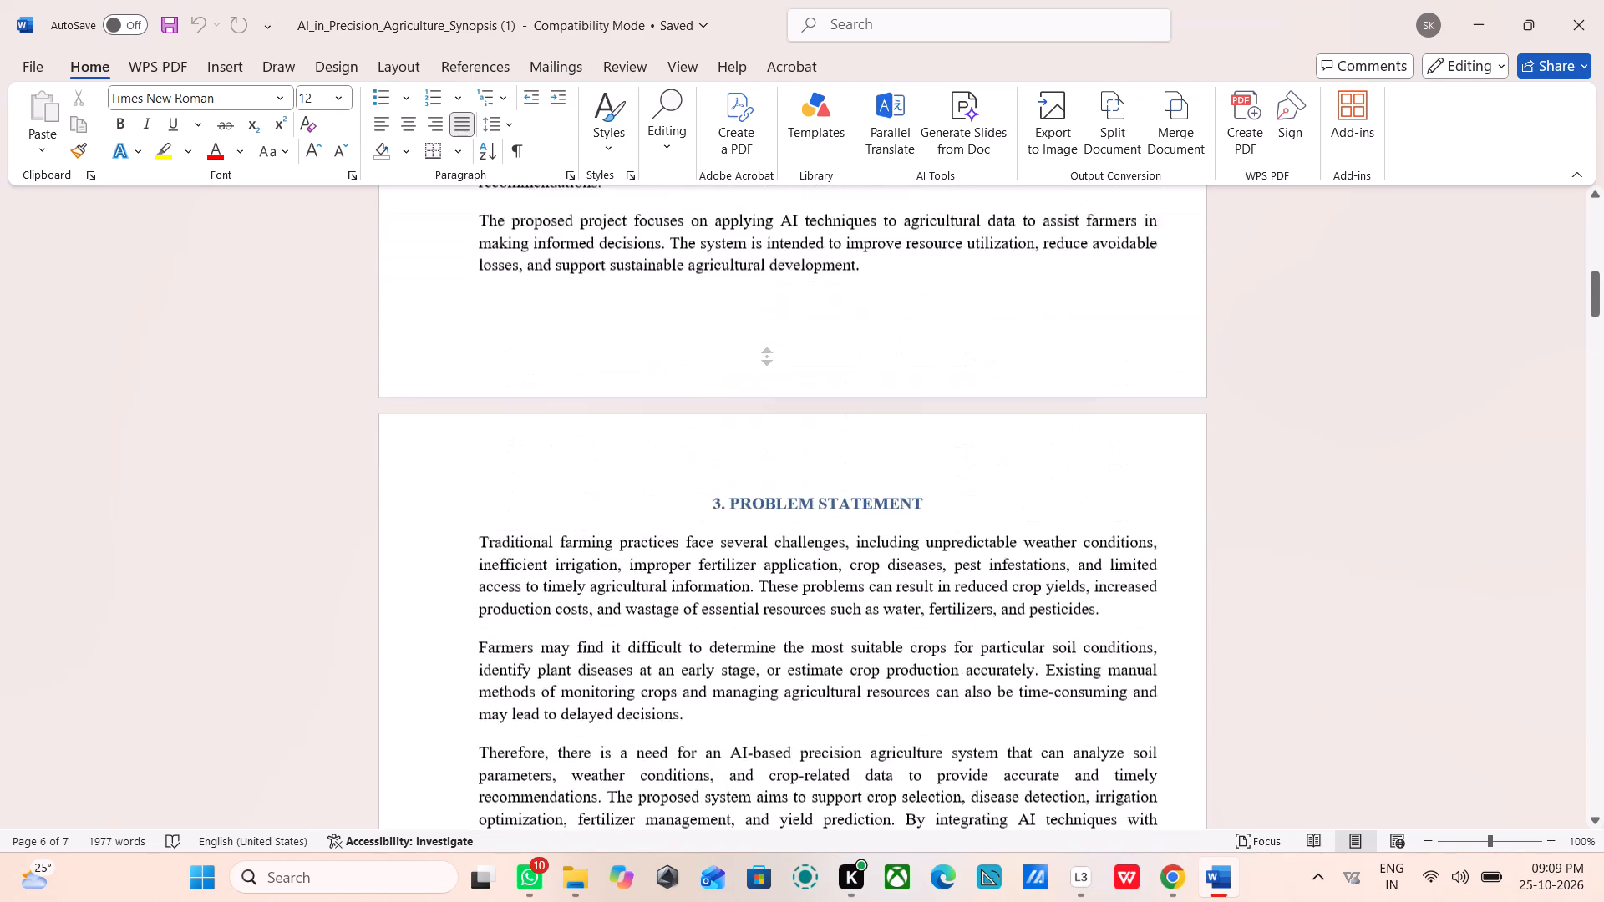
middle_click(756, 229)
key(Down)
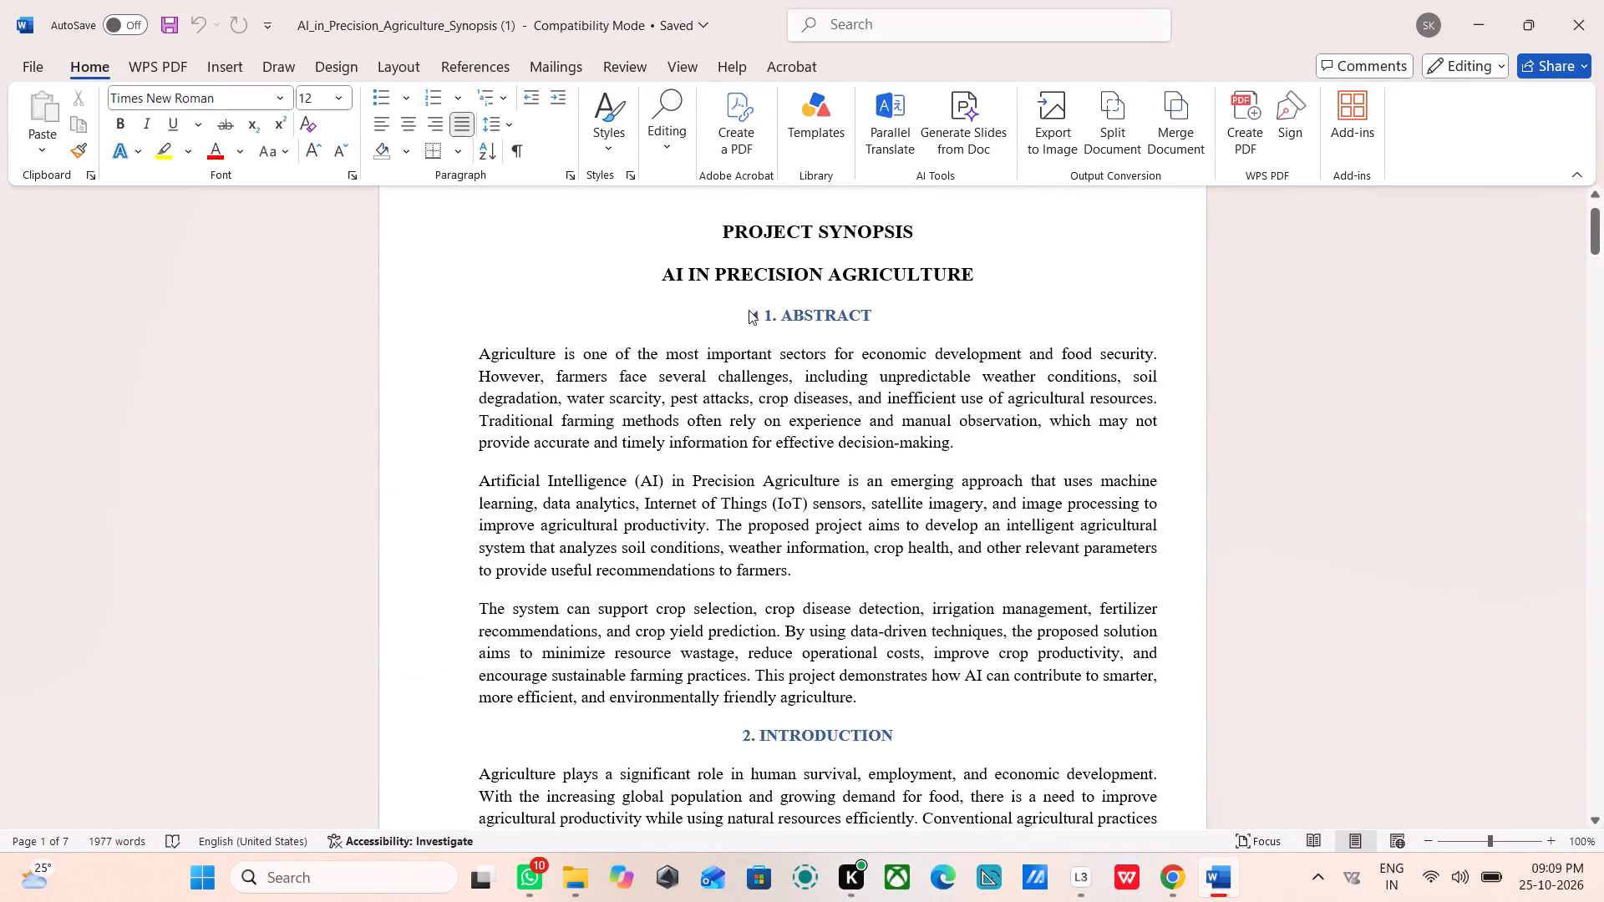
click(747, 318)
click(747, 318)
Select all three body paragraphs under the 1. ABSTRACT heading.
drag(485, 350, 500, 359)
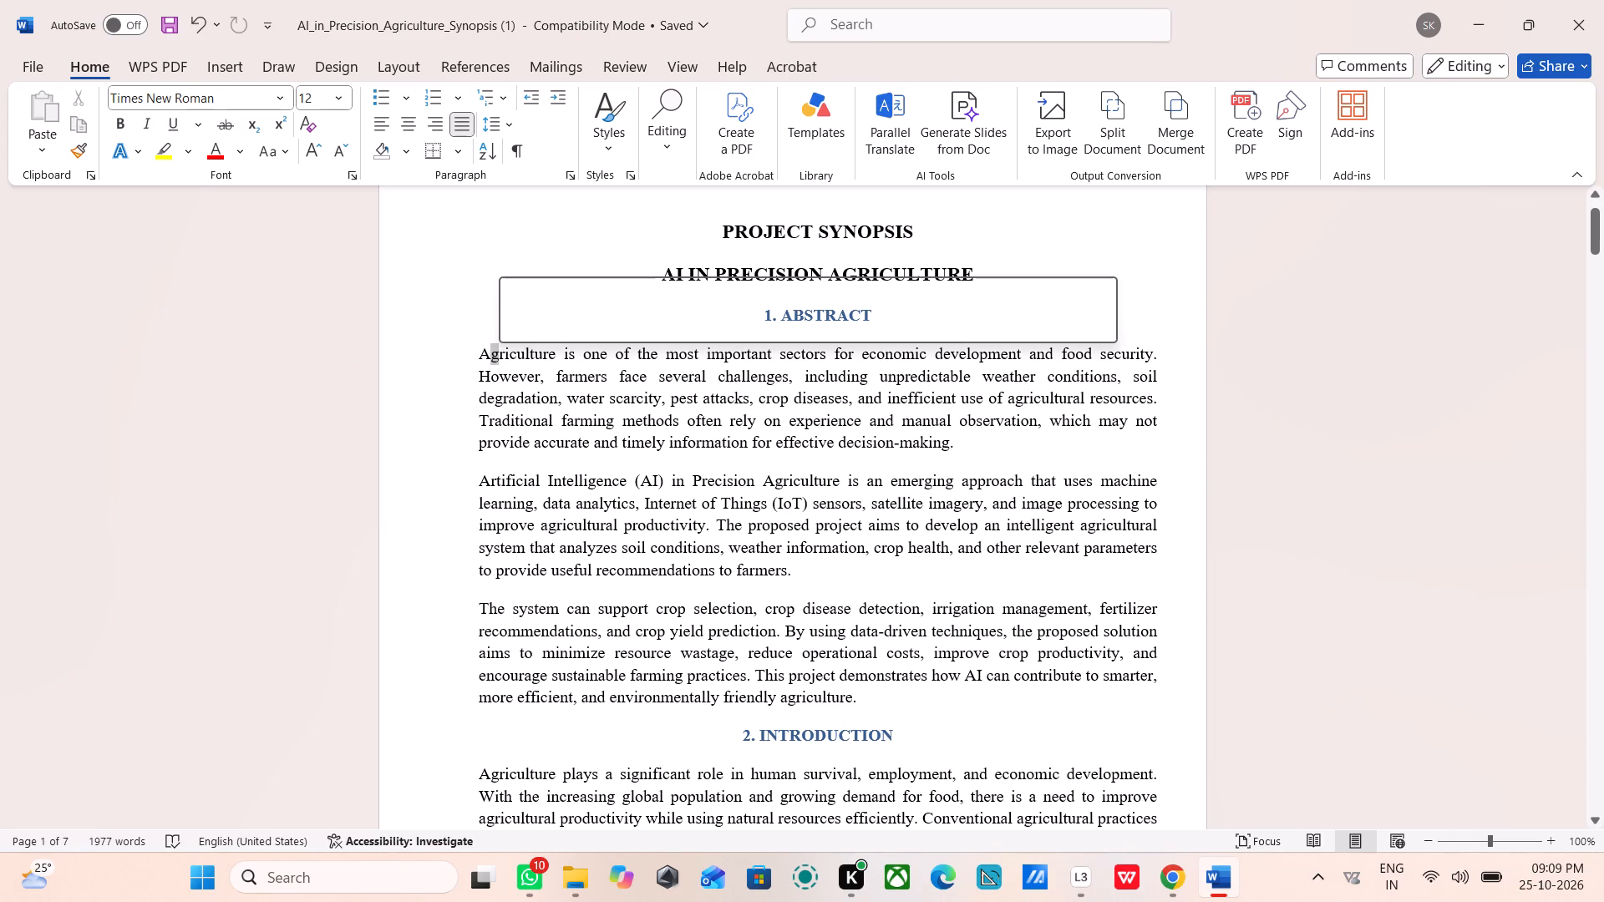
drag(482, 352, 867, 574)
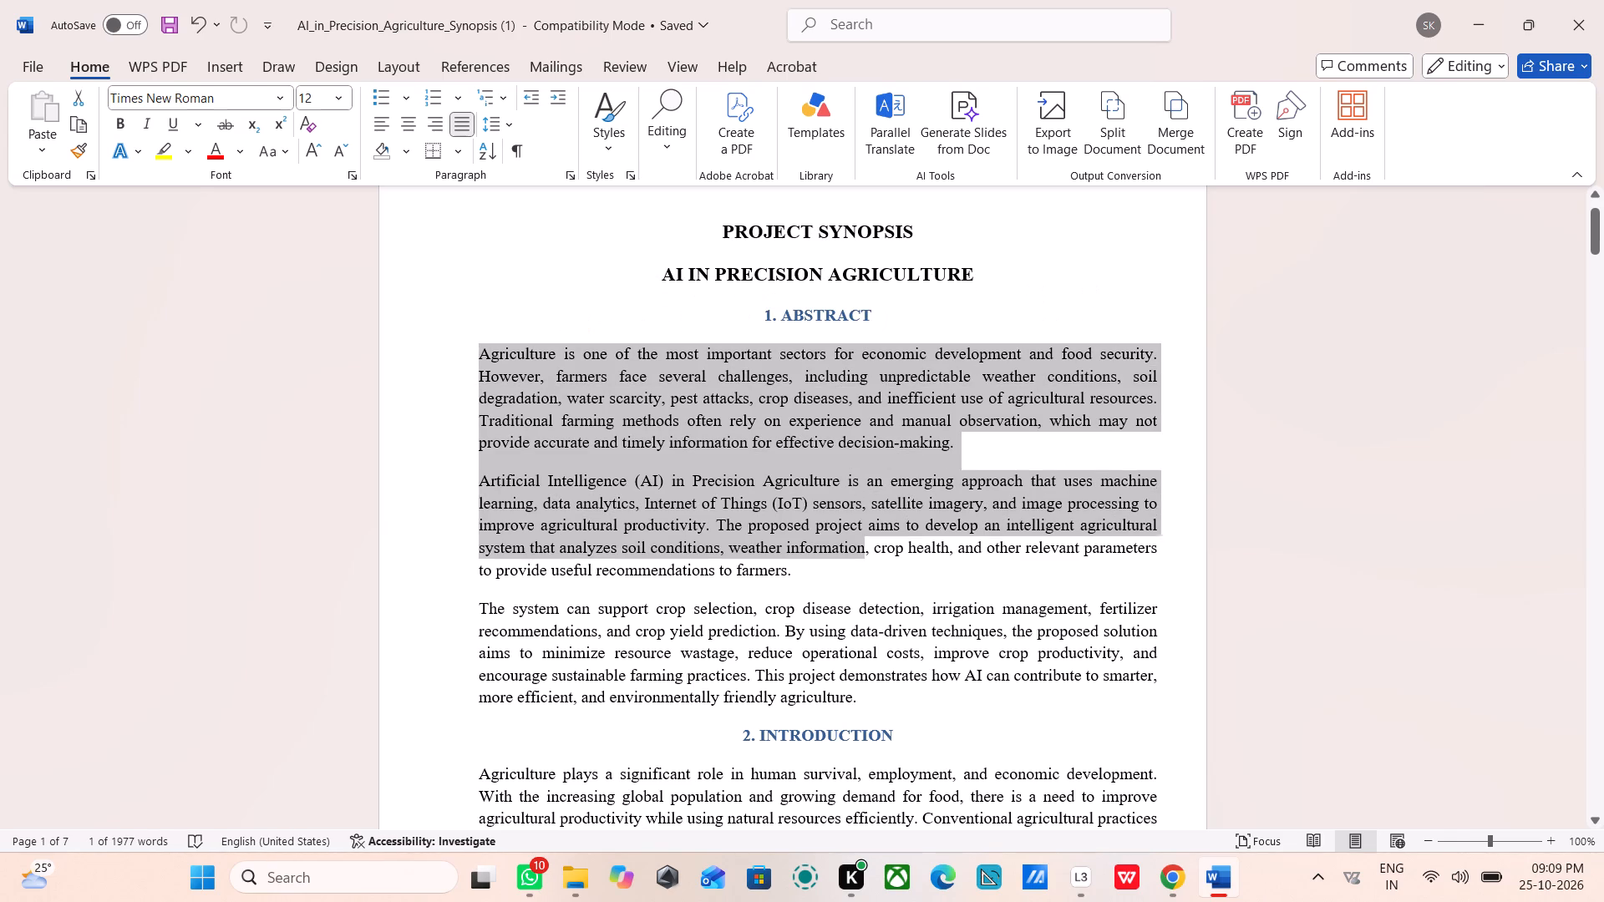
drag(867, 574, 931, 704)
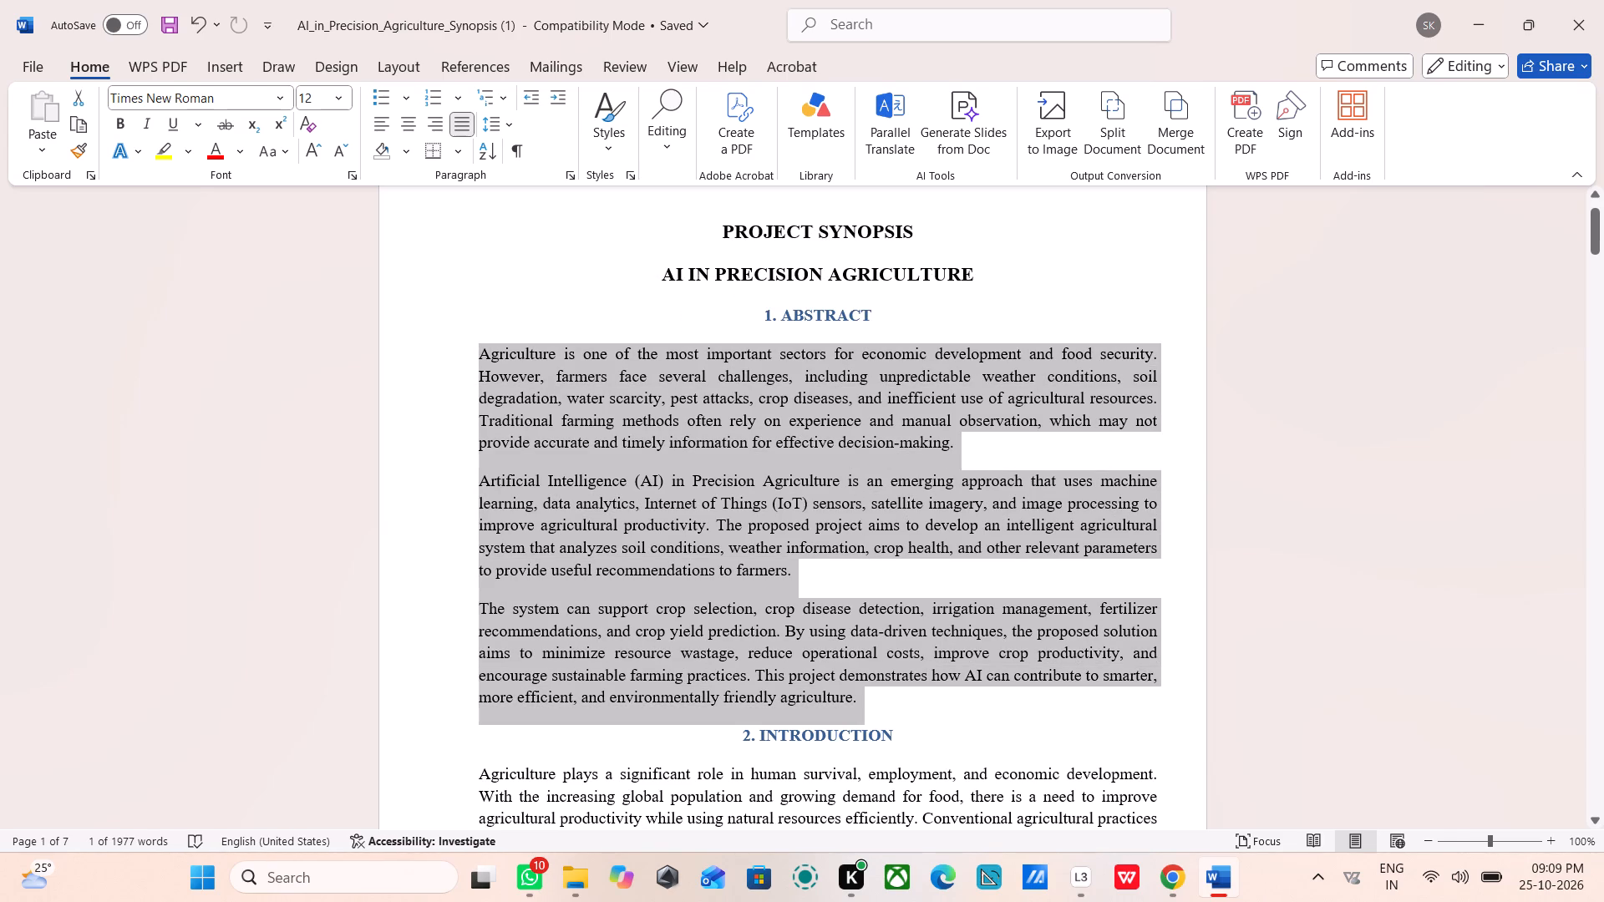
drag(931, 704, 931, 704)
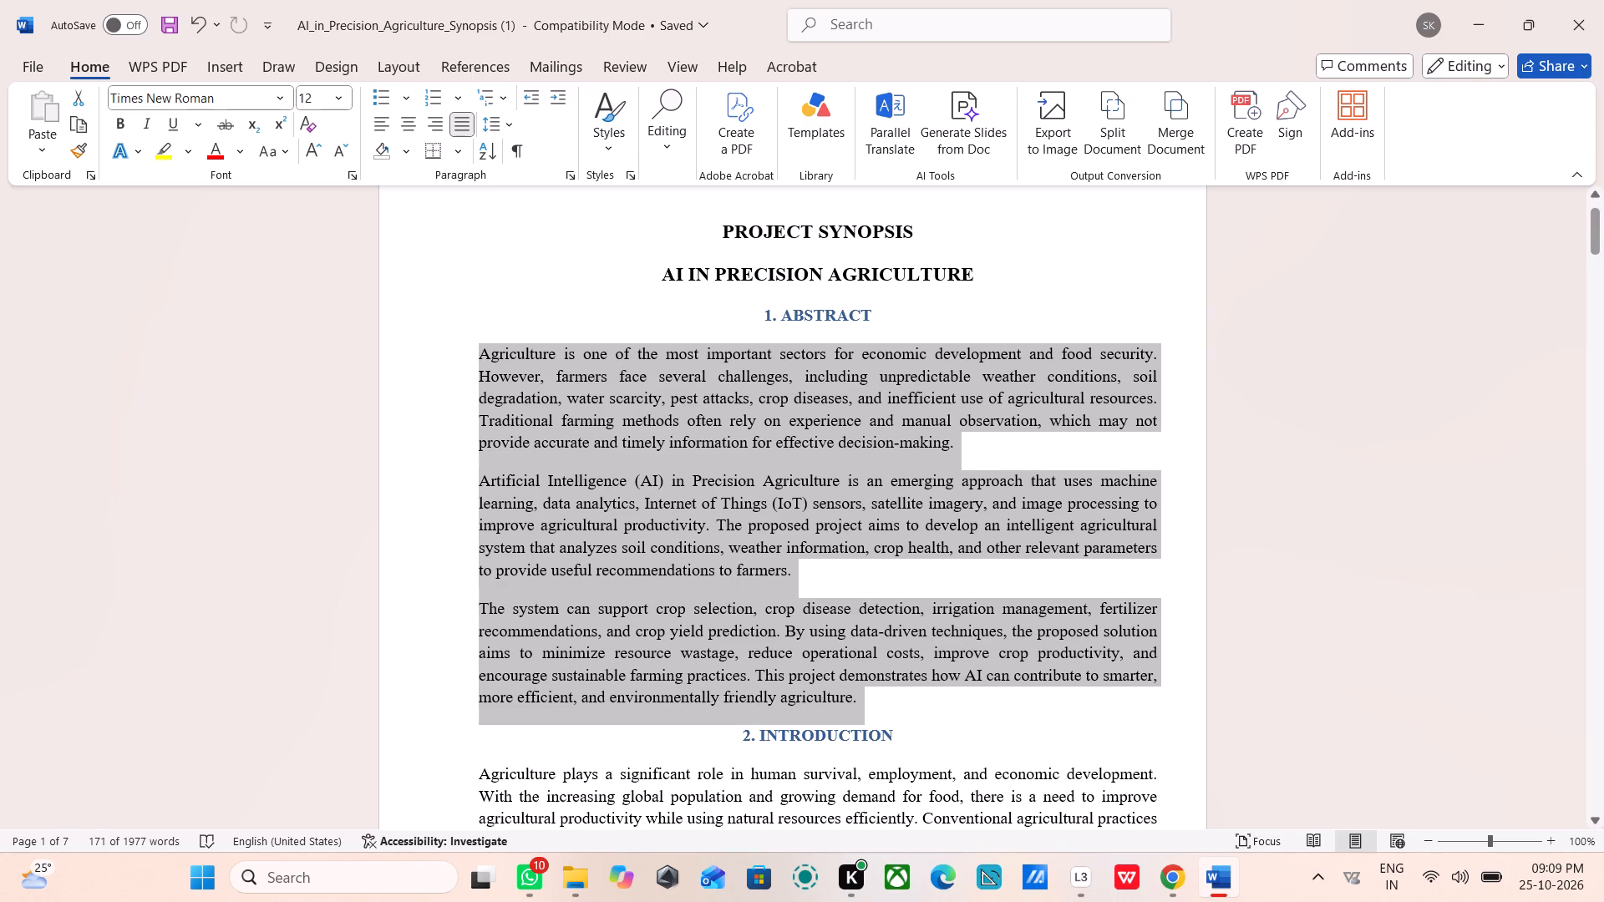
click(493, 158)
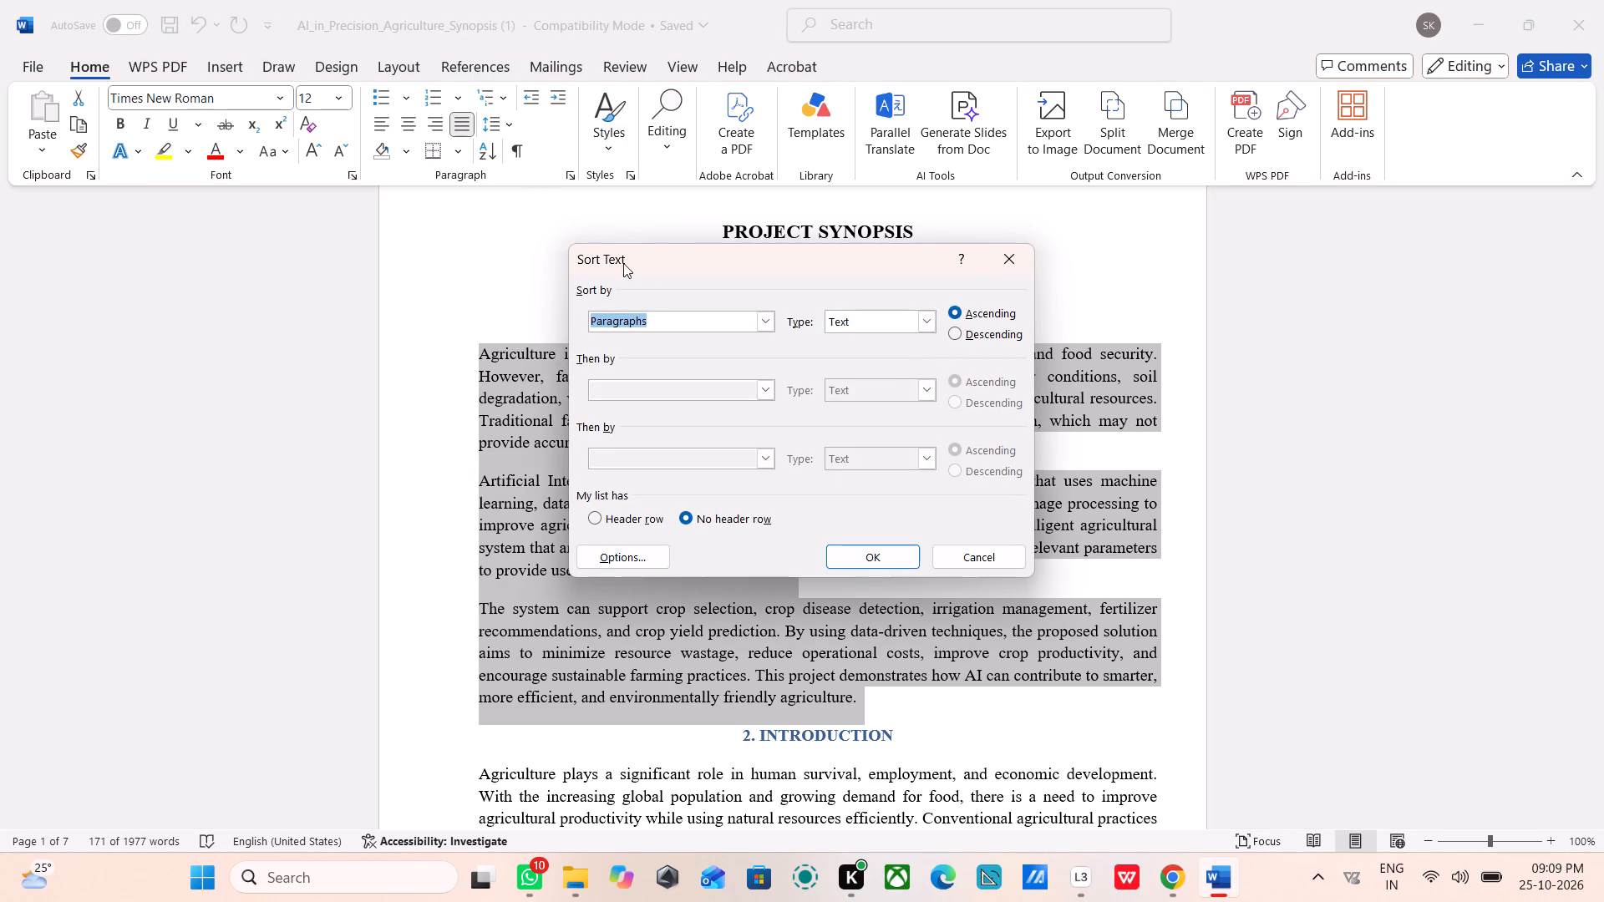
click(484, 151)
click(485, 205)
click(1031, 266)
Set the line spacing of the selected abstract paragraphs to 1.5 and check the spacing down to the introduction.
click(494, 122)
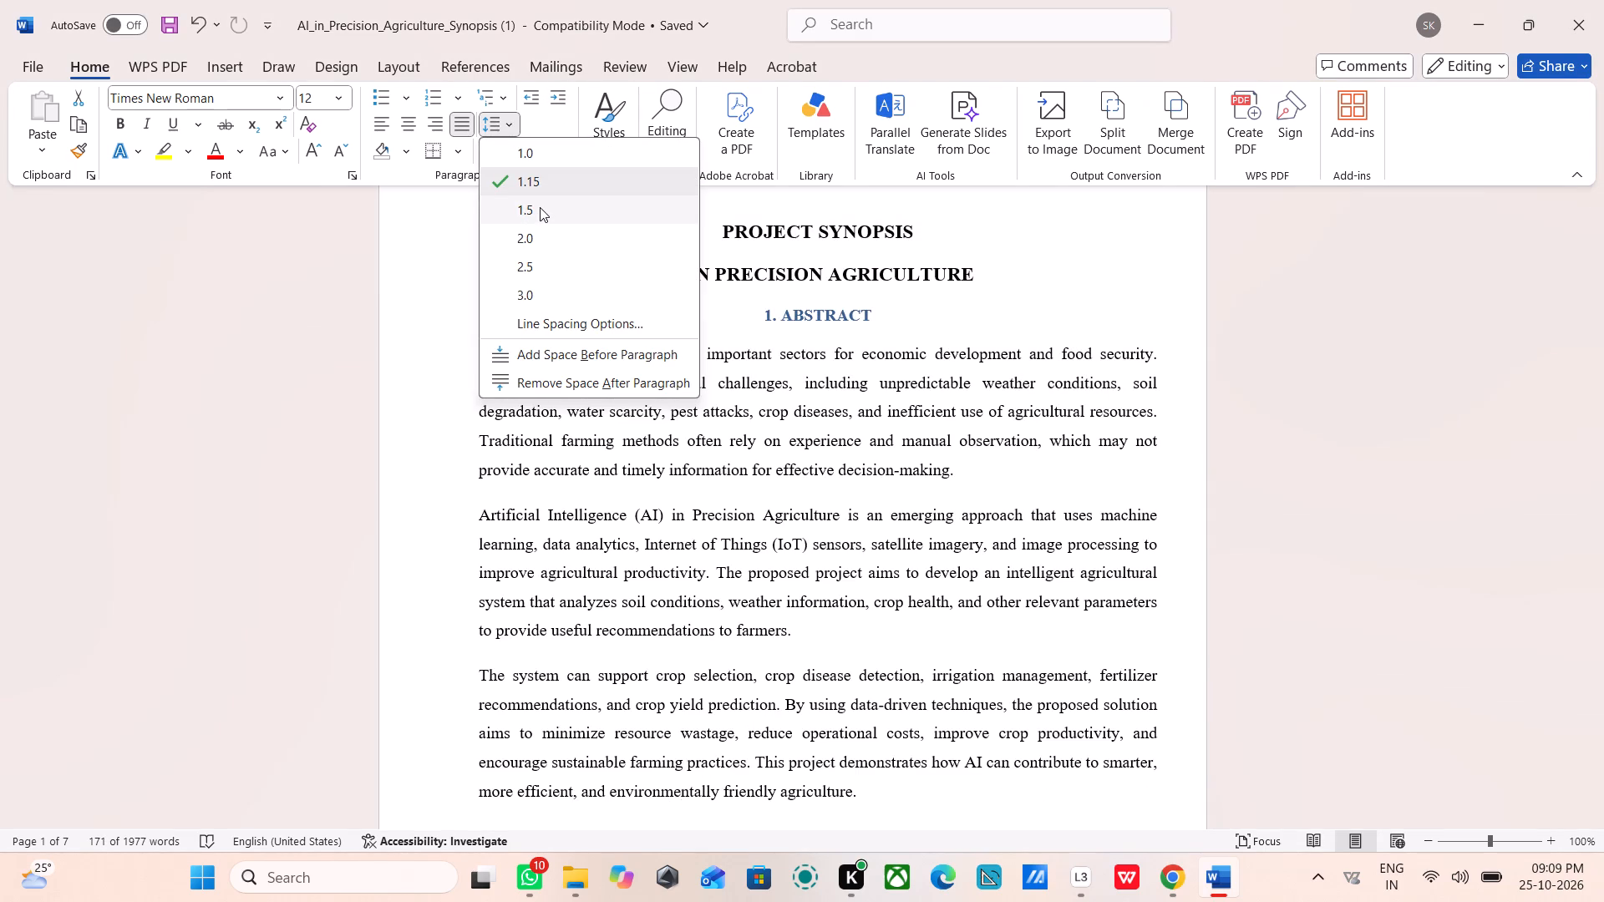
click(540, 207)
click(620, 304)
scroll(619, 302, down, 3)
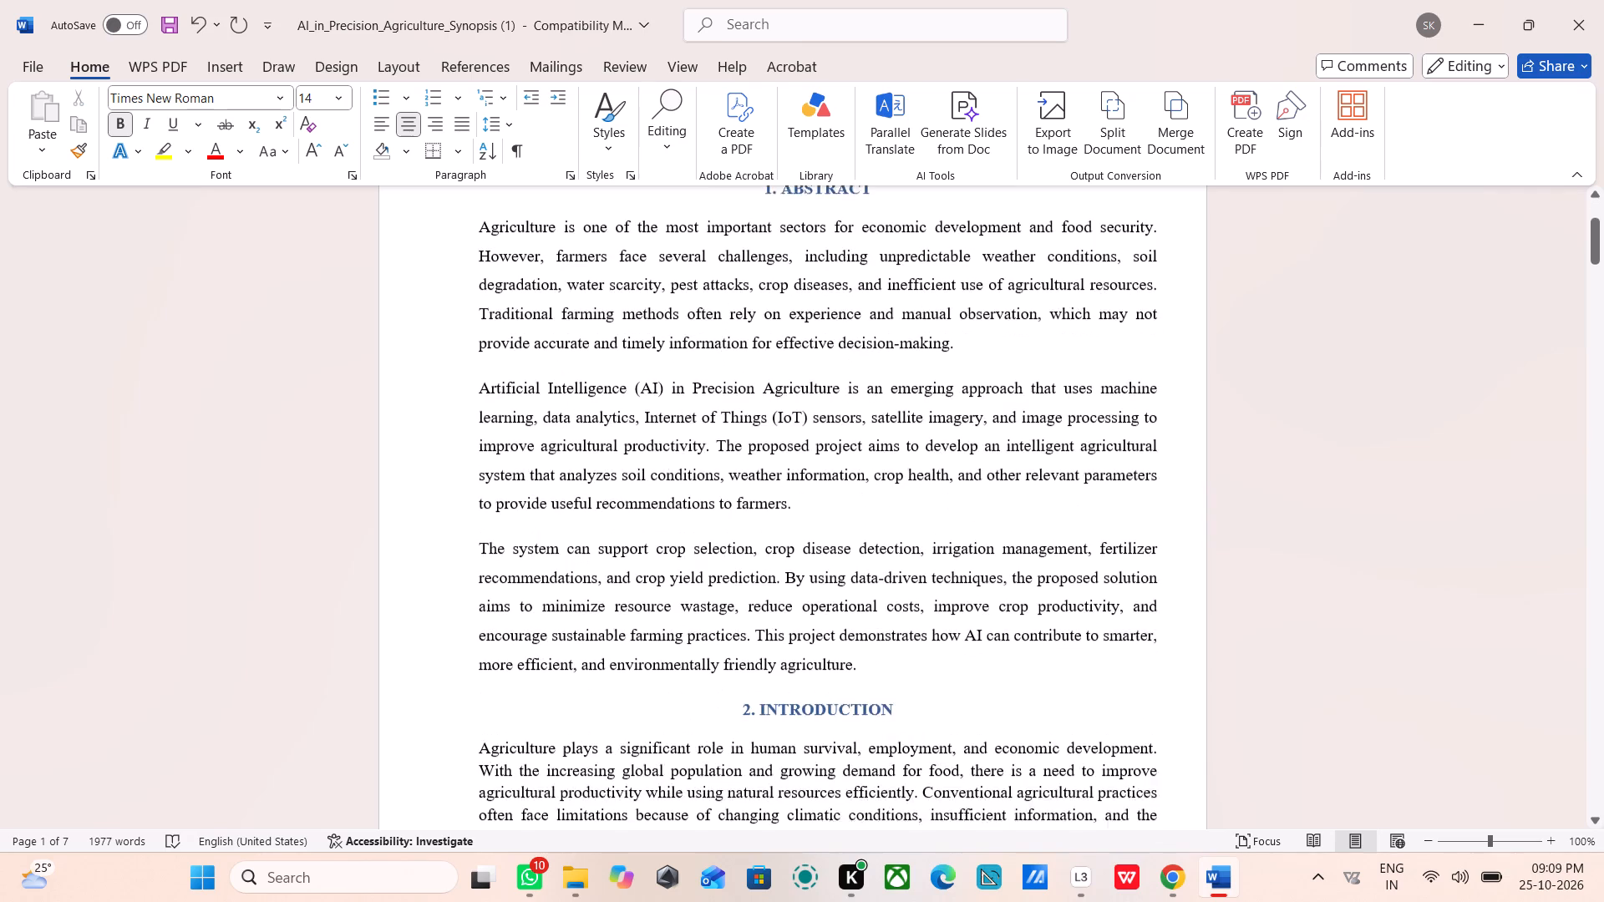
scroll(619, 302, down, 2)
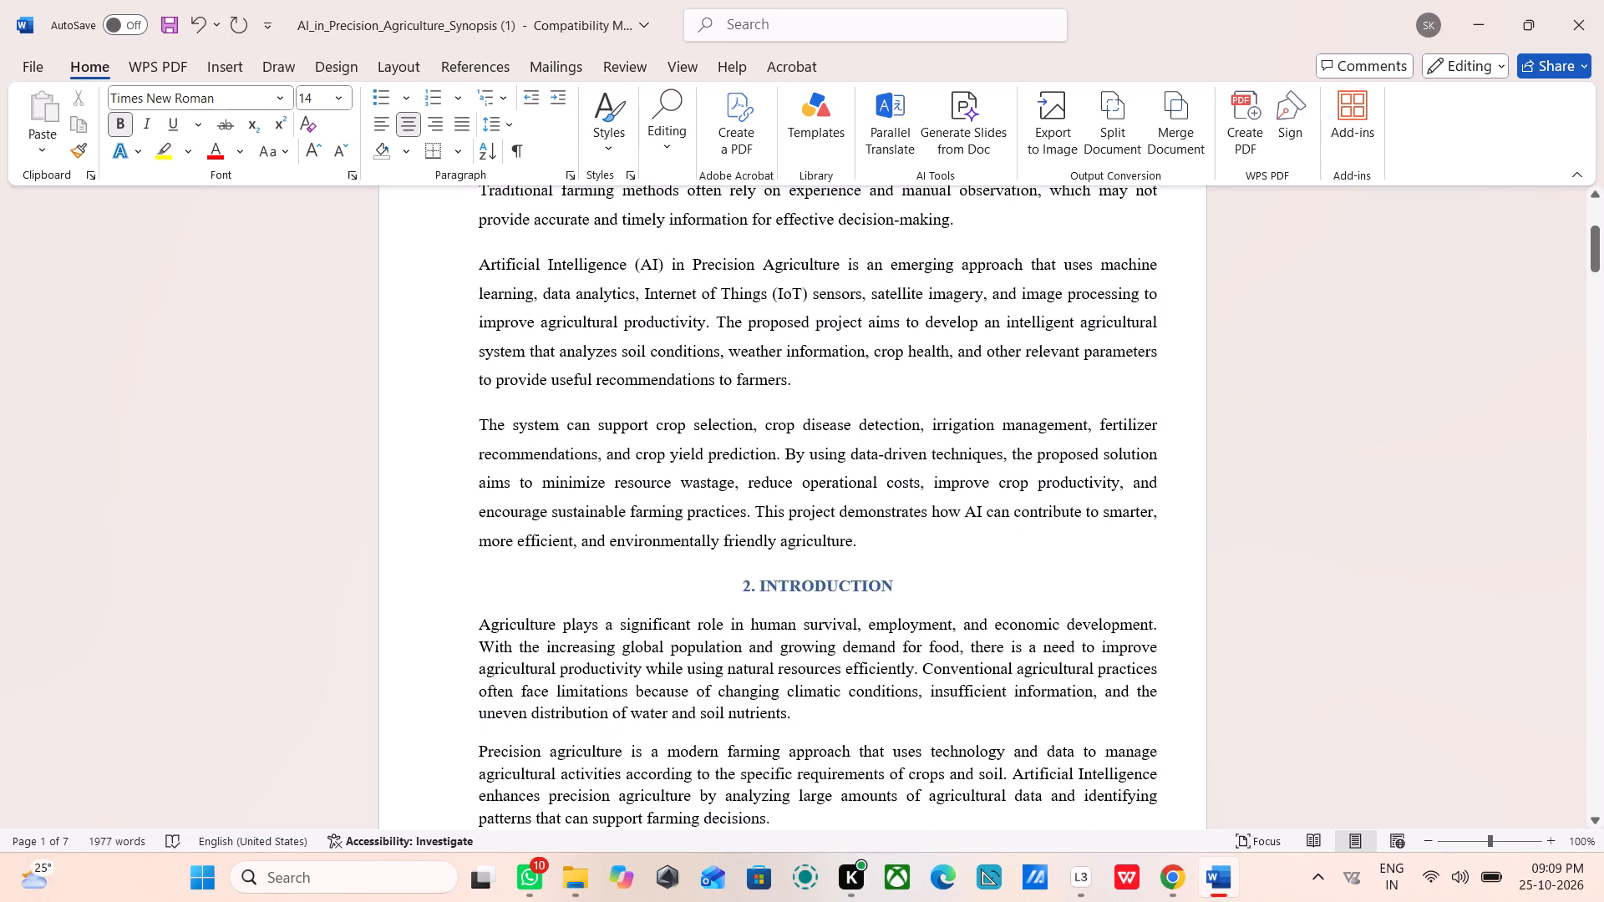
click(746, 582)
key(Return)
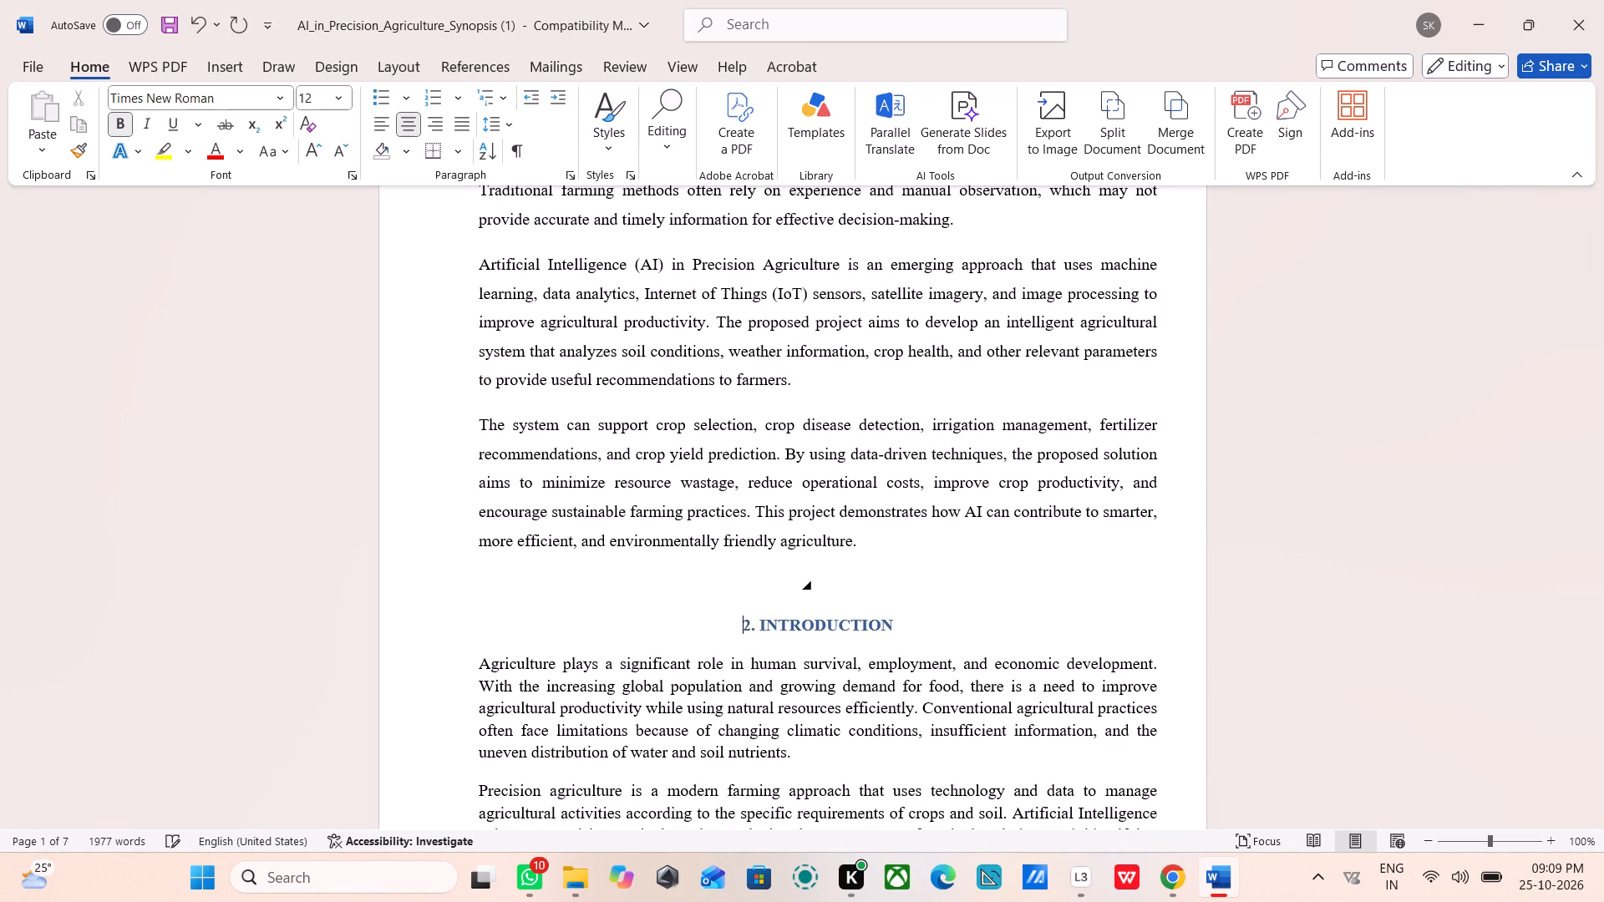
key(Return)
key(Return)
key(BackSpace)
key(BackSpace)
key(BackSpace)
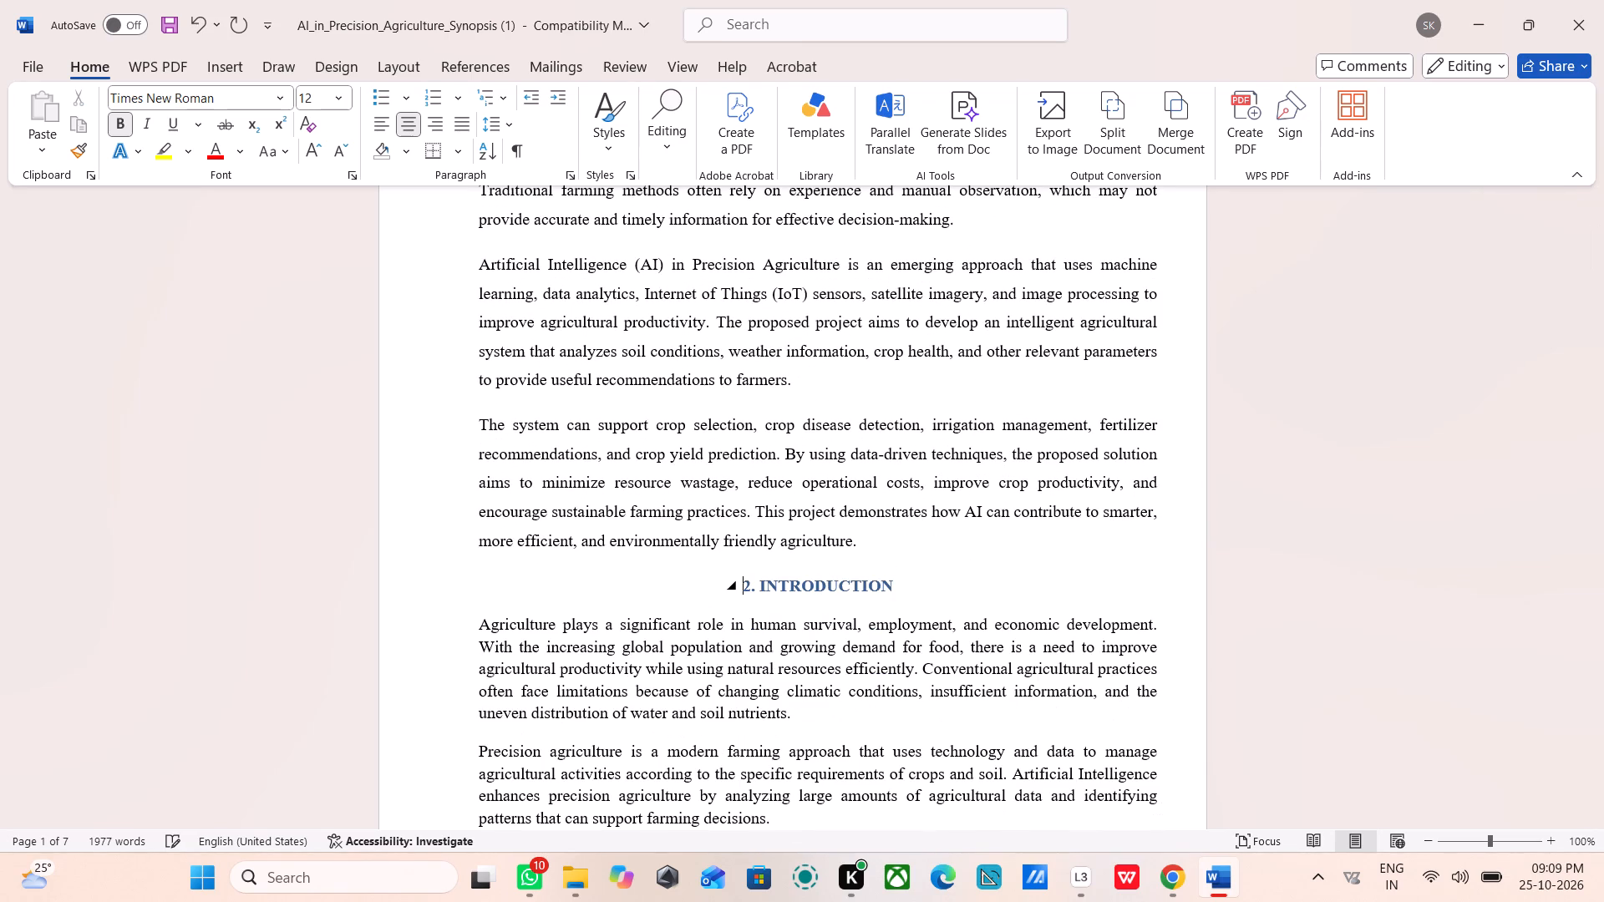
Insert eight blank paragraphs after the abstract's last paragraph to move the 2. INTRODUCTION heading to the top of the second page.
key(Left)
key(Return)
key(Return)
key(Return)
key(Return)
key(Return)
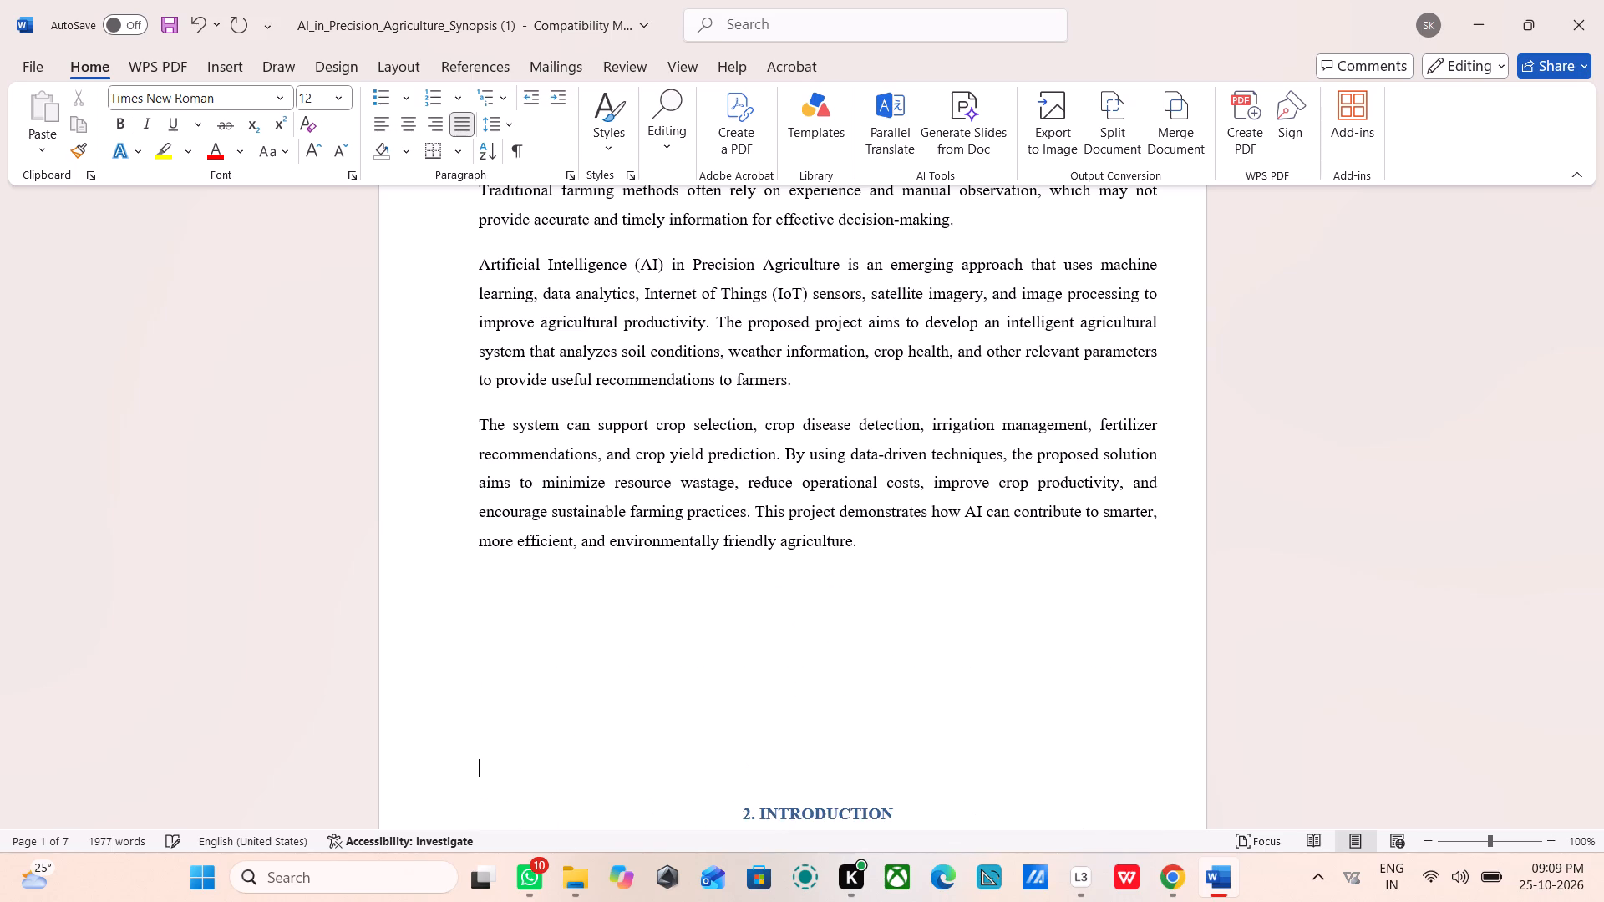
key(Return)
scroll(916, 596, down, 8)
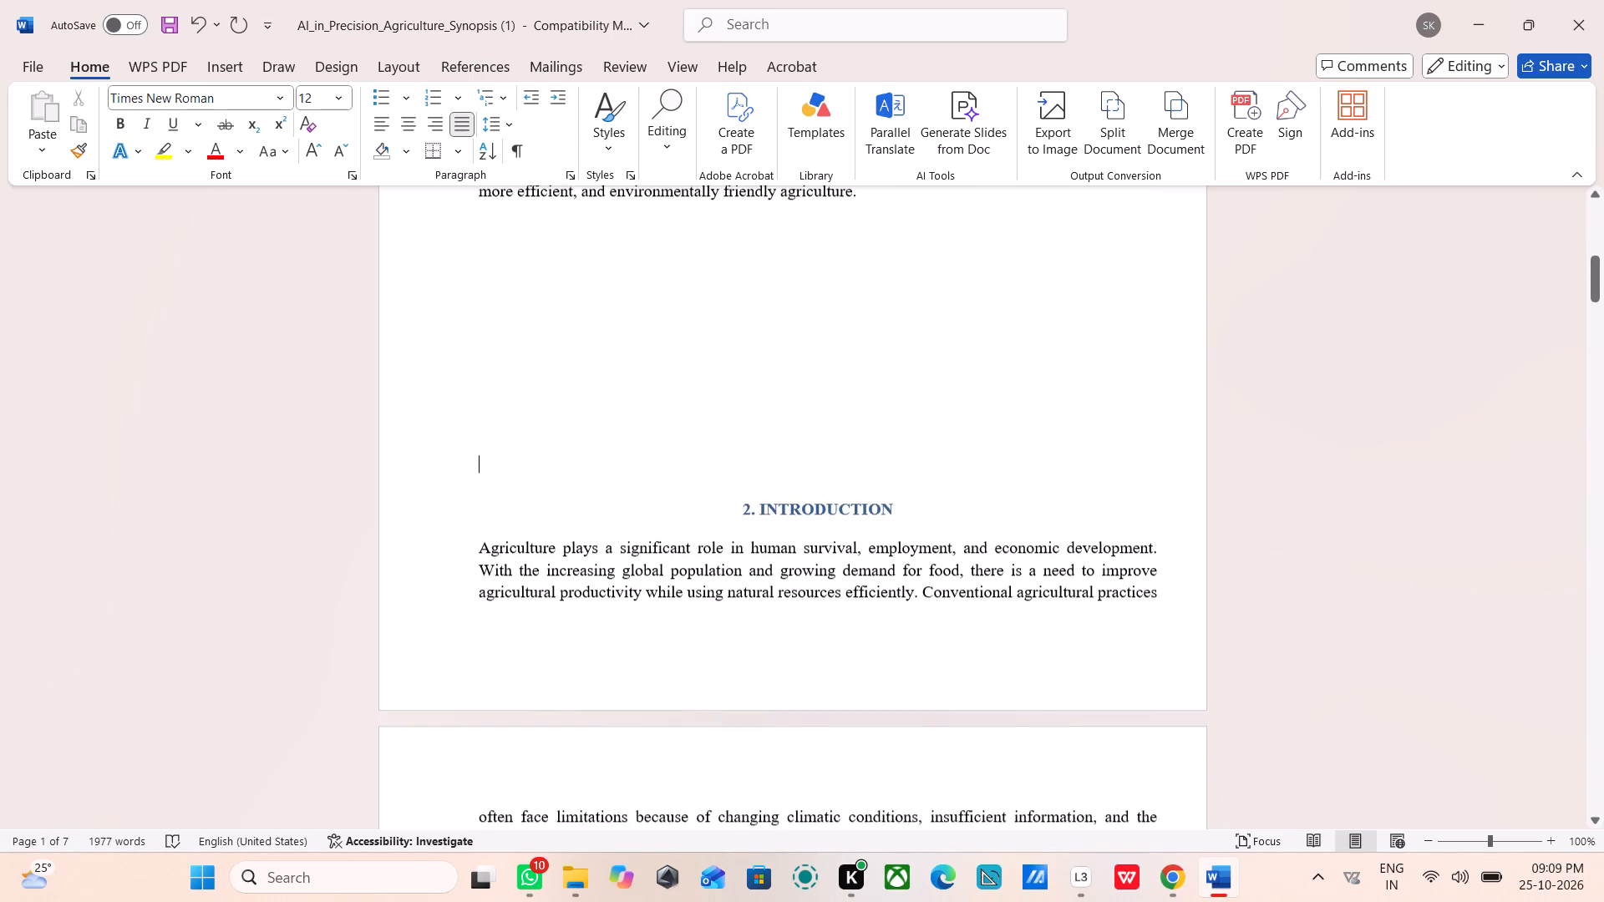
key(Return)
key(Return)
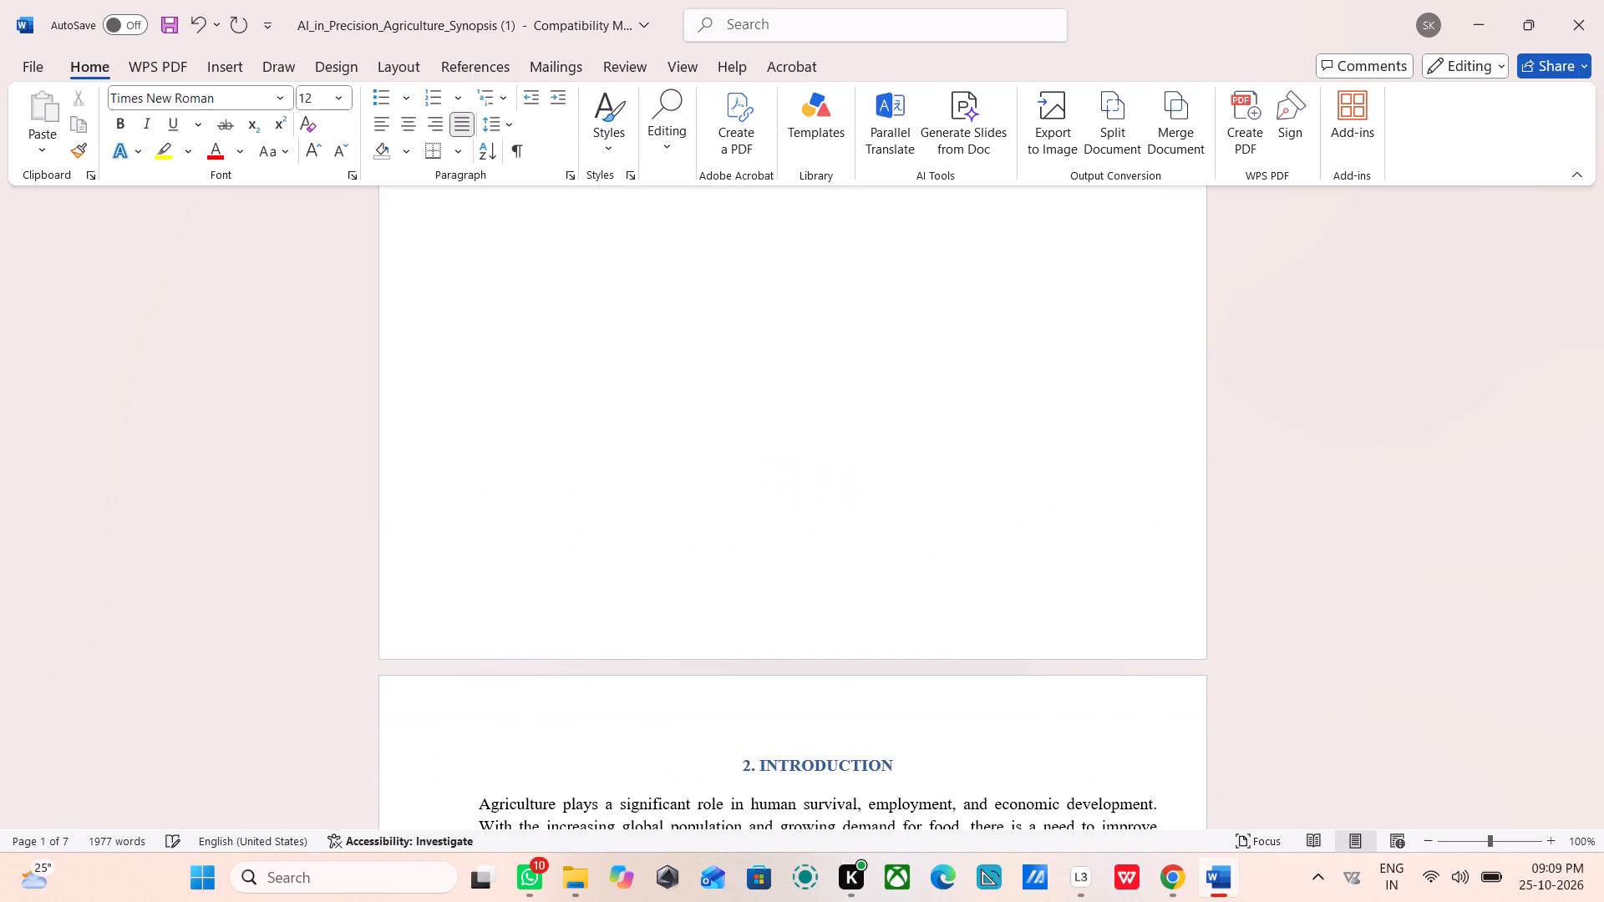
Examine the layout from the title and abstract on the first page to the introduction on the second page.
scroll(815, 422, down, 6)
scroll(815, 422, up, 5)
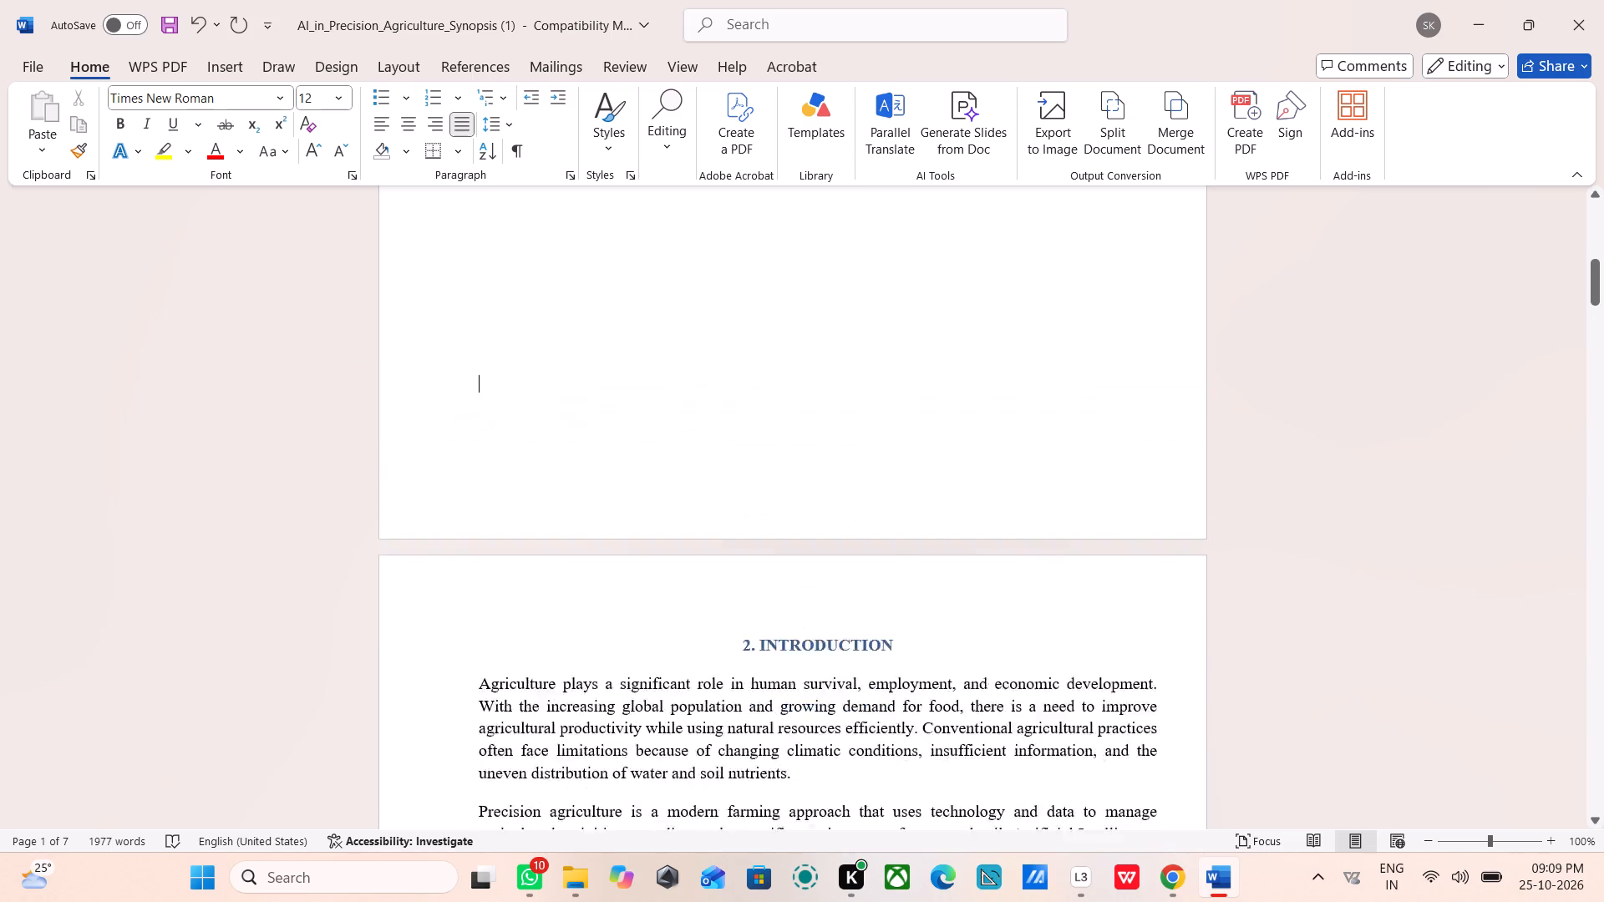
scroll(815, 422, up, 16)
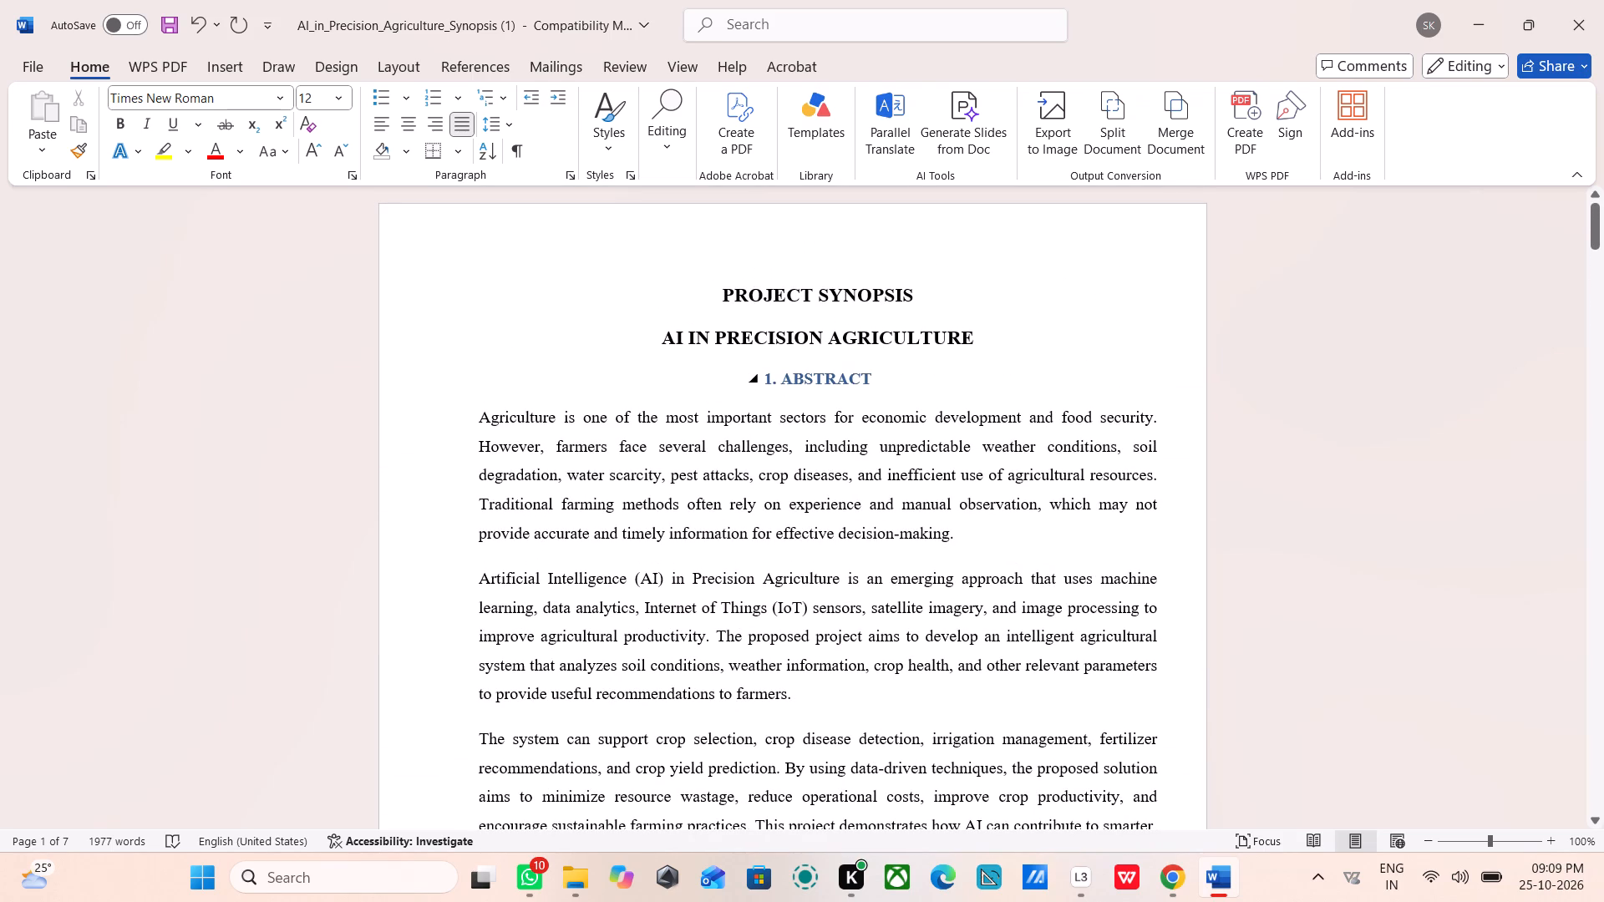
scroll(787, 389, down, 3)
scroll(787, 389, up, 1)
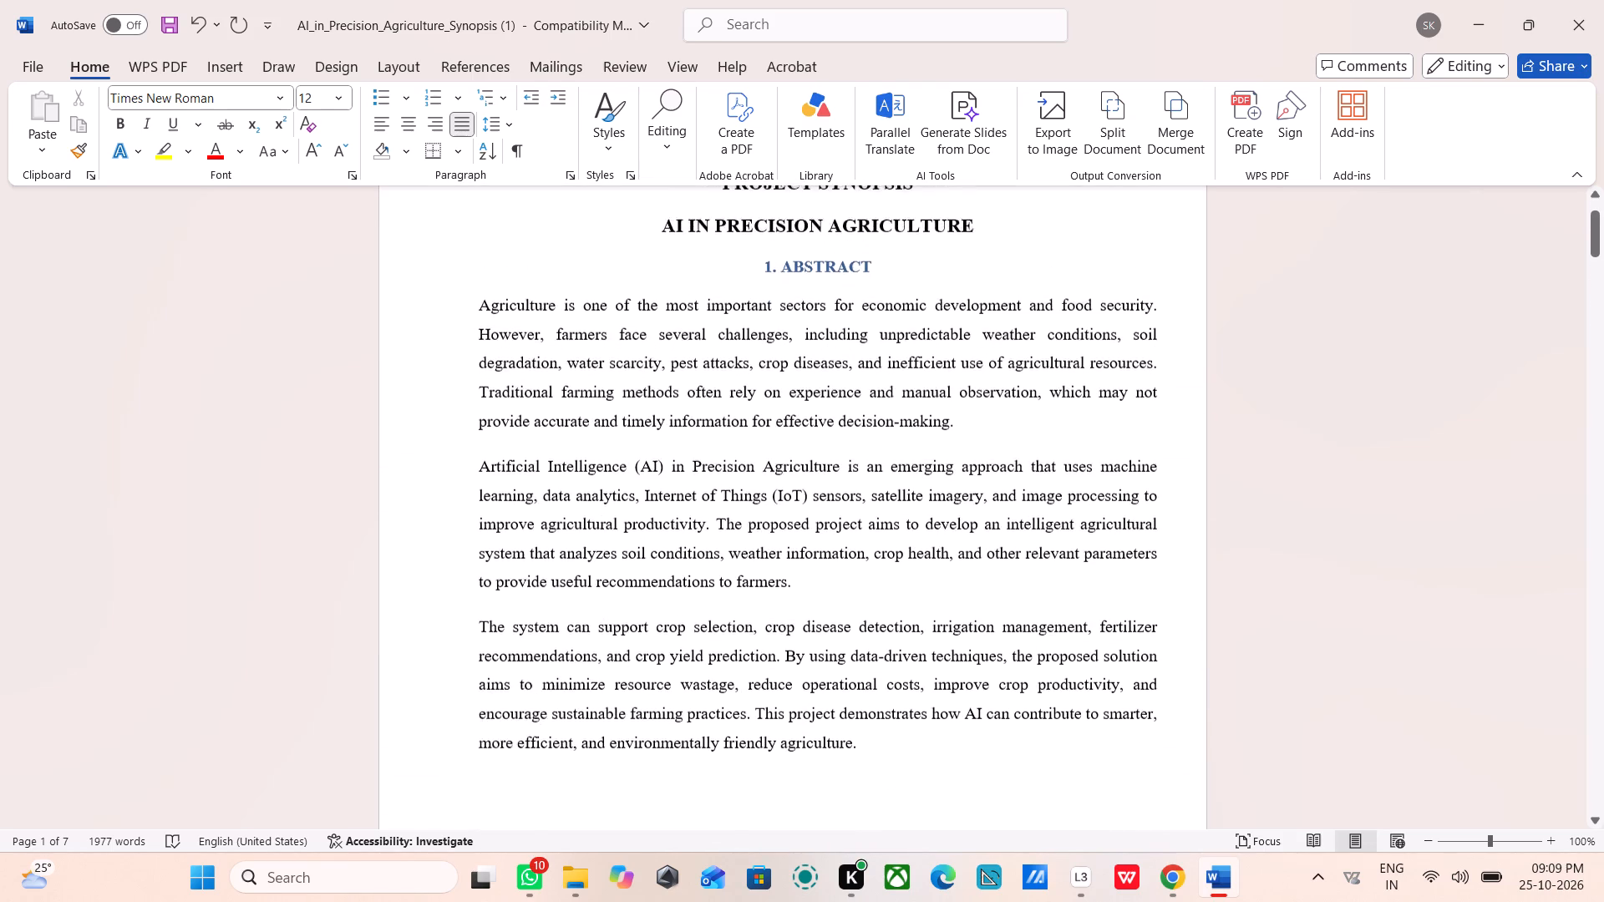
scroll(787, 389, up, 2)
scroll(724, 403, down, 20)
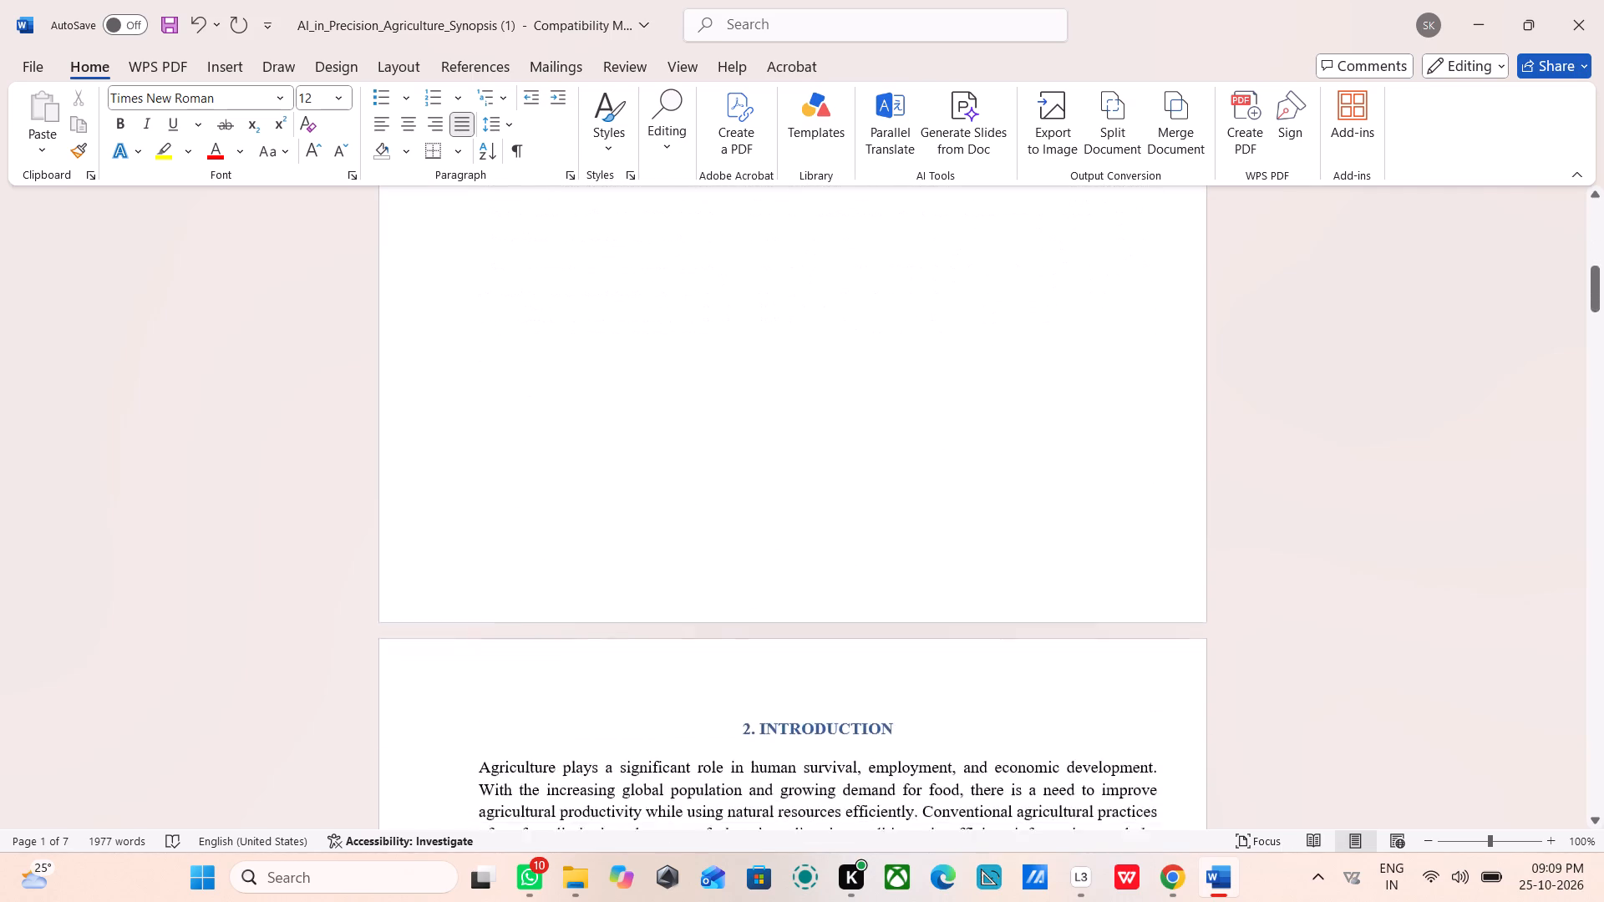
scroll(724, 403, down, 2)
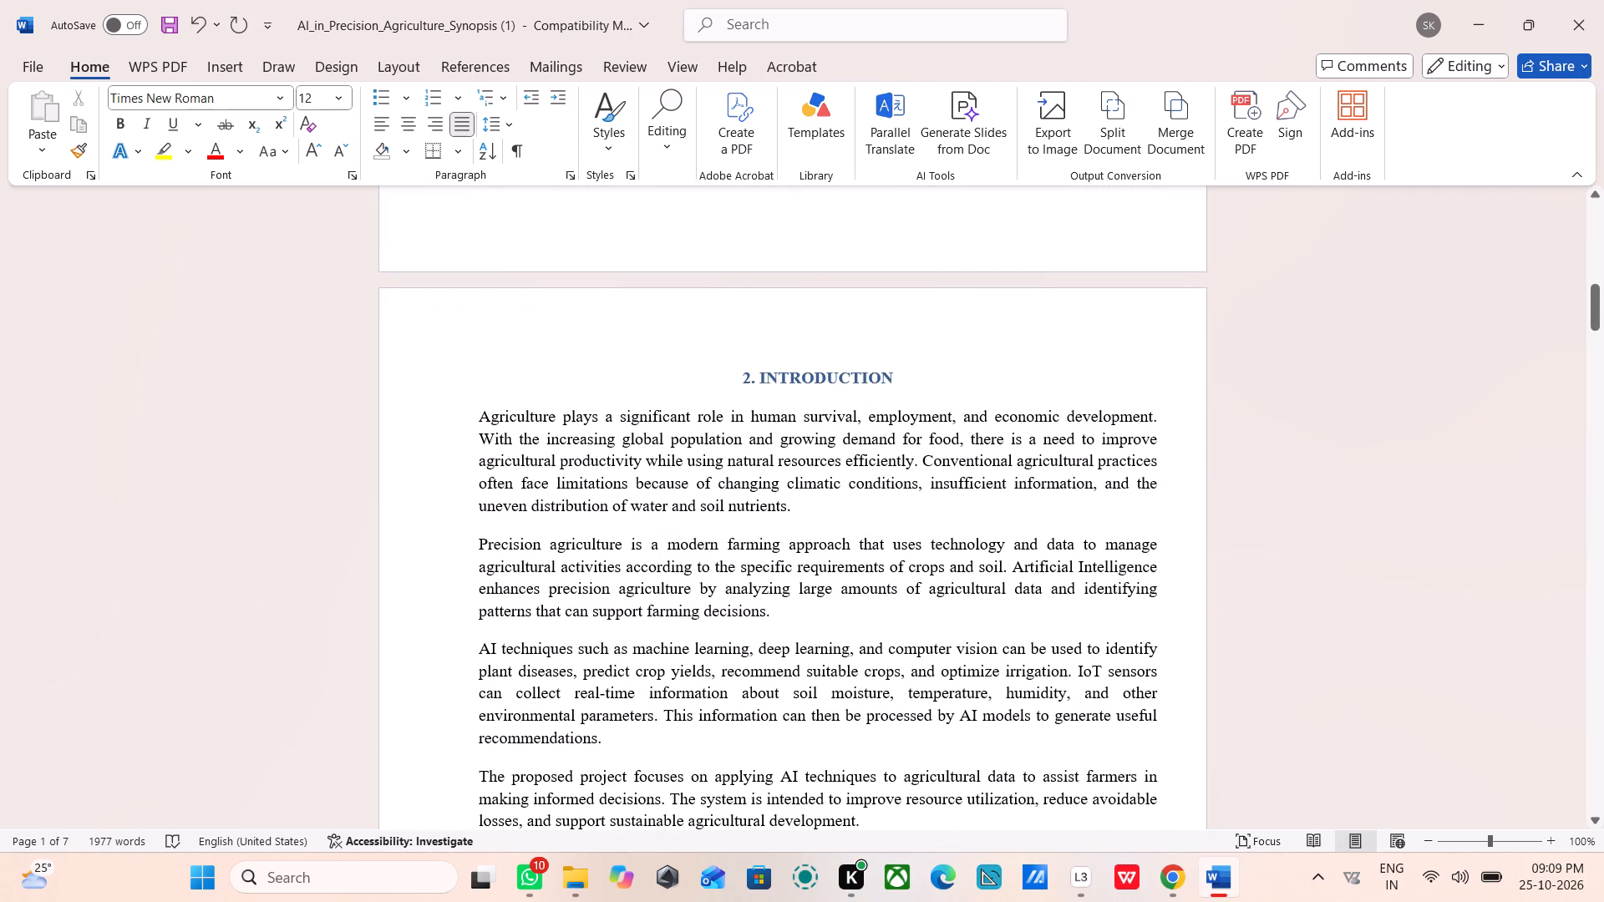
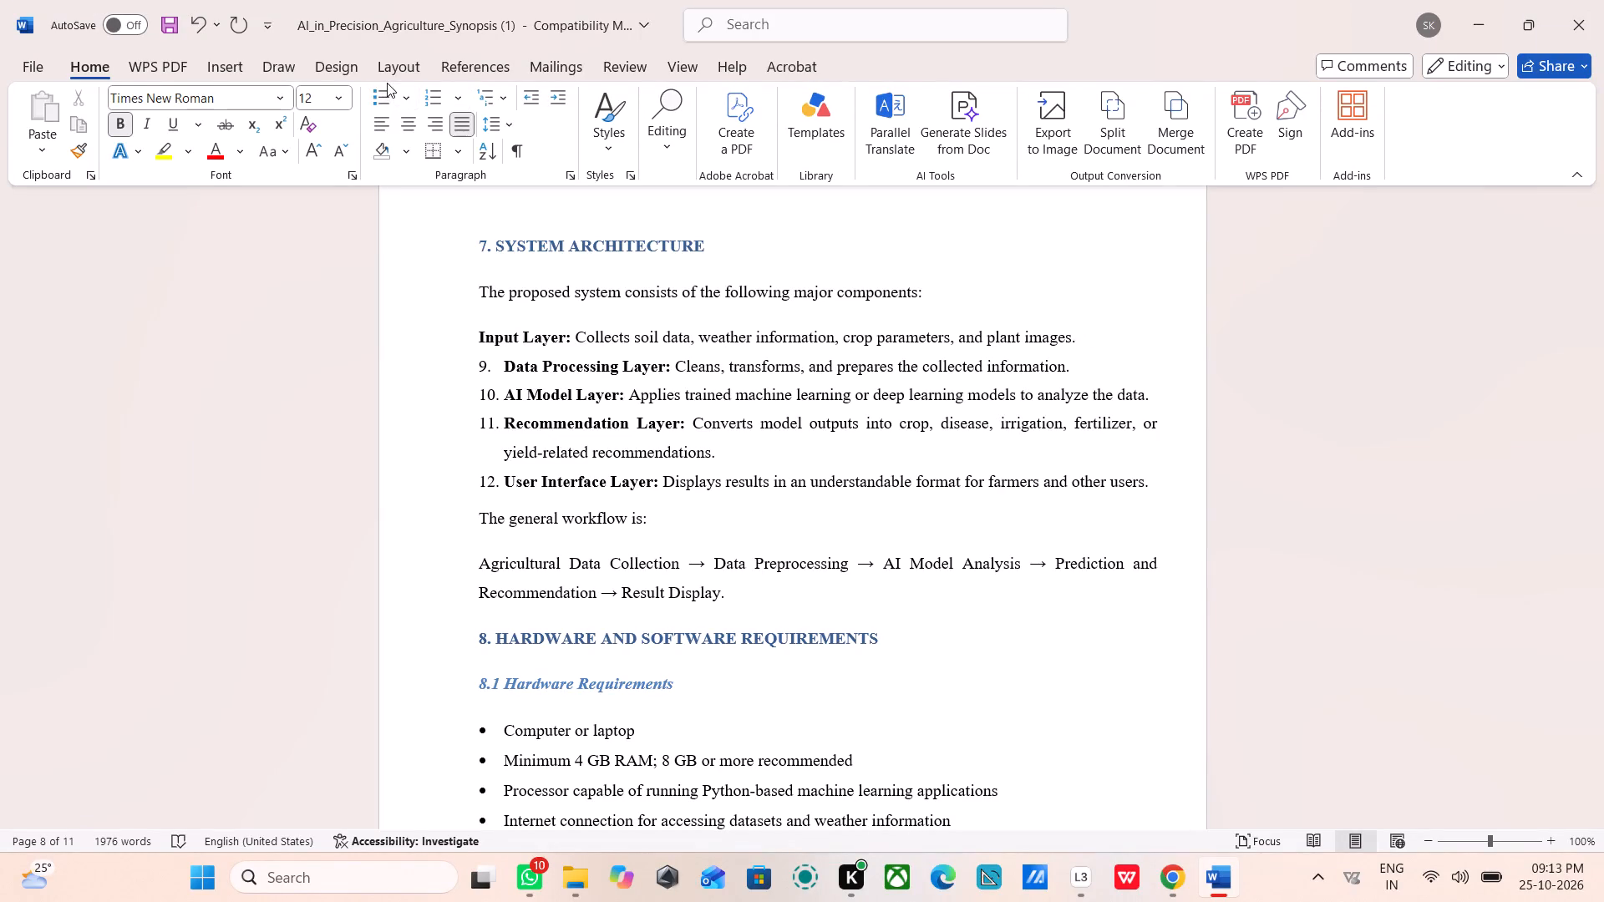
Undo the removal of the Input Layer item's number, and insert an extra space before the Input Layer and Data Processing Layer labels.
key(ctrl+z)
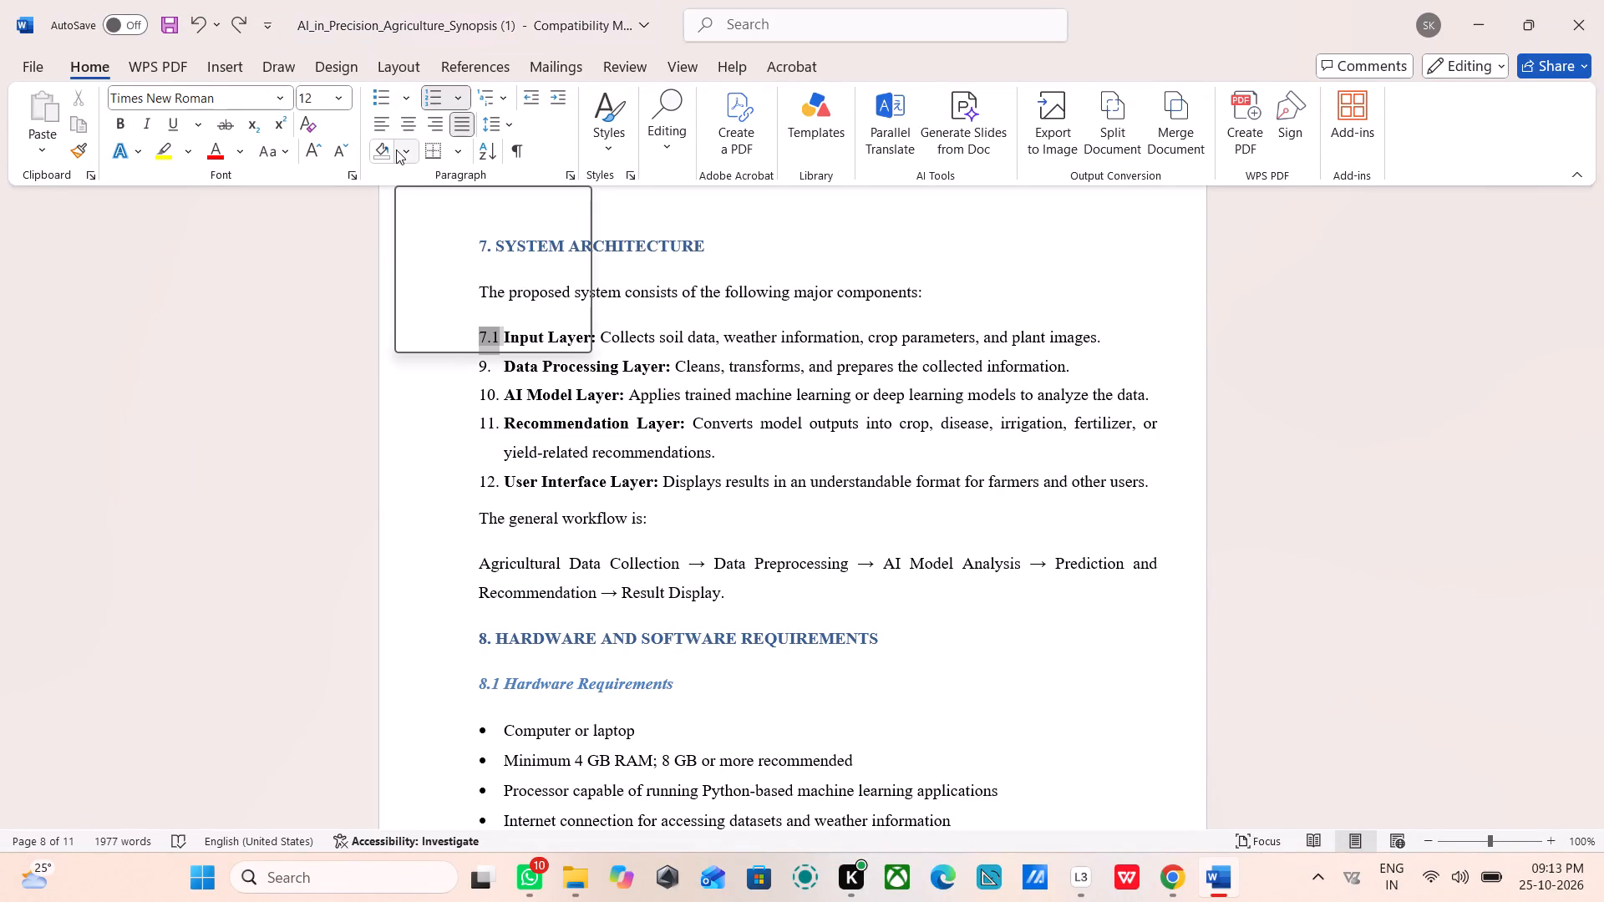
click(859, 280)
click(506, 340)
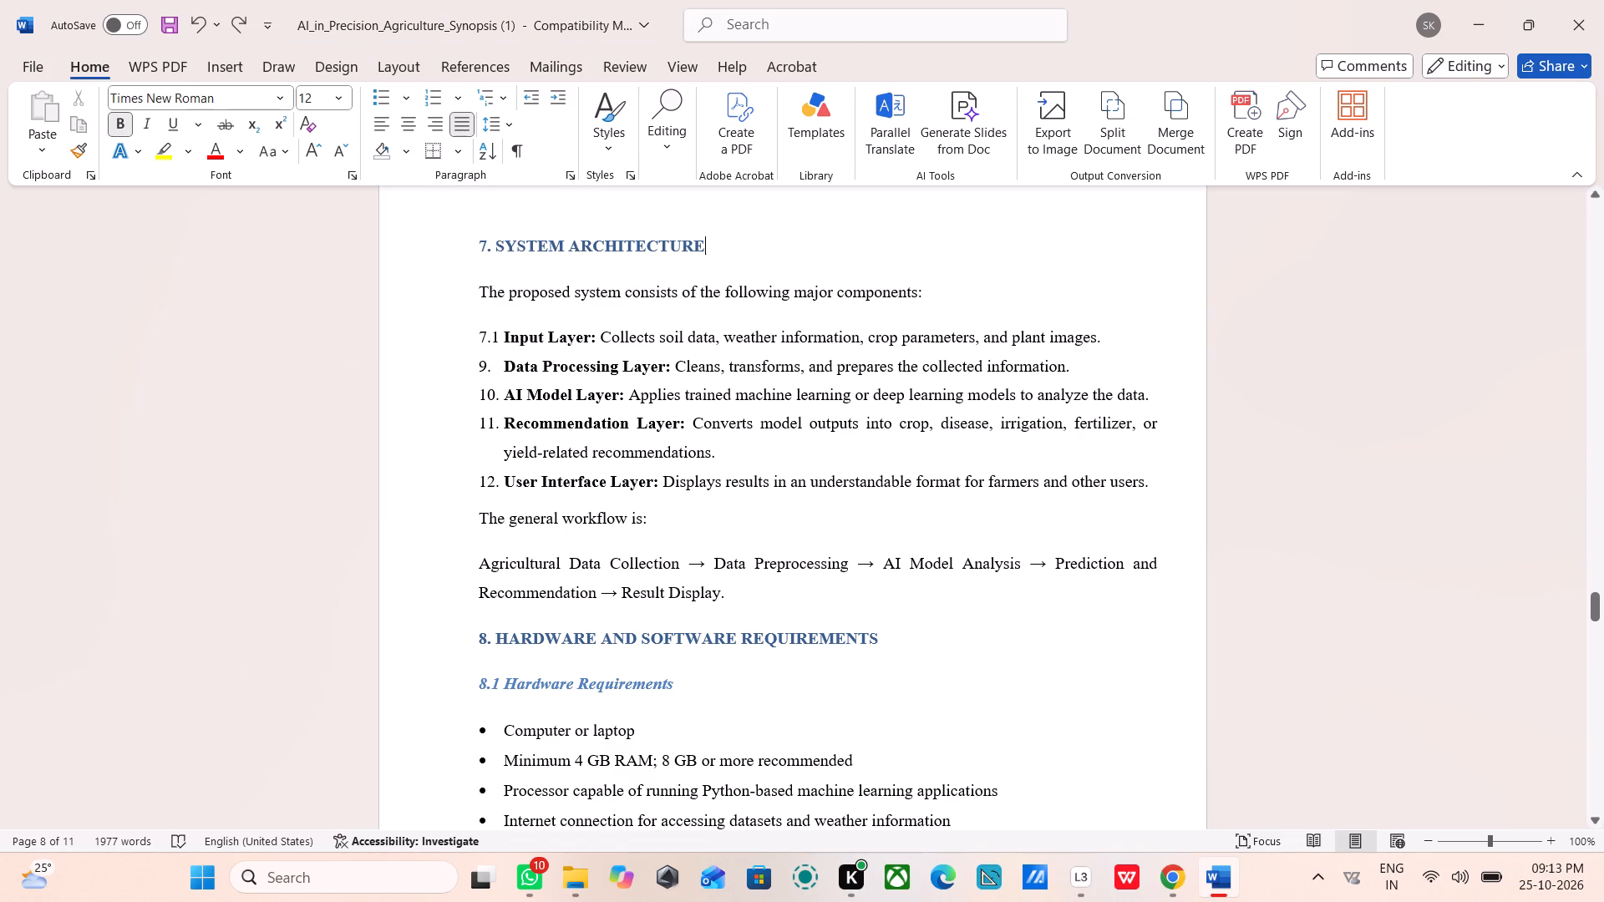
key(space)
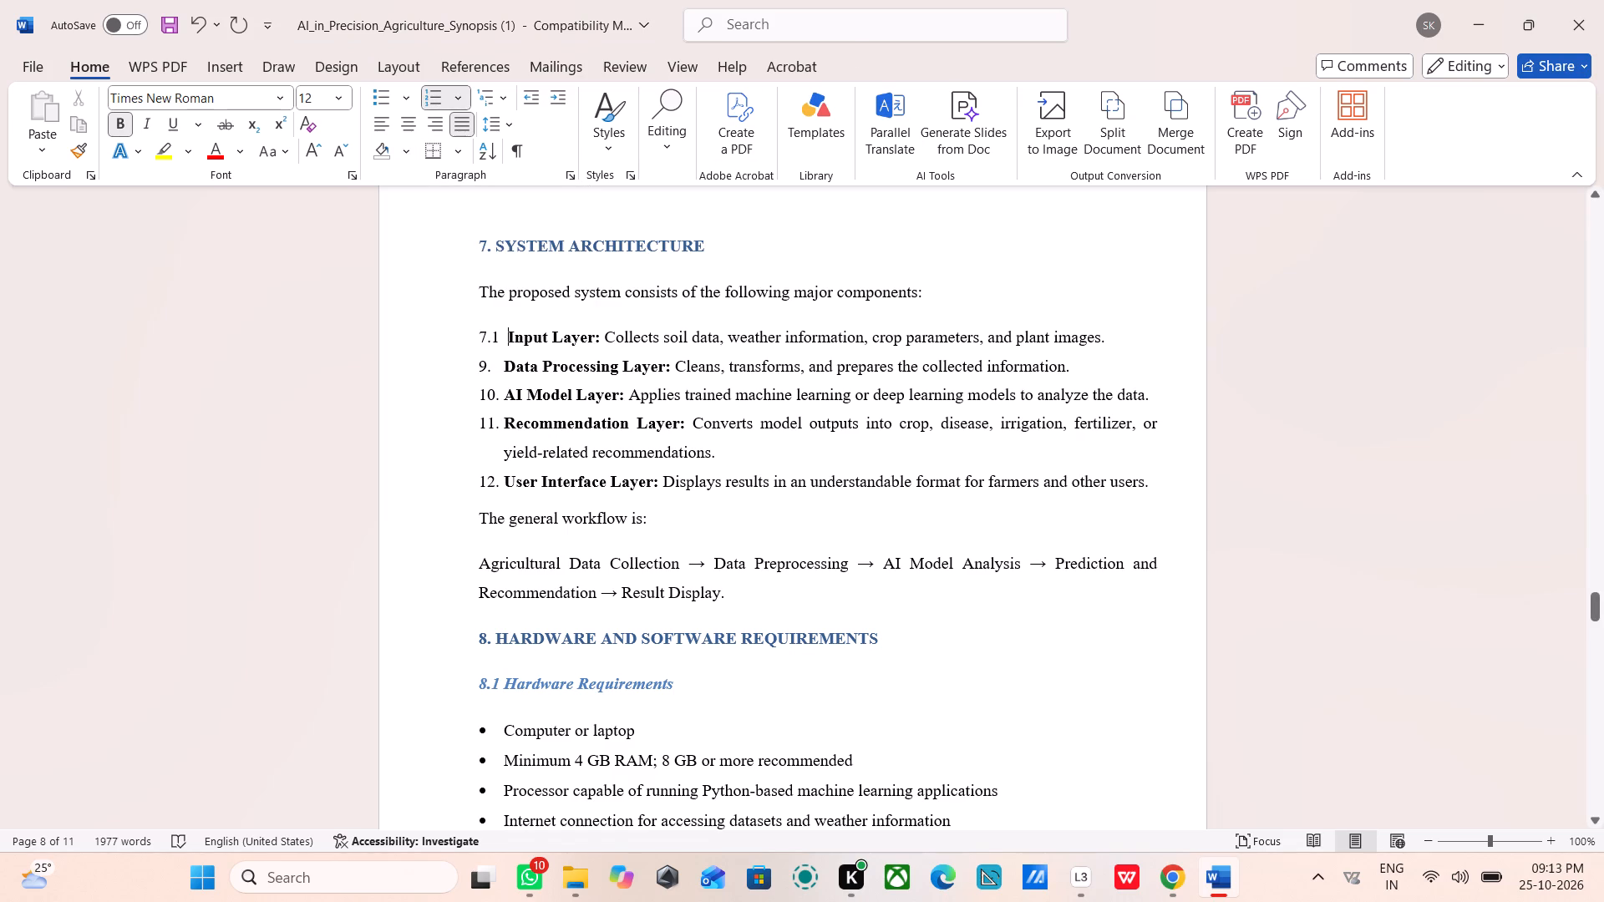
click(501, 367)
key(space)
Replace the Data Processing Layer item's number under 7. SYSTEM ARCHITECTURE with 7.2.
double_click(482, 369)
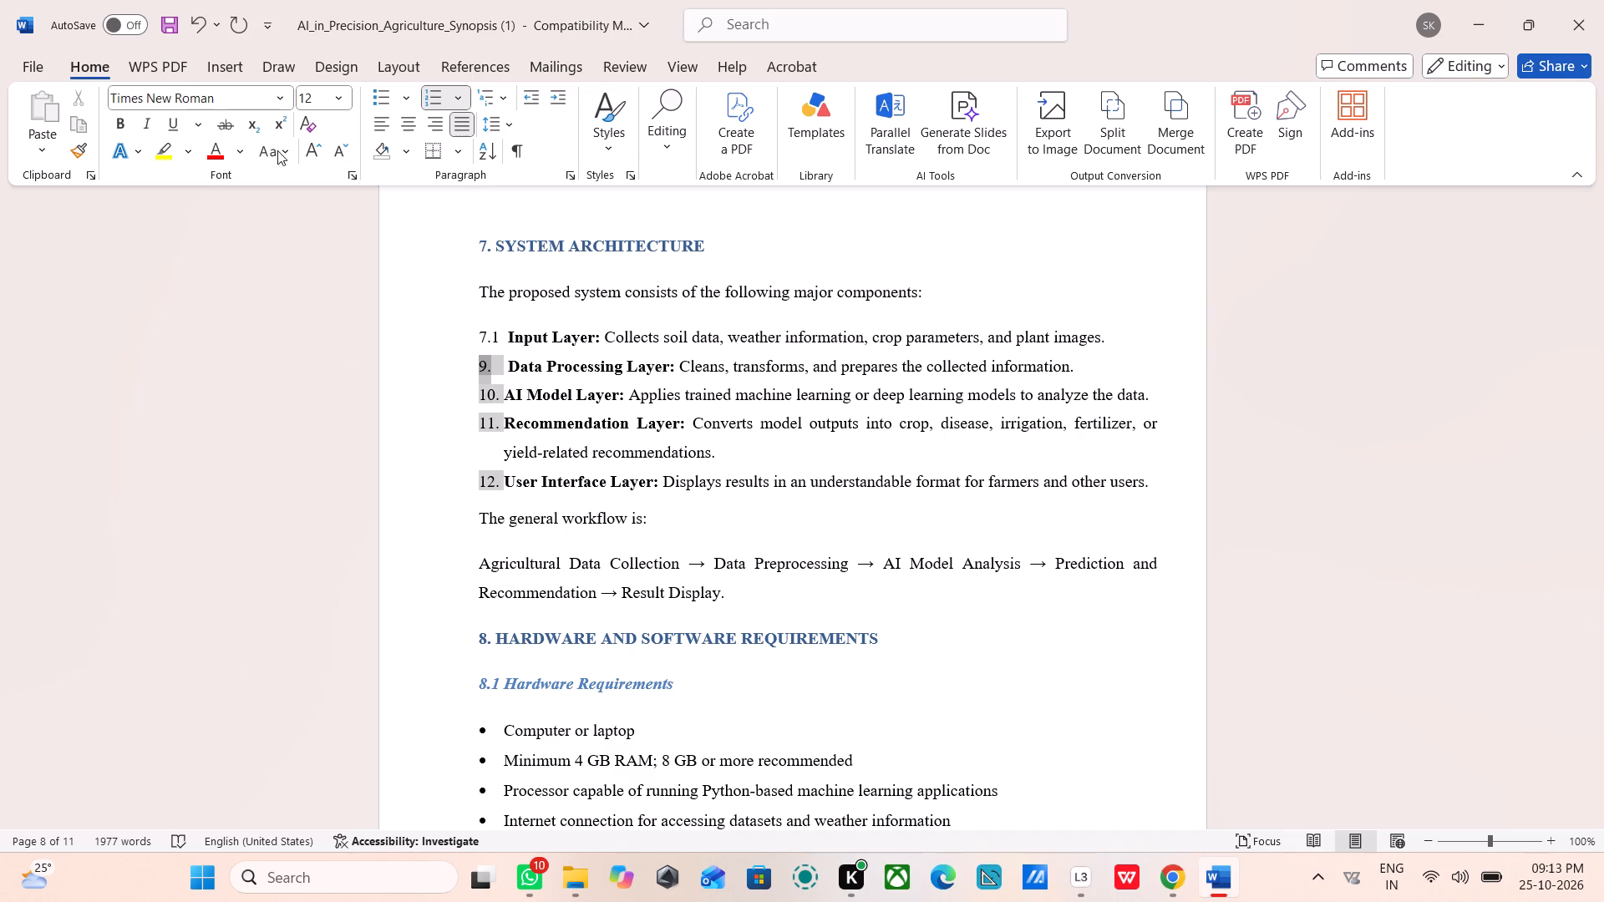
click(456, 97)
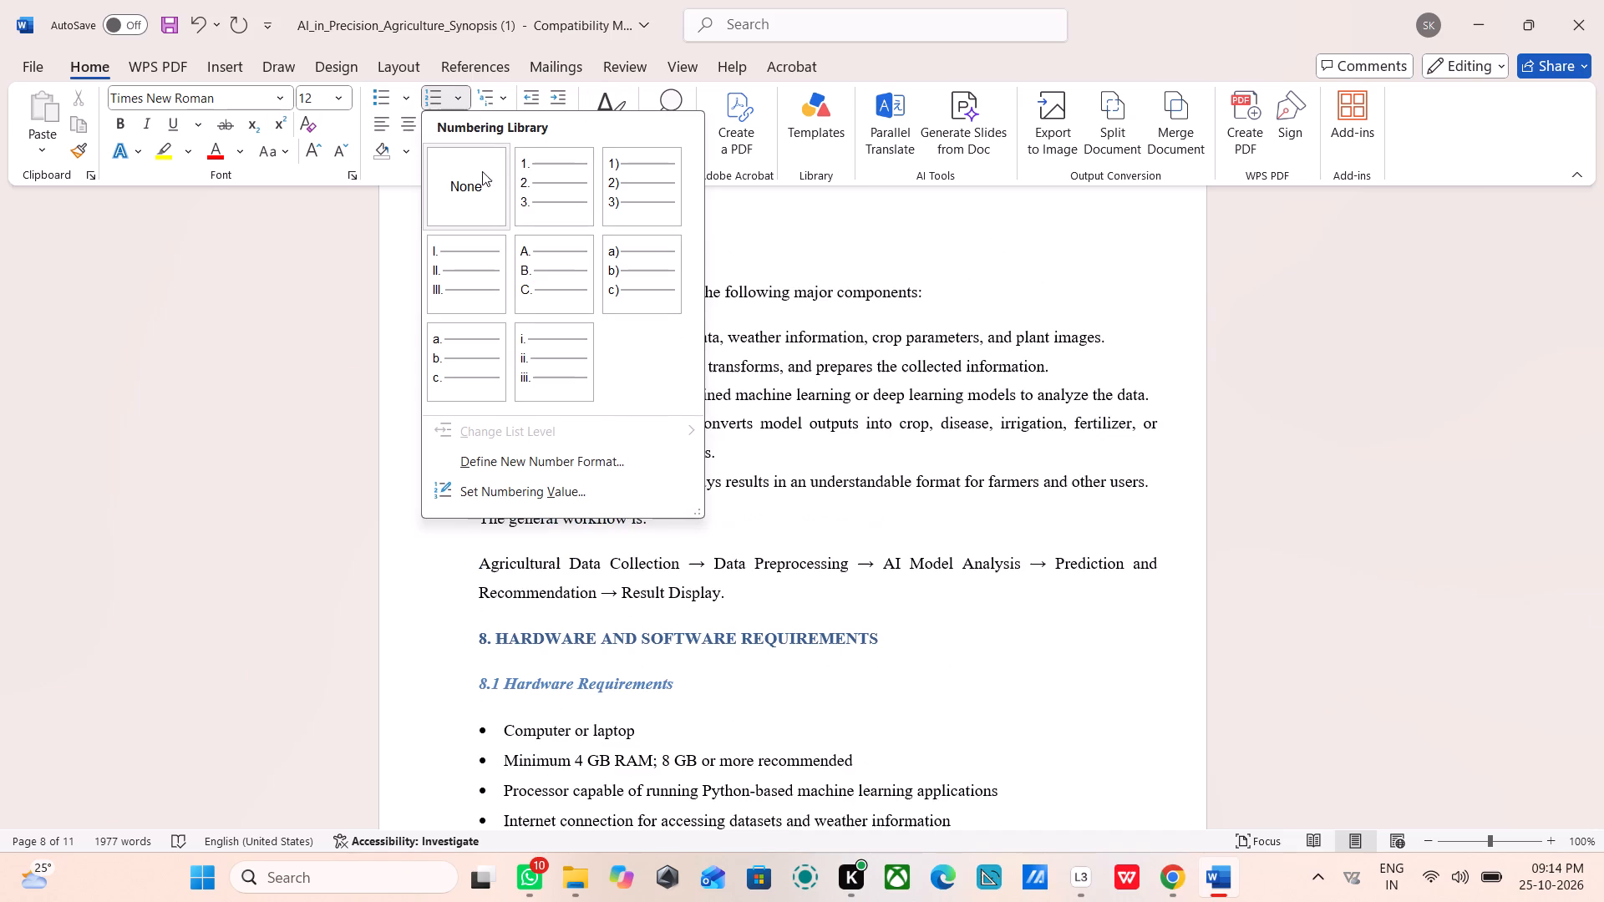
click(398, 195)
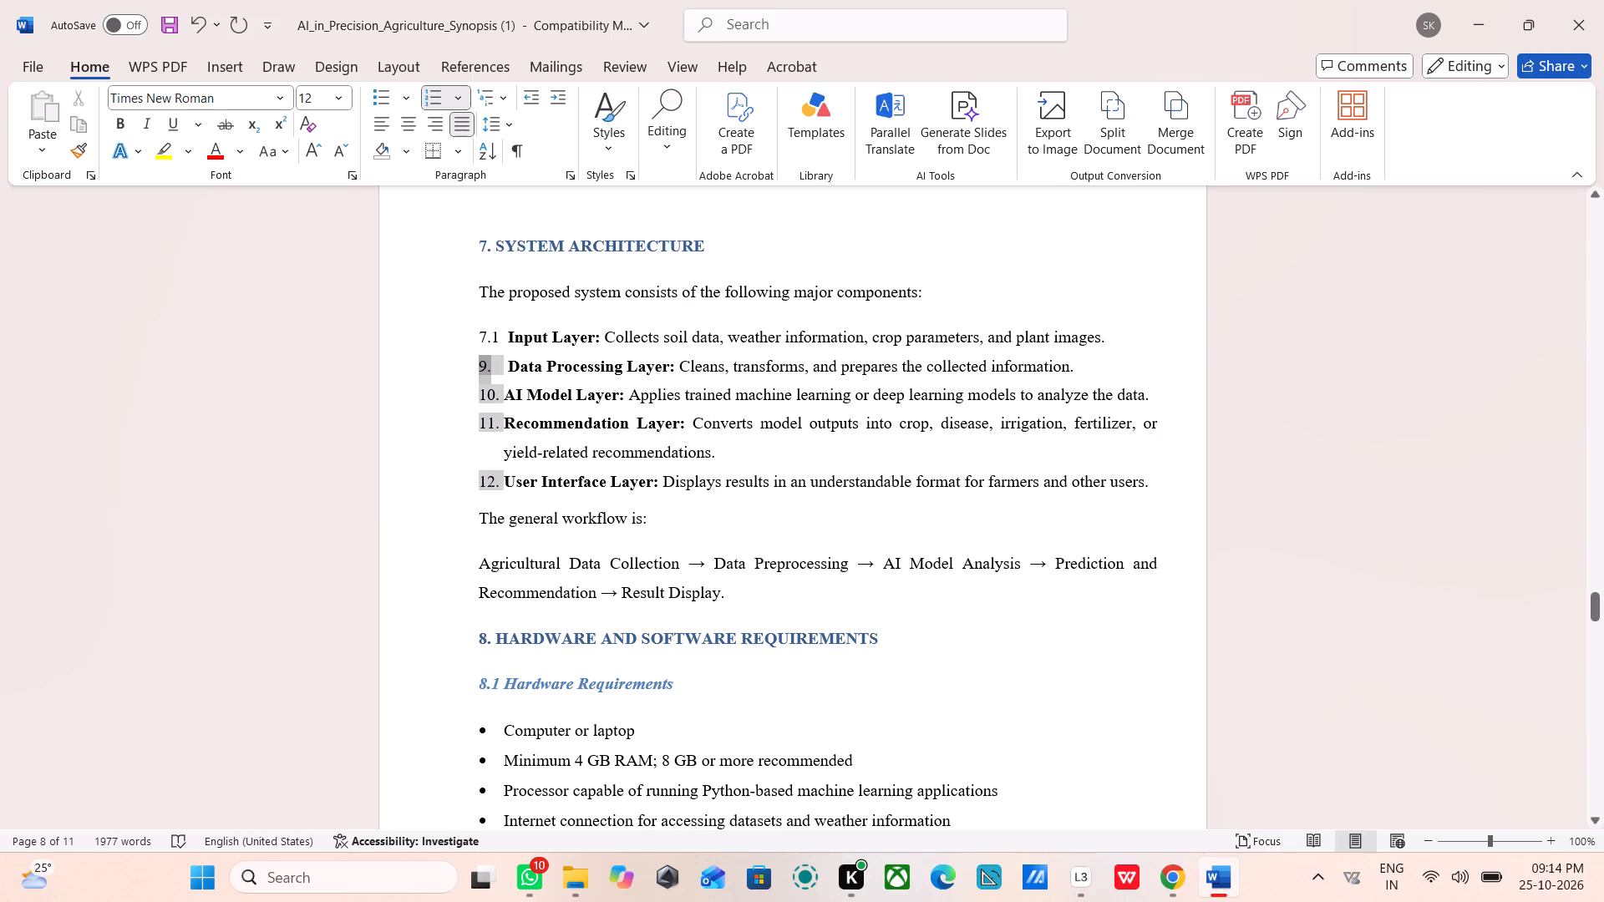
click(485, 380)
double_click(480, 367)
click(480, 366)
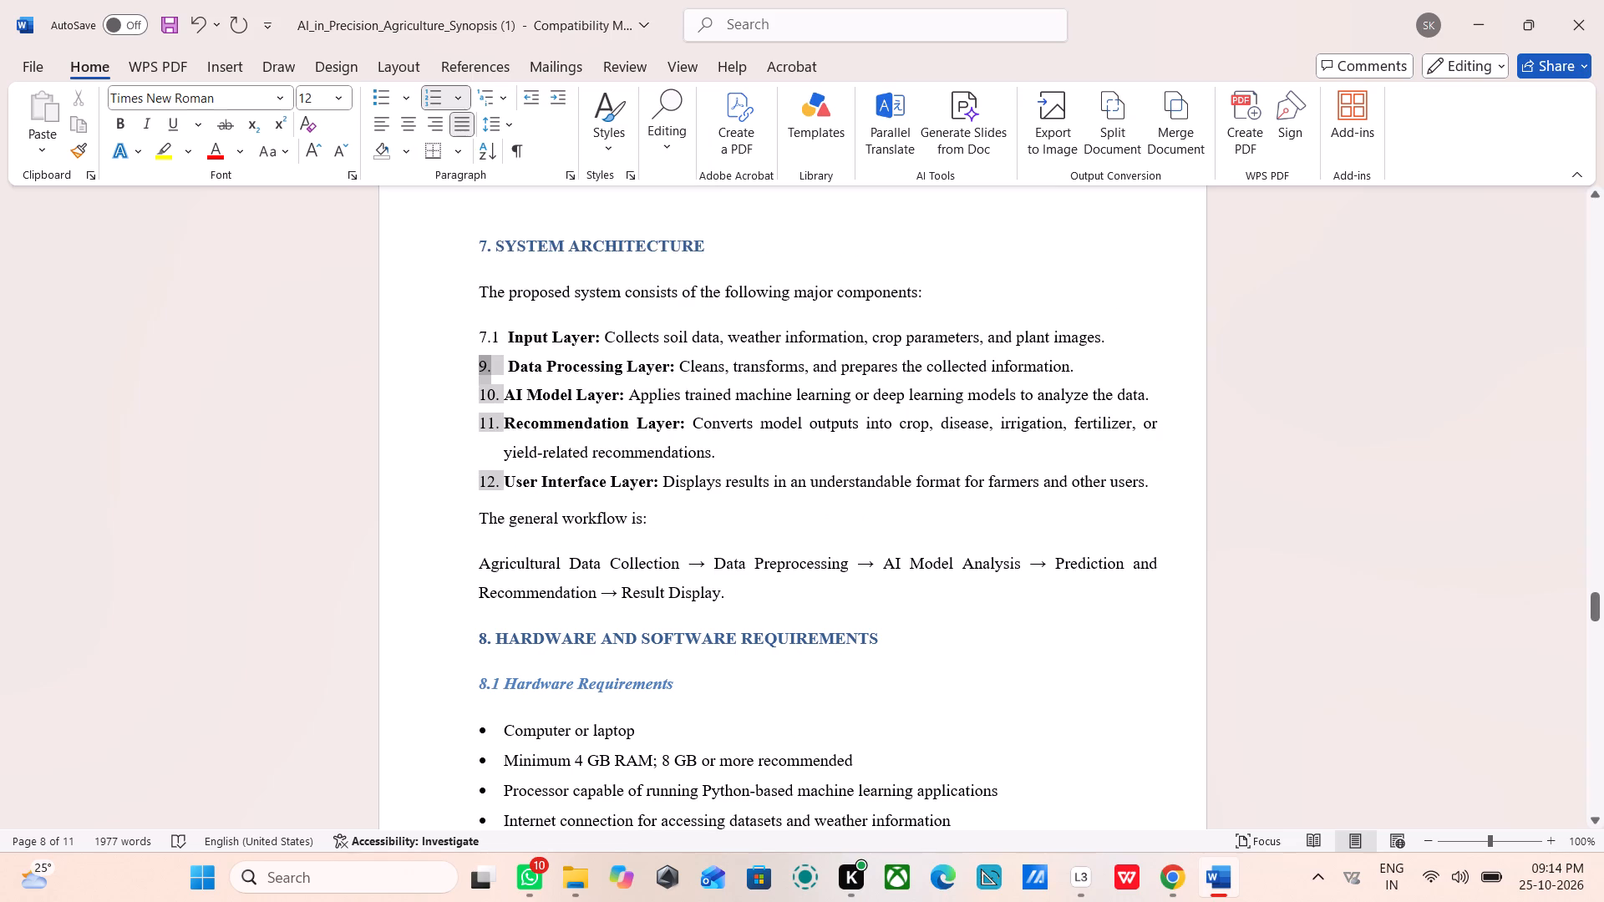
click(483, 371)
click(486, 372)
key(BackSpace)
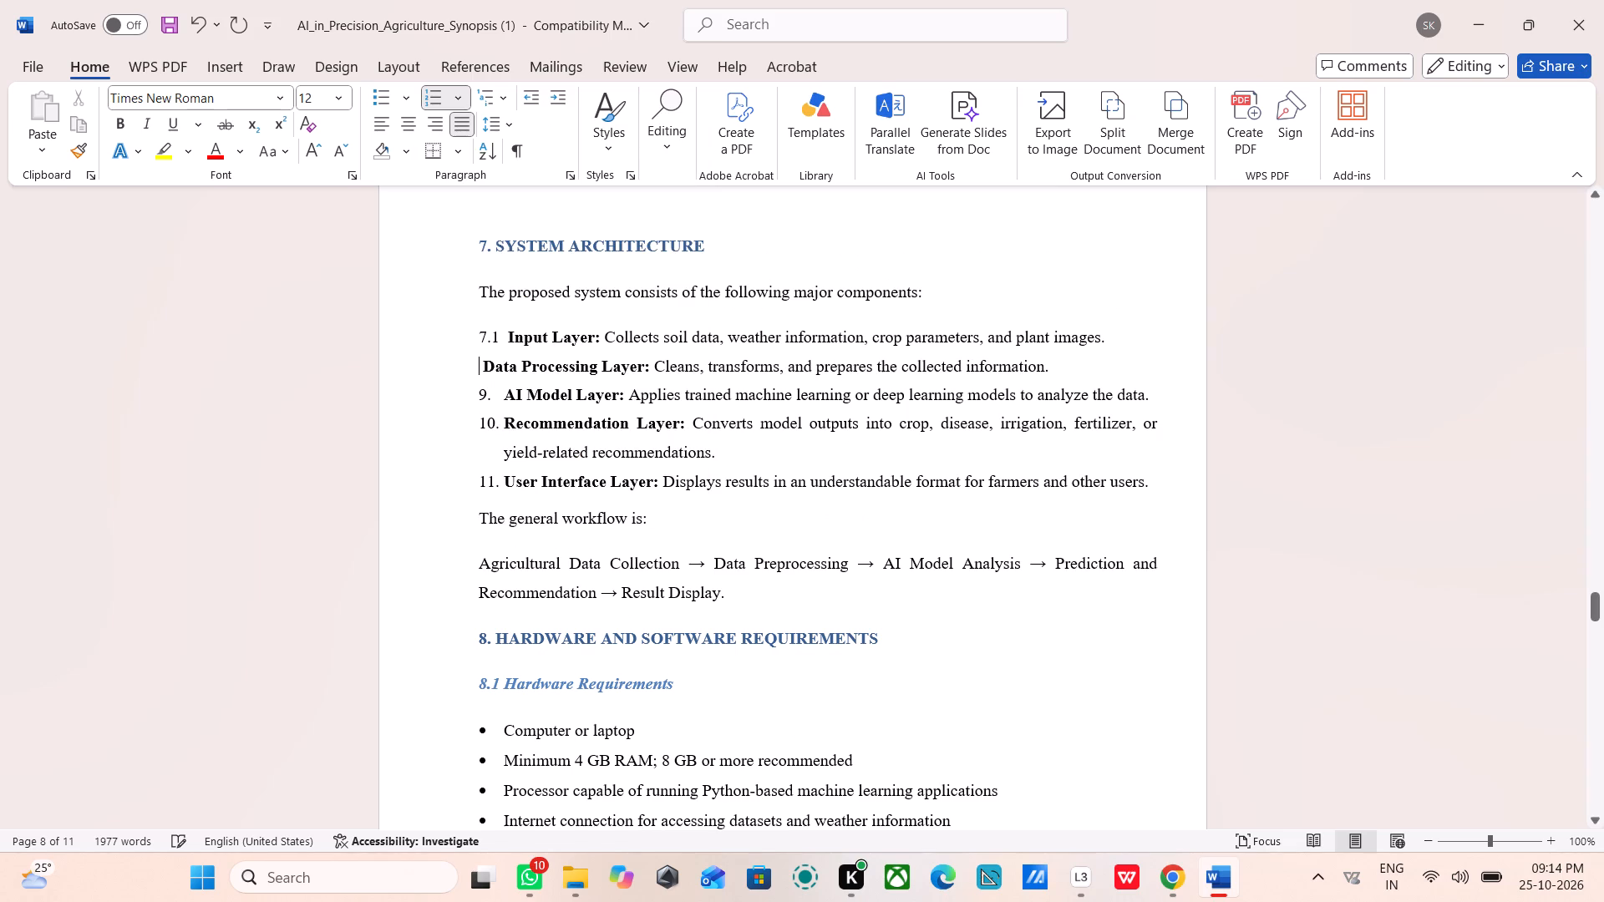
key(7)
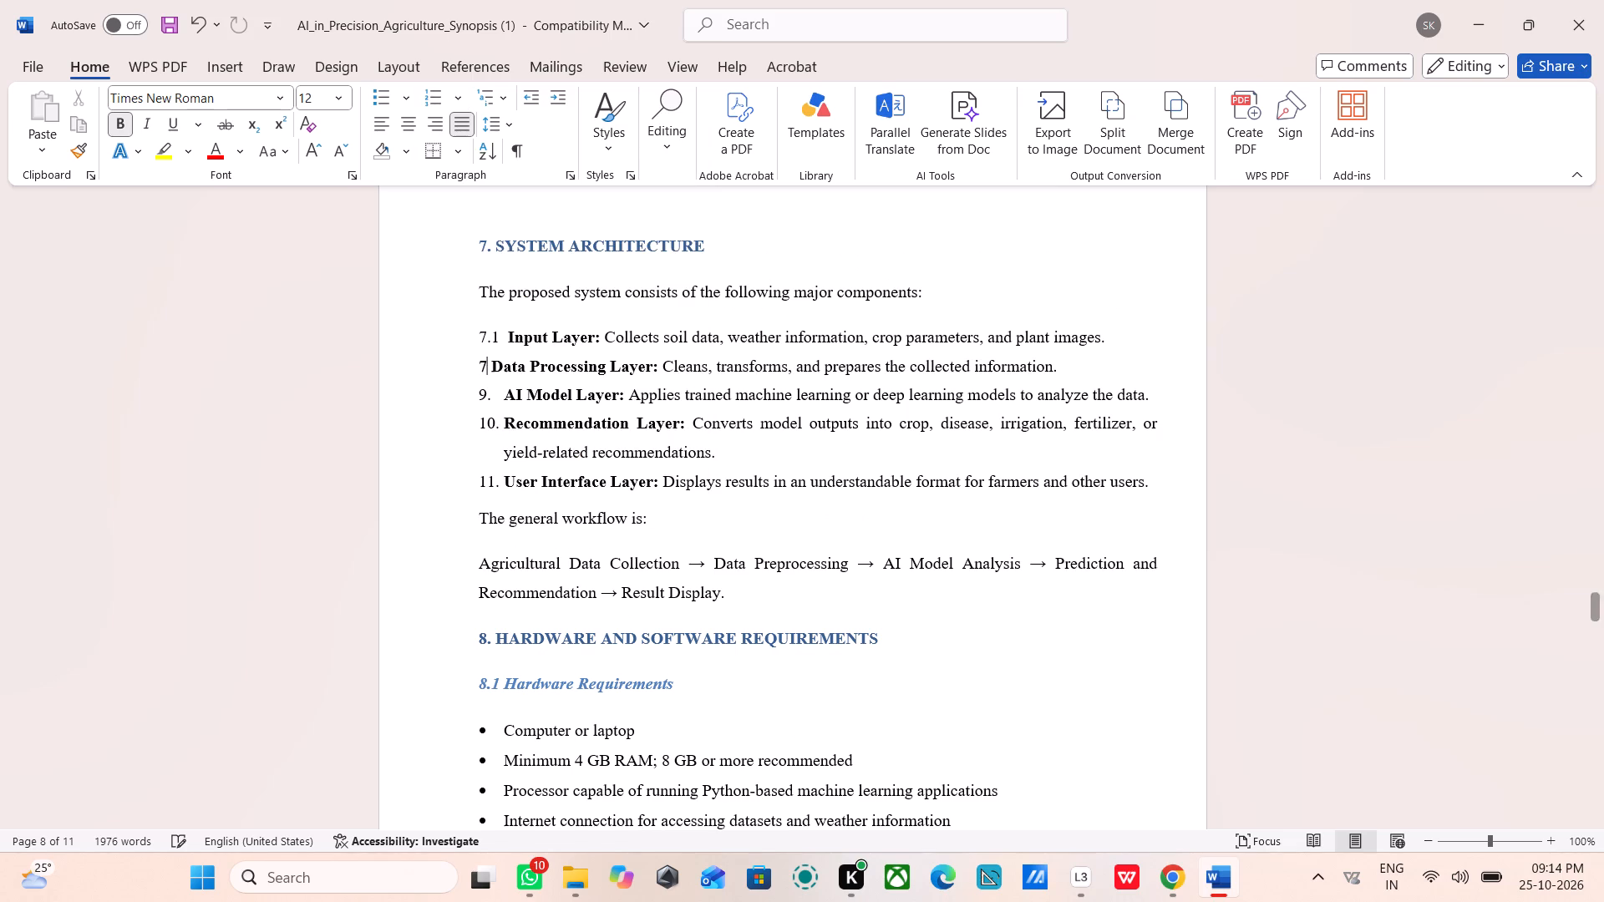
key(period)
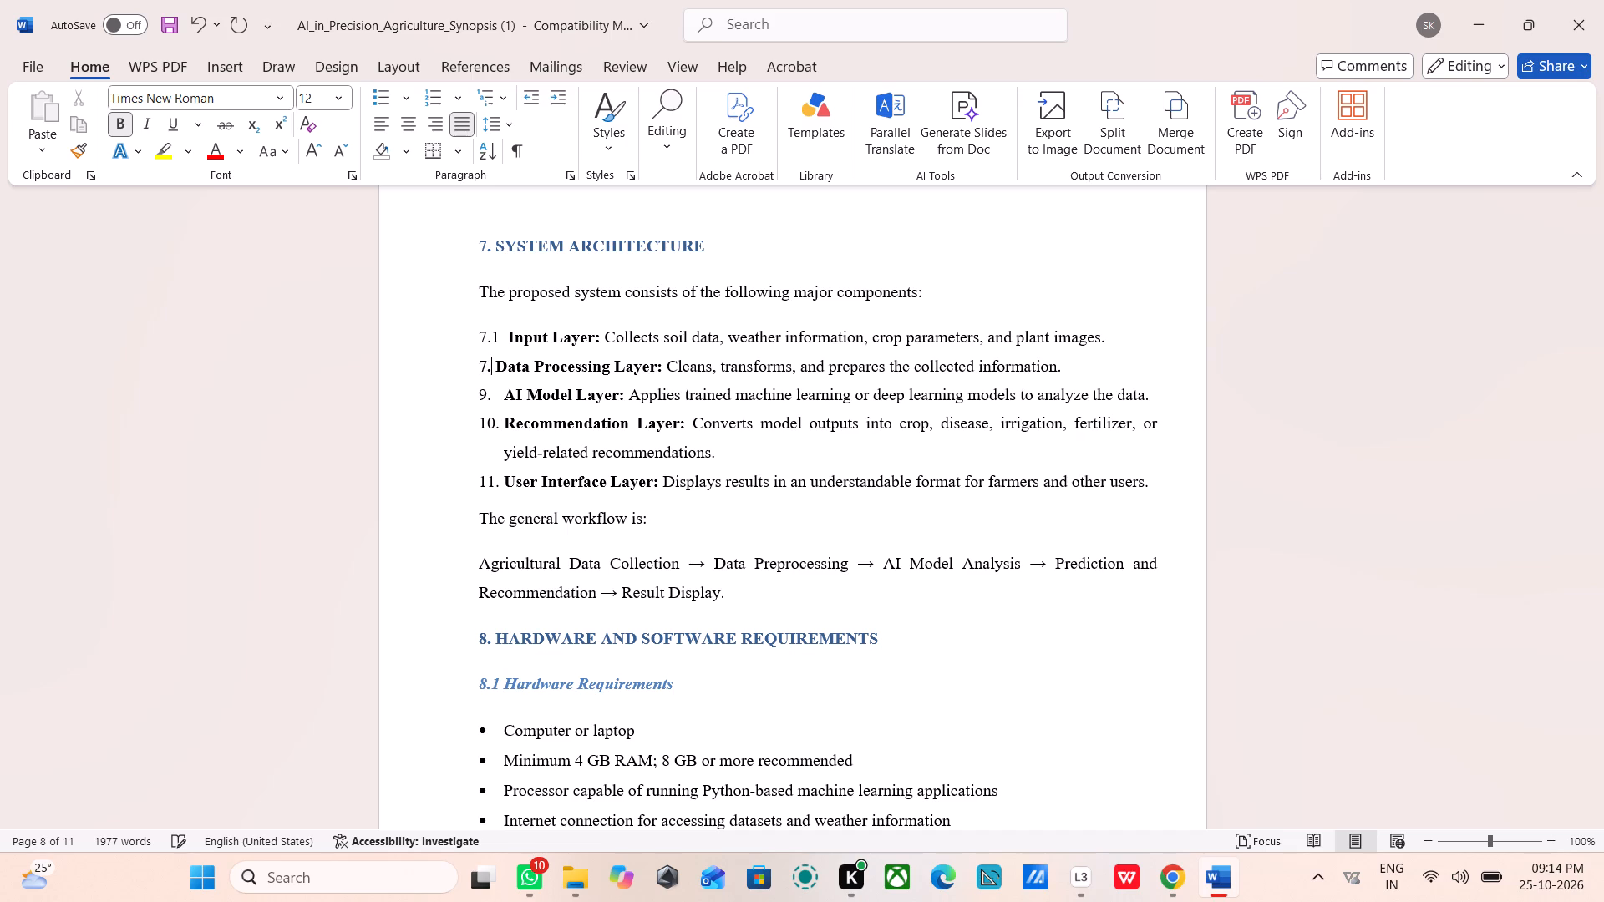
key(2)
key(space)
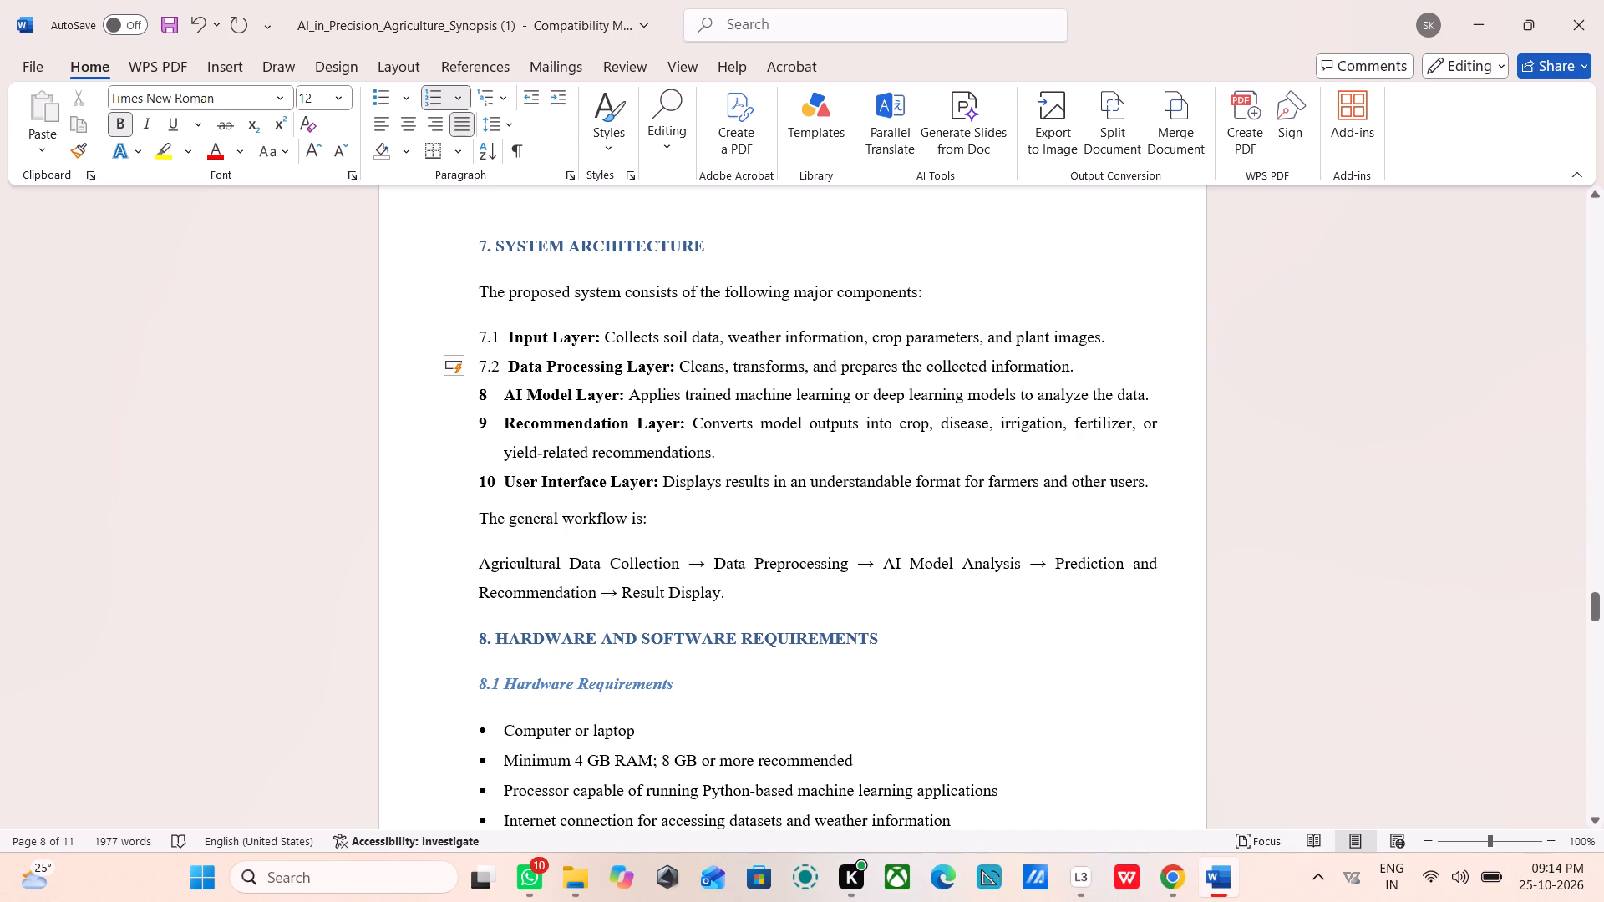
Replace the AI Model Layer item's number in the system architecture list with 7.3.
double_click(485, 388)
key(BackSpace)
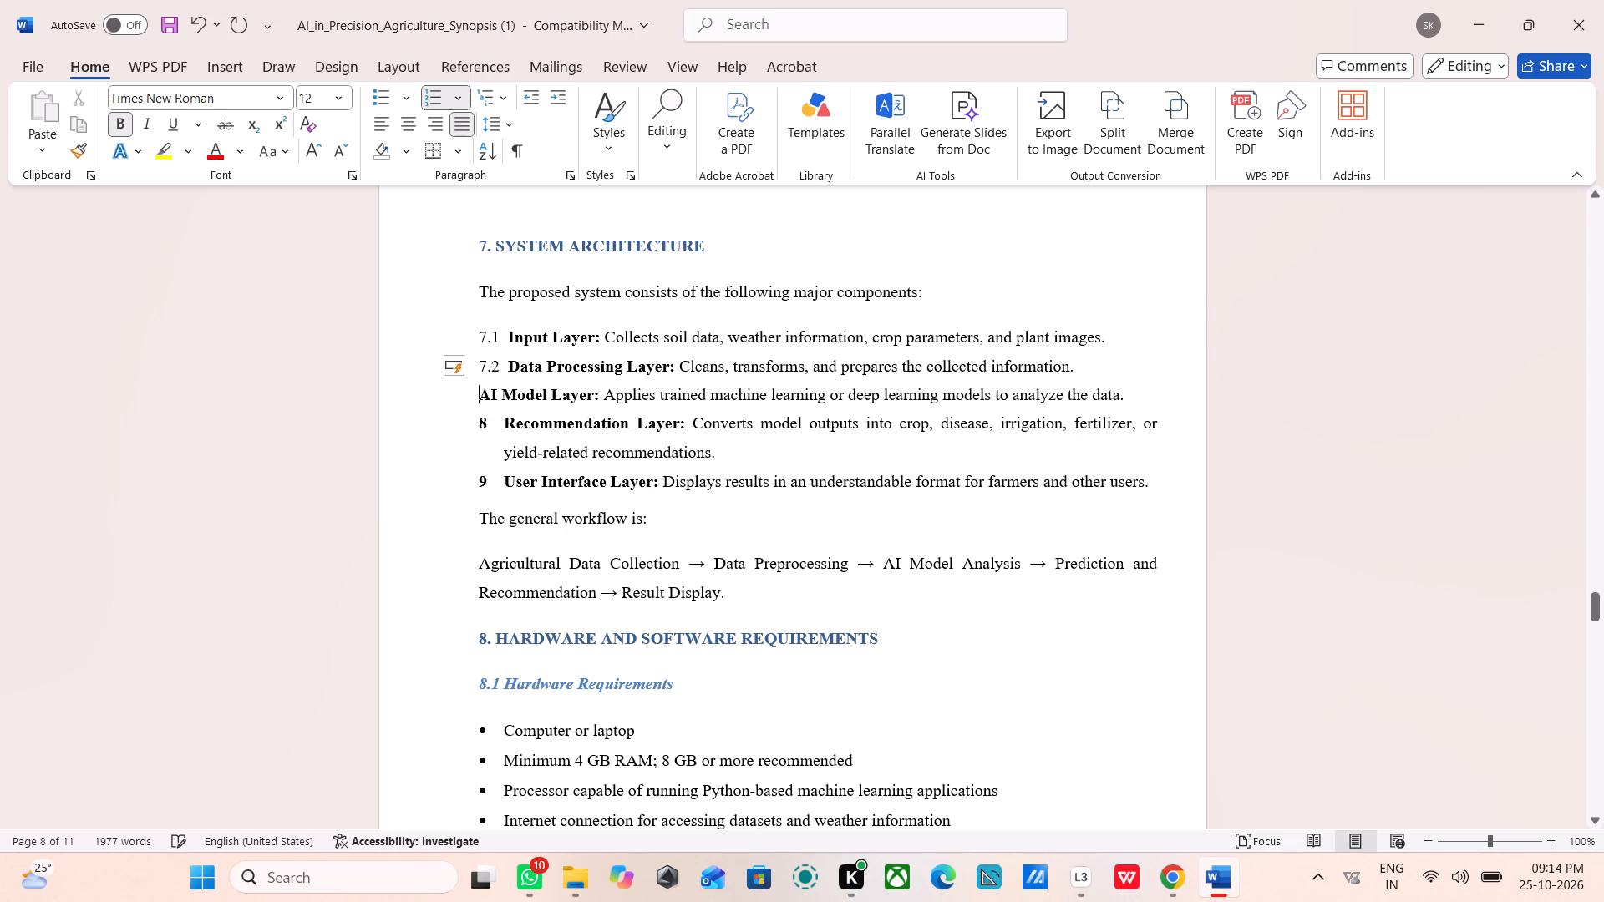
text(7.3)
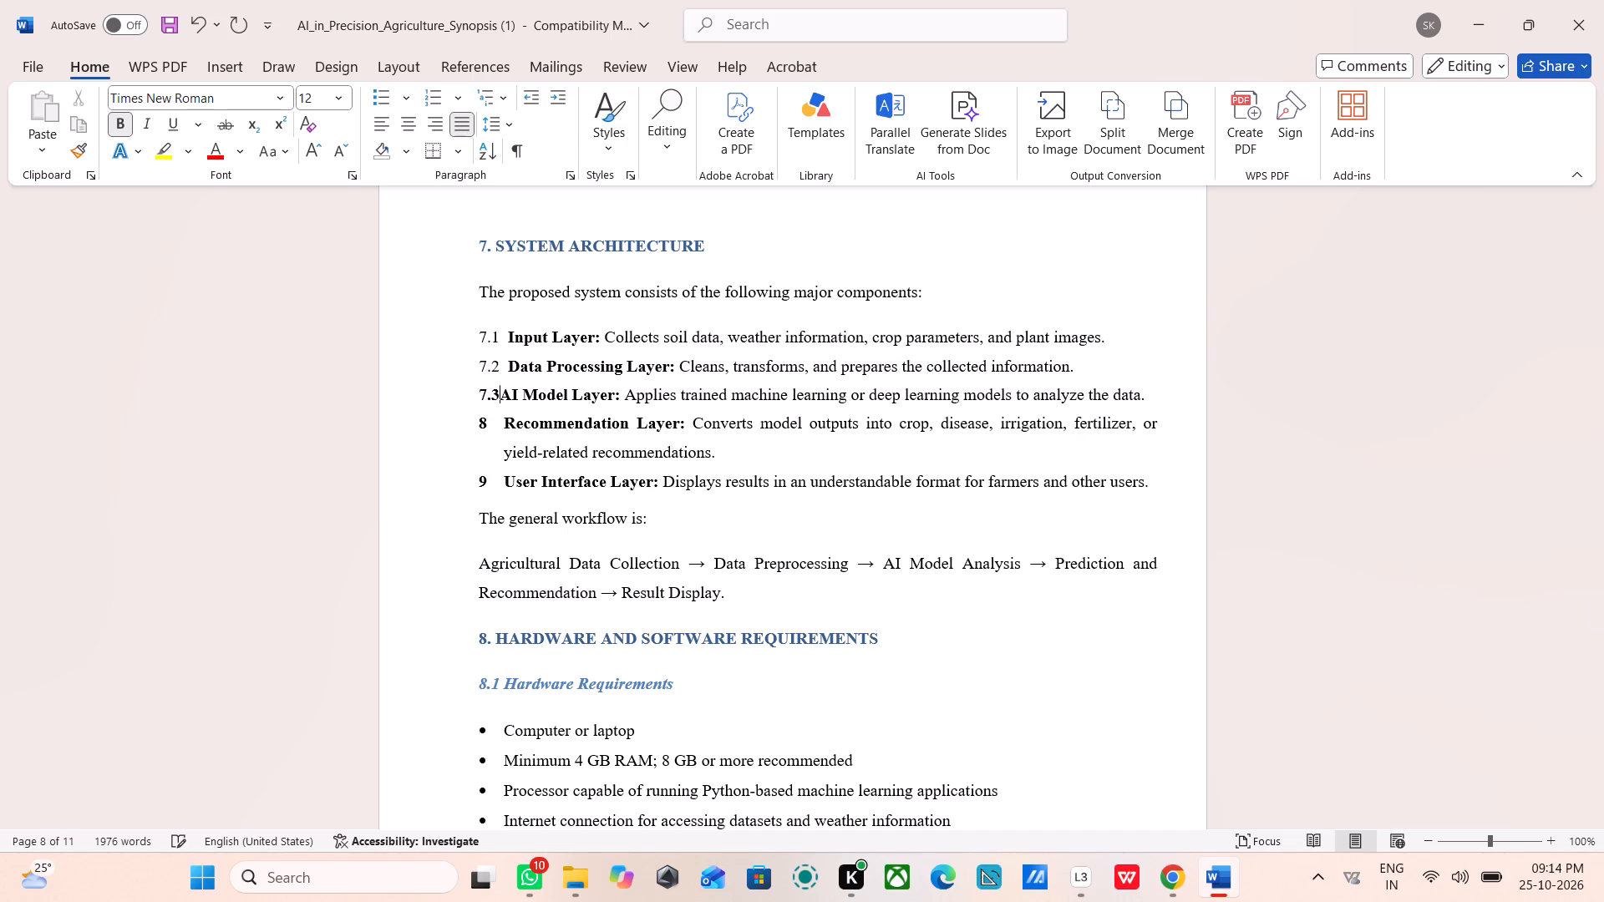
key(space)
Replace the Recommendation Layer item's number in the system architecture list with 7.4.
double_click(479, 423)
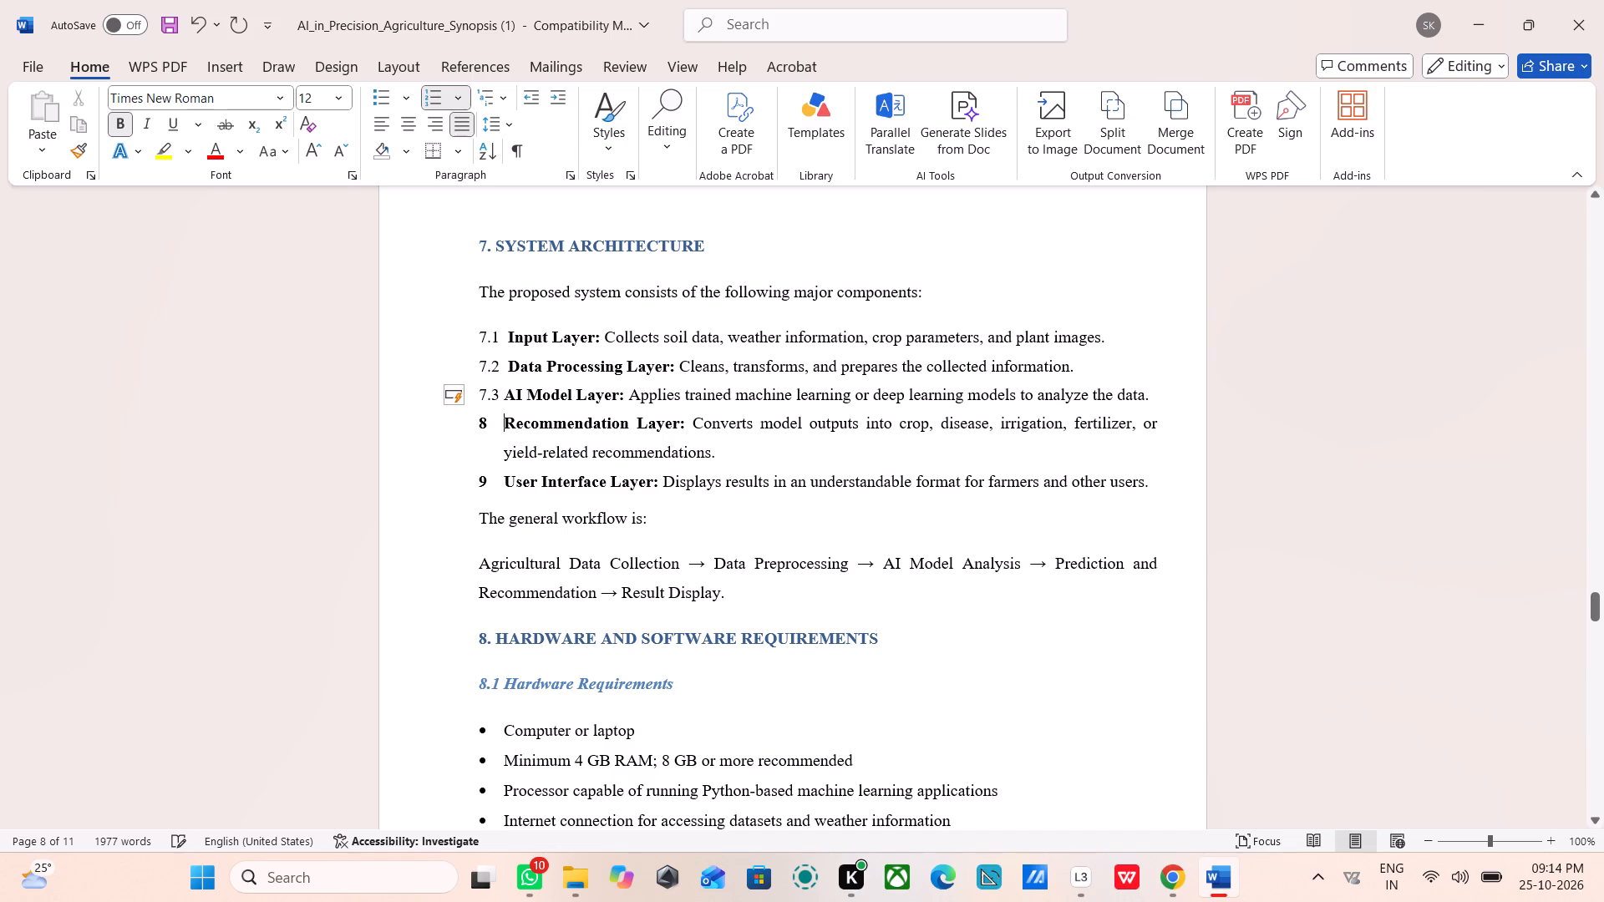
click(481, 424)
key(BackSpace)
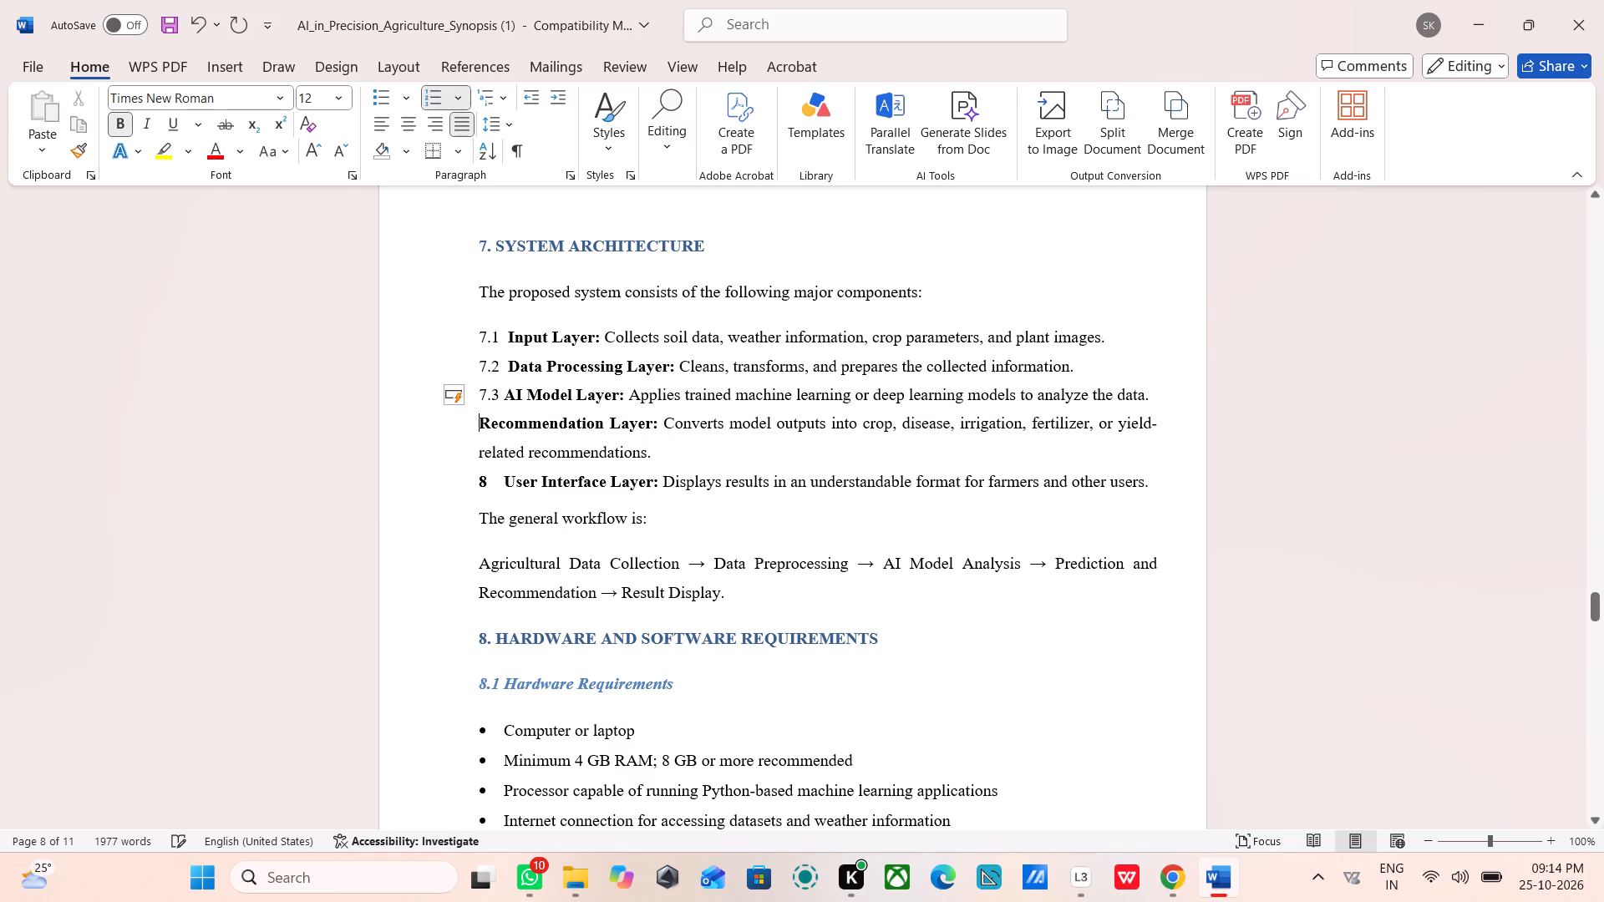
text(7.4)
key(space)
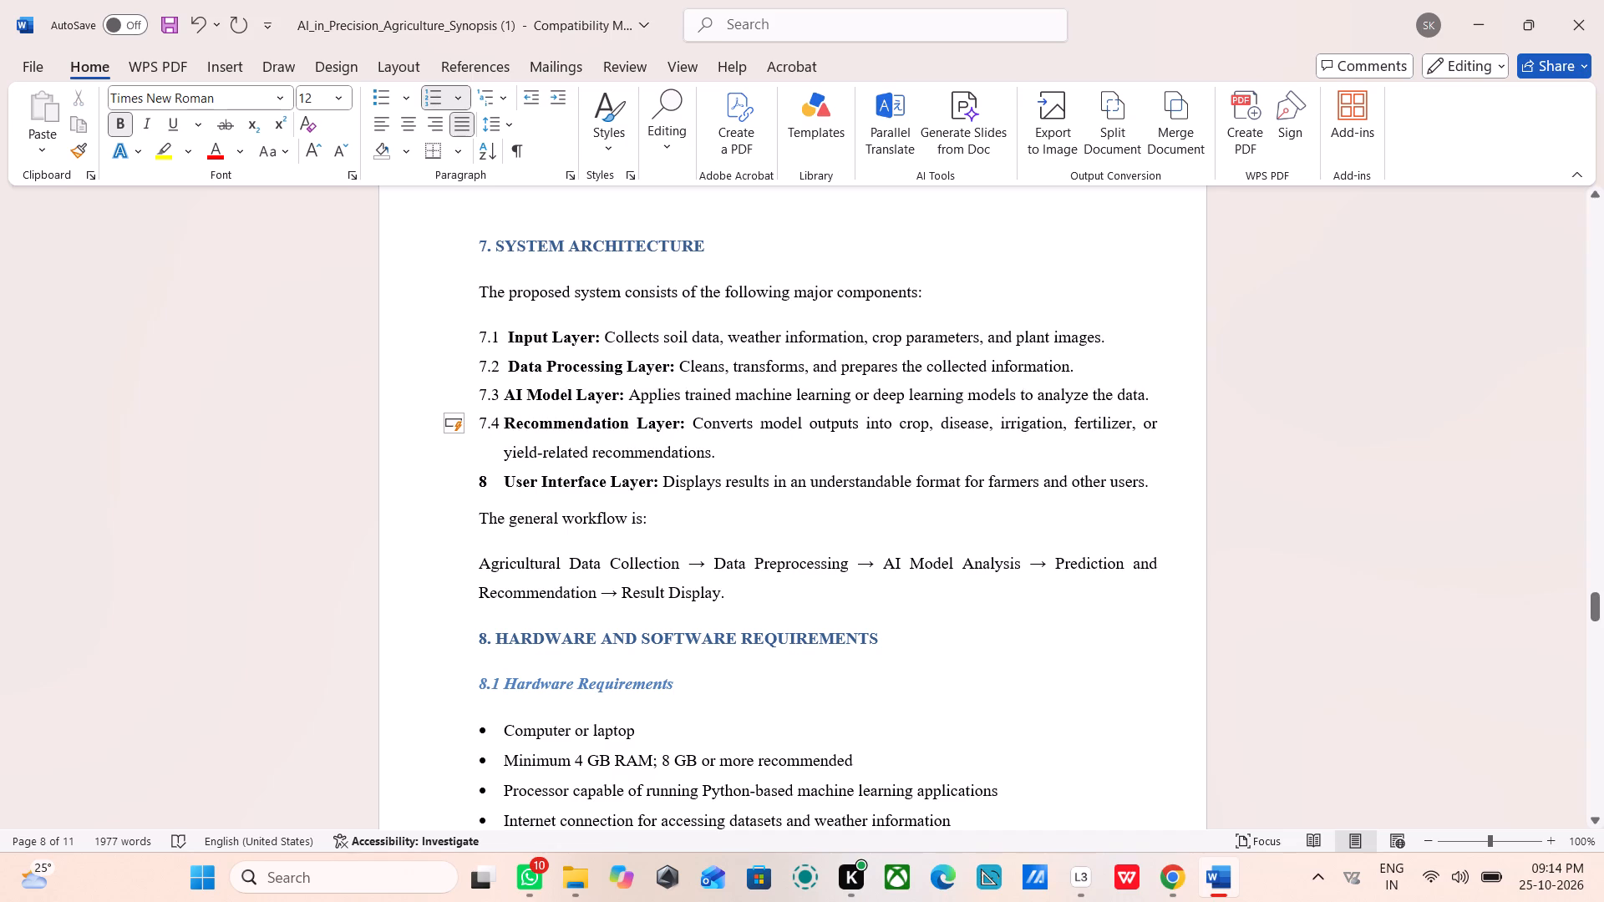
Replace the User Interface Layer item's number in the system architecture list with 7.5.
double_click(489, 477)
click(488, 479)
double_click(485, 480)
key(BackSpace)
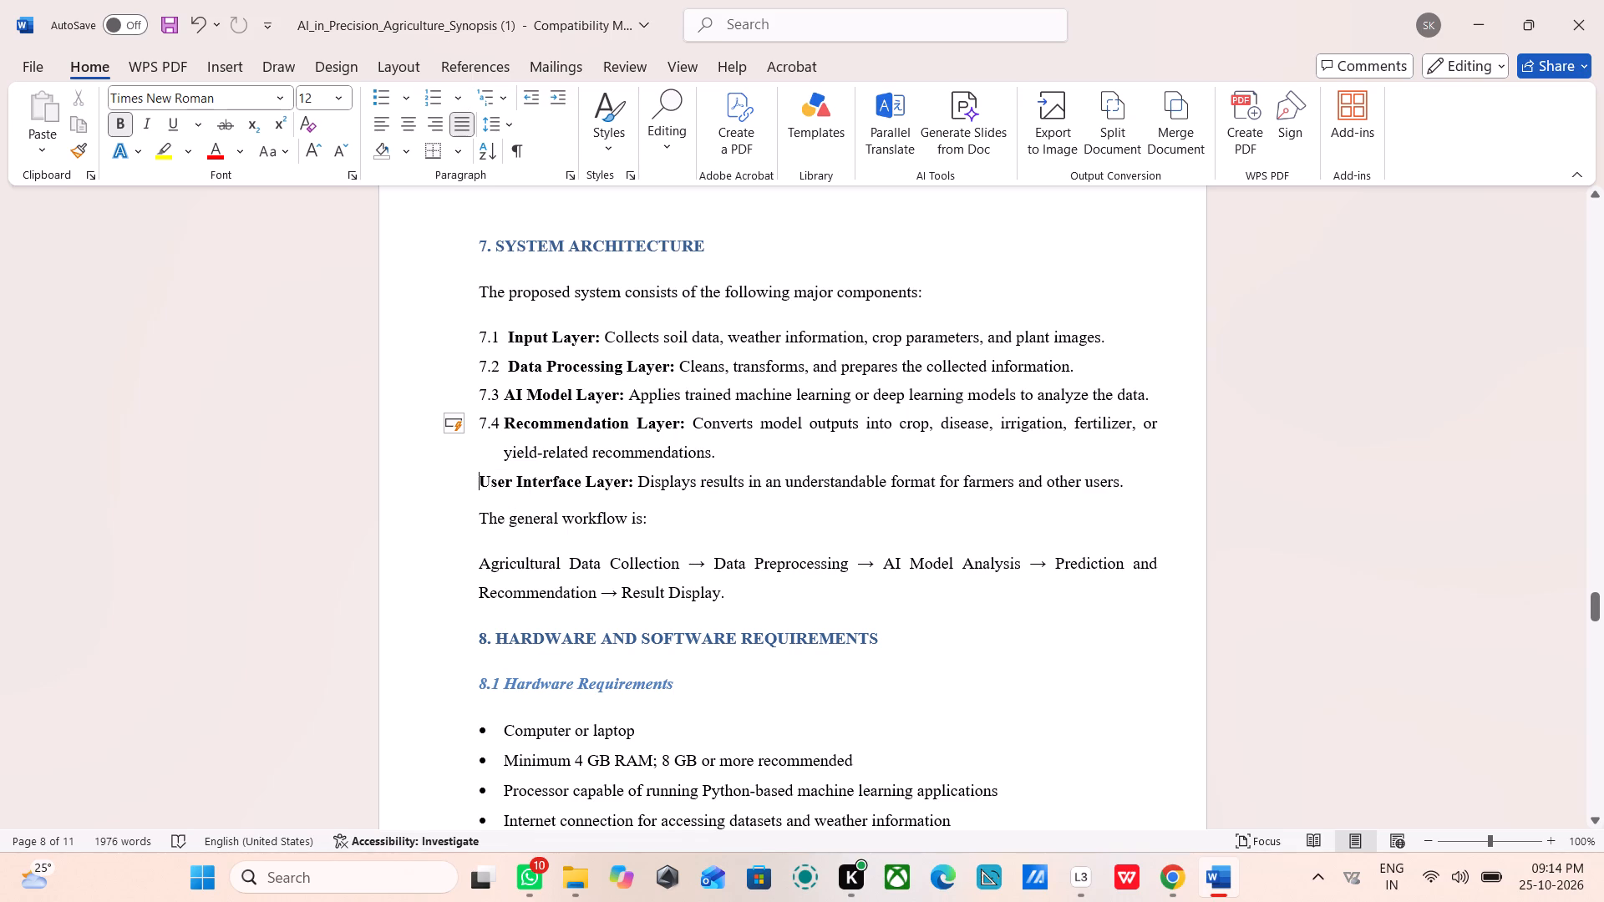
text(7.)
key(5)
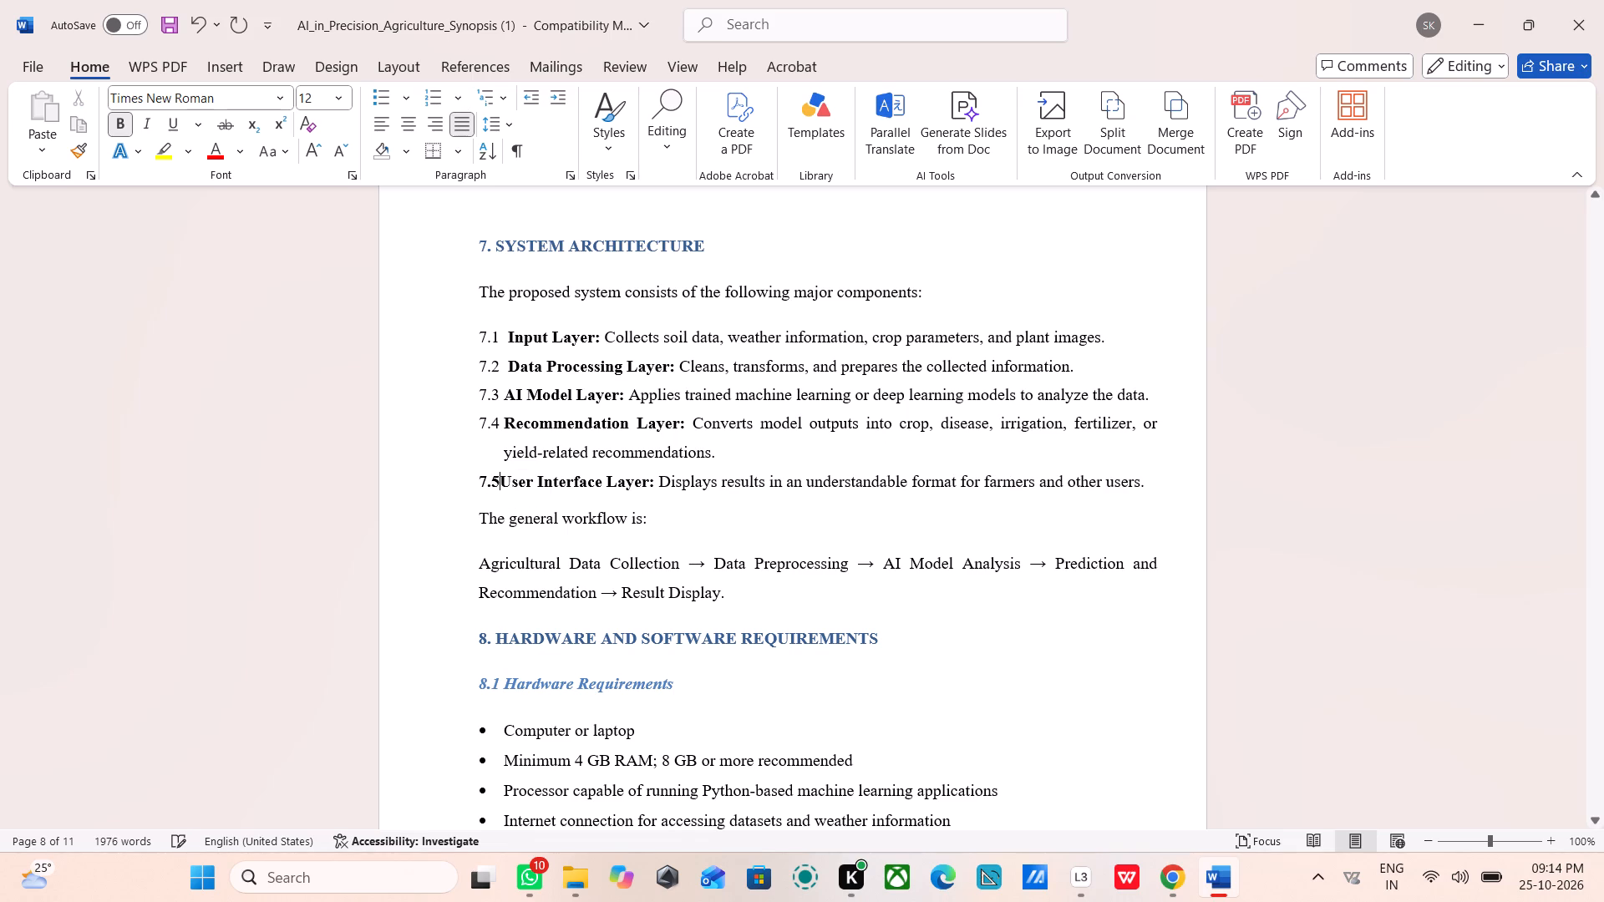
key(space)
Examine the numbering of the system architecture components and the hardware and software requirements section that follows.
scroll(513, 475, down, 6)
scroll(531, 454, up, 1)
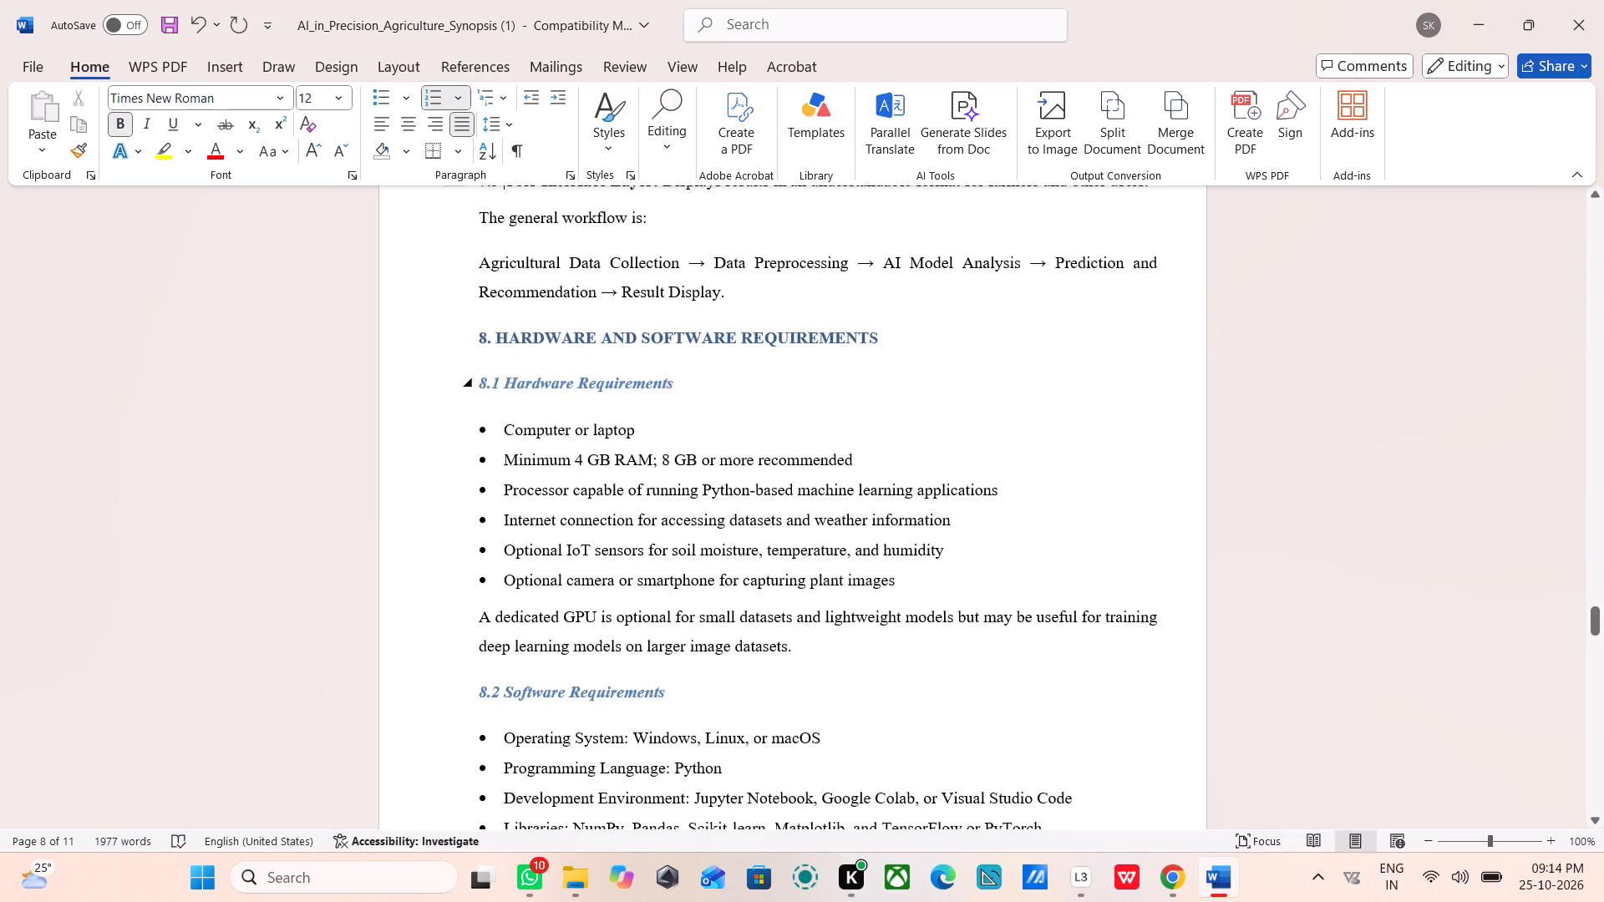
scroll(531, 454, up, 2)
scroll(649, 389, down, 3)
scroll(651, 390, up, 2)
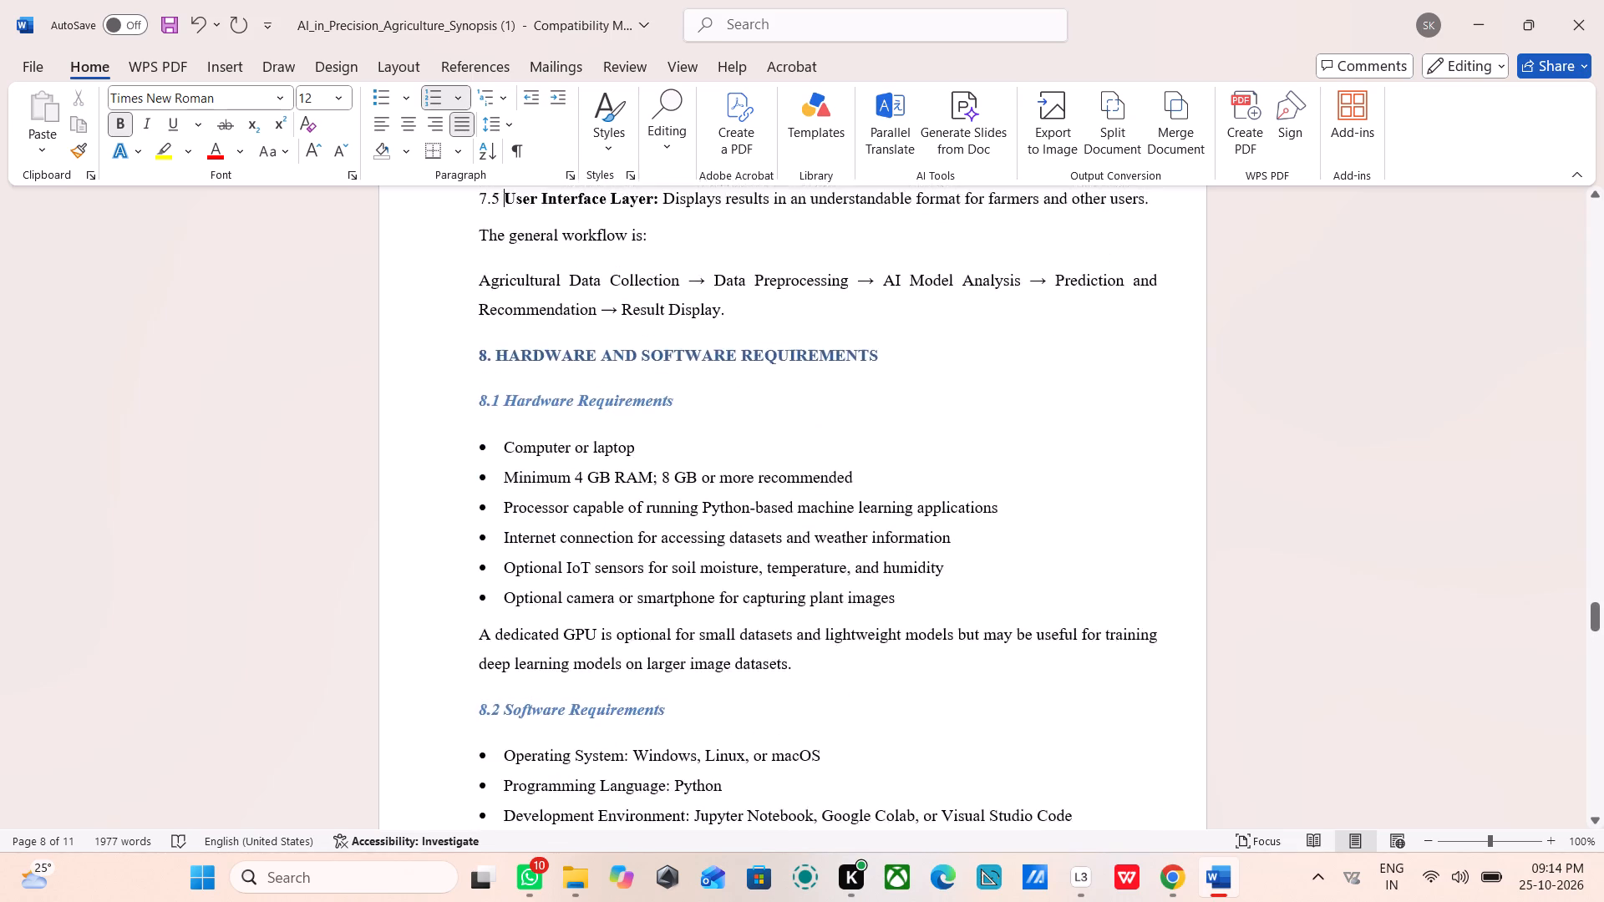
scroll(651, 389, up, 2)
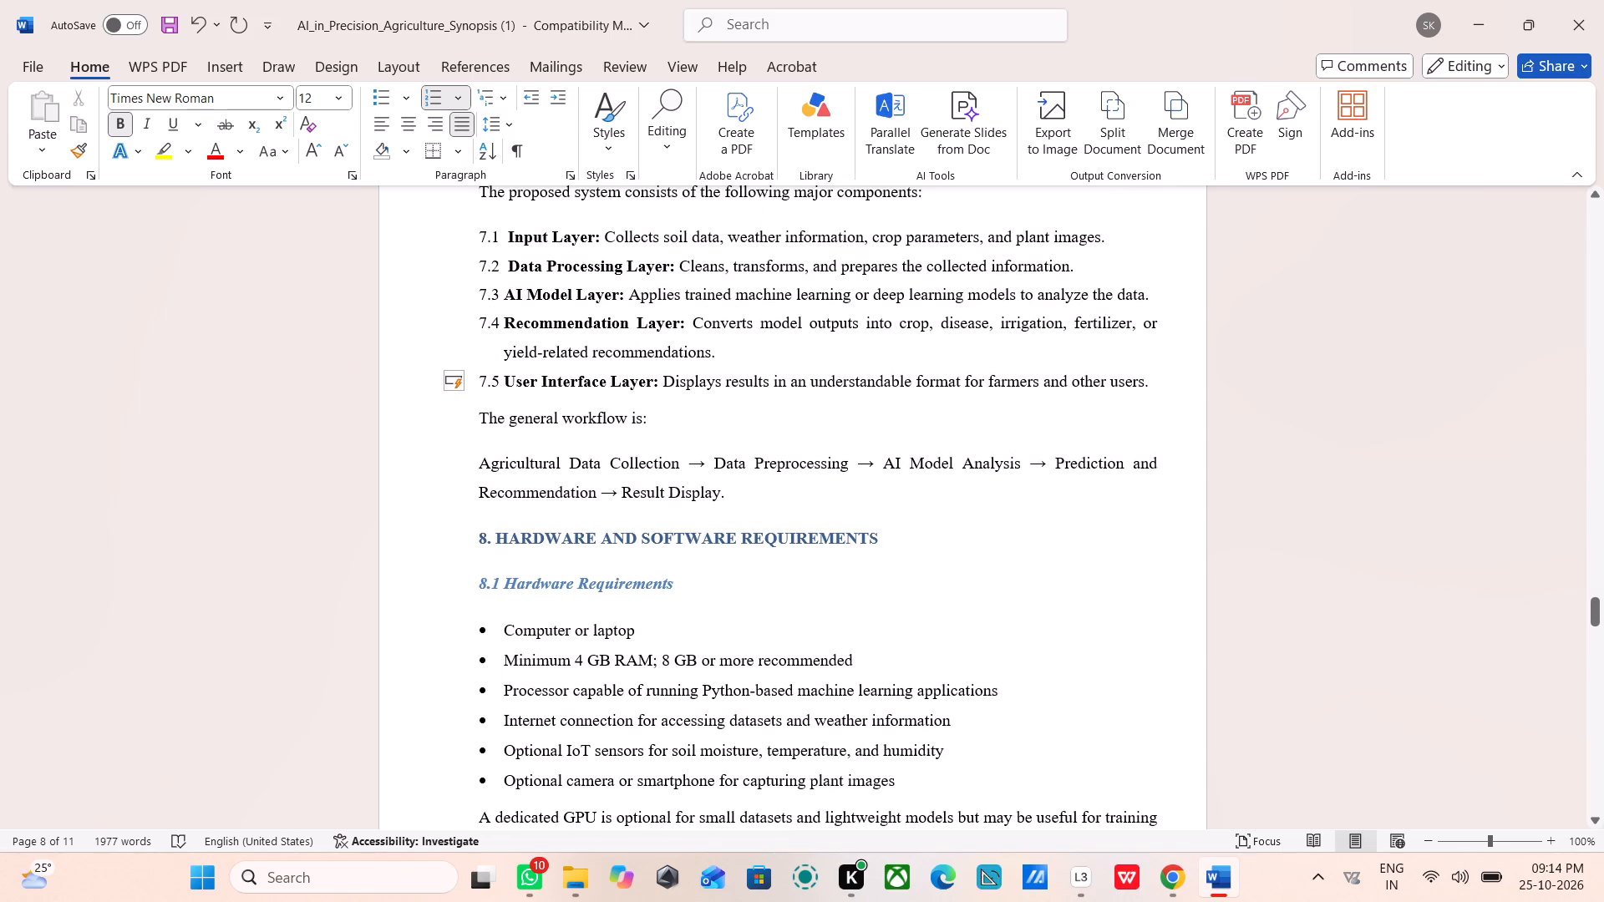
scroll(391, 28, down, 2)
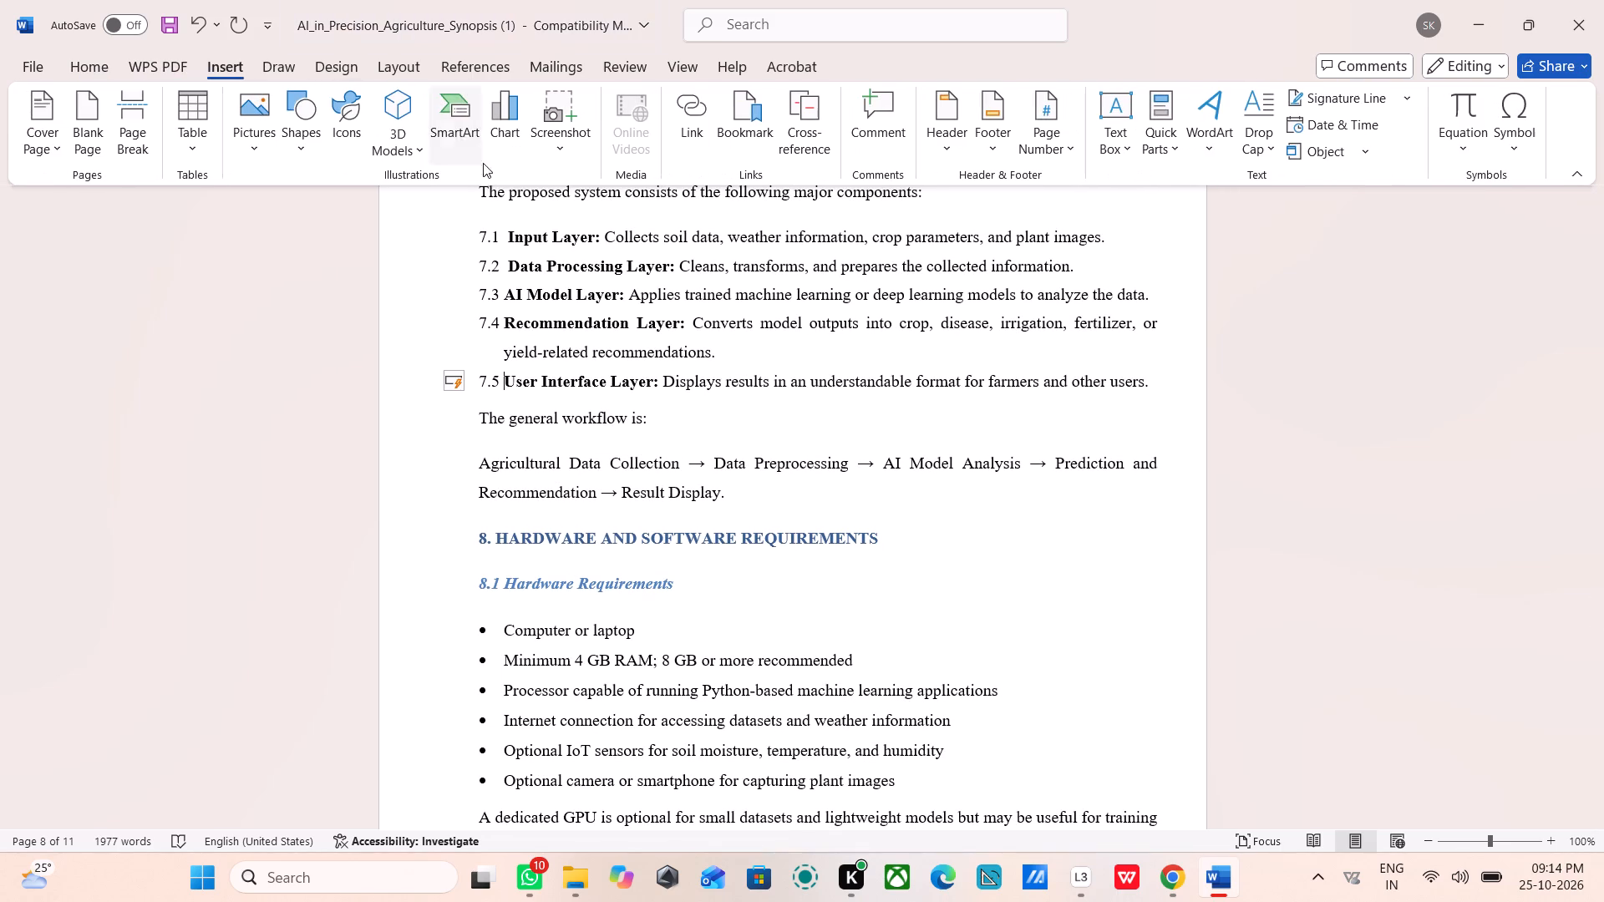
click(93, 62)
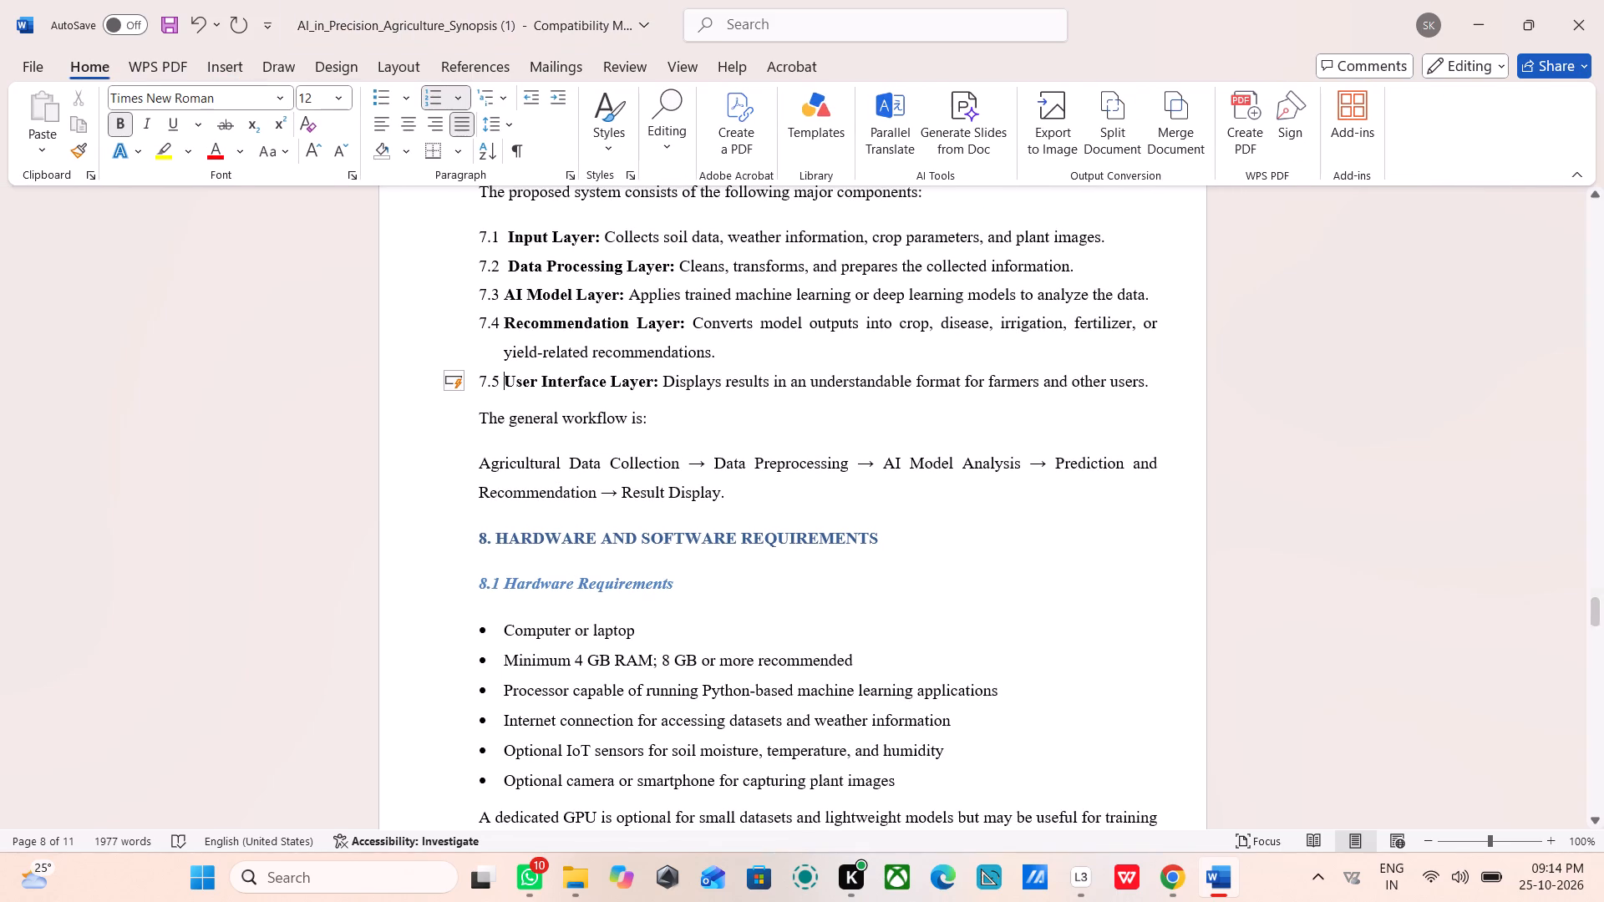
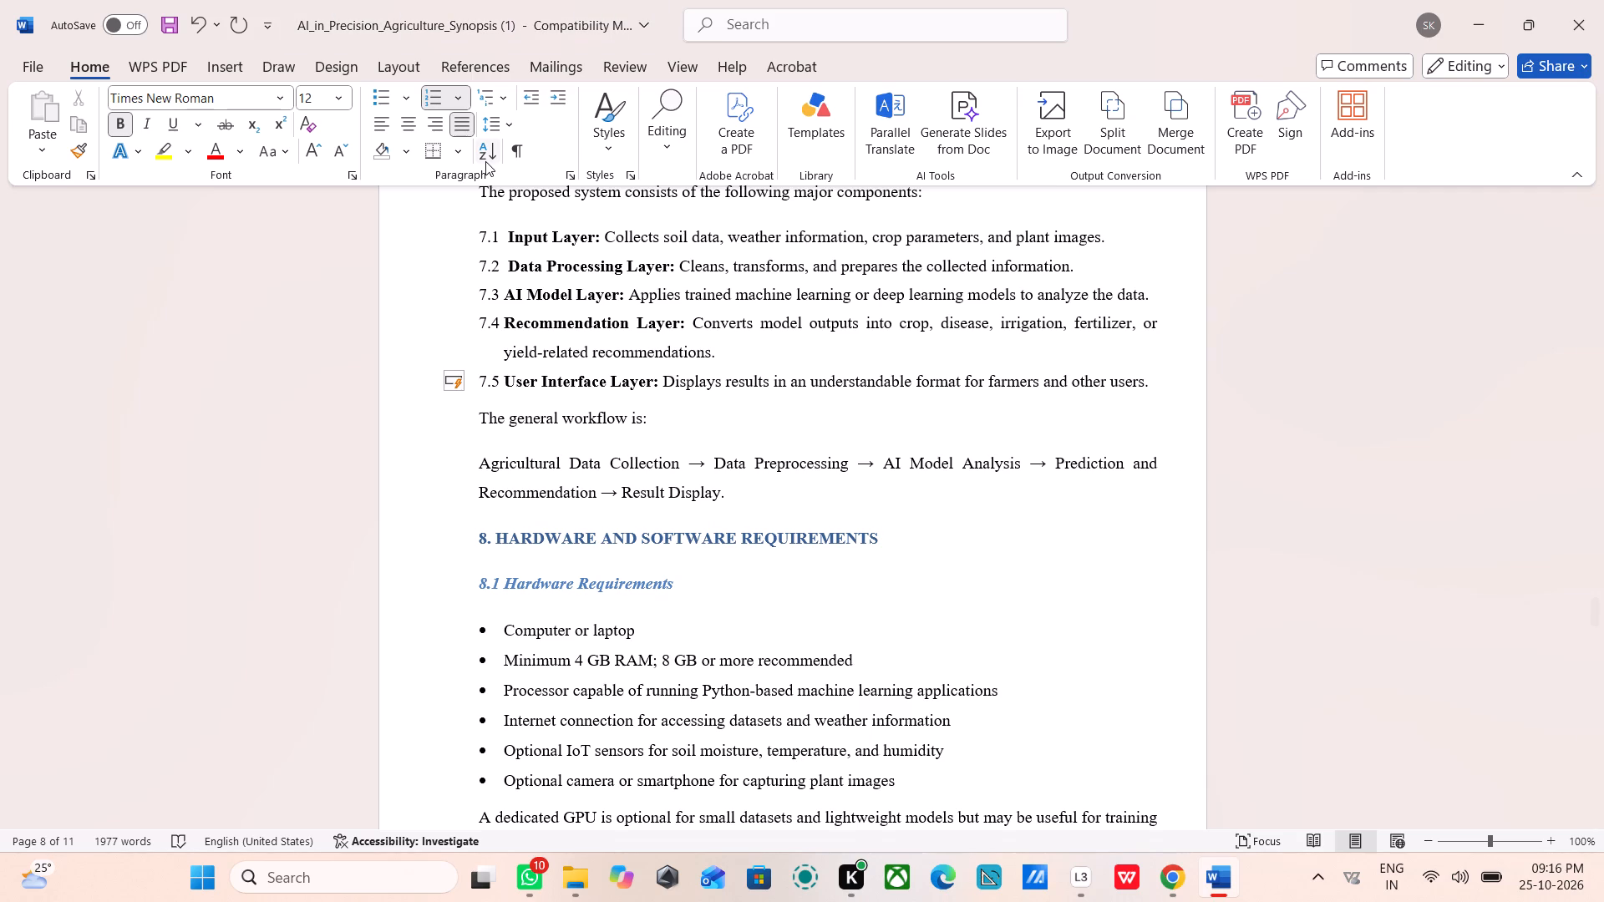
Insert an extra space before the AI Model Layer, Recommendation Layer and User Interface Layer names, after numbers 7.3, 7.4 and 7.5.
scroll(515, 352, down, 4)
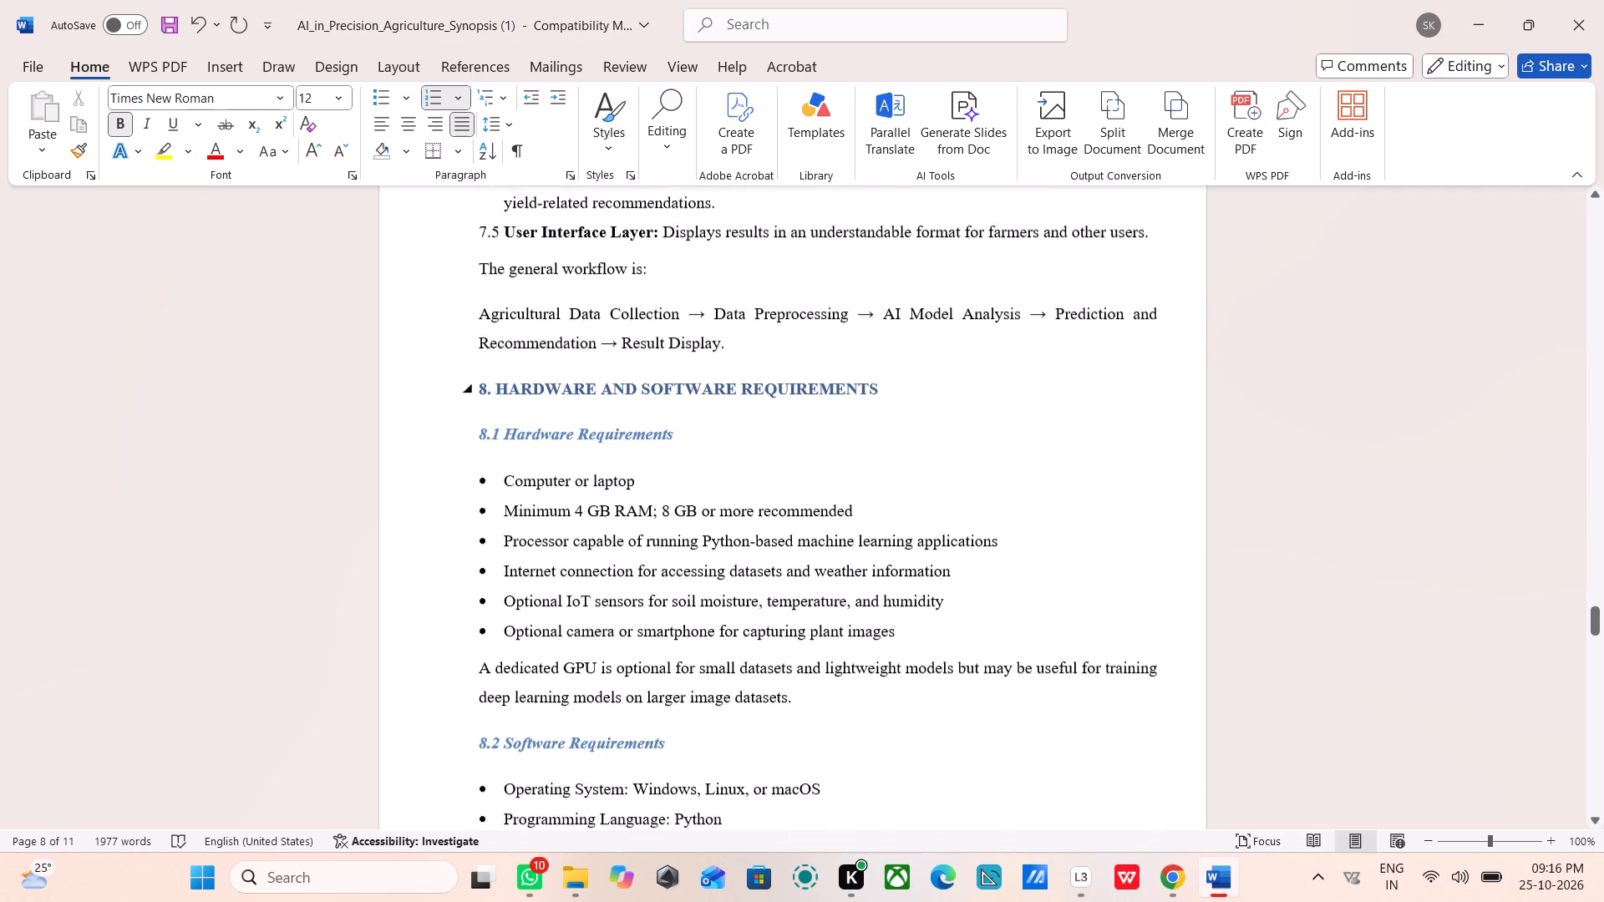
scroll(524, 351, up, 5)
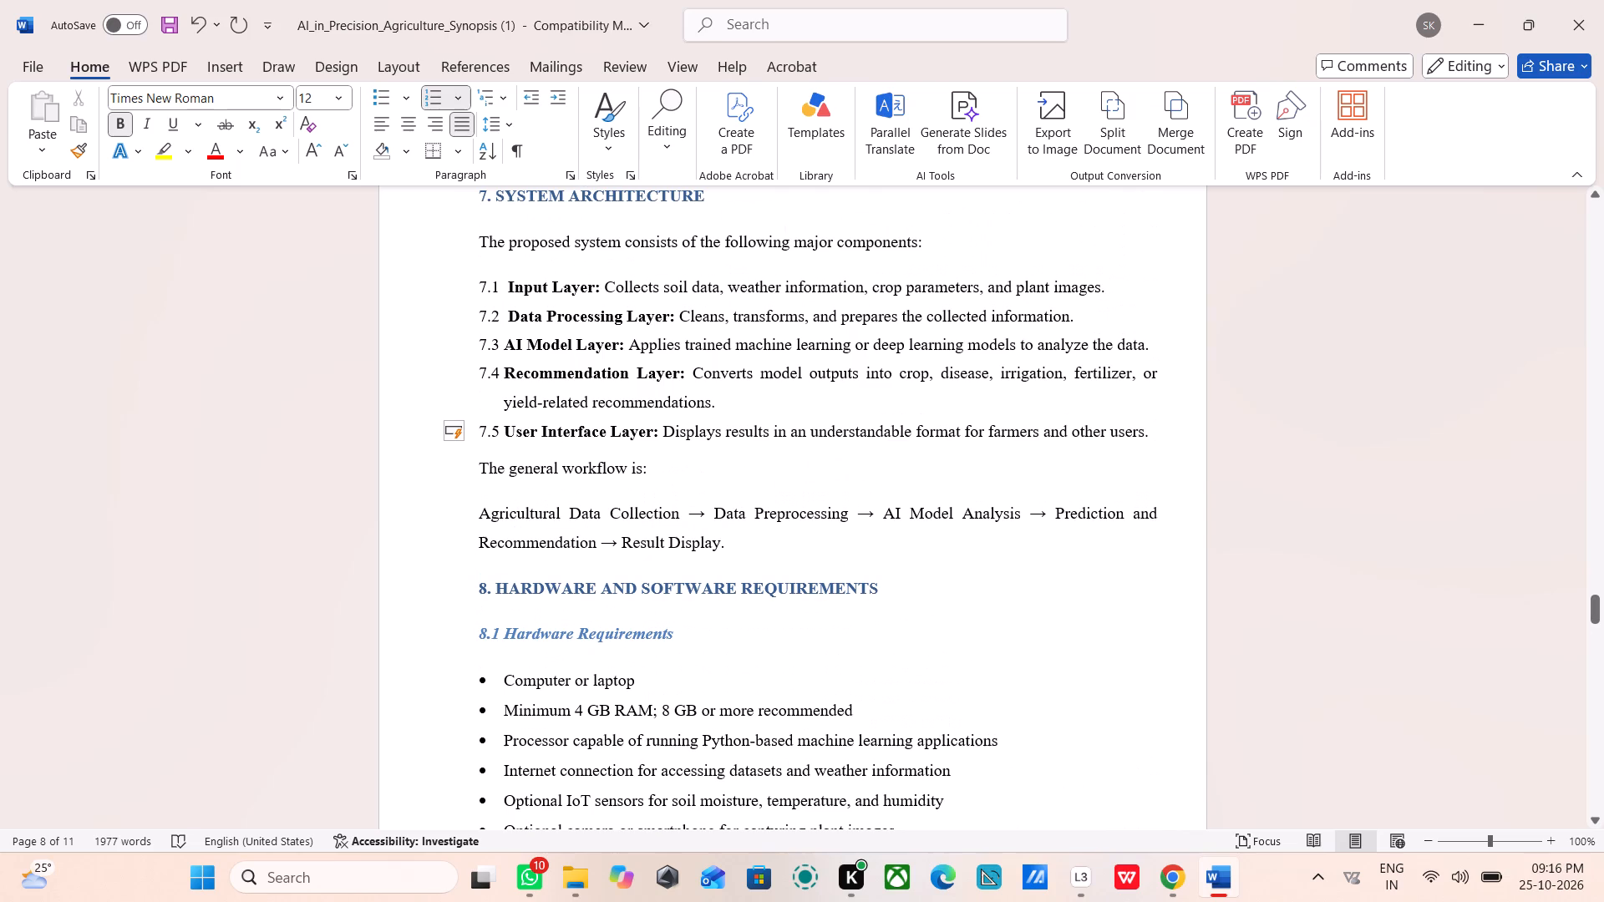
click(510, 344)
click(506, 345)
key(space)
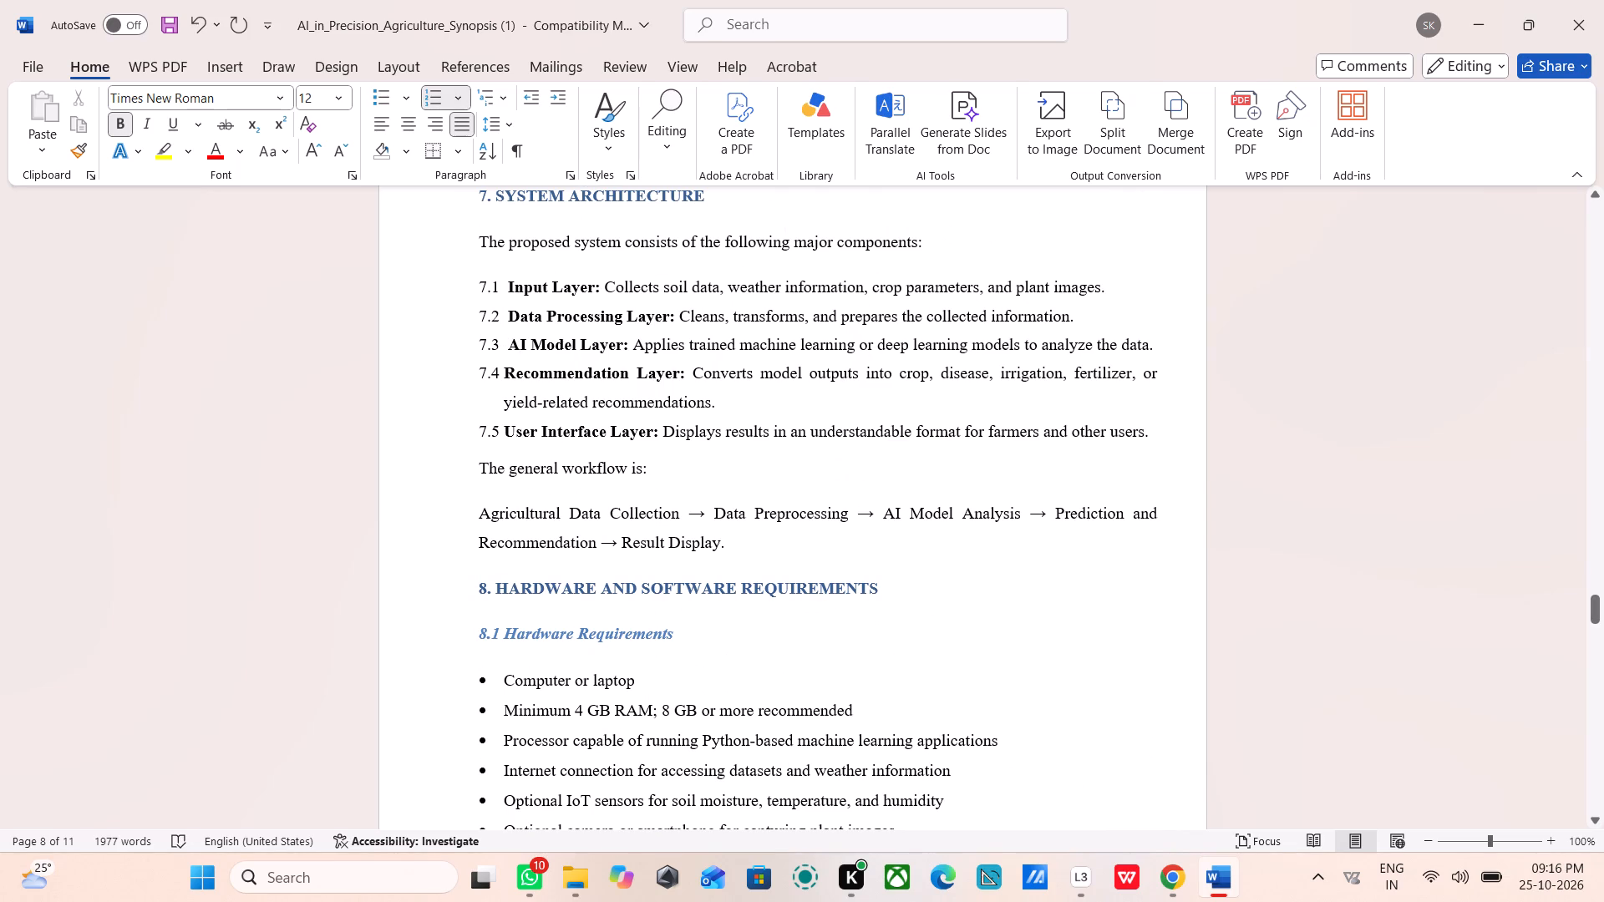
click(509, 372)
key(space)
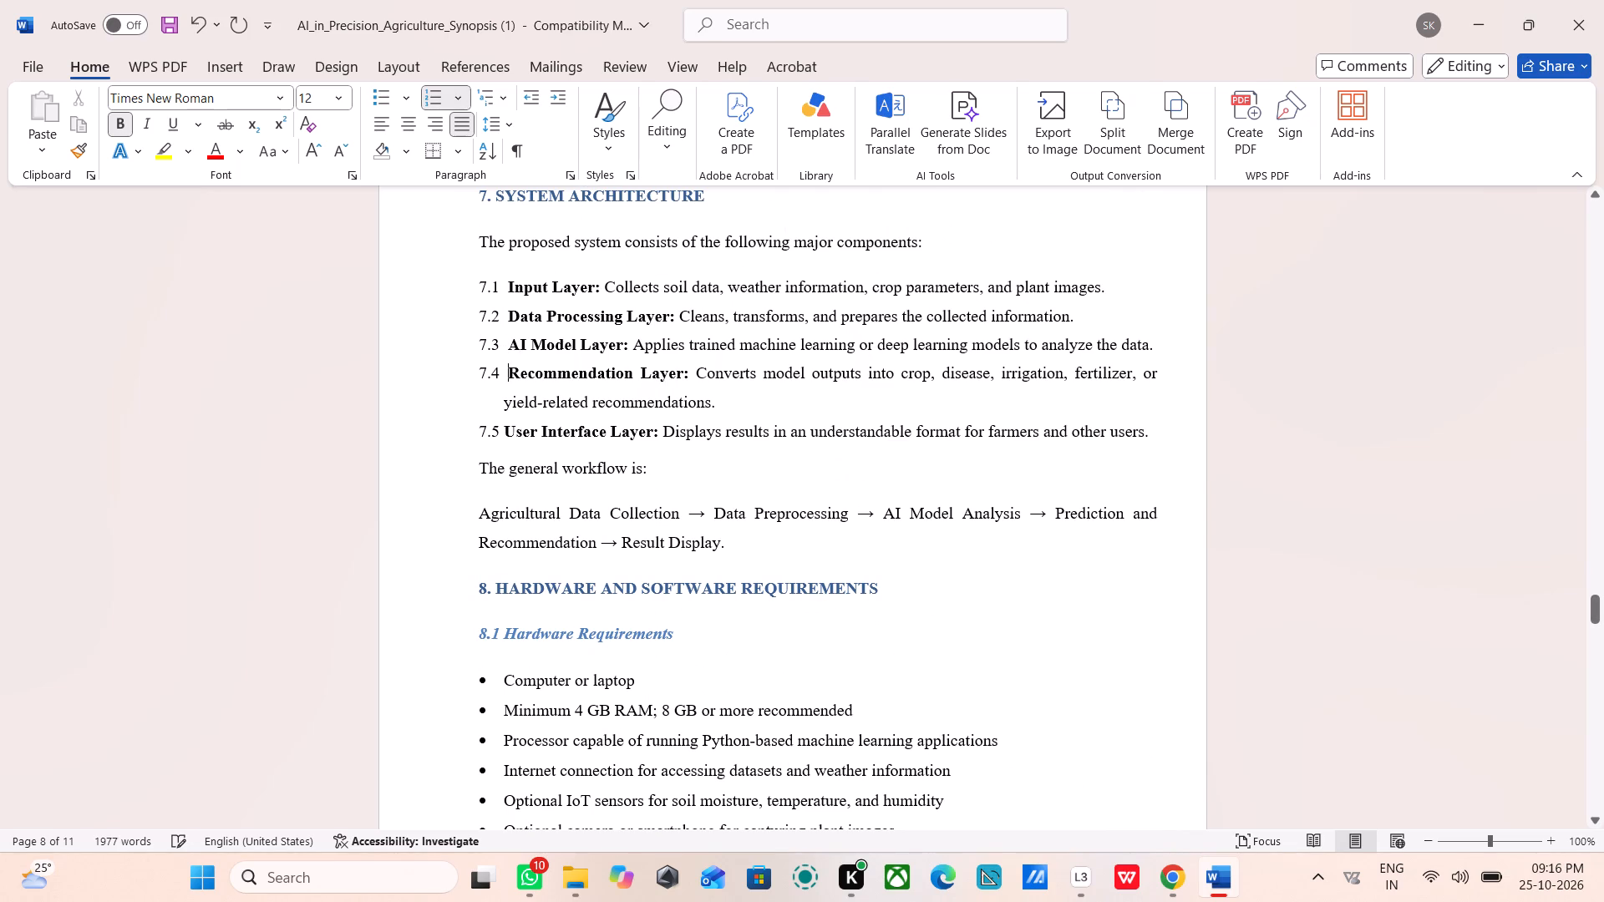
scroll(519, 374, down, 2)
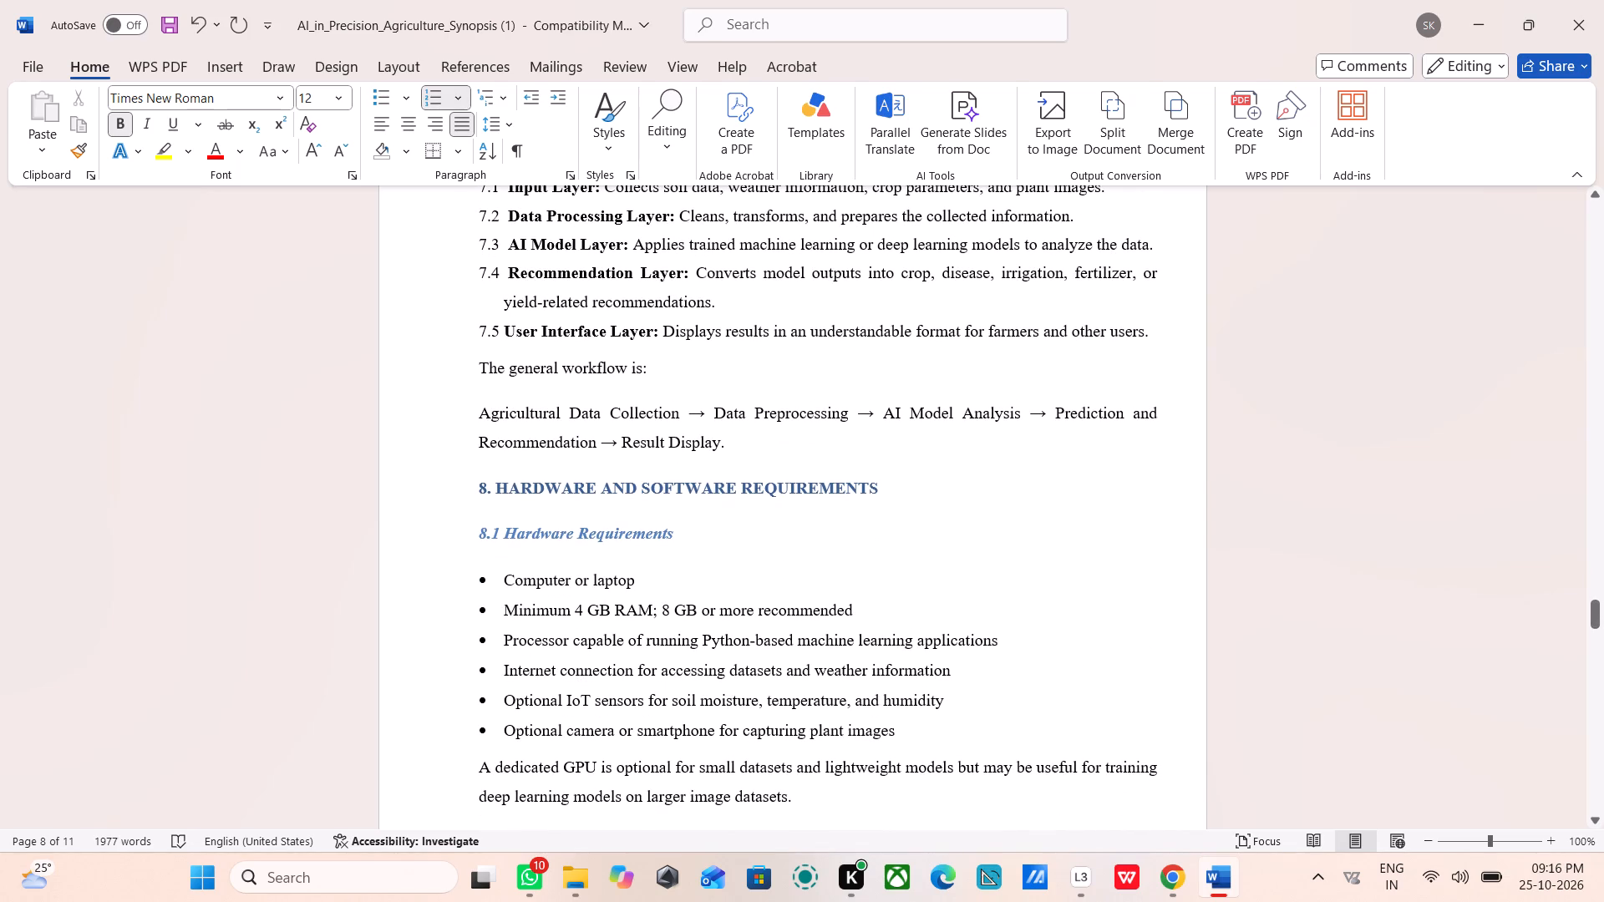
click(502, 334)
key(space)
Insert blank lines after the general workflow paragraph until the Hardware and Software Requirements heading starts on a new page.
scroll(515, 370, down, 4)
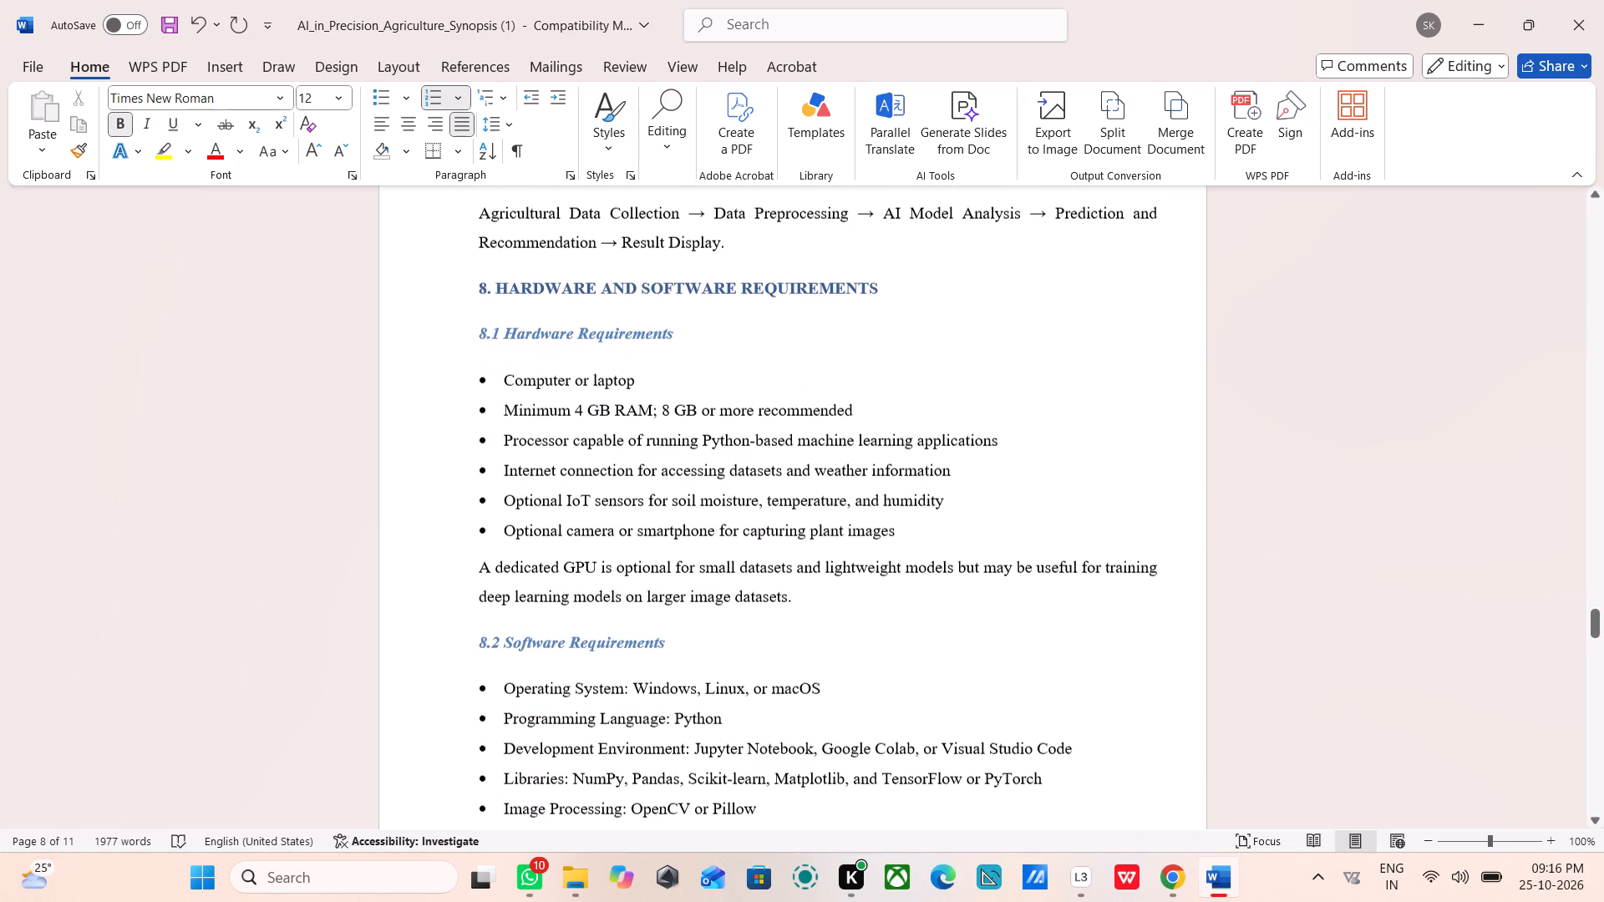
scroll(515, 370, up, 3)
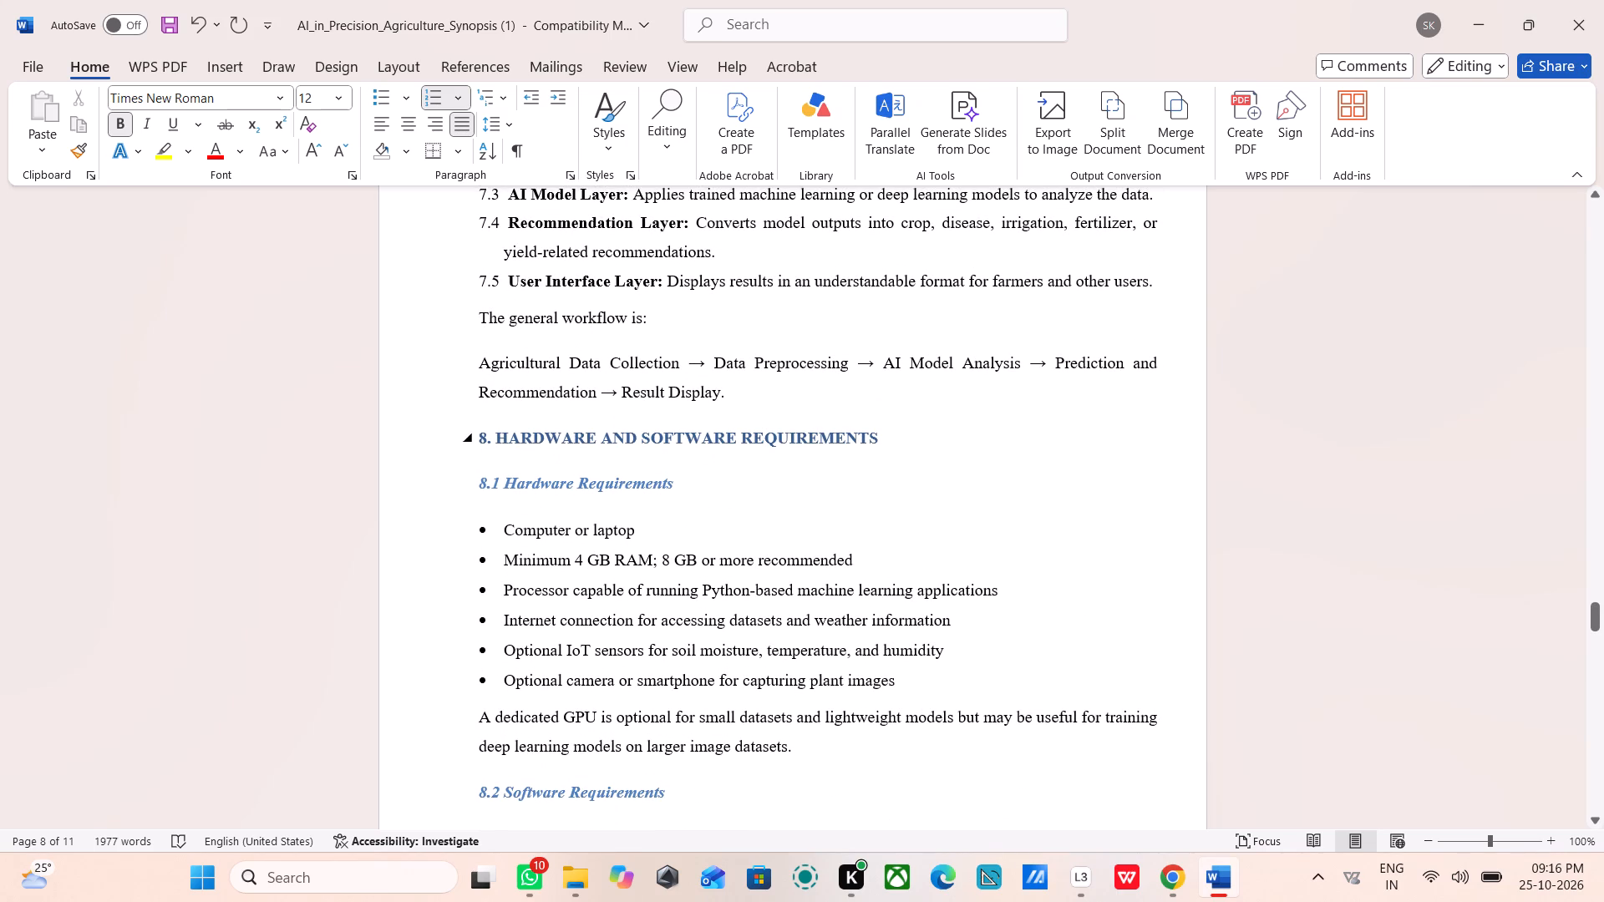
click(755, 408)
click(755, 406)
key(Return)
key(Return)
key(Return)
key(Return)
scroll(832, 421, down, 9)
key(Return)
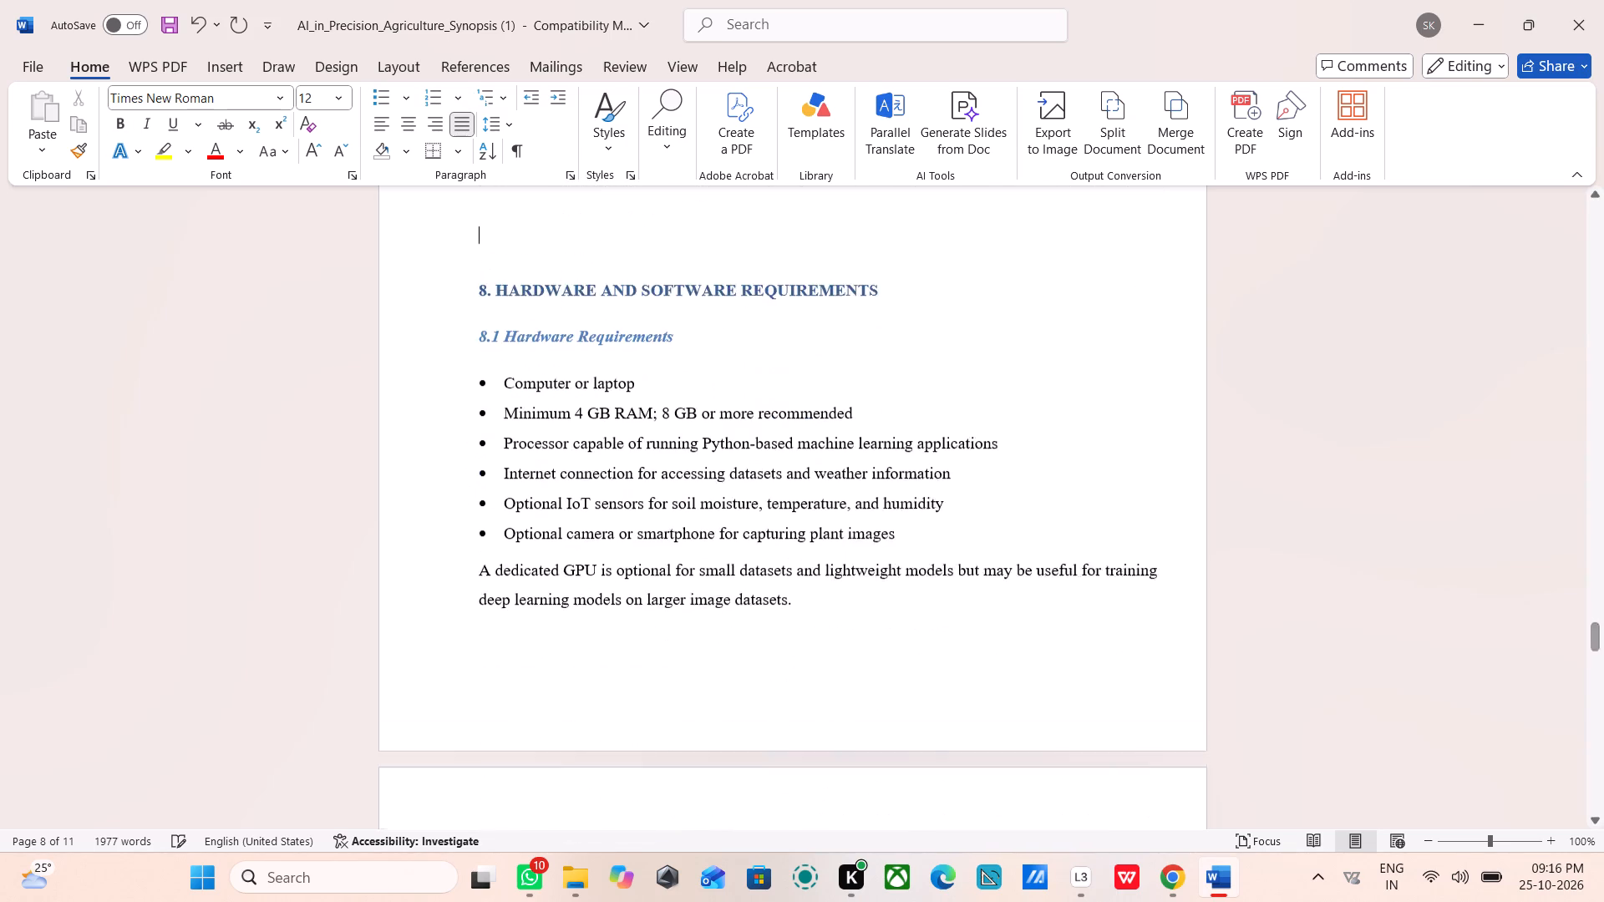
key(Return)
key(Return)
key(Return)
key(Return)
key(Return)
key(Return)
key(Return)
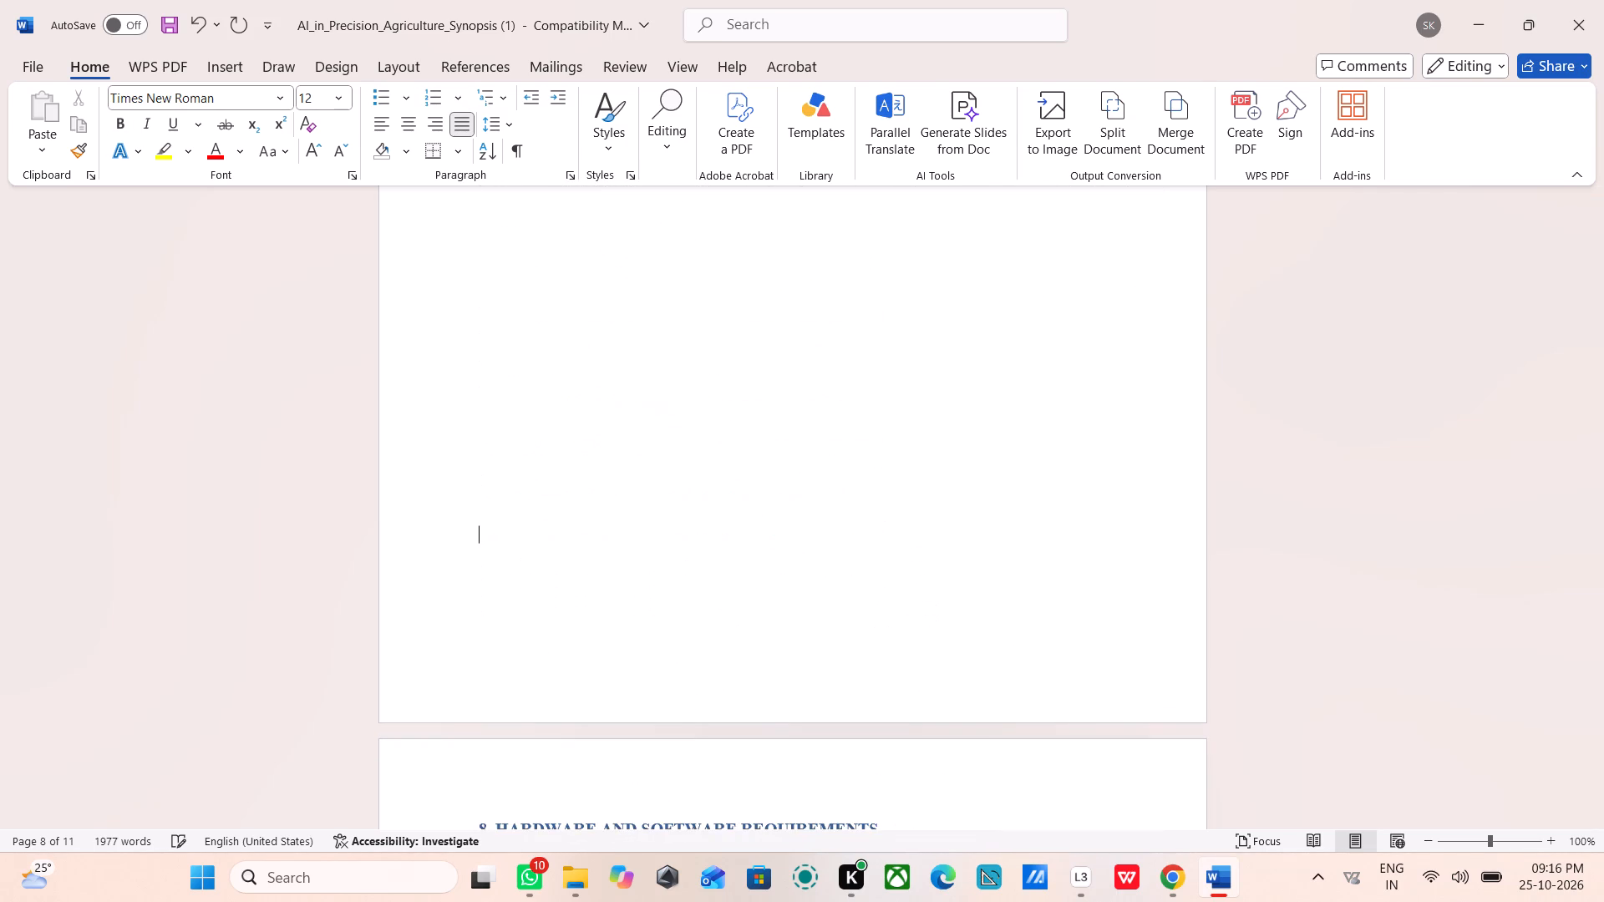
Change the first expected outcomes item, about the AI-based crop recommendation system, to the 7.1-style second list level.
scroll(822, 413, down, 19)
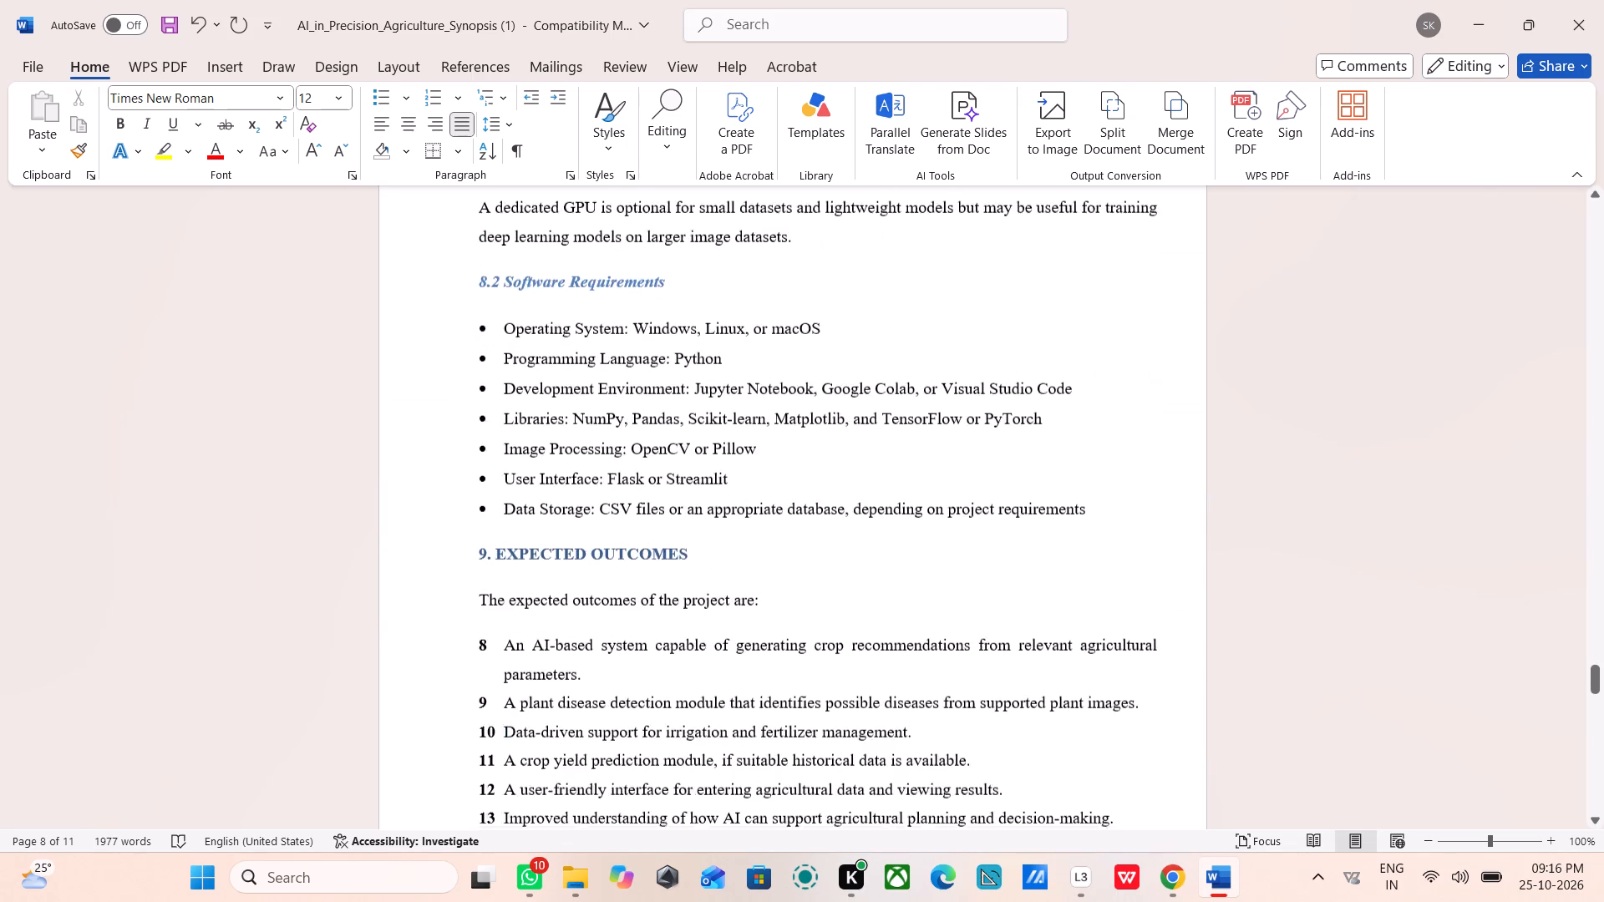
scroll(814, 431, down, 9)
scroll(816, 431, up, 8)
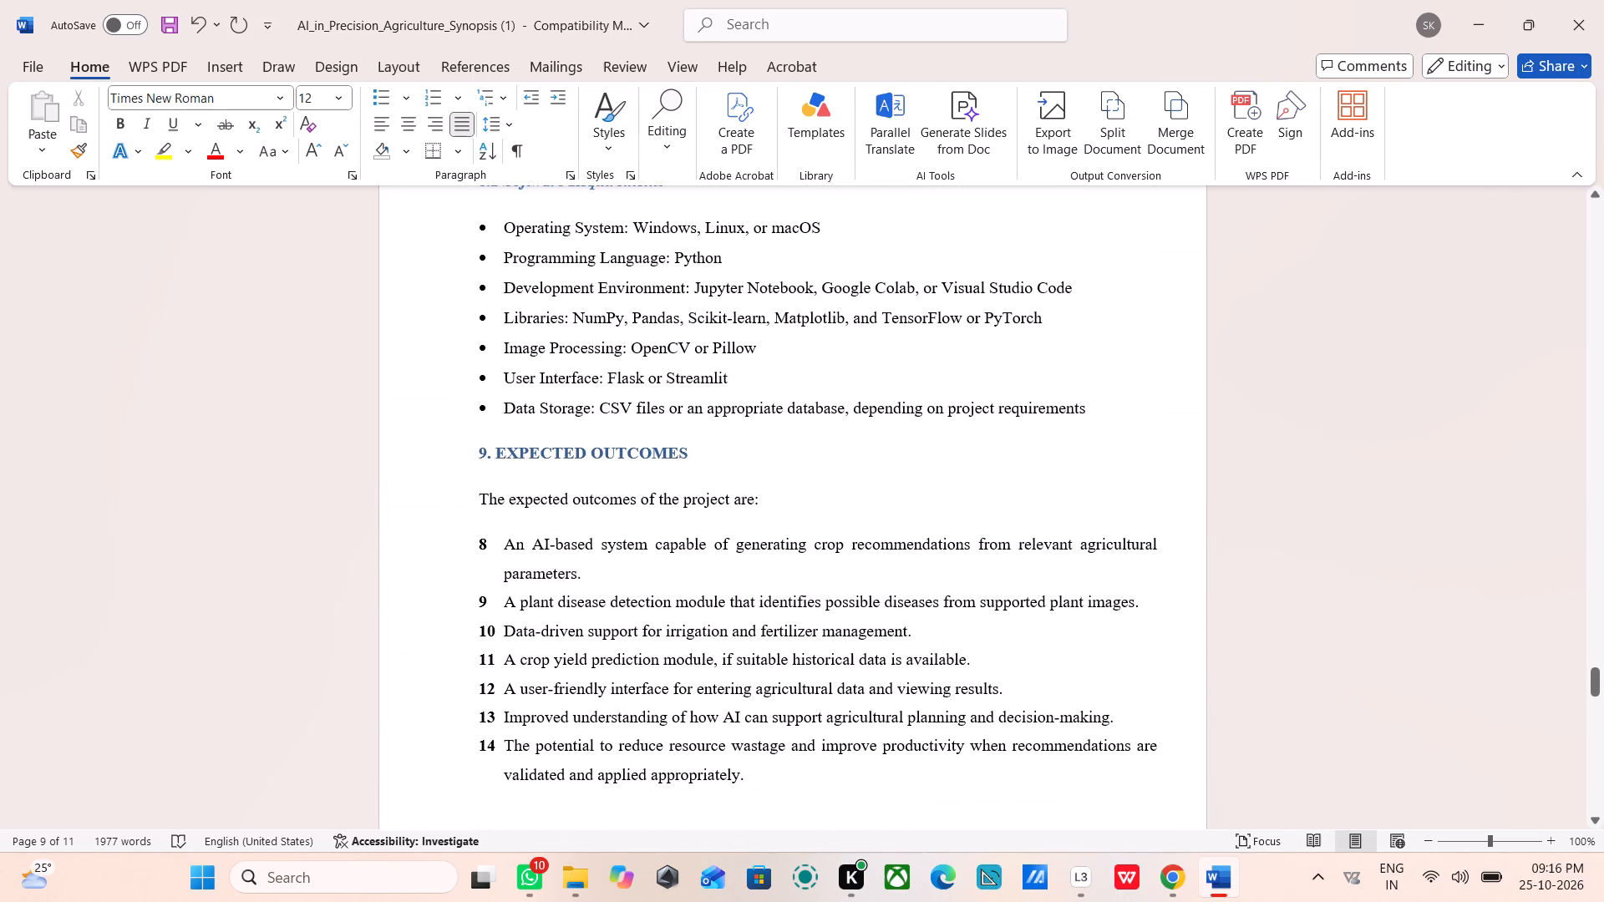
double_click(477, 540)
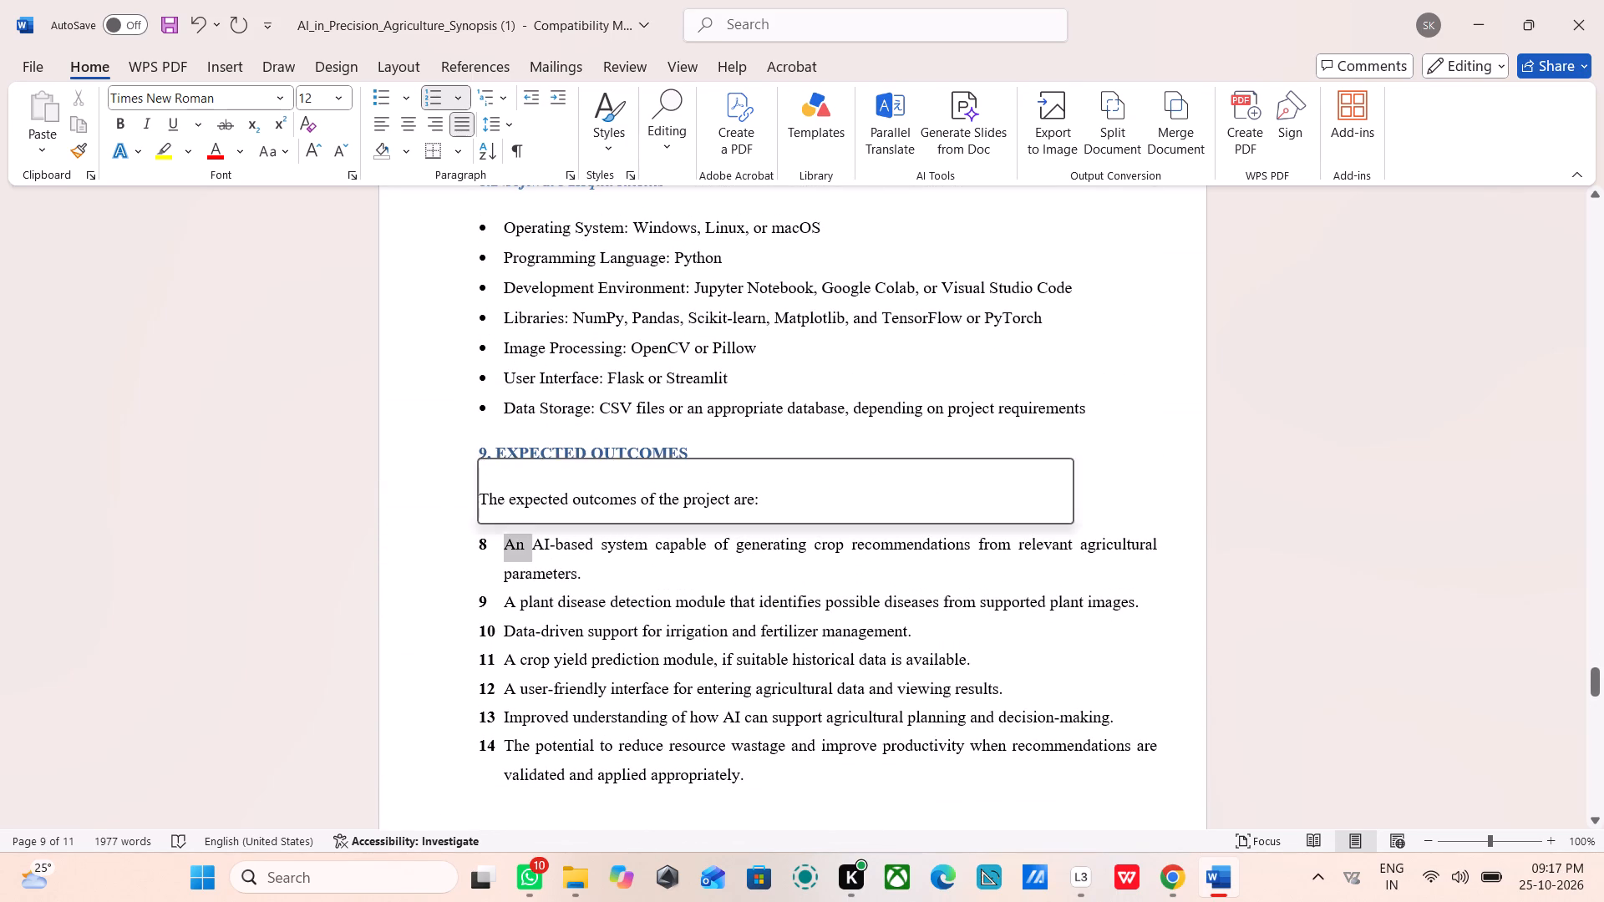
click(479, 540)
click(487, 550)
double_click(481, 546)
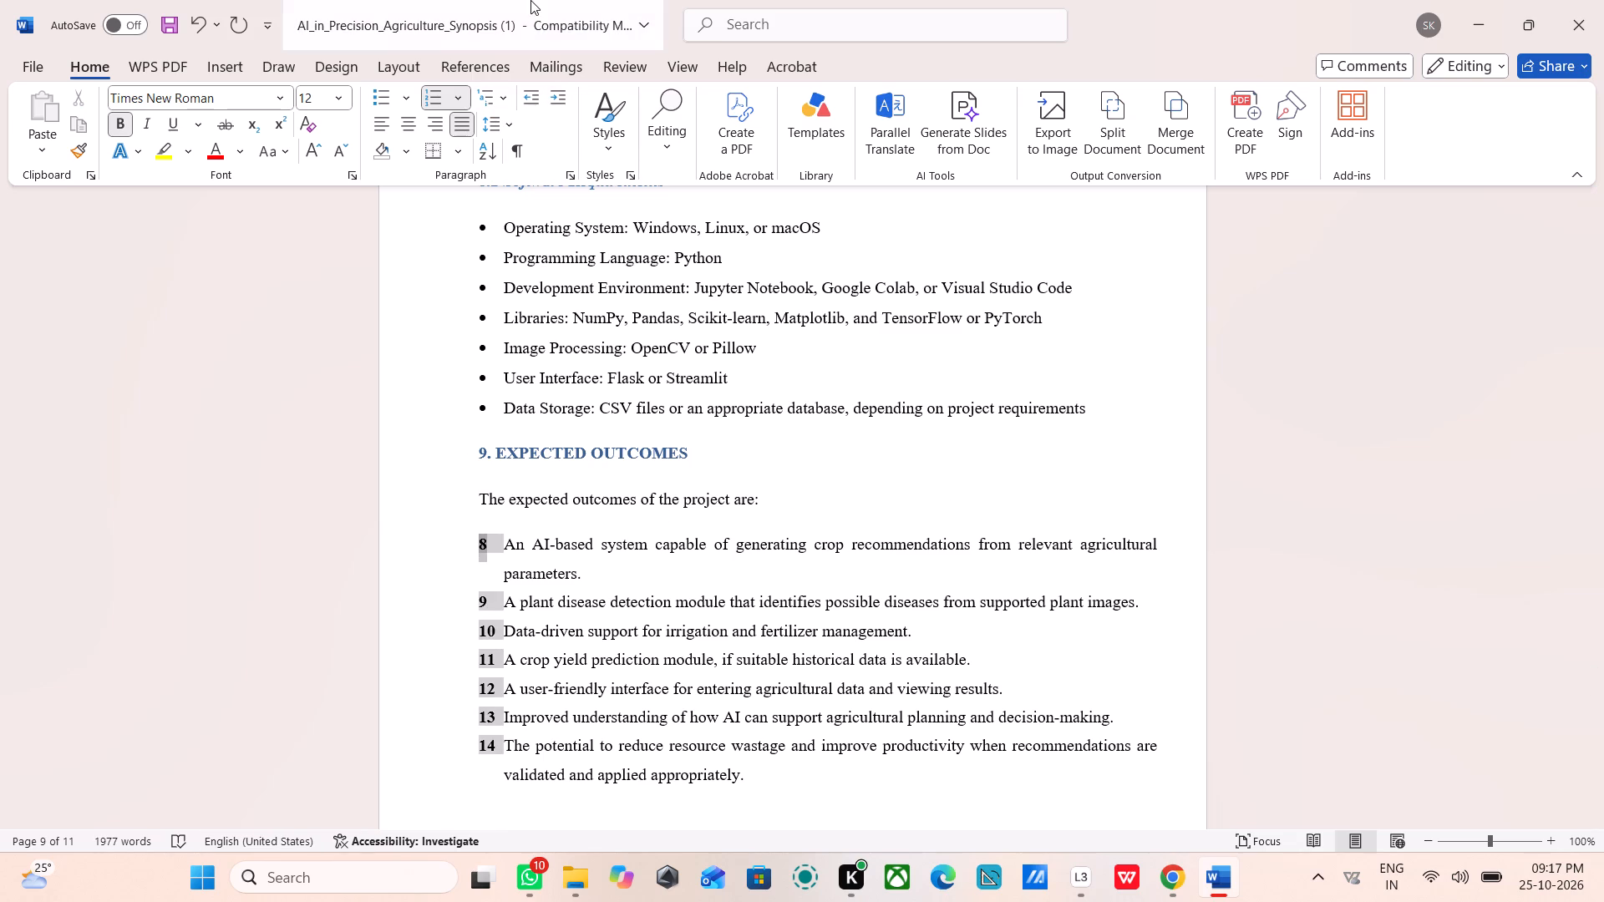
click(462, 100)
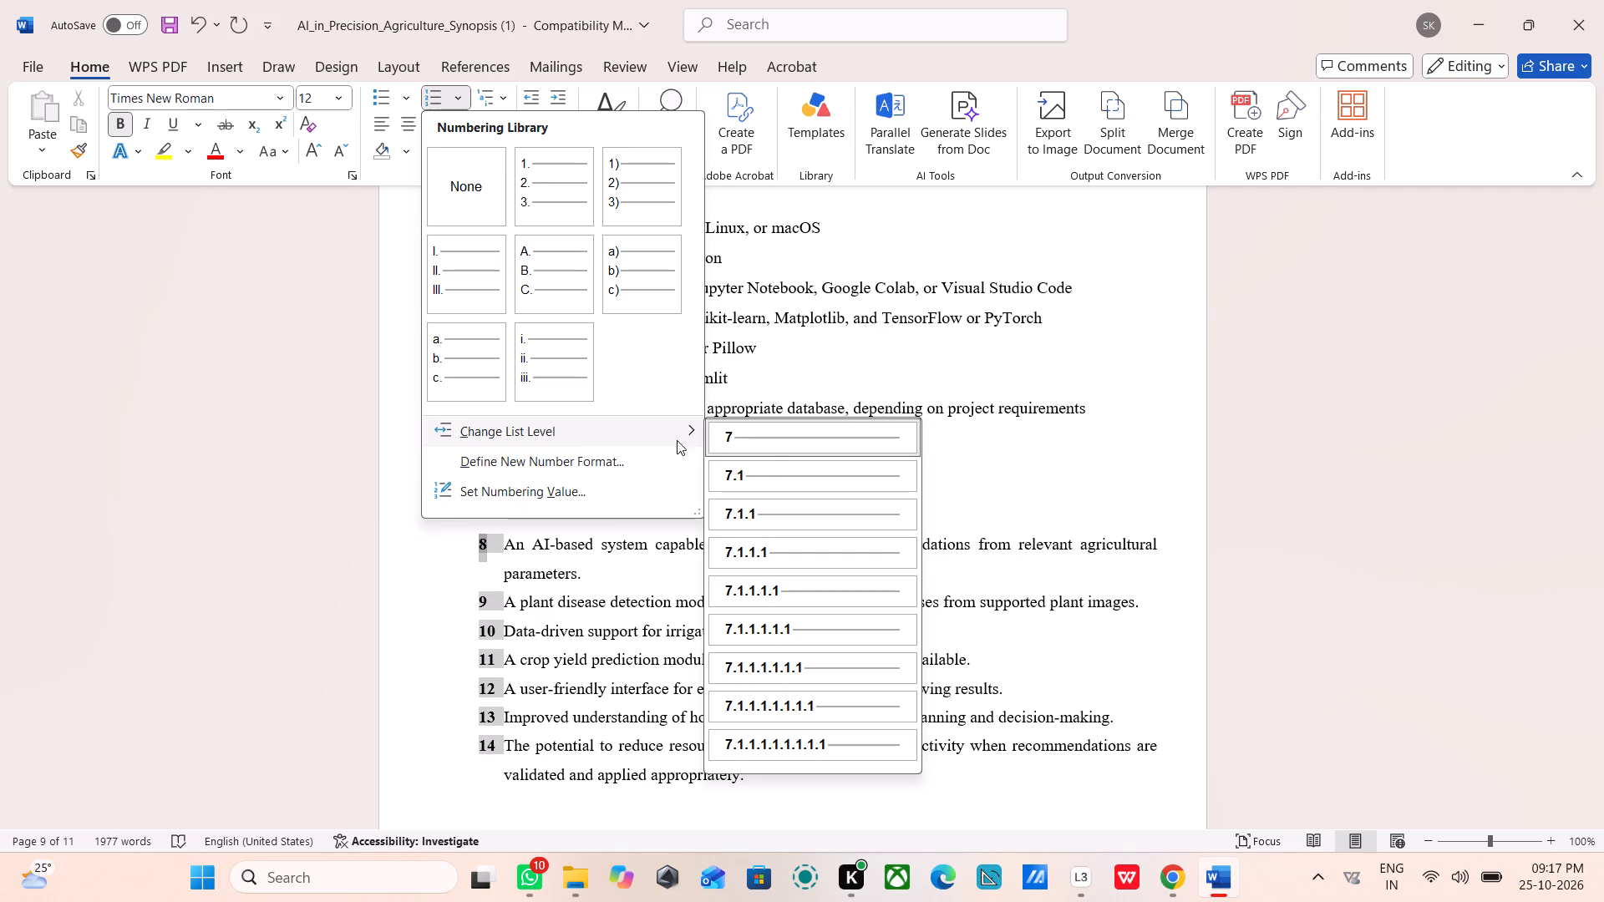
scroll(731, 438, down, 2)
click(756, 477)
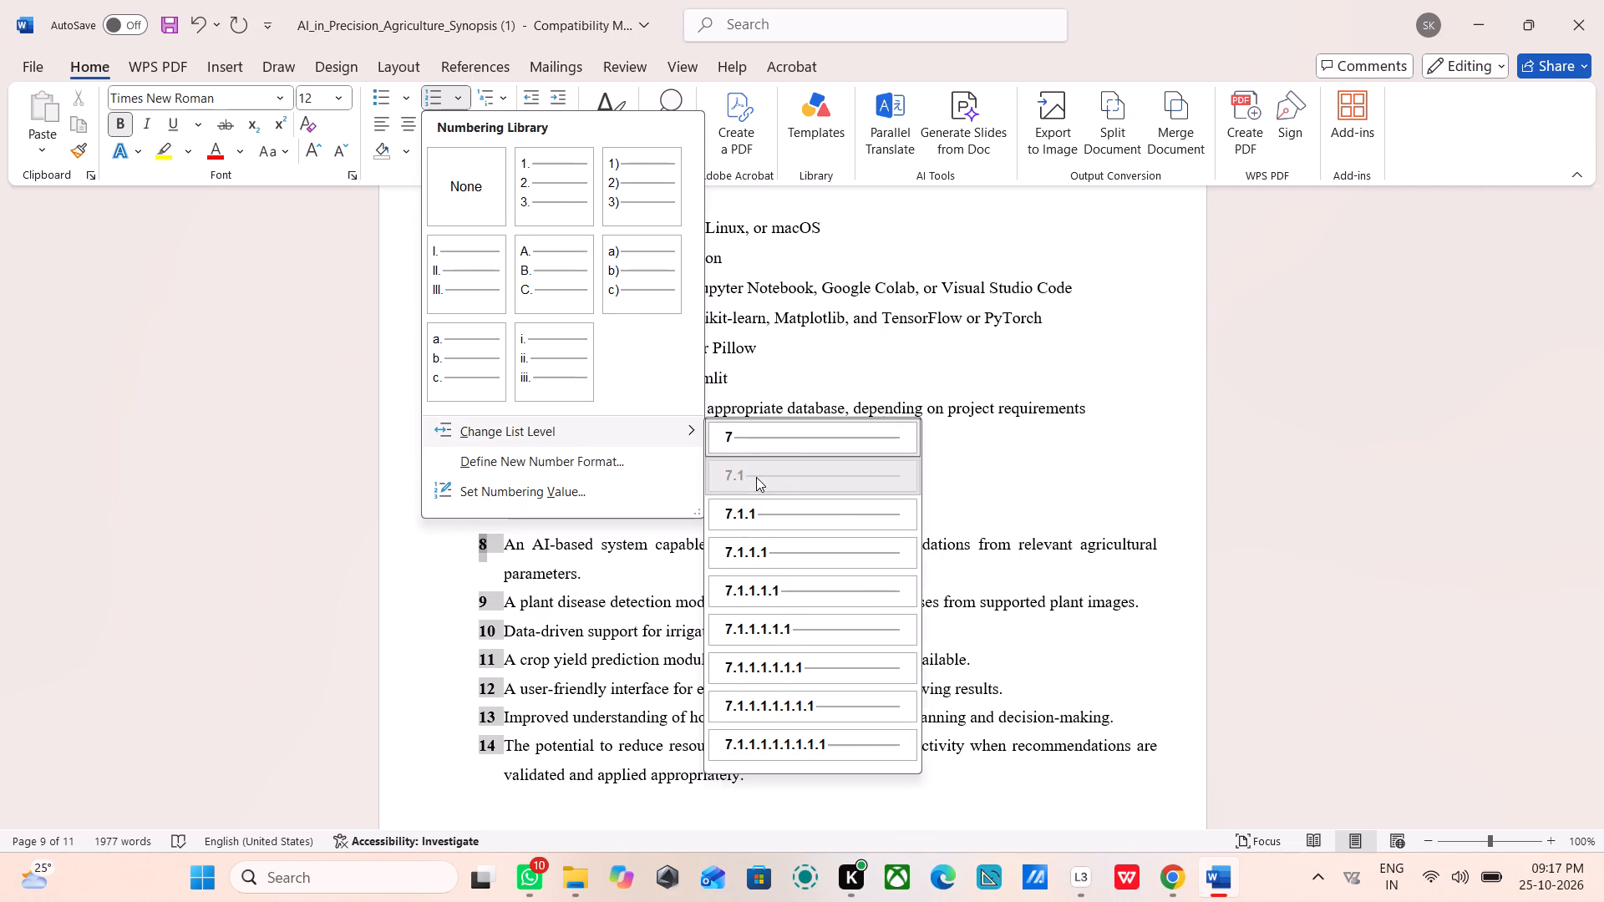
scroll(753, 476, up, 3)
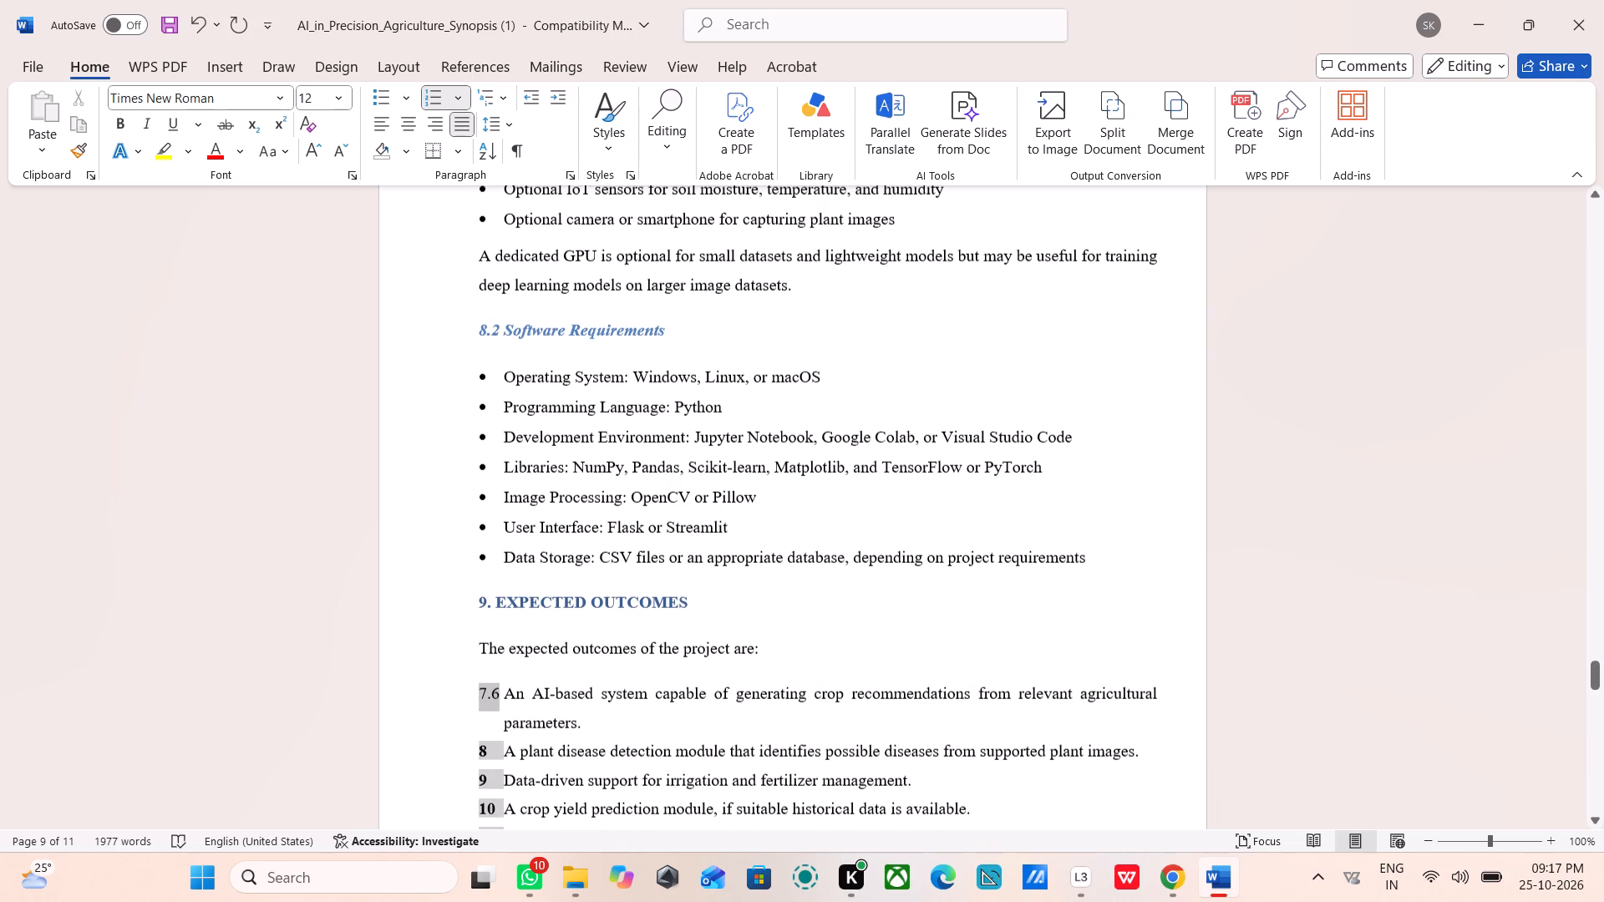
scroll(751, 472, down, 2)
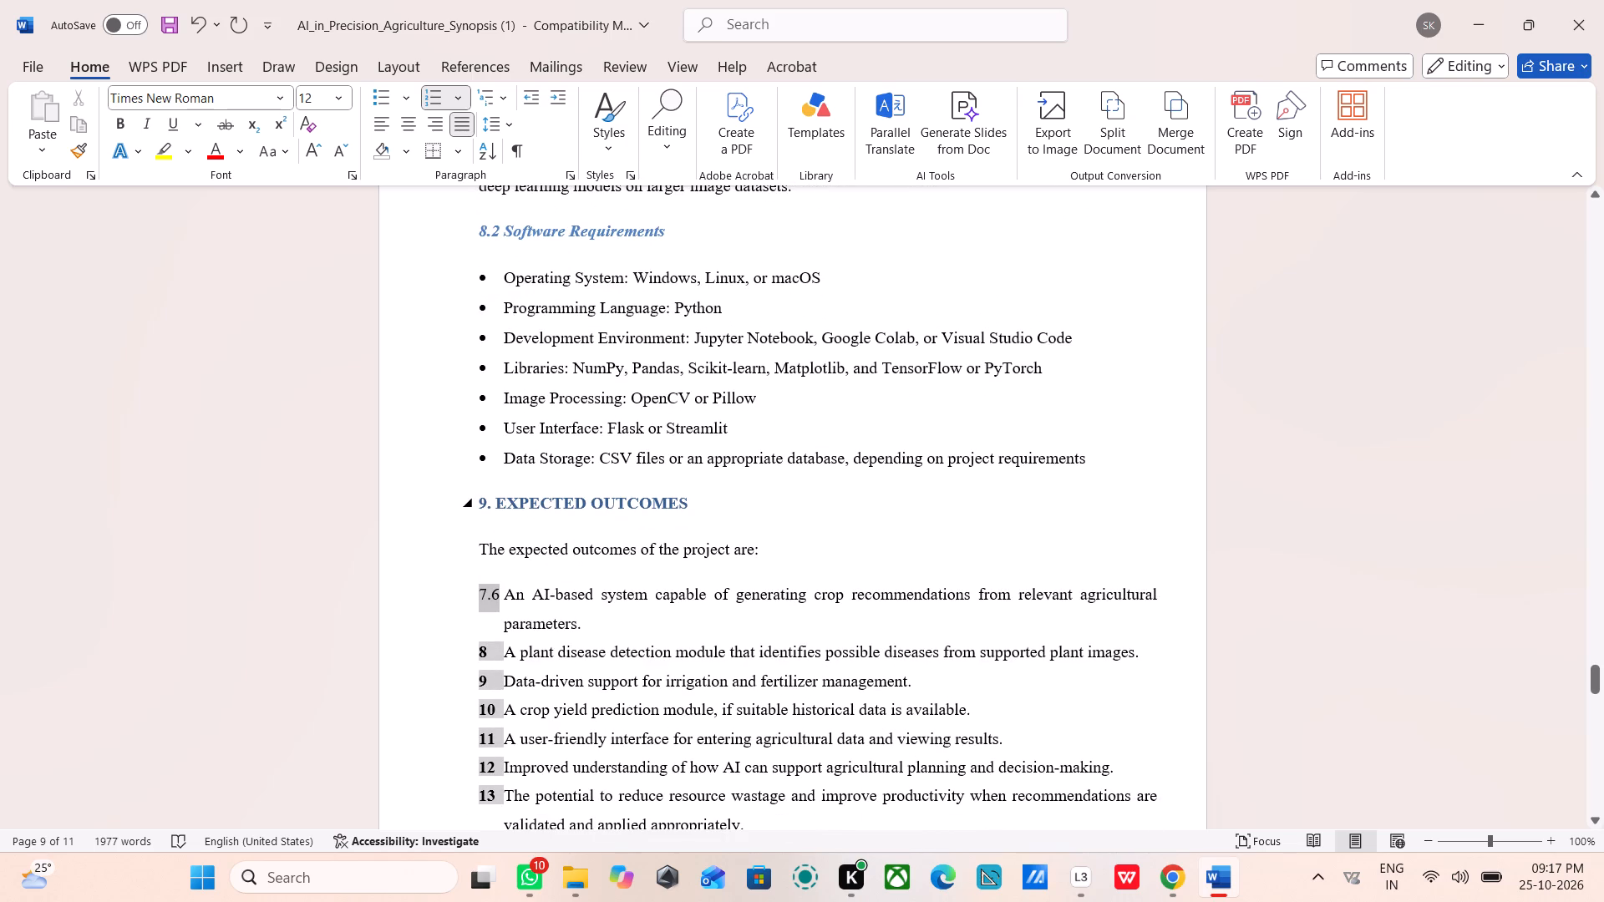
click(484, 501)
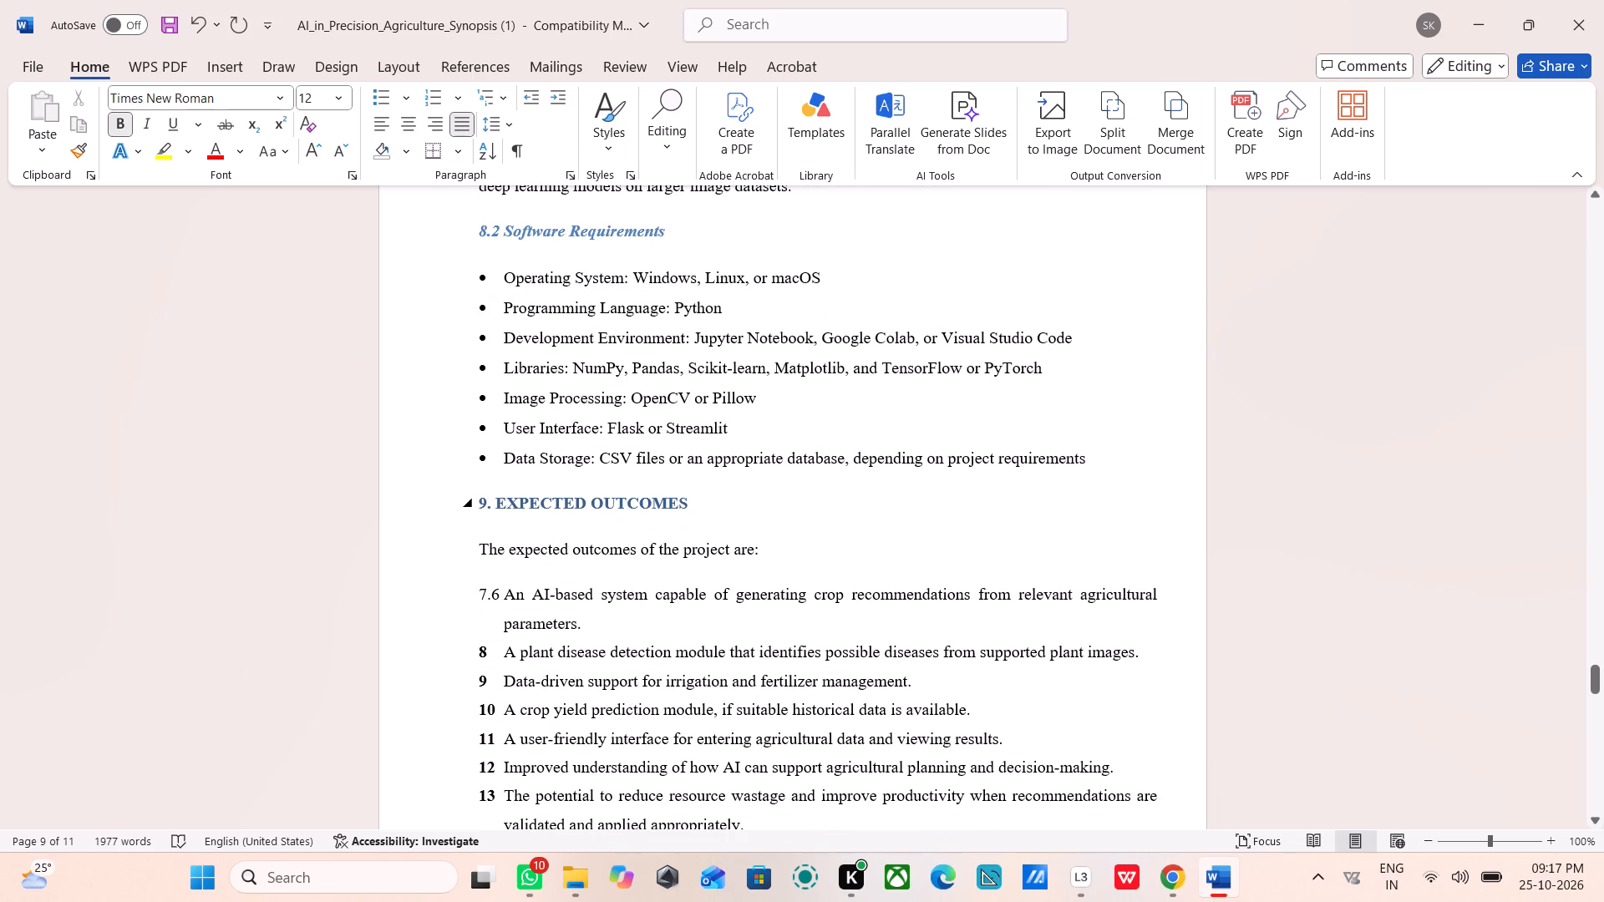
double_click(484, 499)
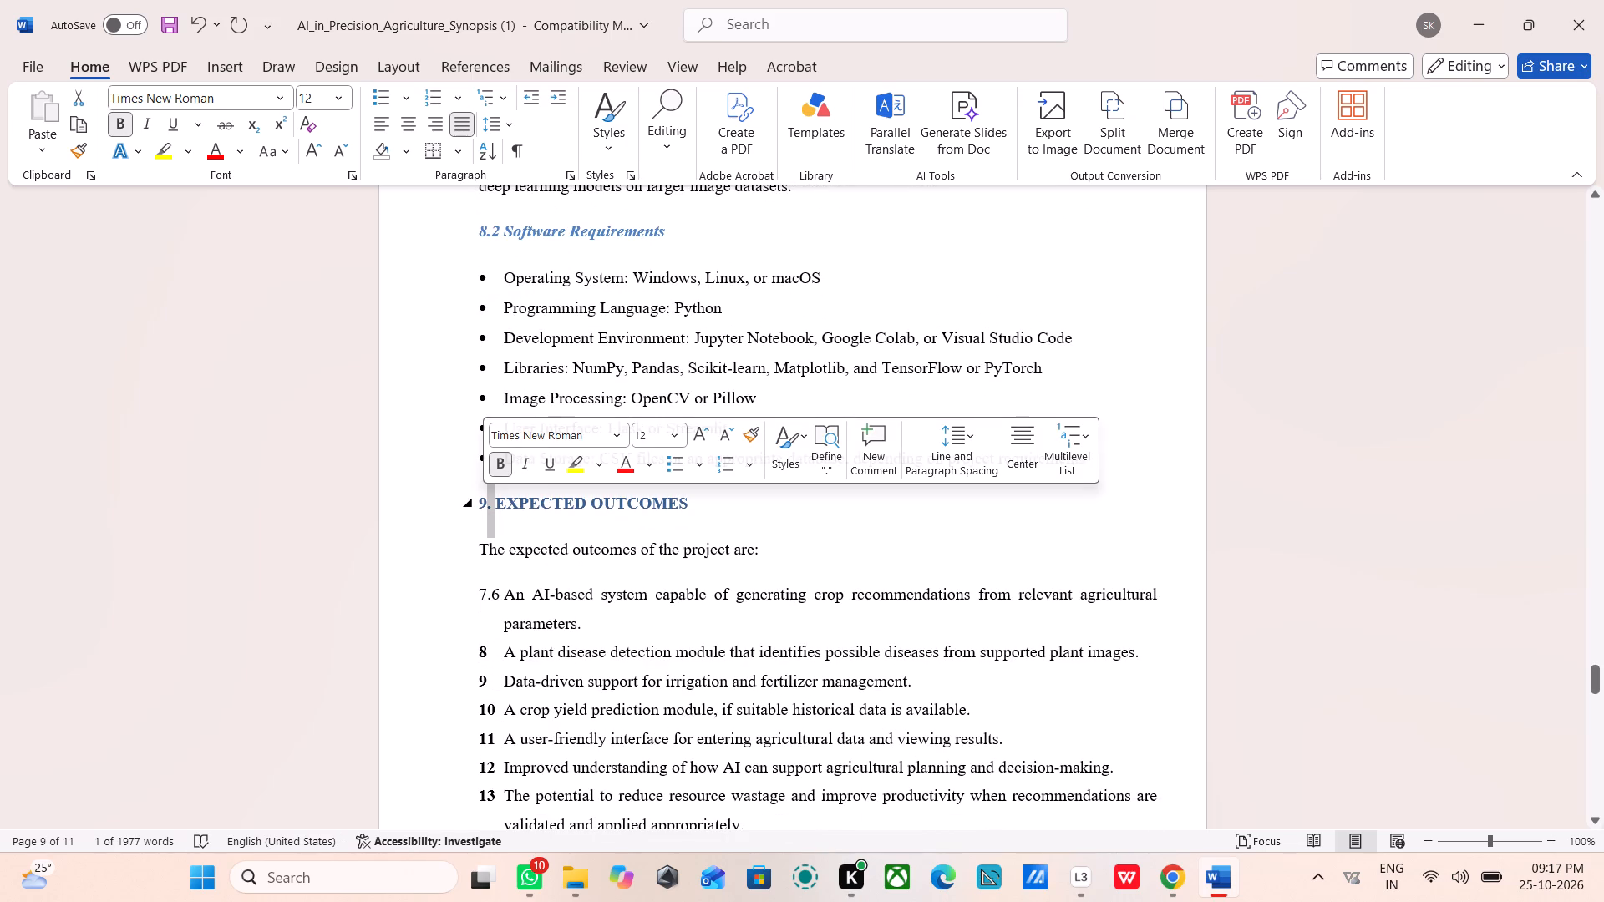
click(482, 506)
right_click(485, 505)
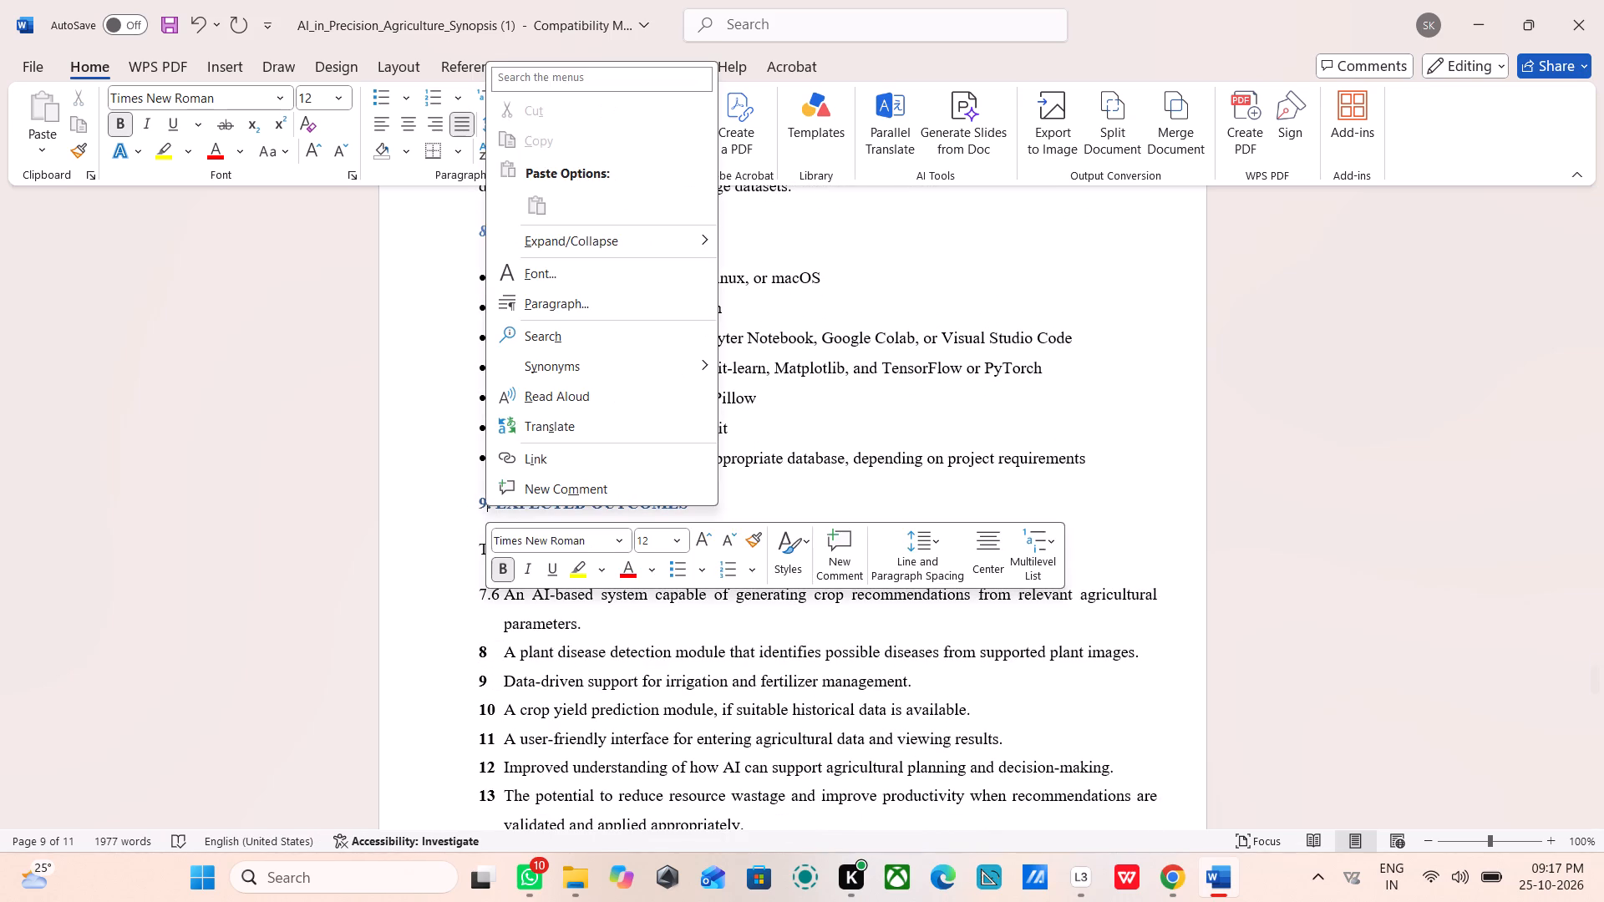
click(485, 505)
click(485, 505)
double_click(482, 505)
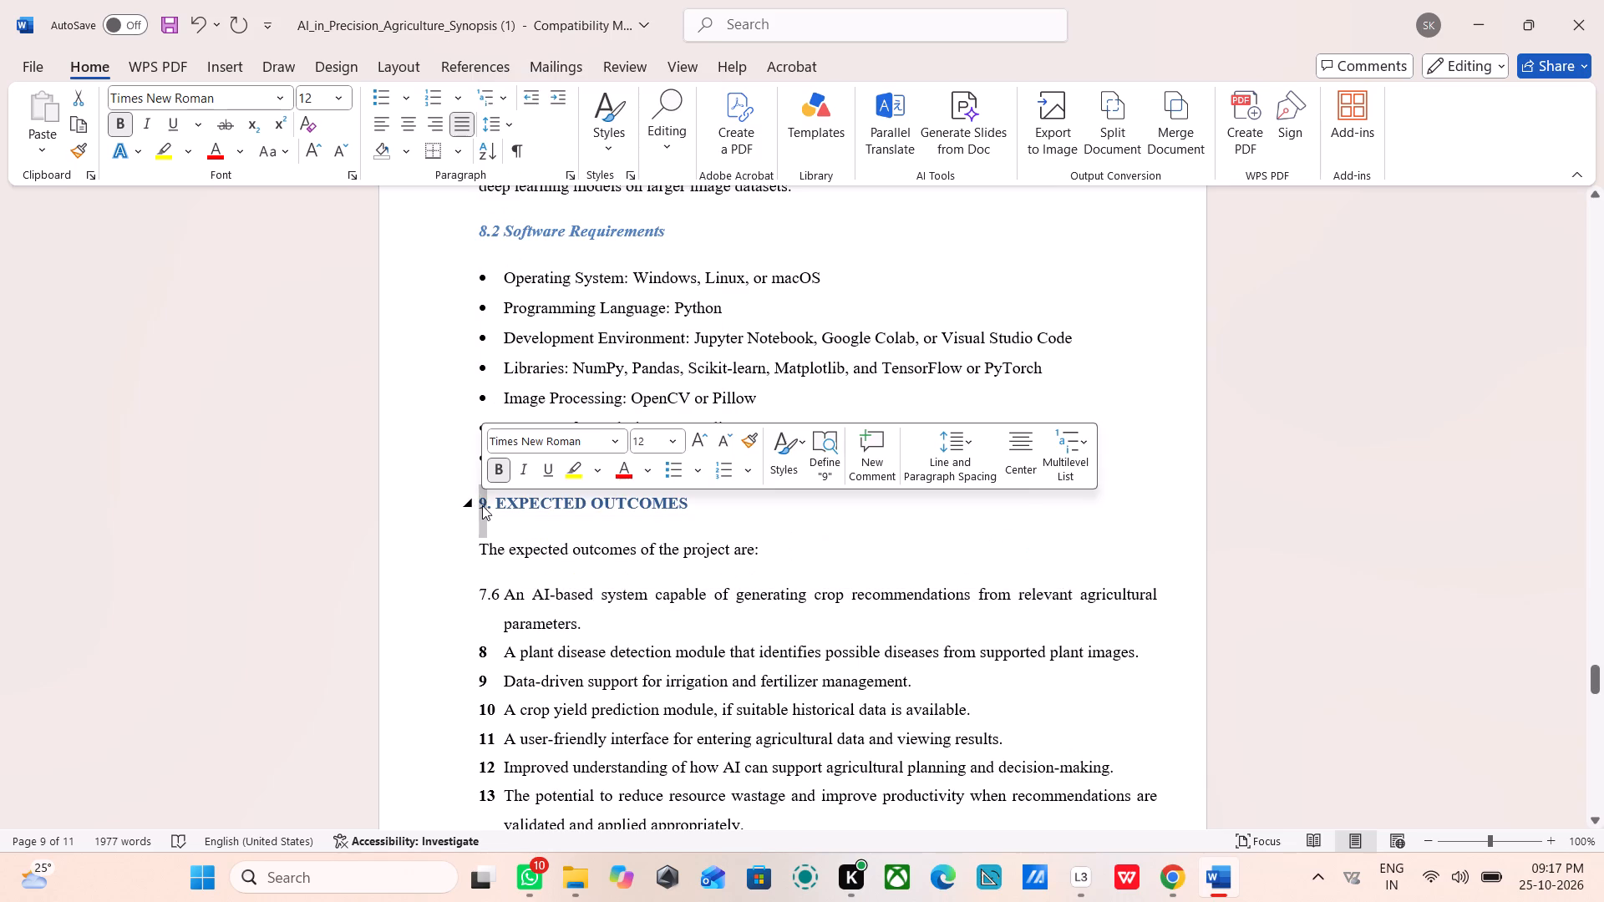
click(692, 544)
Replace the number of the first item in the expected outcomes list with 9.1.
click(499, 594)
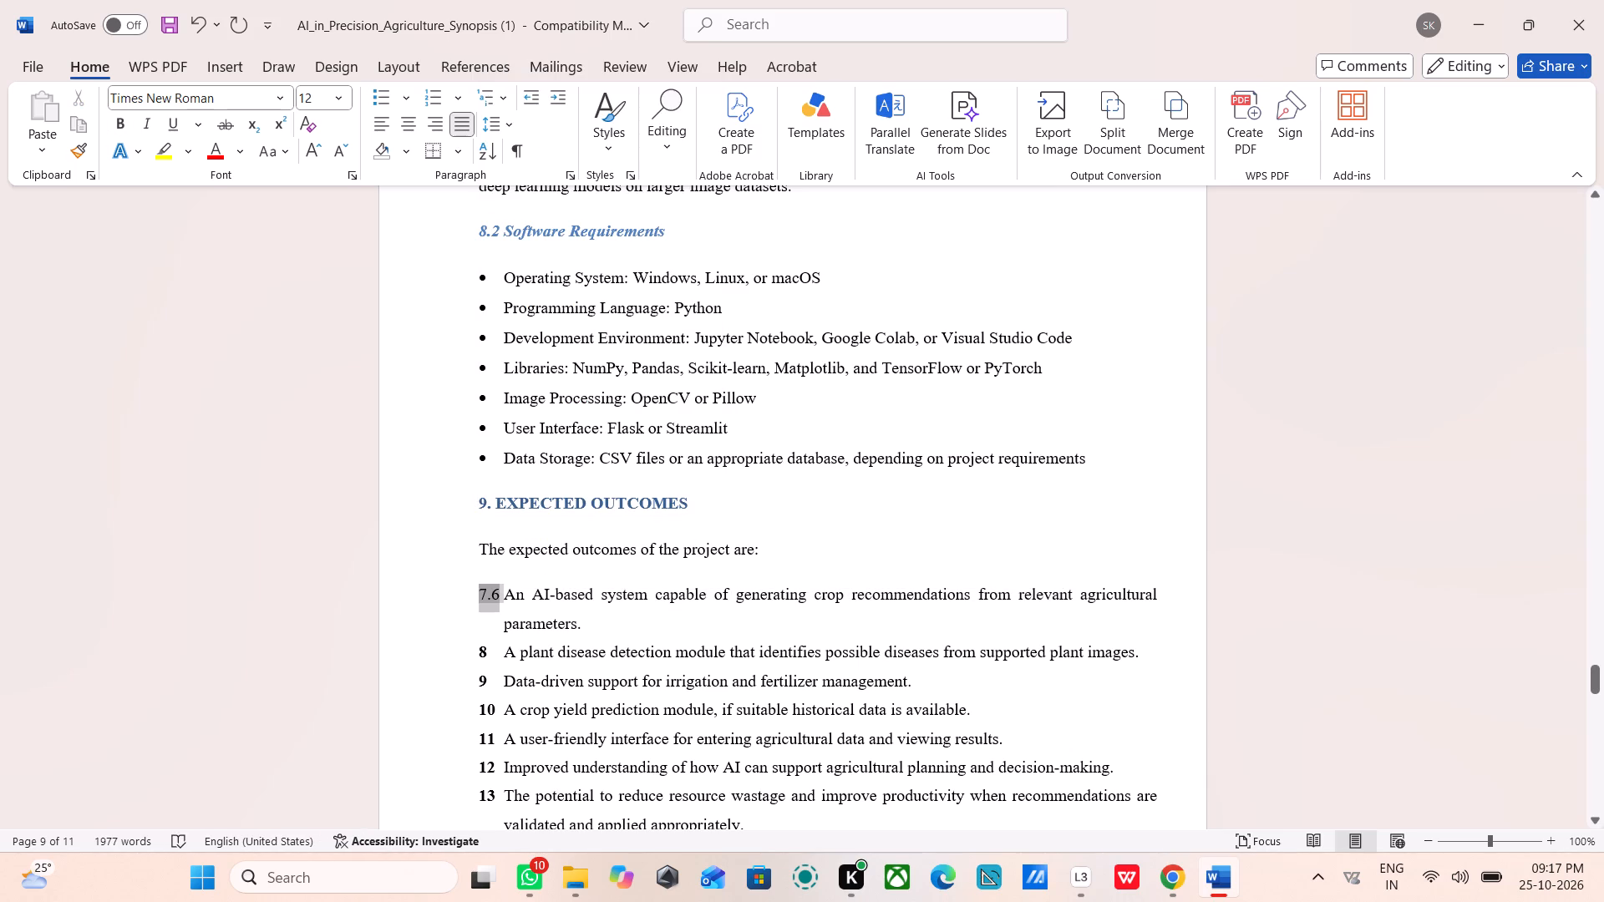
key(BackSpace)
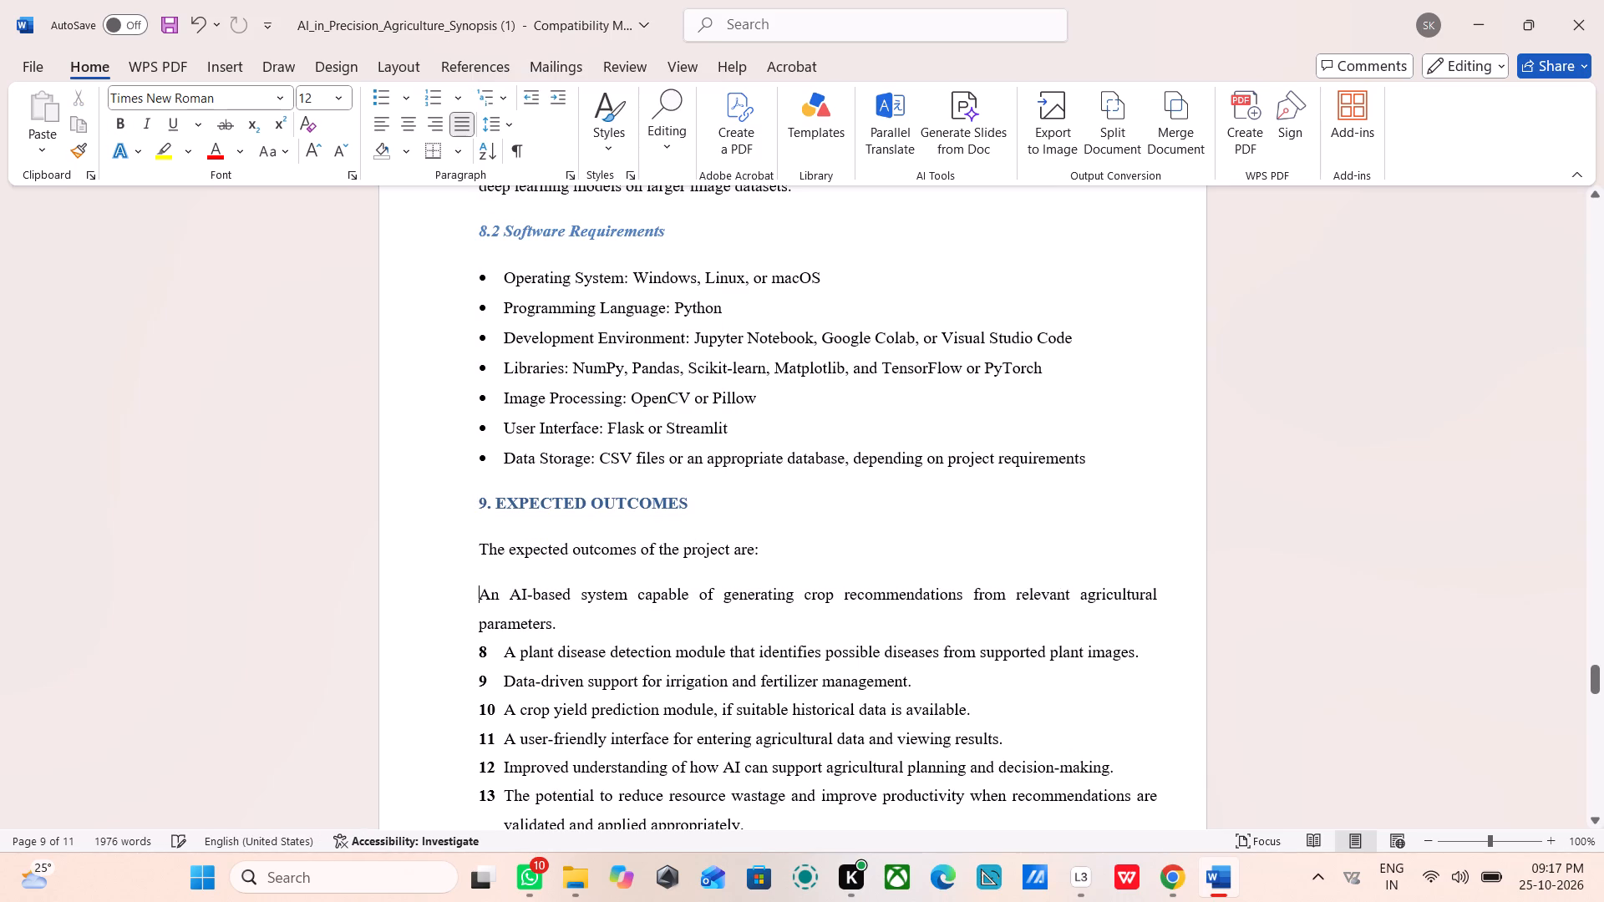
key(9)
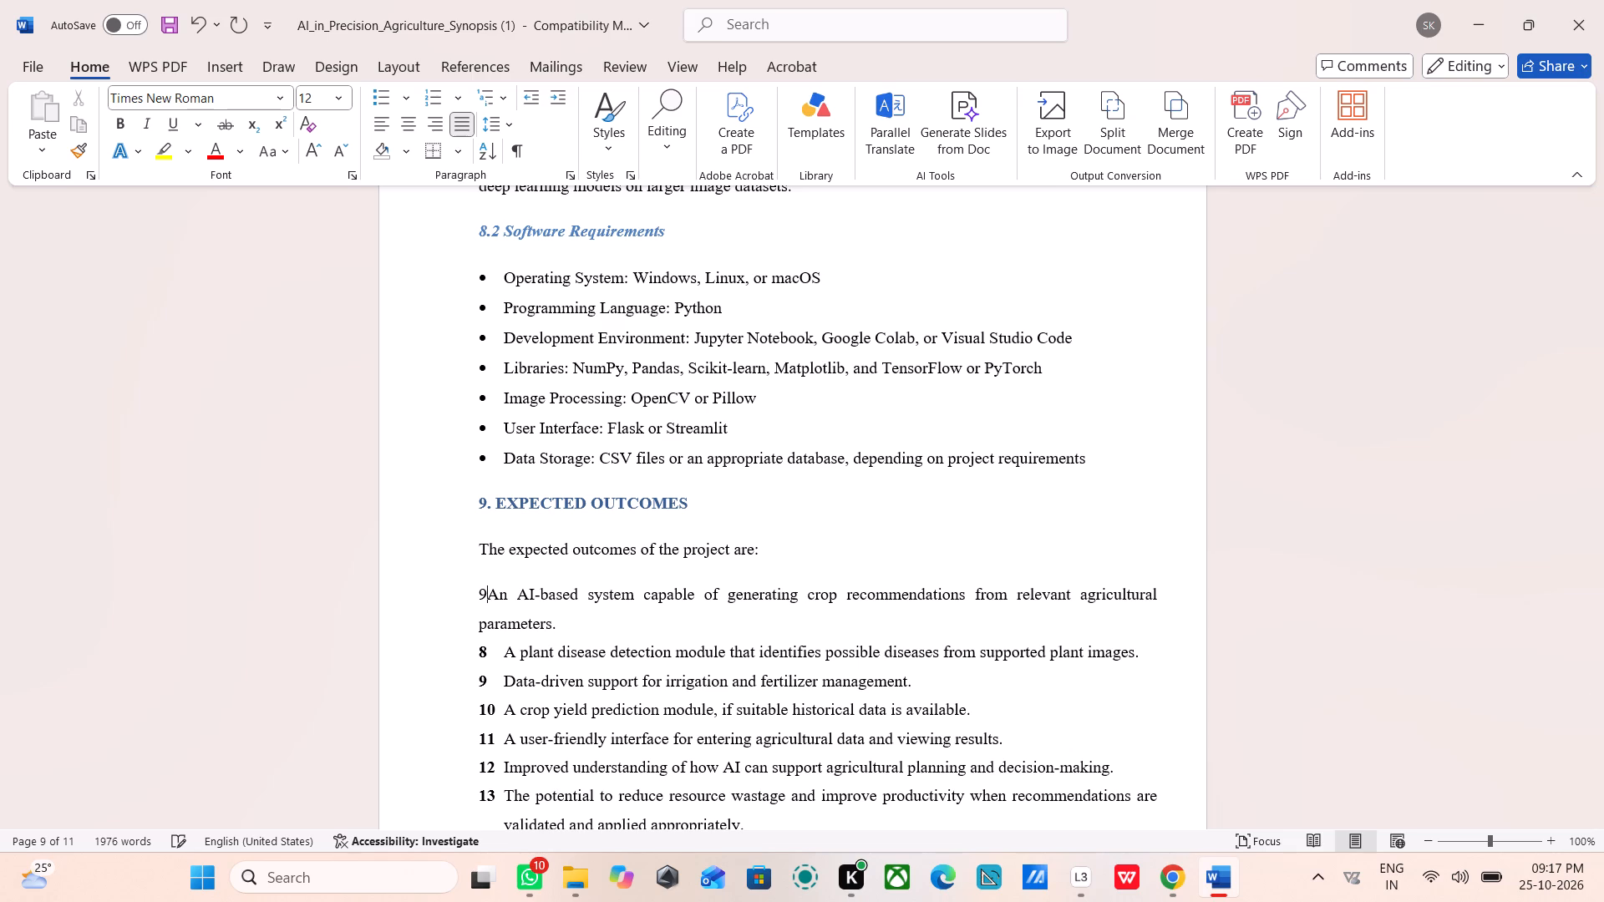
key(period)
key(1)
key(space)
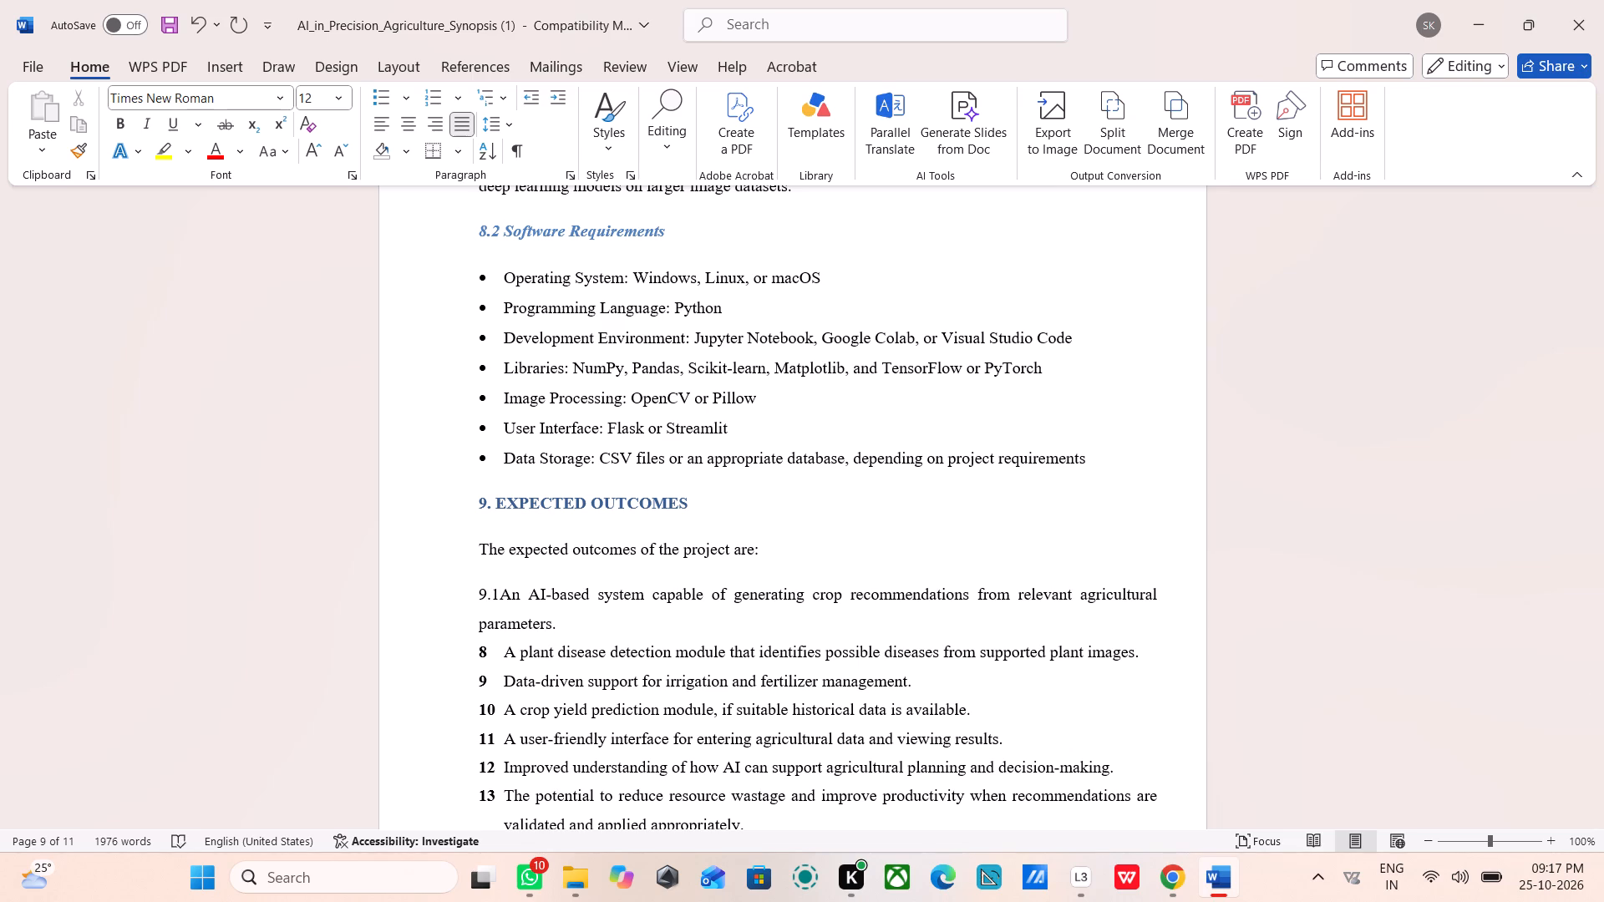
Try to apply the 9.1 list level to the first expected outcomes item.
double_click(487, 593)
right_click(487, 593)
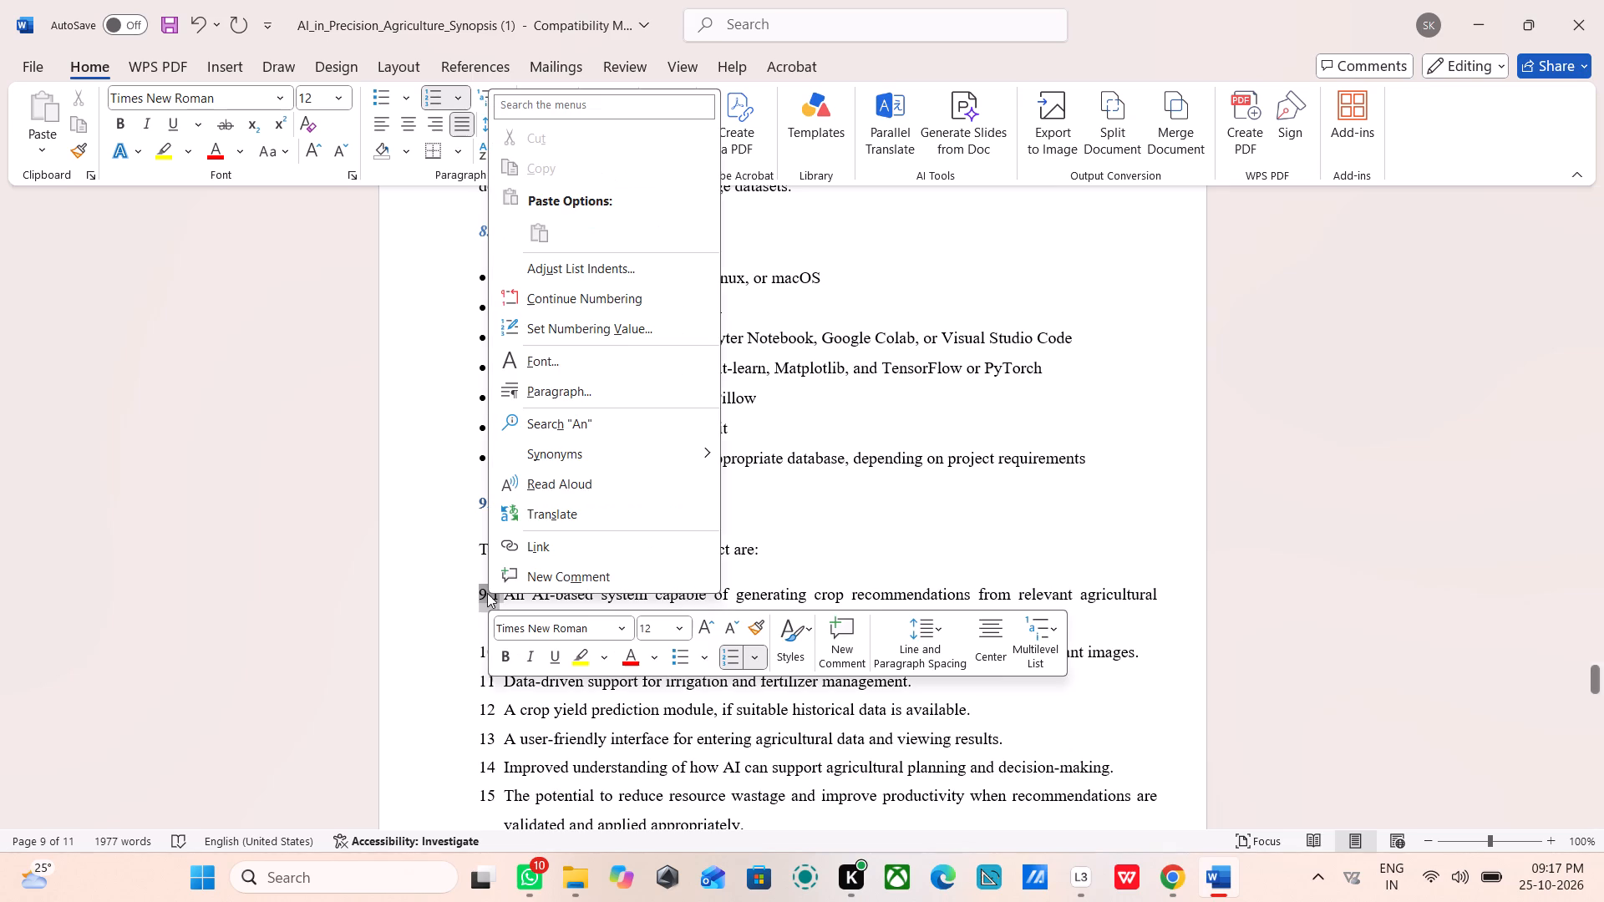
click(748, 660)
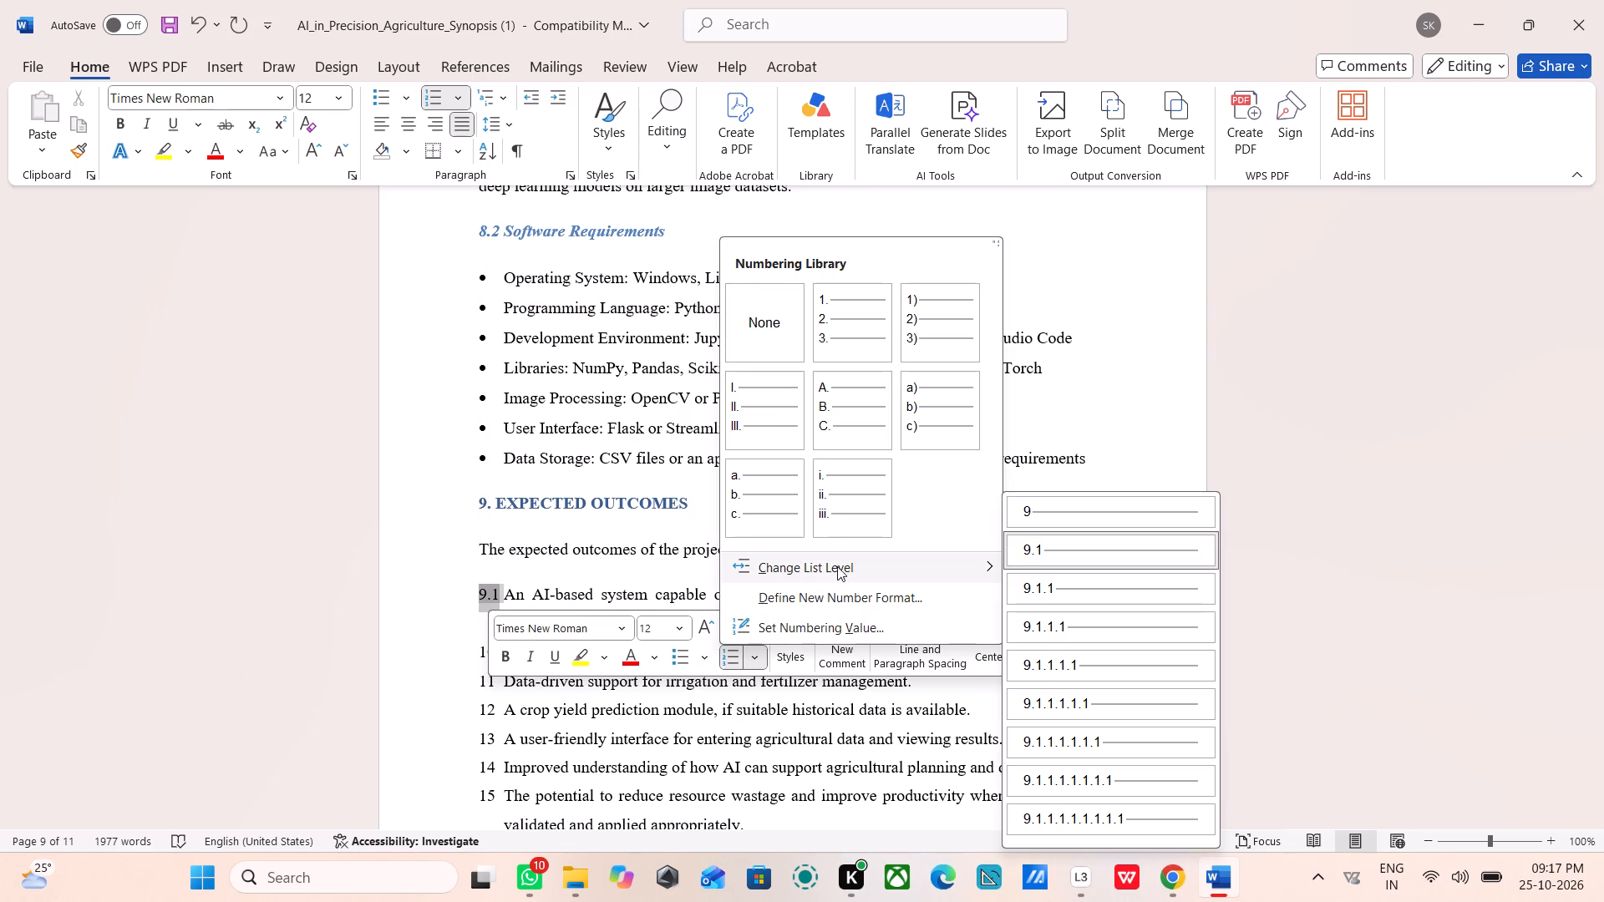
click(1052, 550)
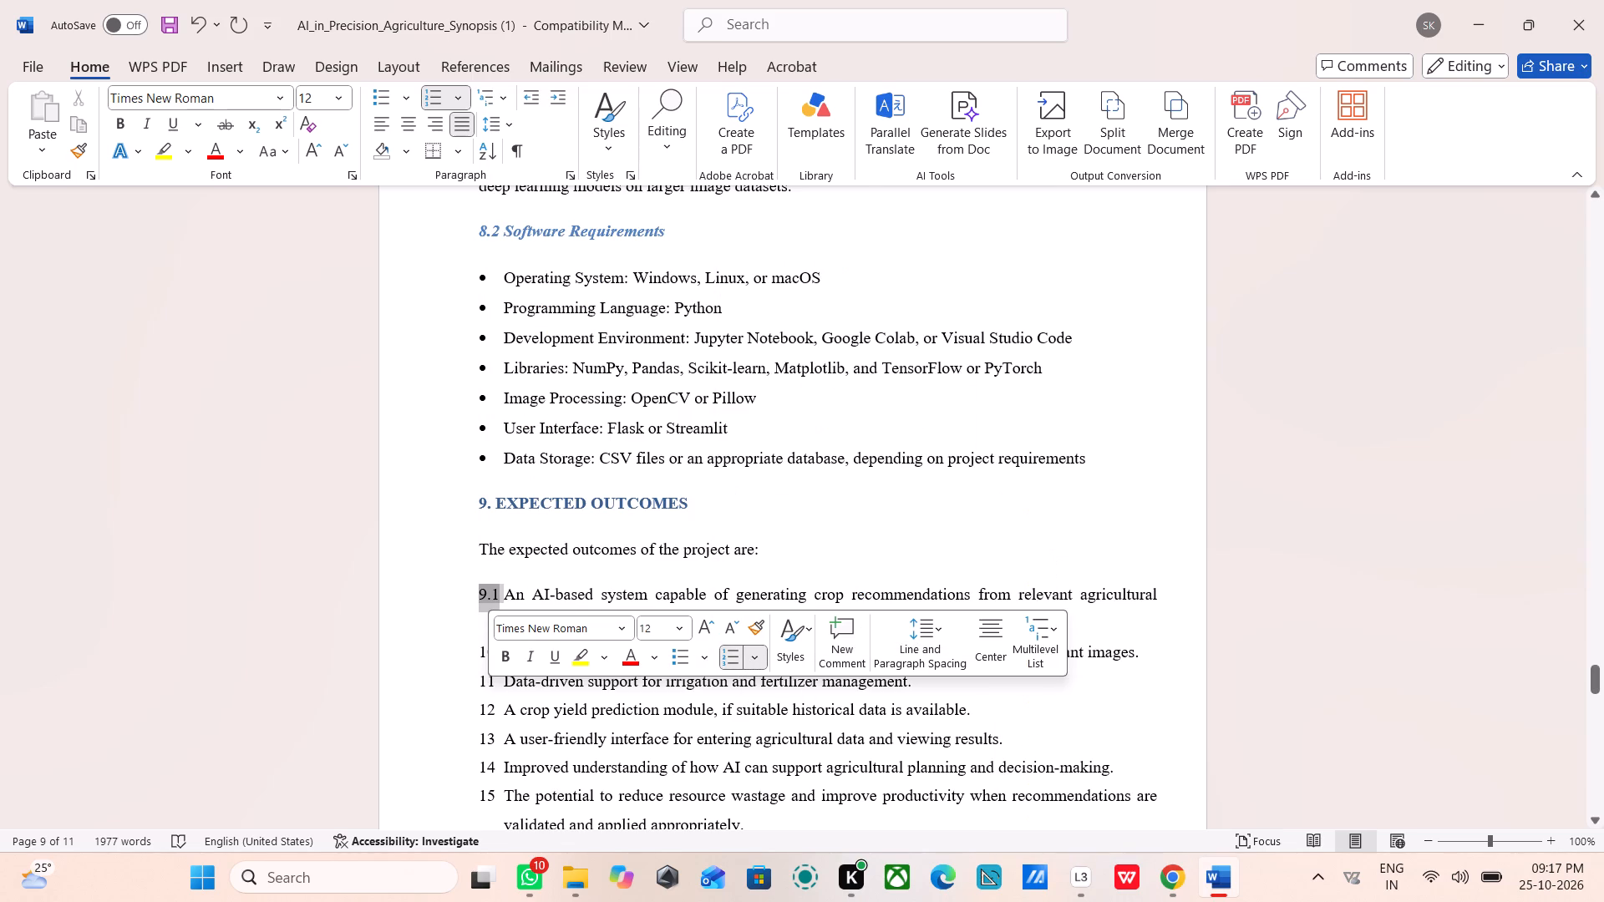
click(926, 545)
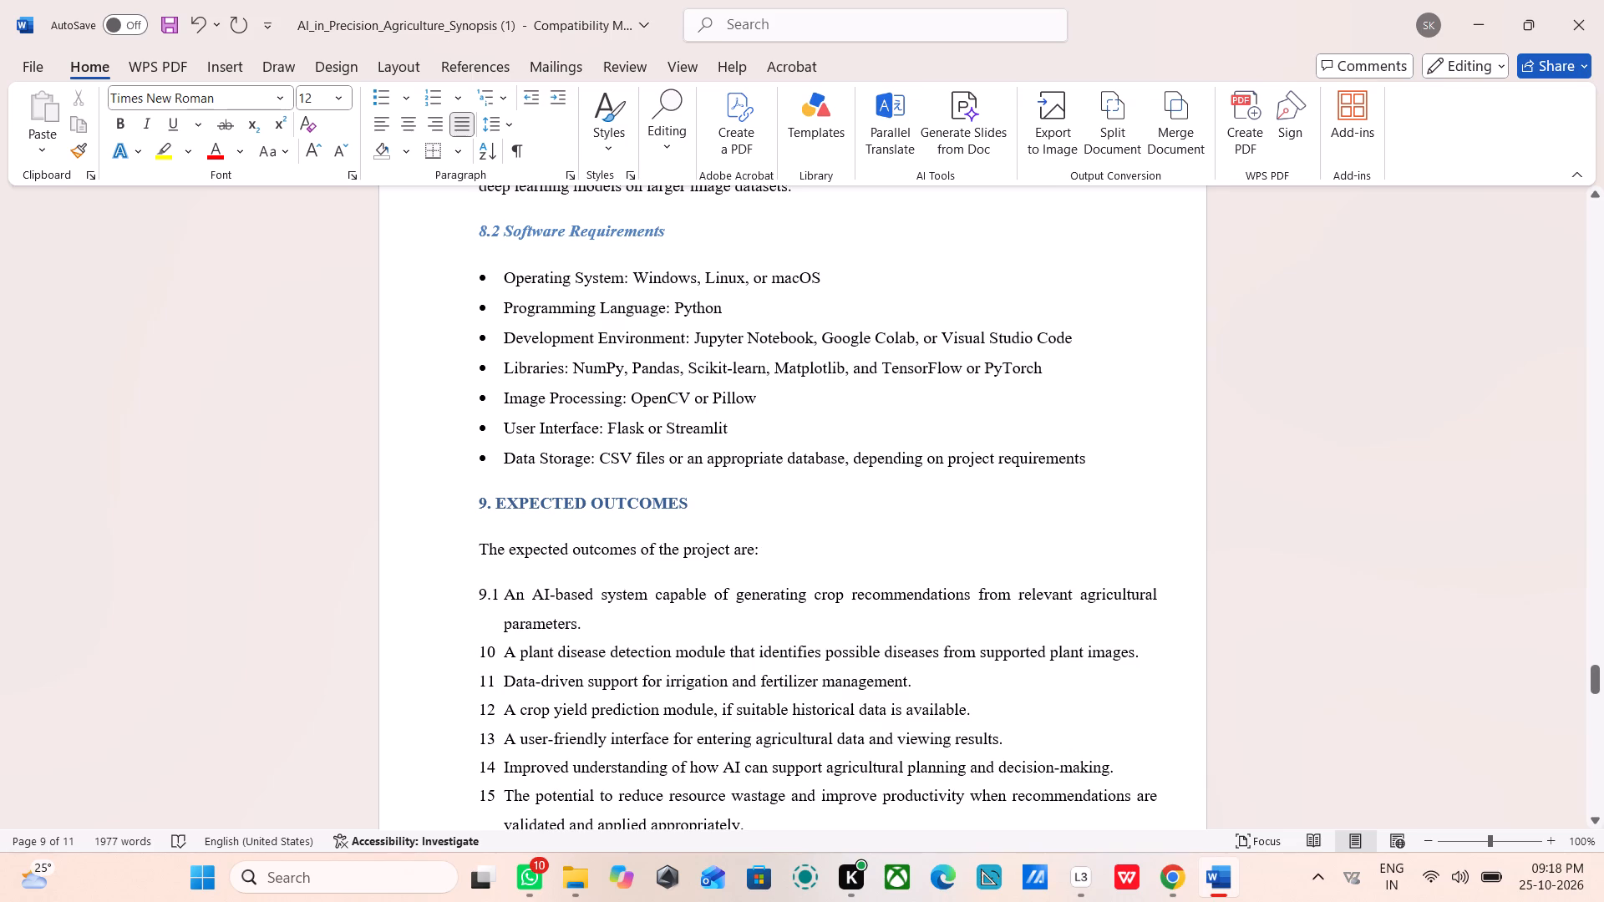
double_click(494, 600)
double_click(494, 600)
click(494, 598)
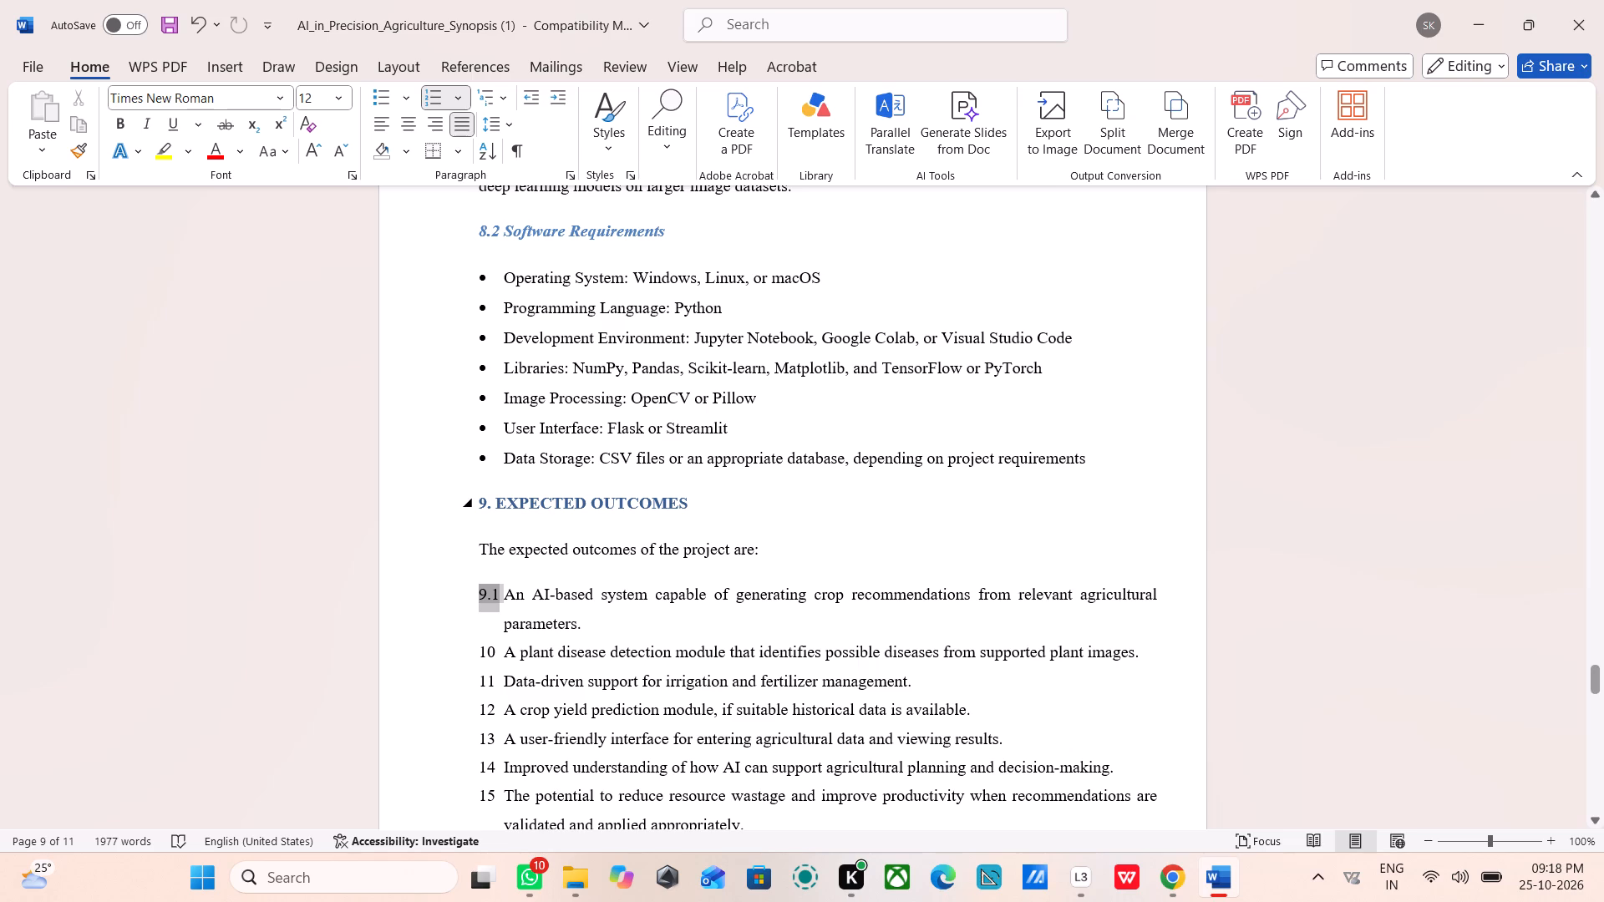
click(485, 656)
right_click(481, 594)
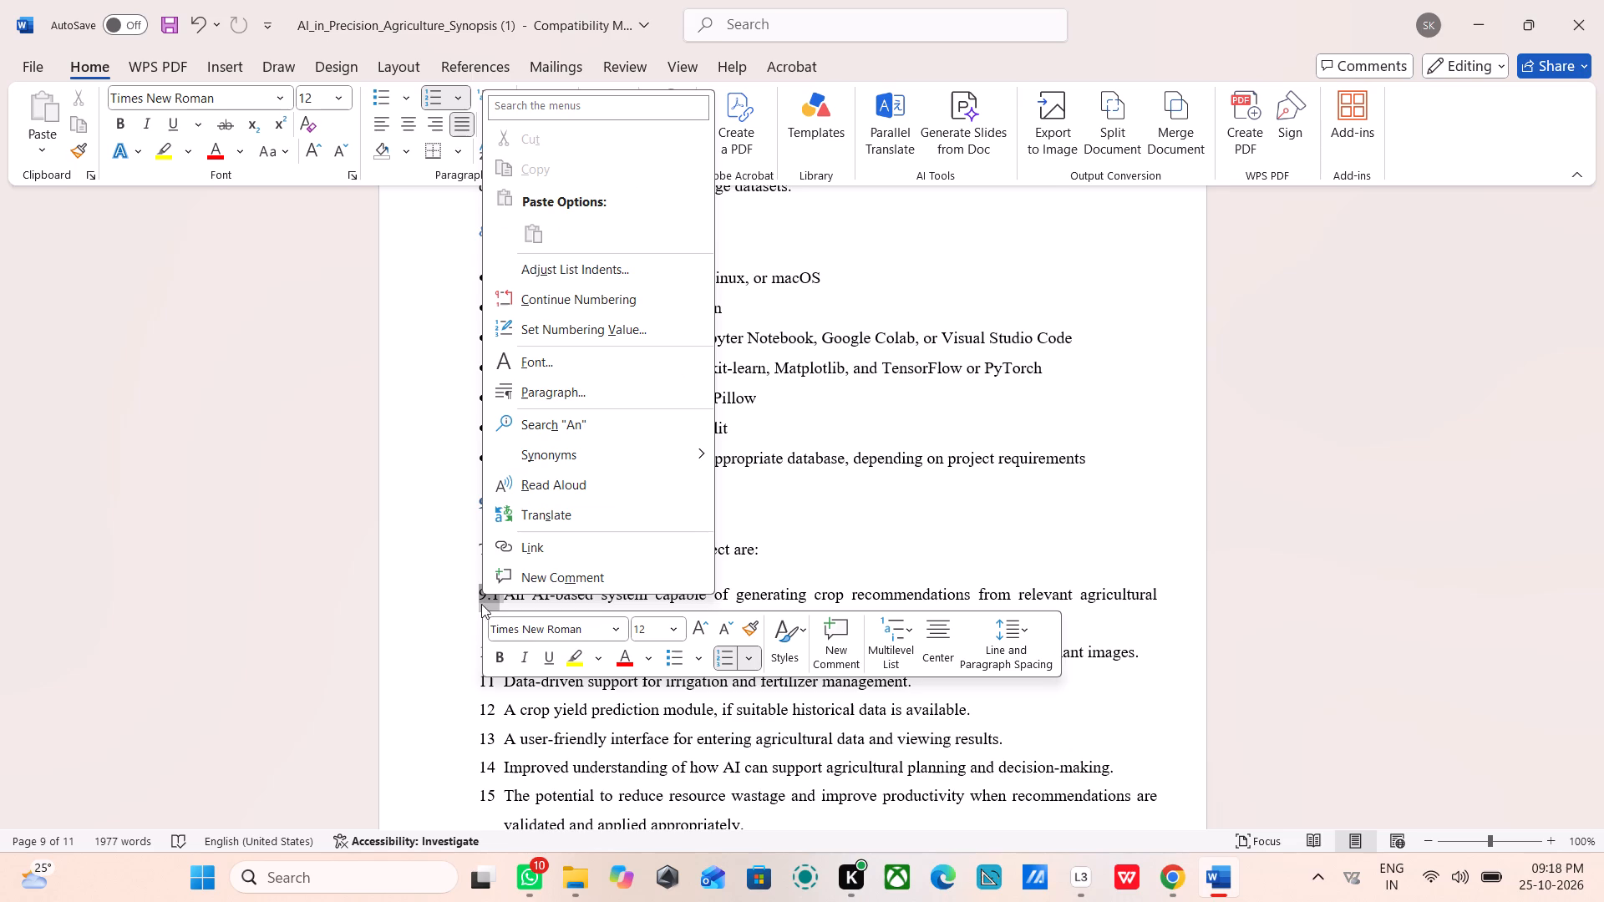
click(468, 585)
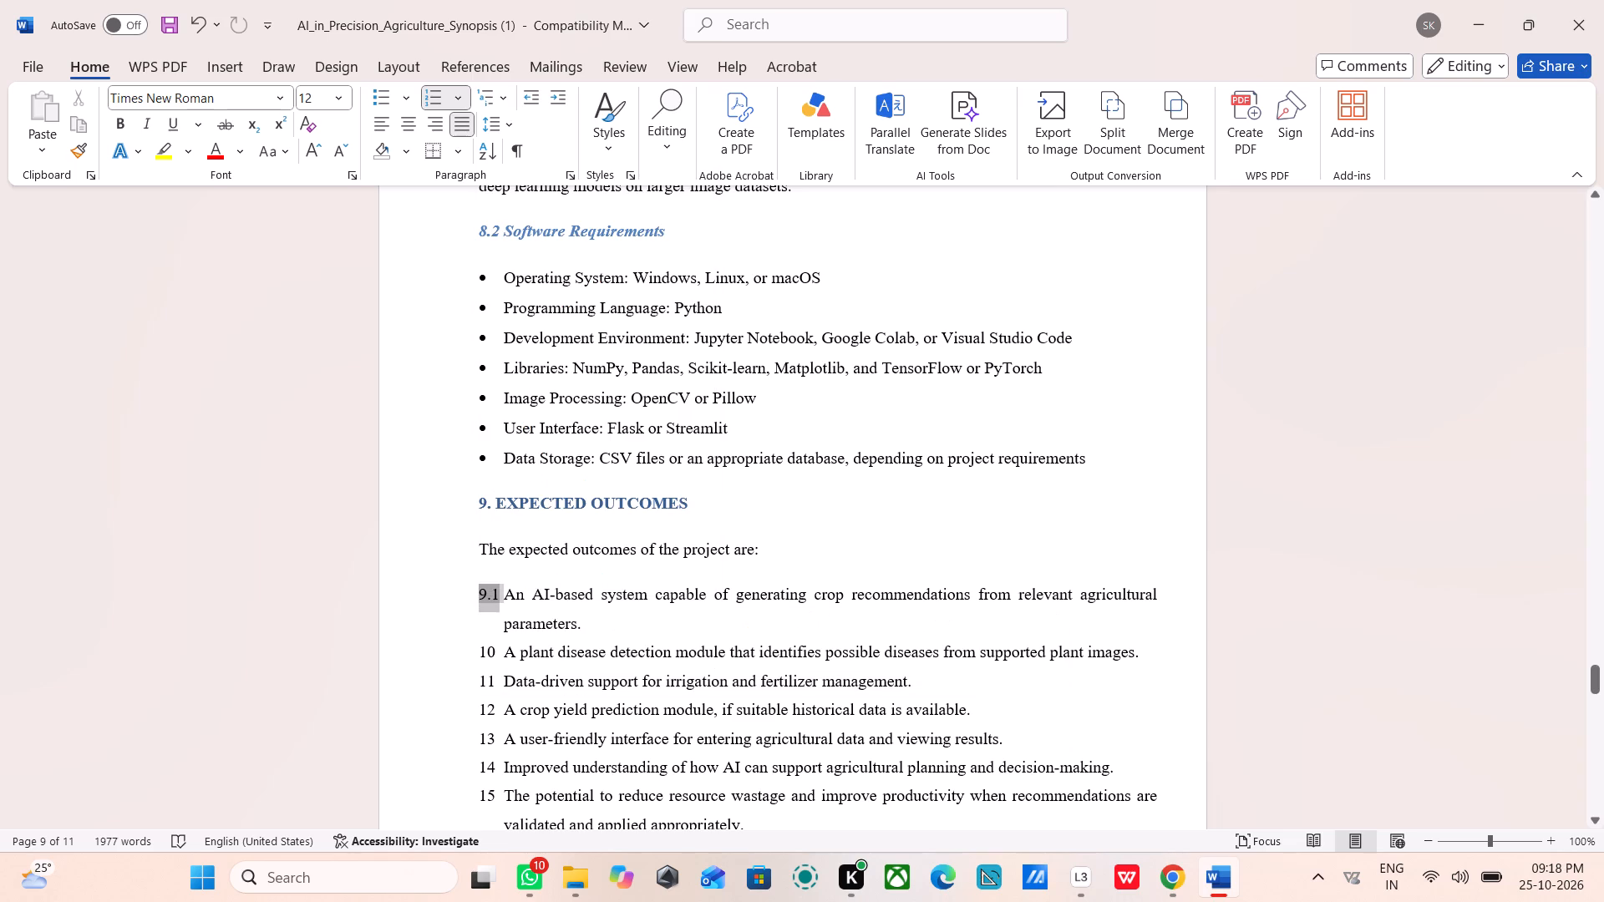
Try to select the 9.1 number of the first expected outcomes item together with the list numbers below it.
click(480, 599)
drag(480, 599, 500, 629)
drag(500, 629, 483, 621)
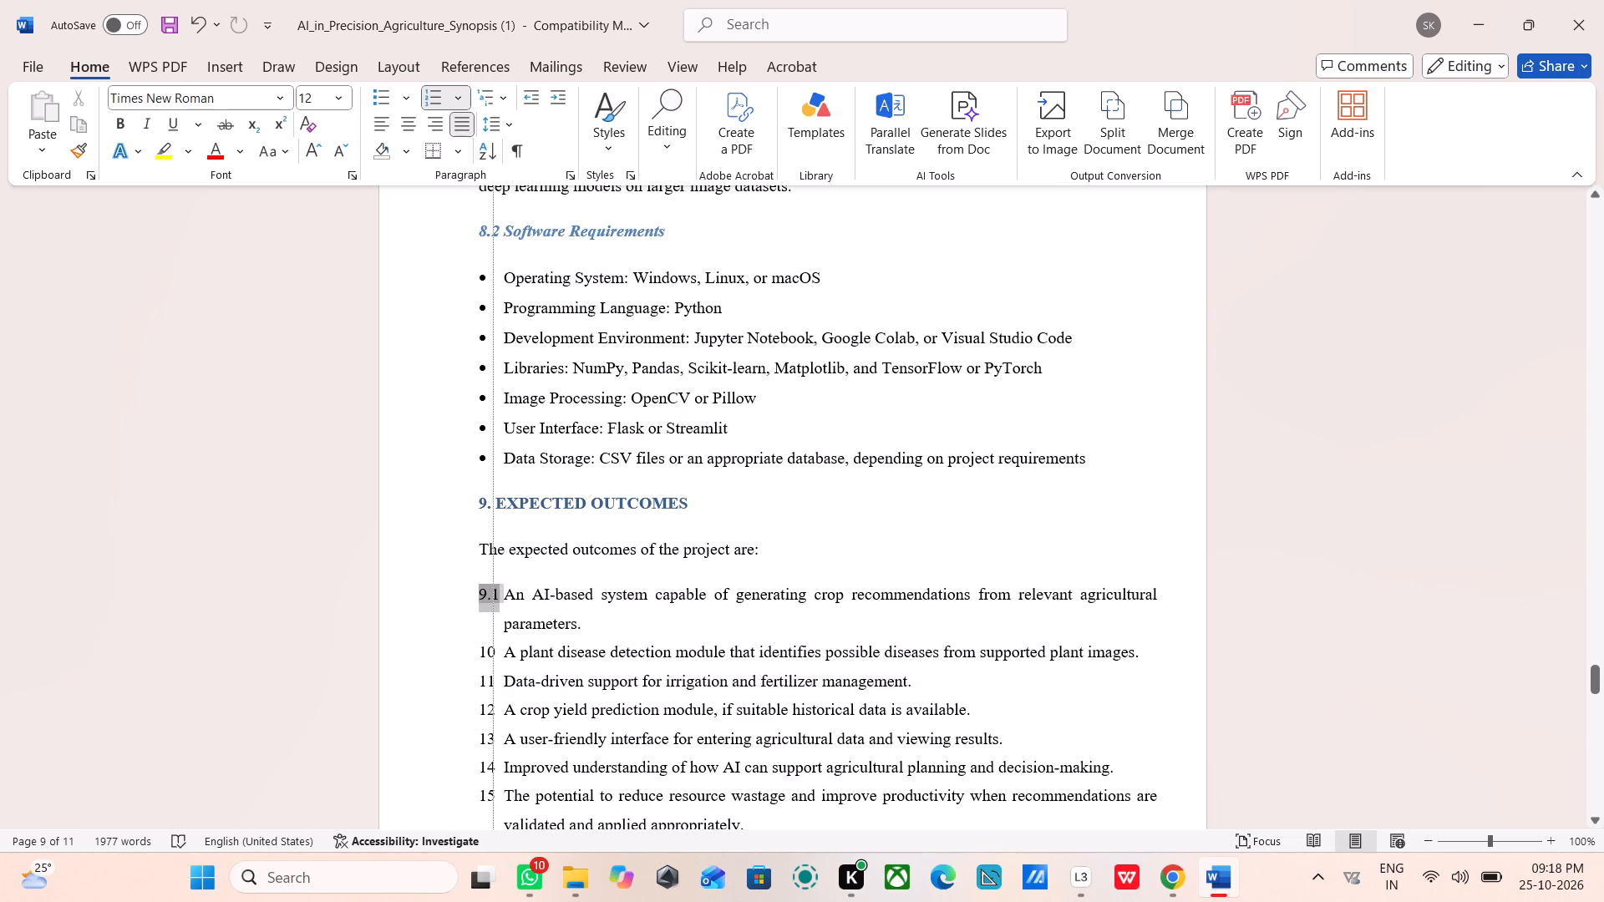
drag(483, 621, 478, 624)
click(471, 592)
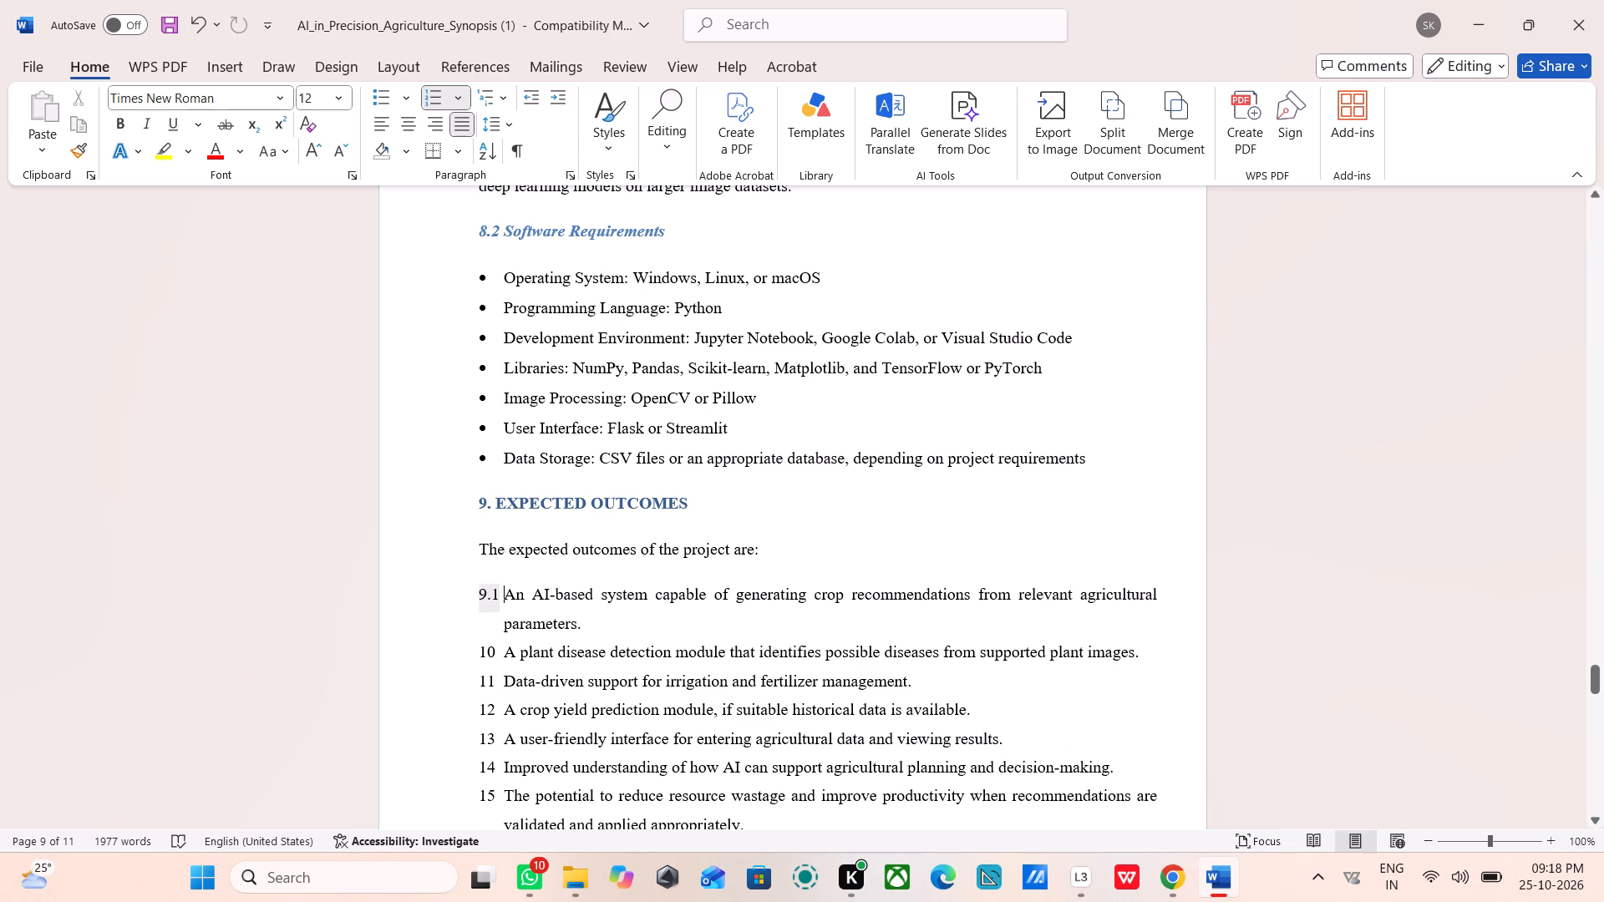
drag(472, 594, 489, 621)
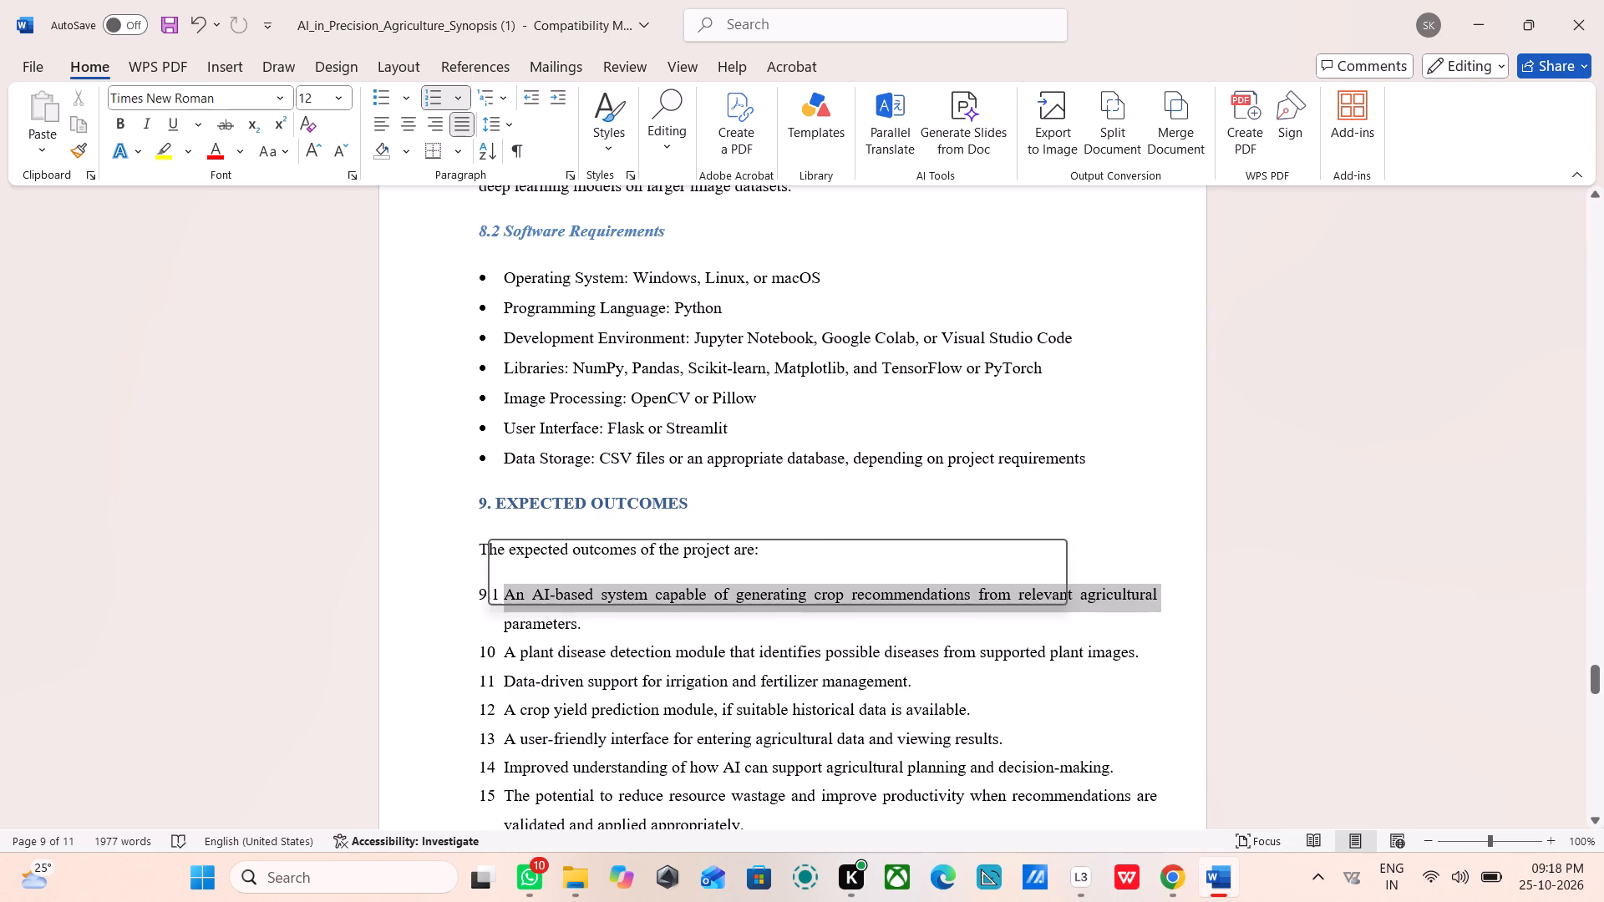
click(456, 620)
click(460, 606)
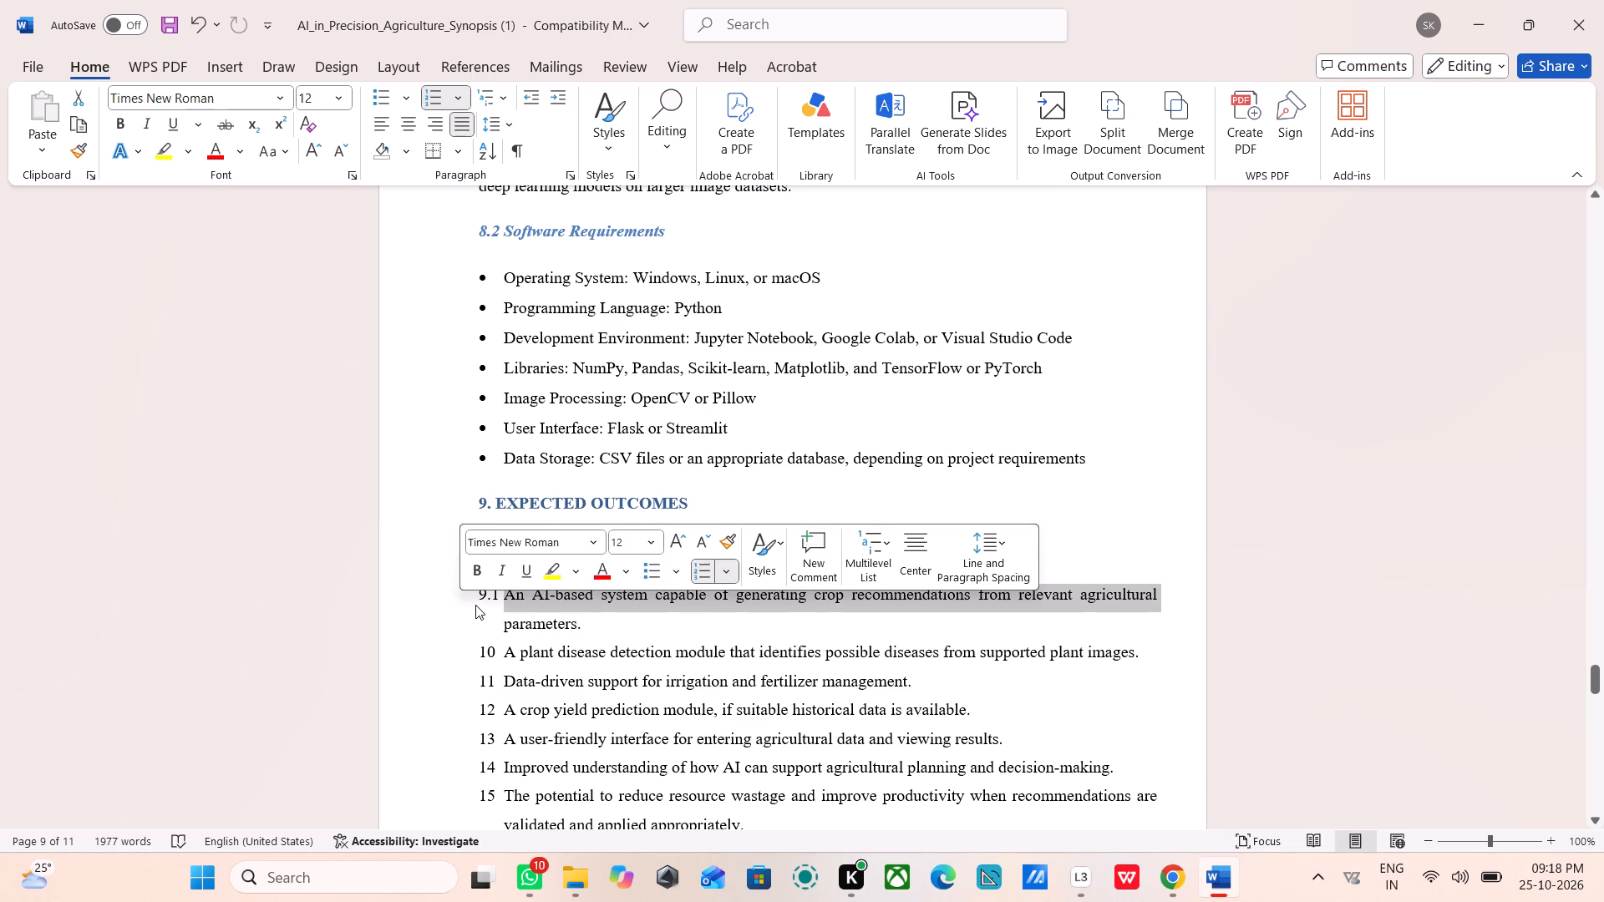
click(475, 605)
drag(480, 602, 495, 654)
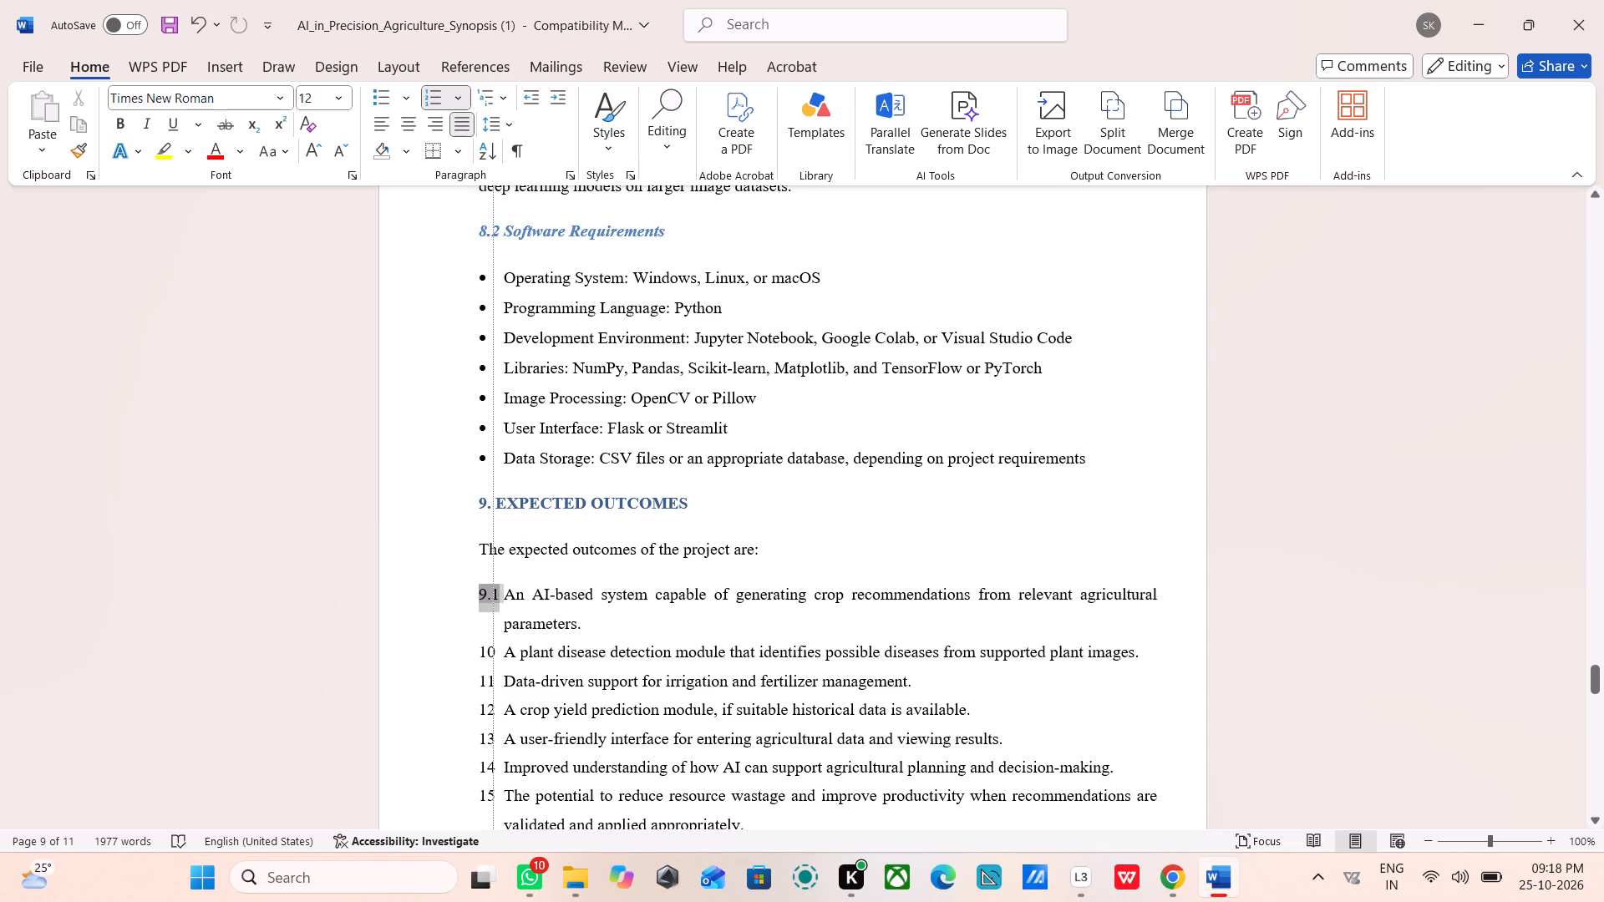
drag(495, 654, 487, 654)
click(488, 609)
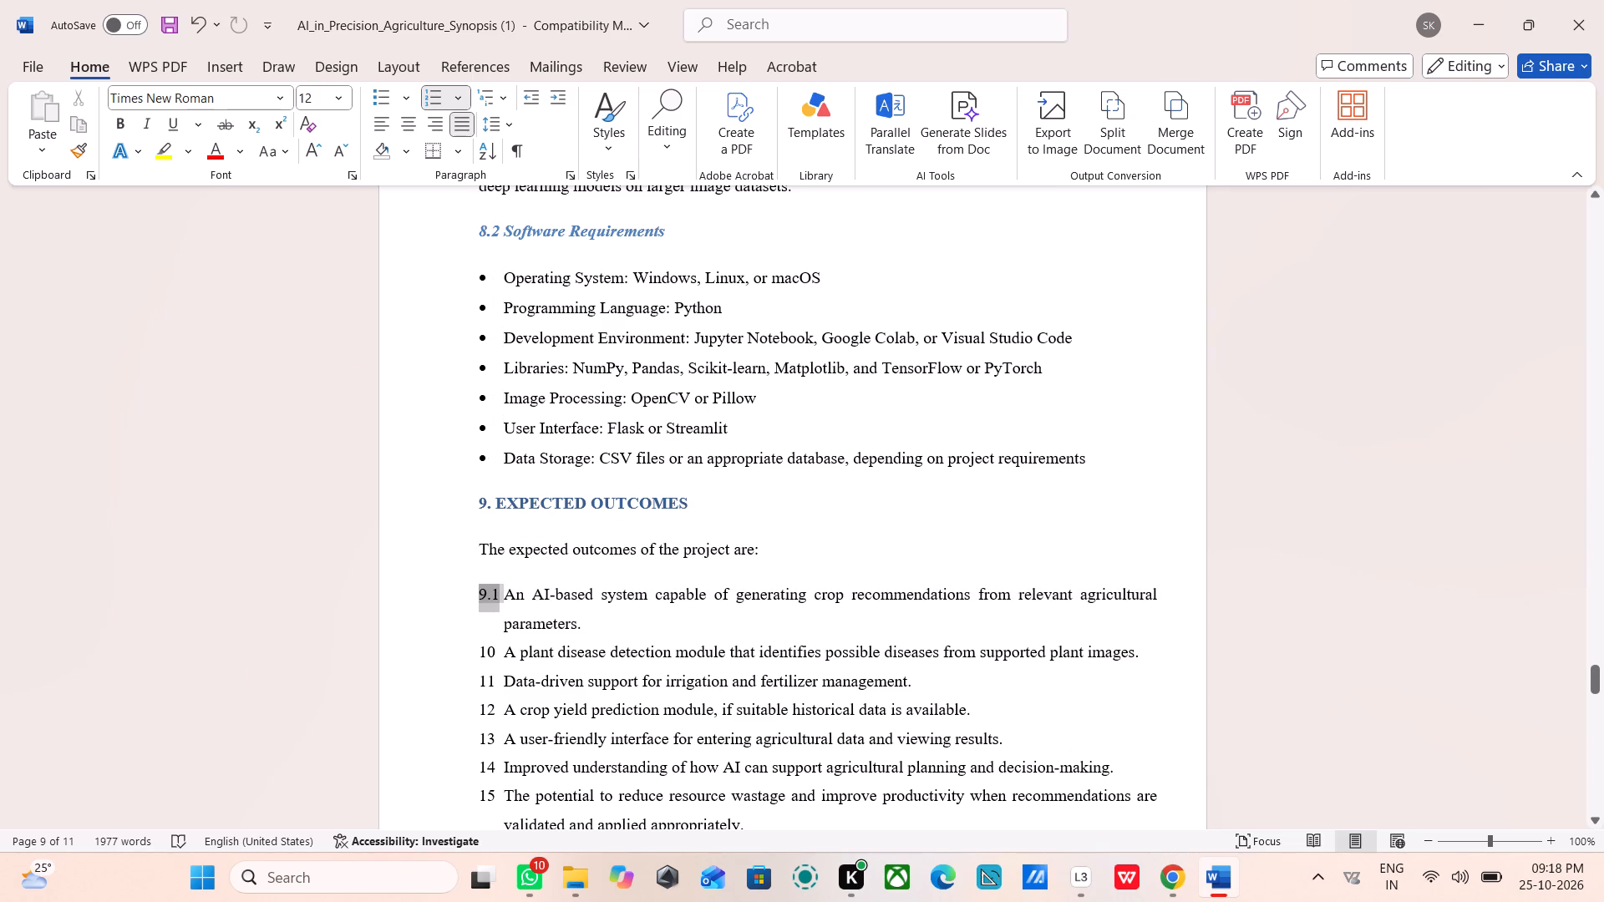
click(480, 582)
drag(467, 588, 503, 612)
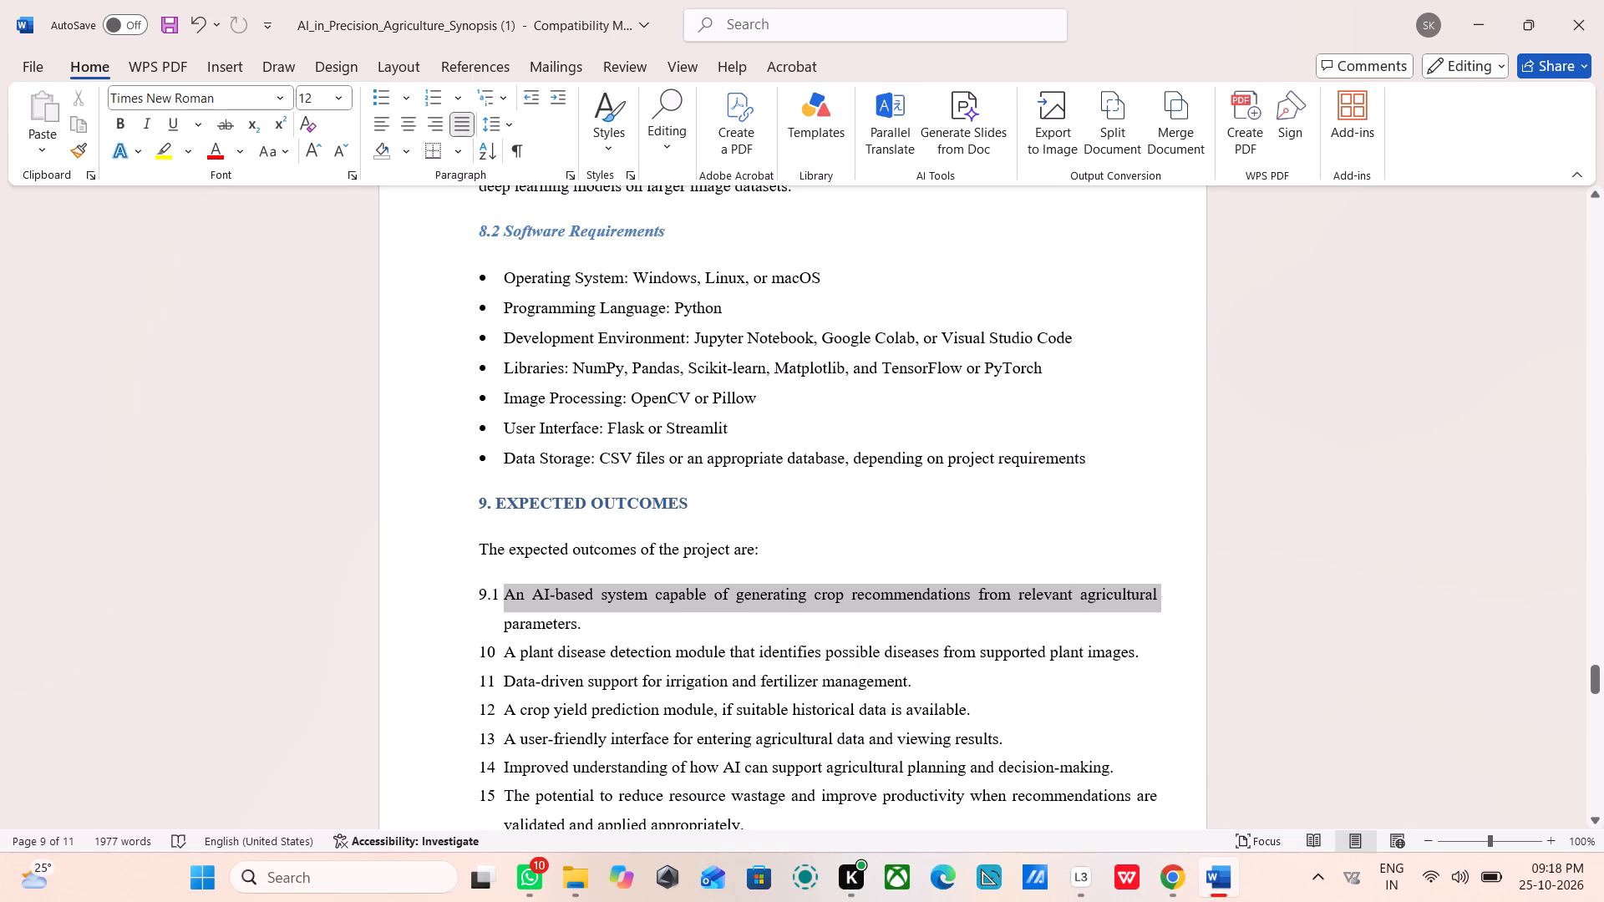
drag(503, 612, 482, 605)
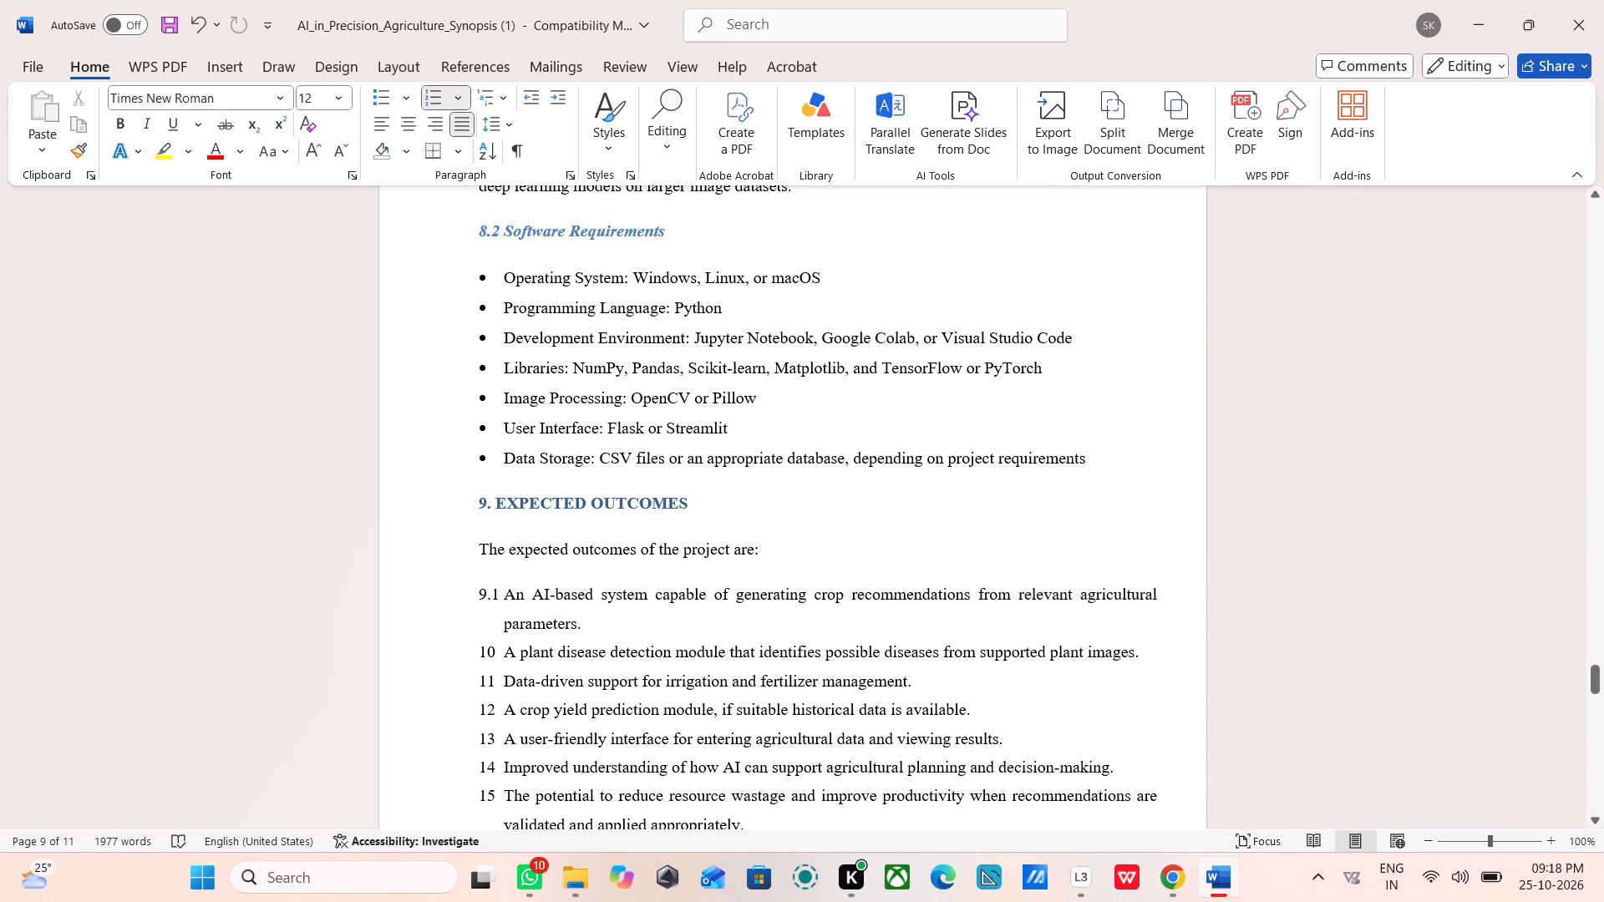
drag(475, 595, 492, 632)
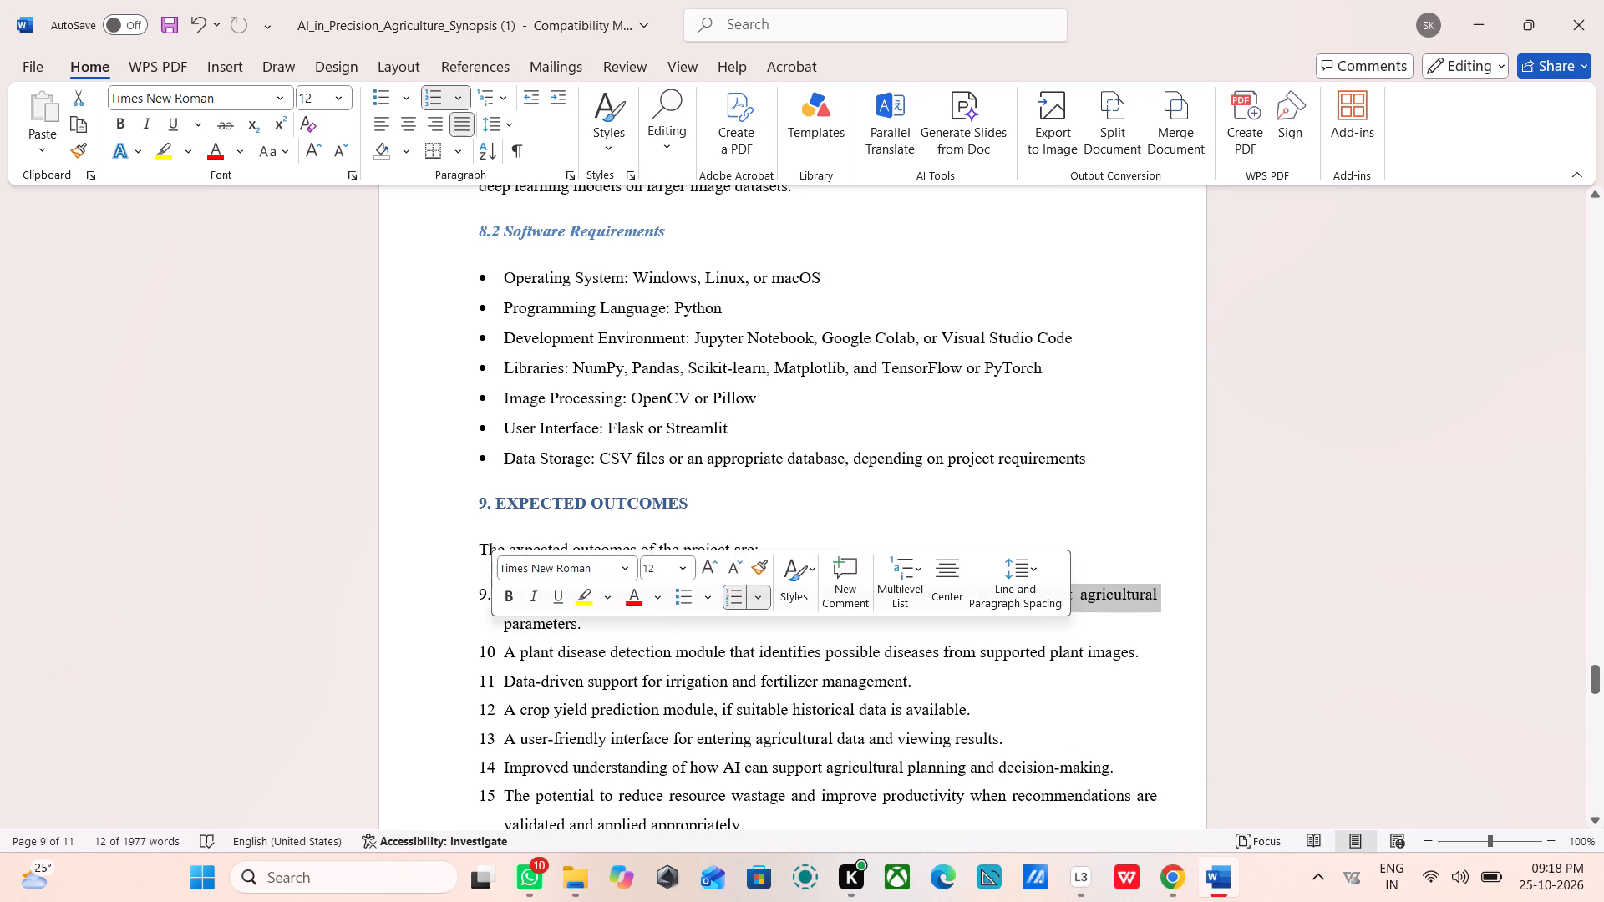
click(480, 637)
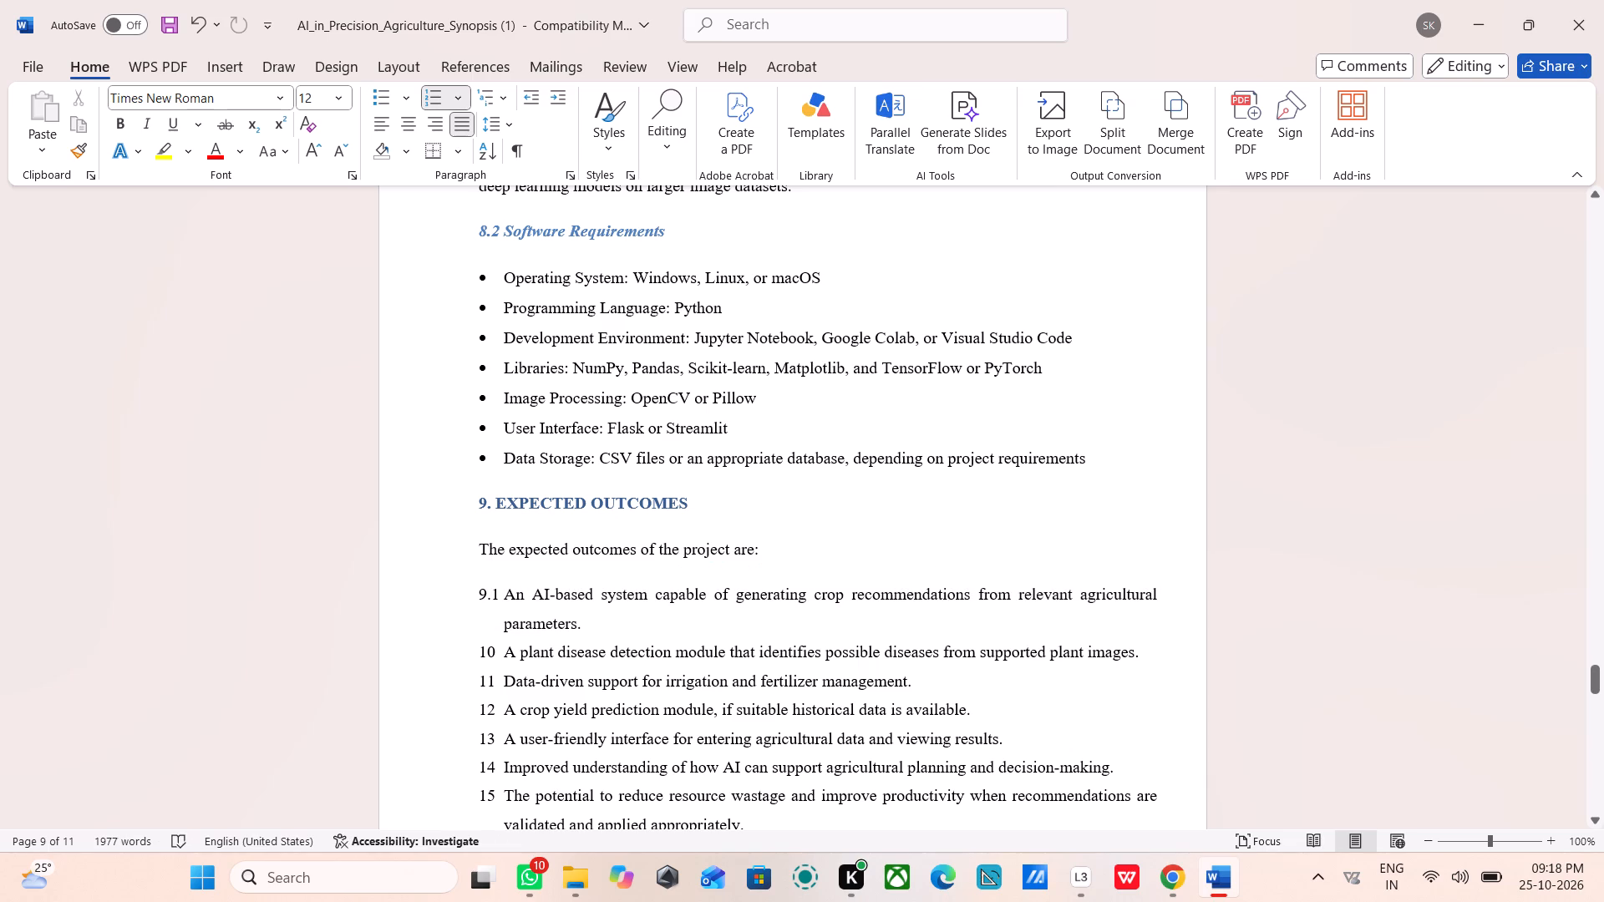
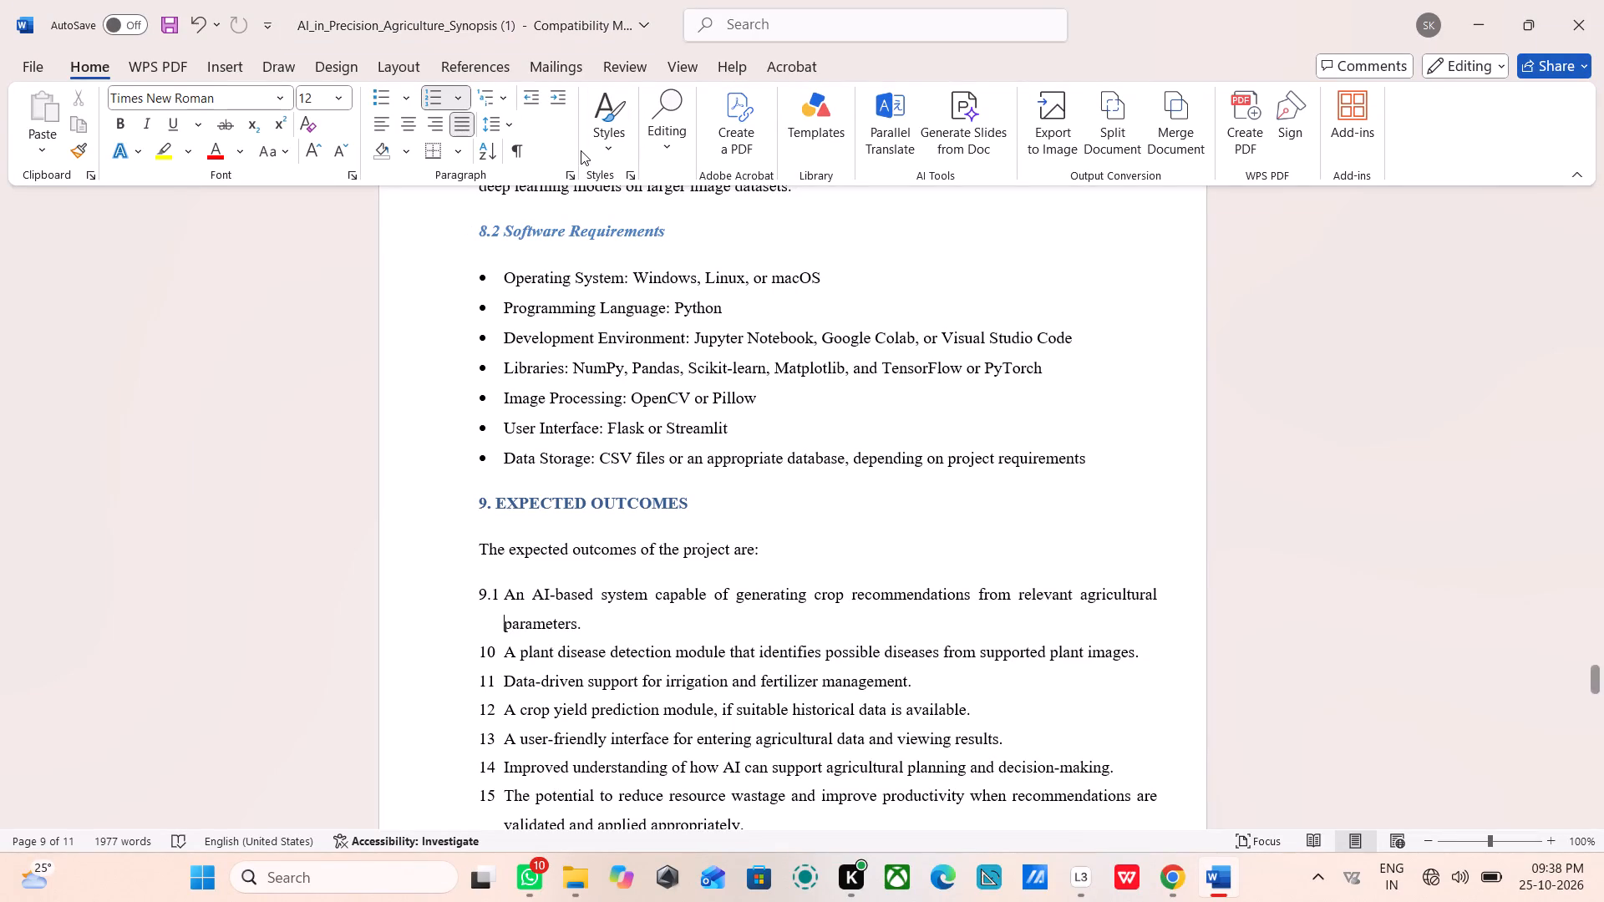
Add blank lines after the Data Storage bullet of section 8.2 so that the 9. EXPECTED OUTCOMES heading starts on a new page.
scroll(581, 150, down, 3)
scroll(580, 149, up, 4)
scroll(316, 461, up, 4)
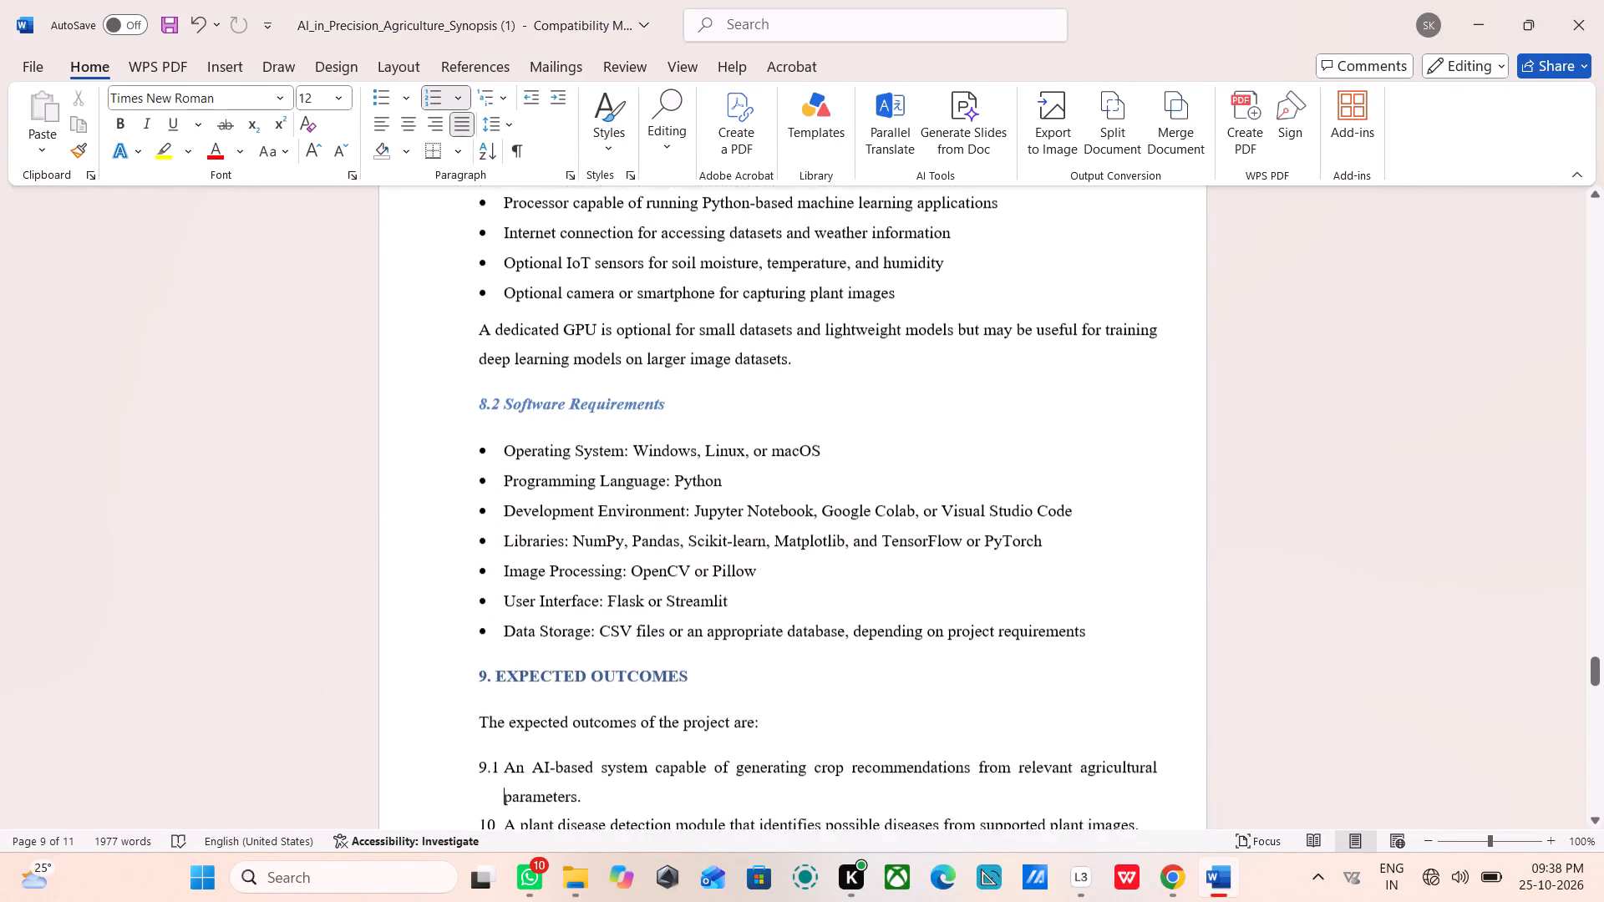
scroll(443, 480, up, 5)
scroll(454, 462, down, 11)
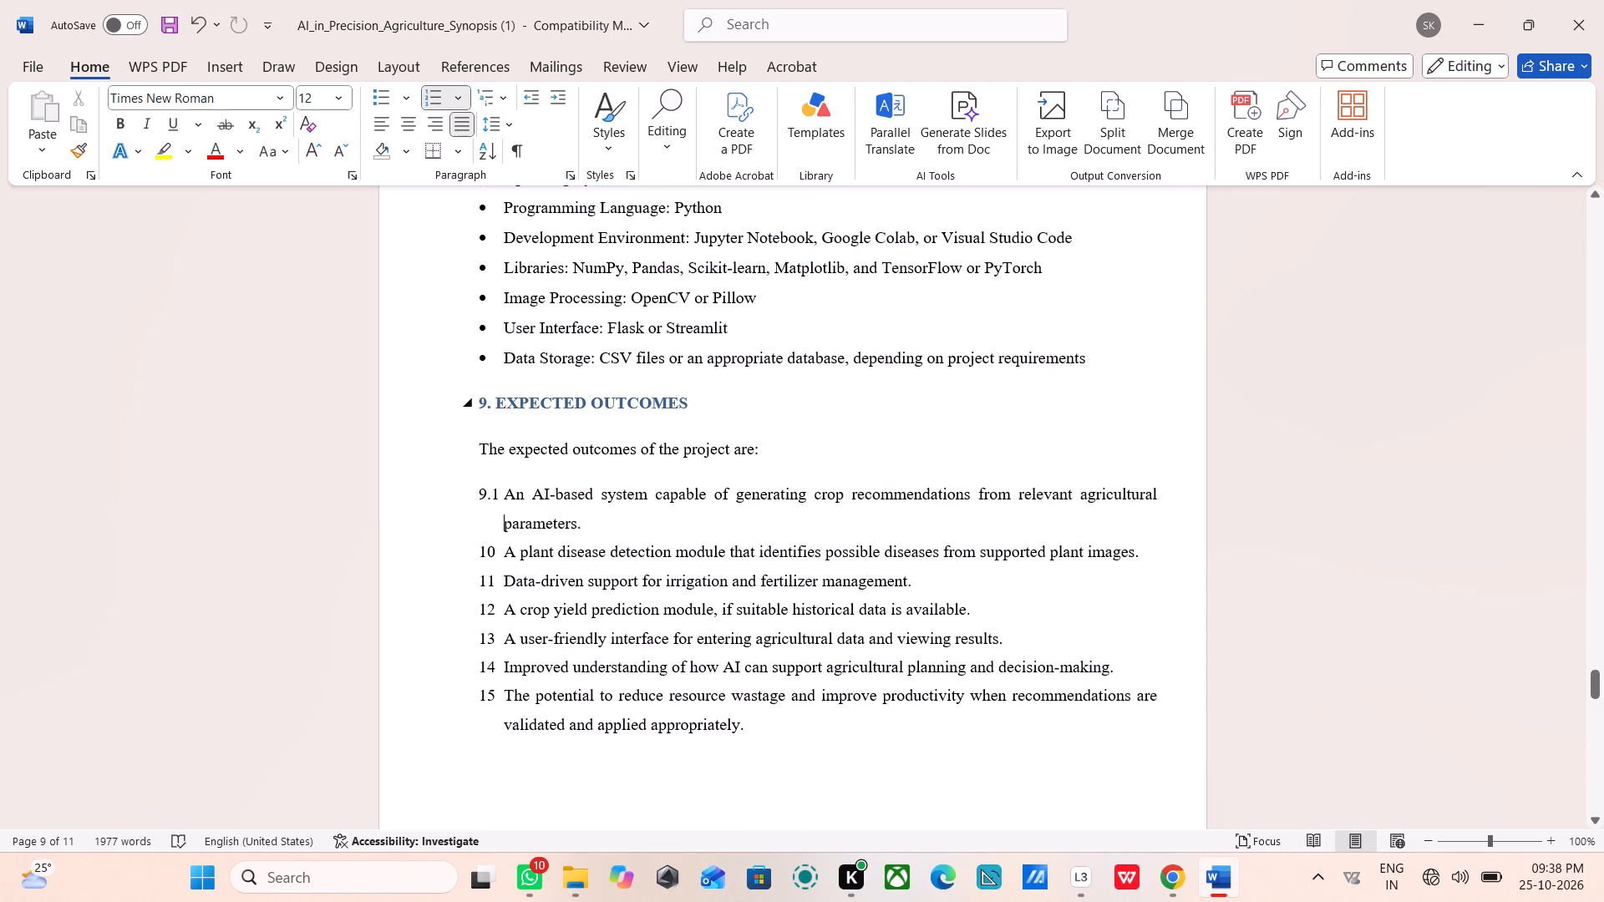
click(1095, 365)
key(Return)
key(Return)
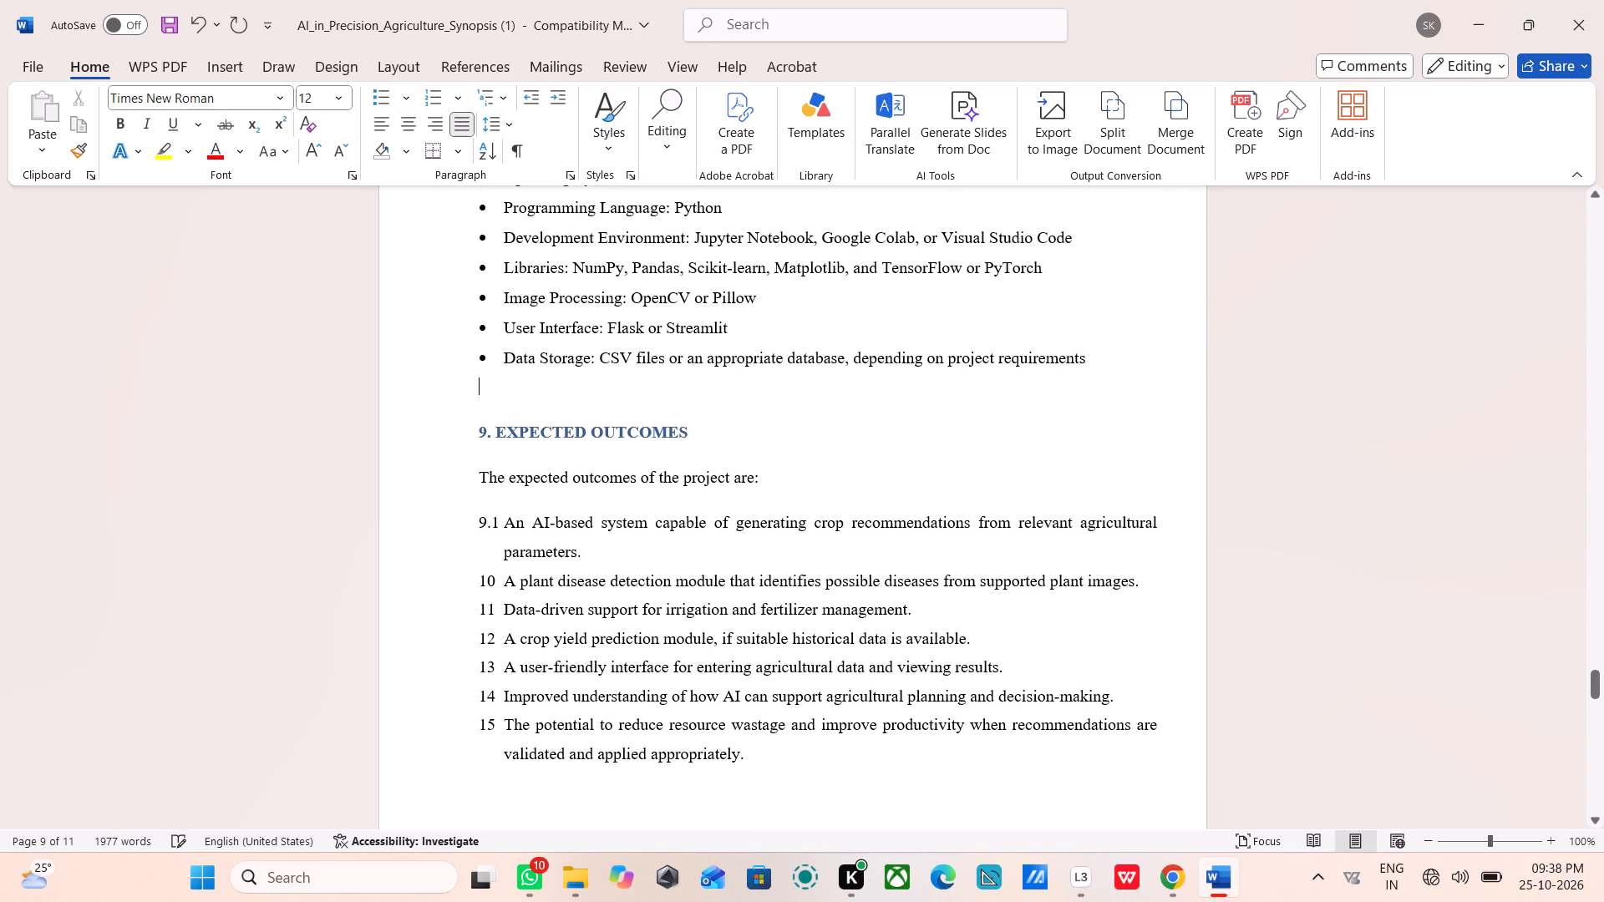
key(Return)
key(Return)
key(Return)
key(Return)
key(Return)
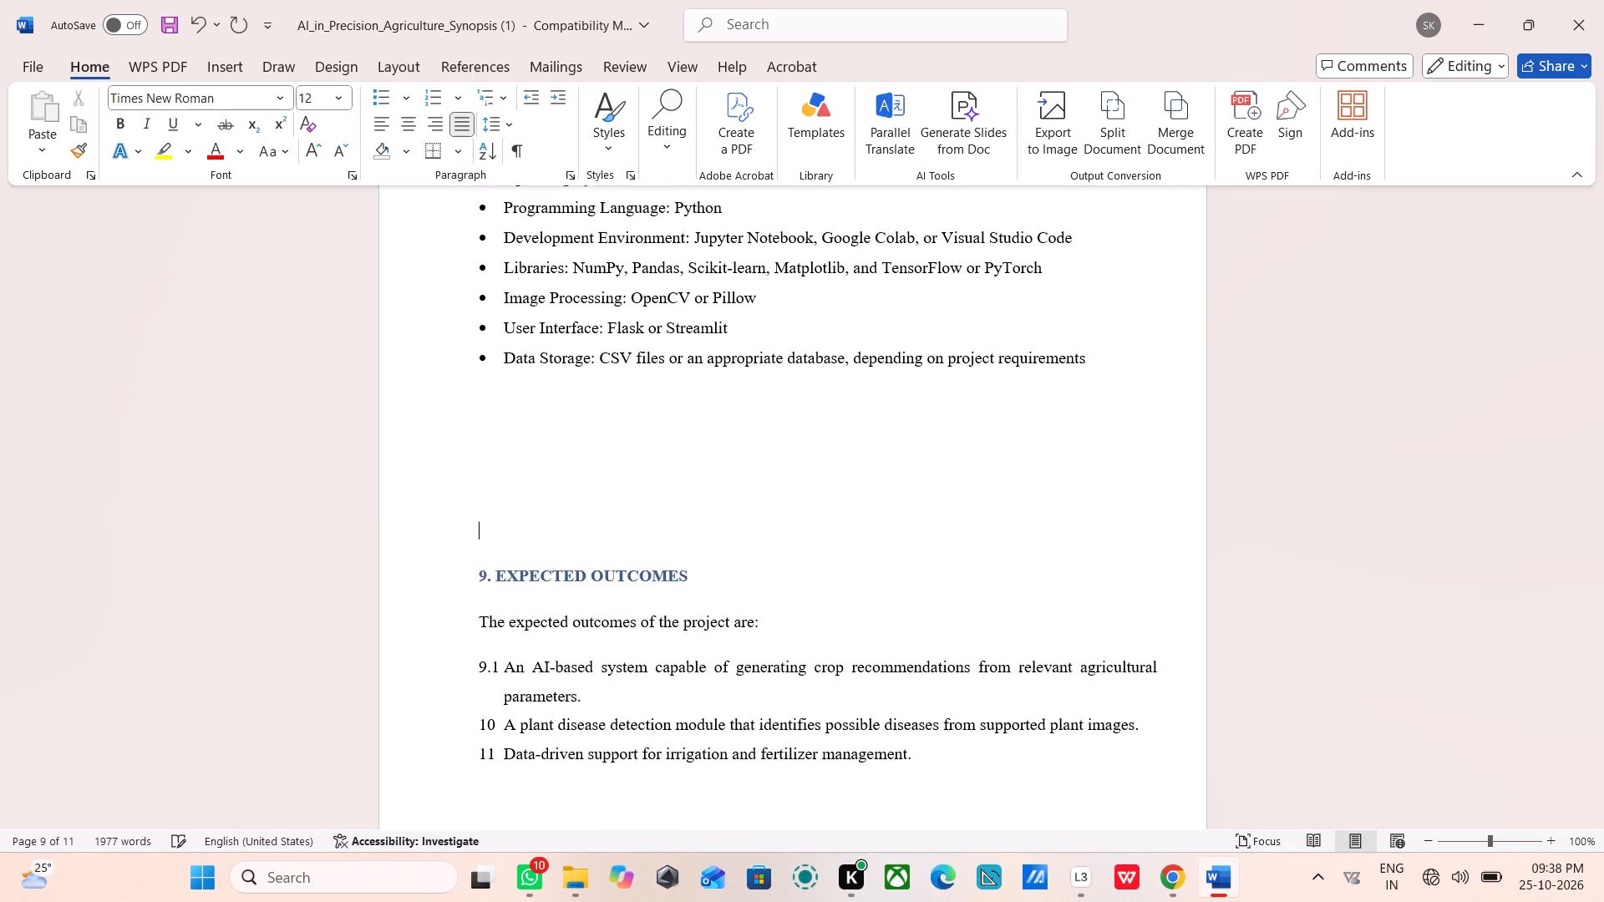
key(Return)
scroll(837, 469, down, 8)
key(Return)
key(Return)
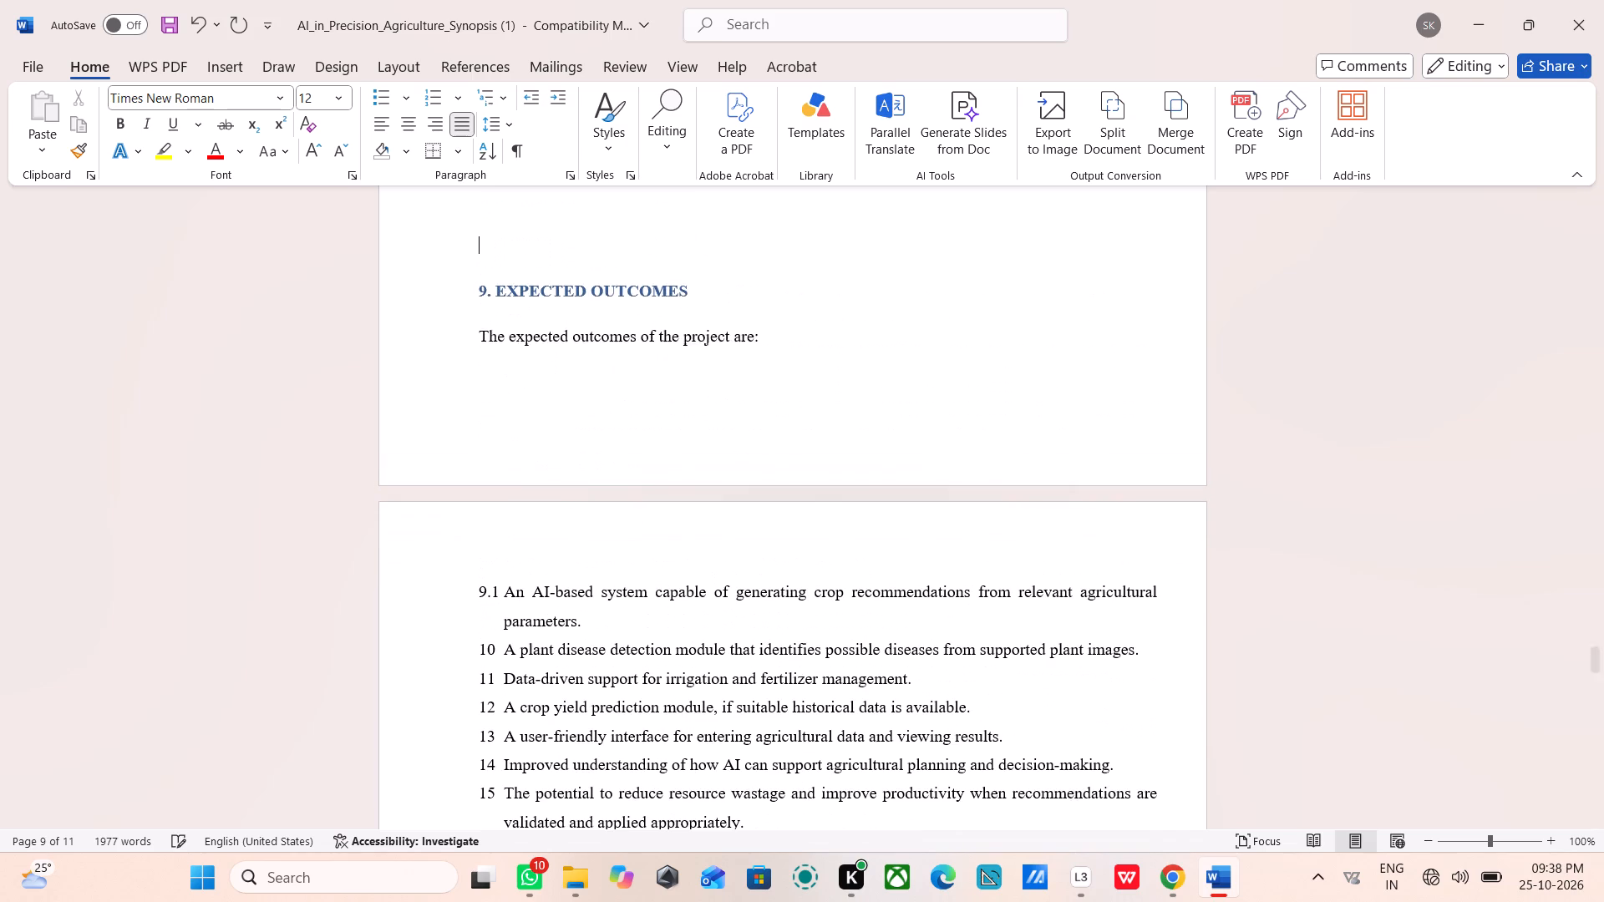
key(Return)
key(Return)
key(Return)
scroll(810, 516, down, 1)
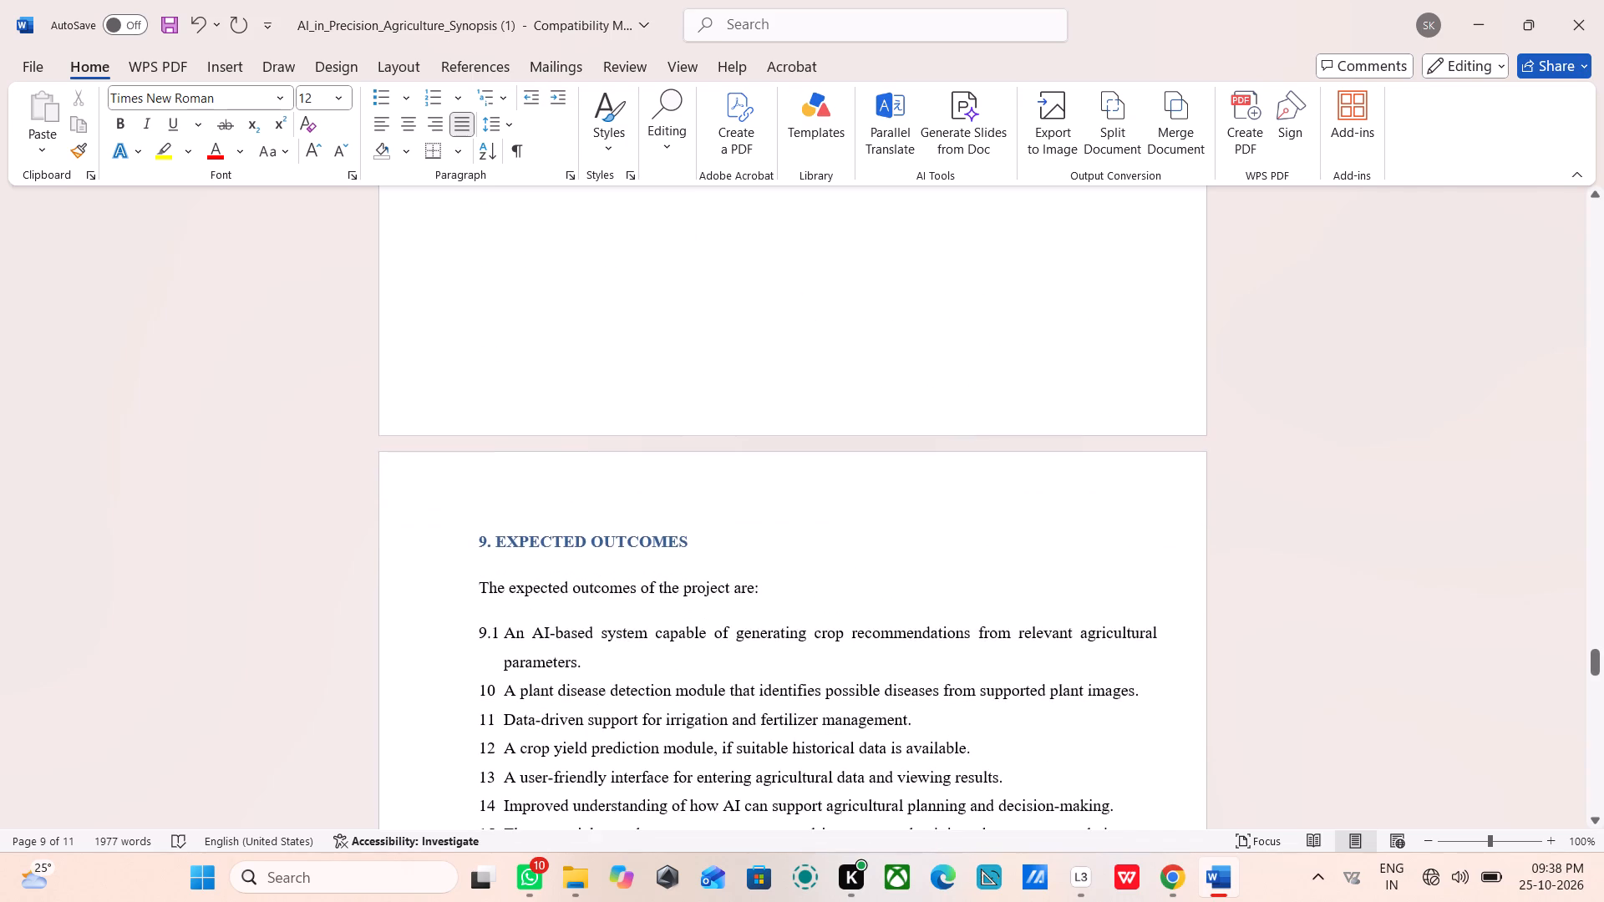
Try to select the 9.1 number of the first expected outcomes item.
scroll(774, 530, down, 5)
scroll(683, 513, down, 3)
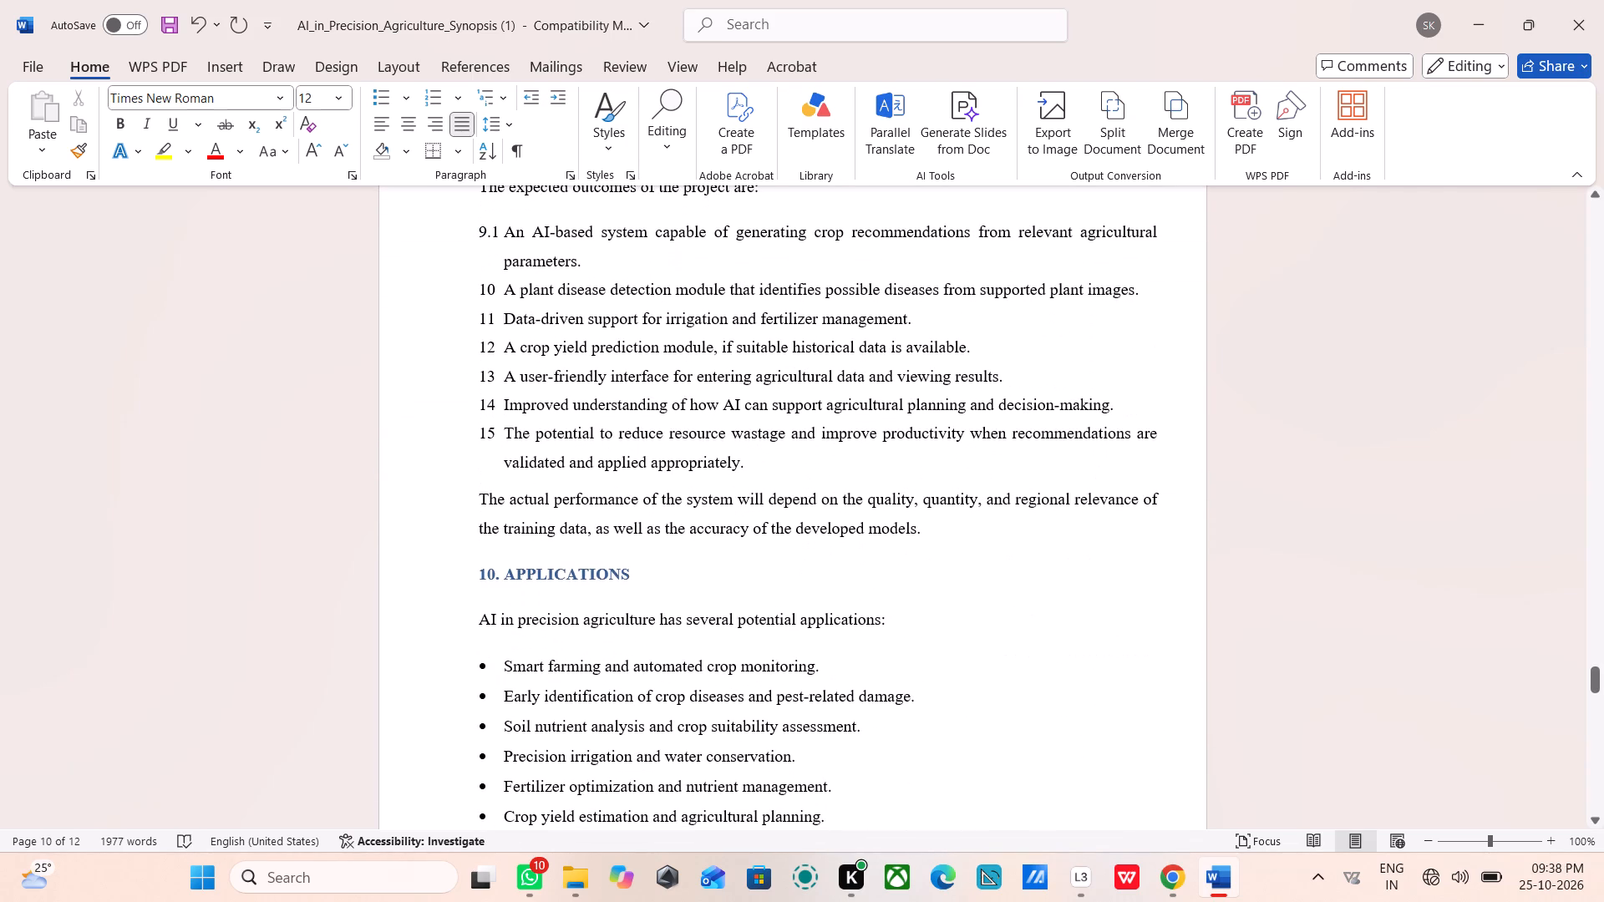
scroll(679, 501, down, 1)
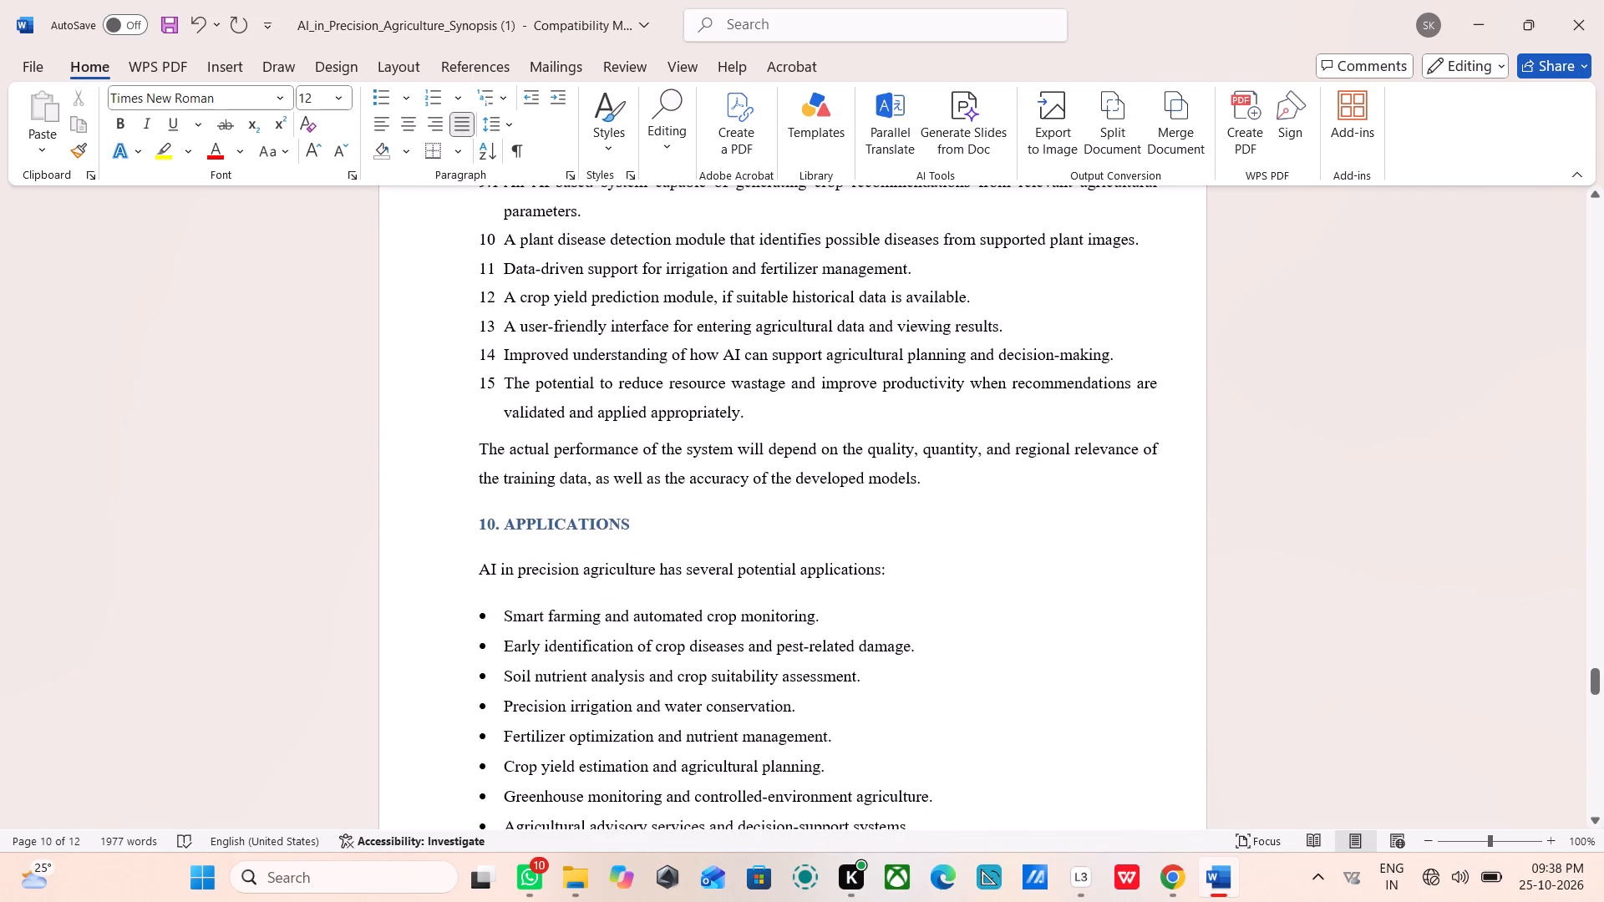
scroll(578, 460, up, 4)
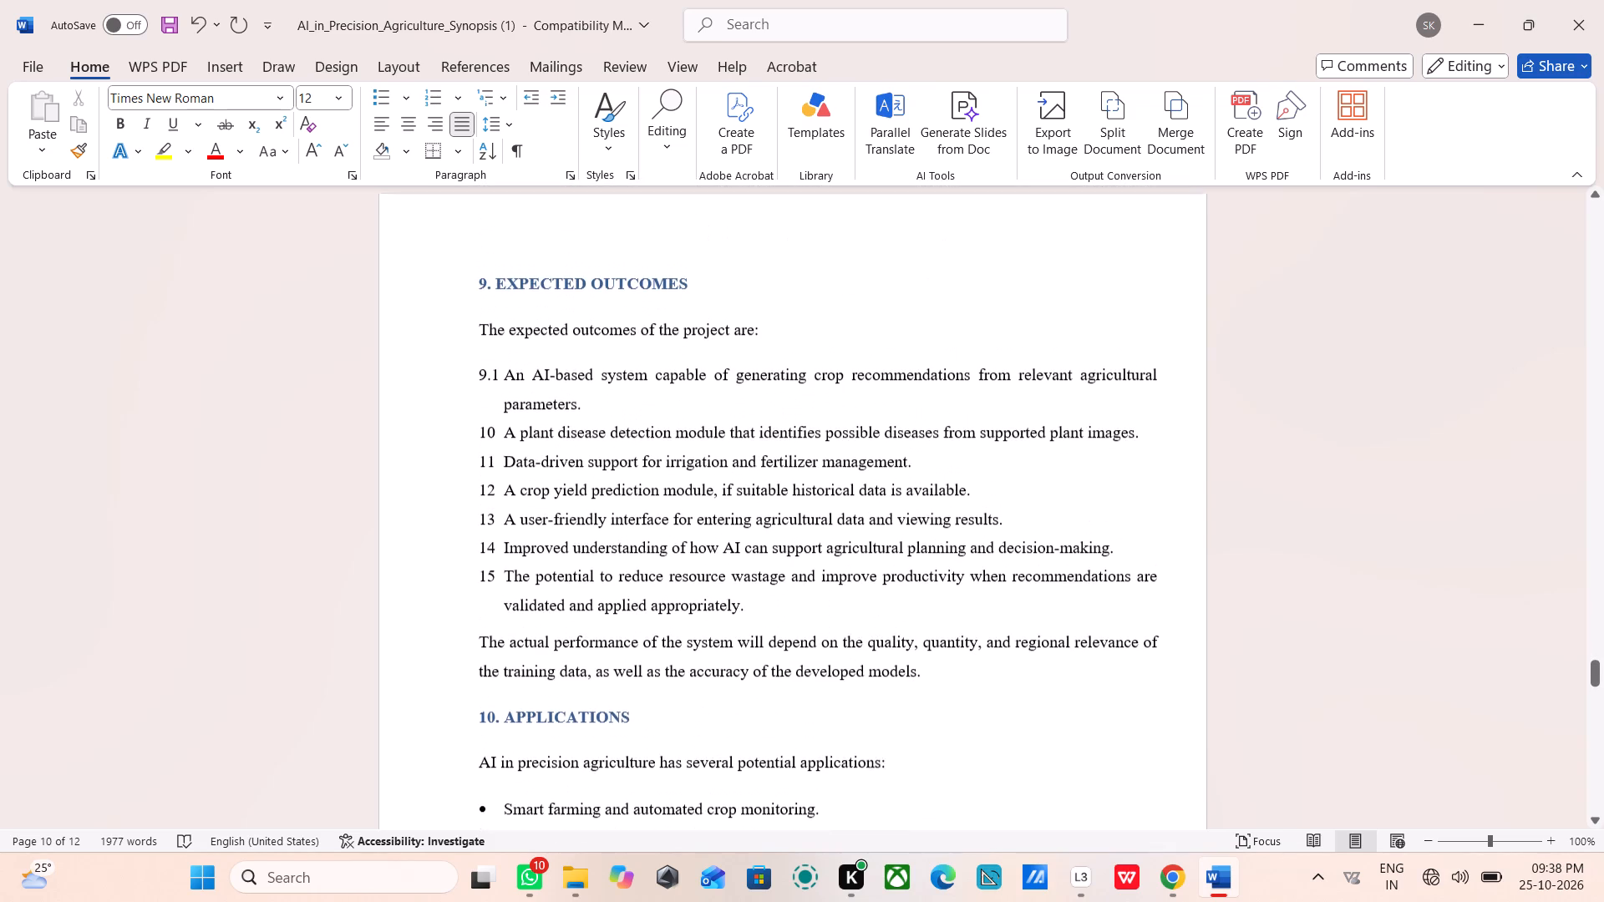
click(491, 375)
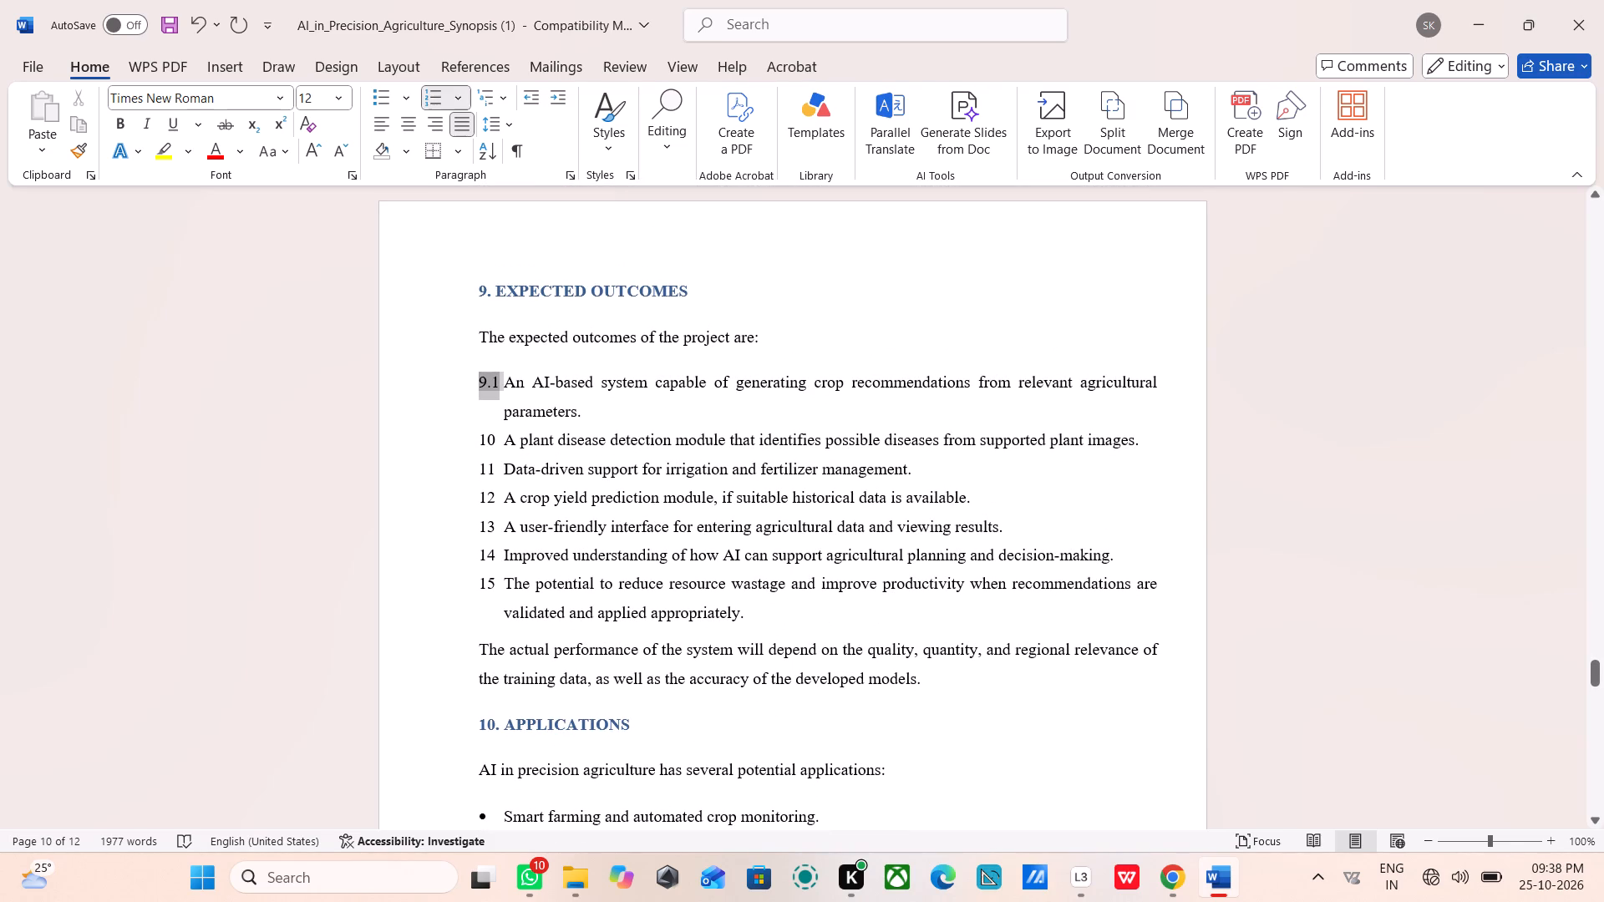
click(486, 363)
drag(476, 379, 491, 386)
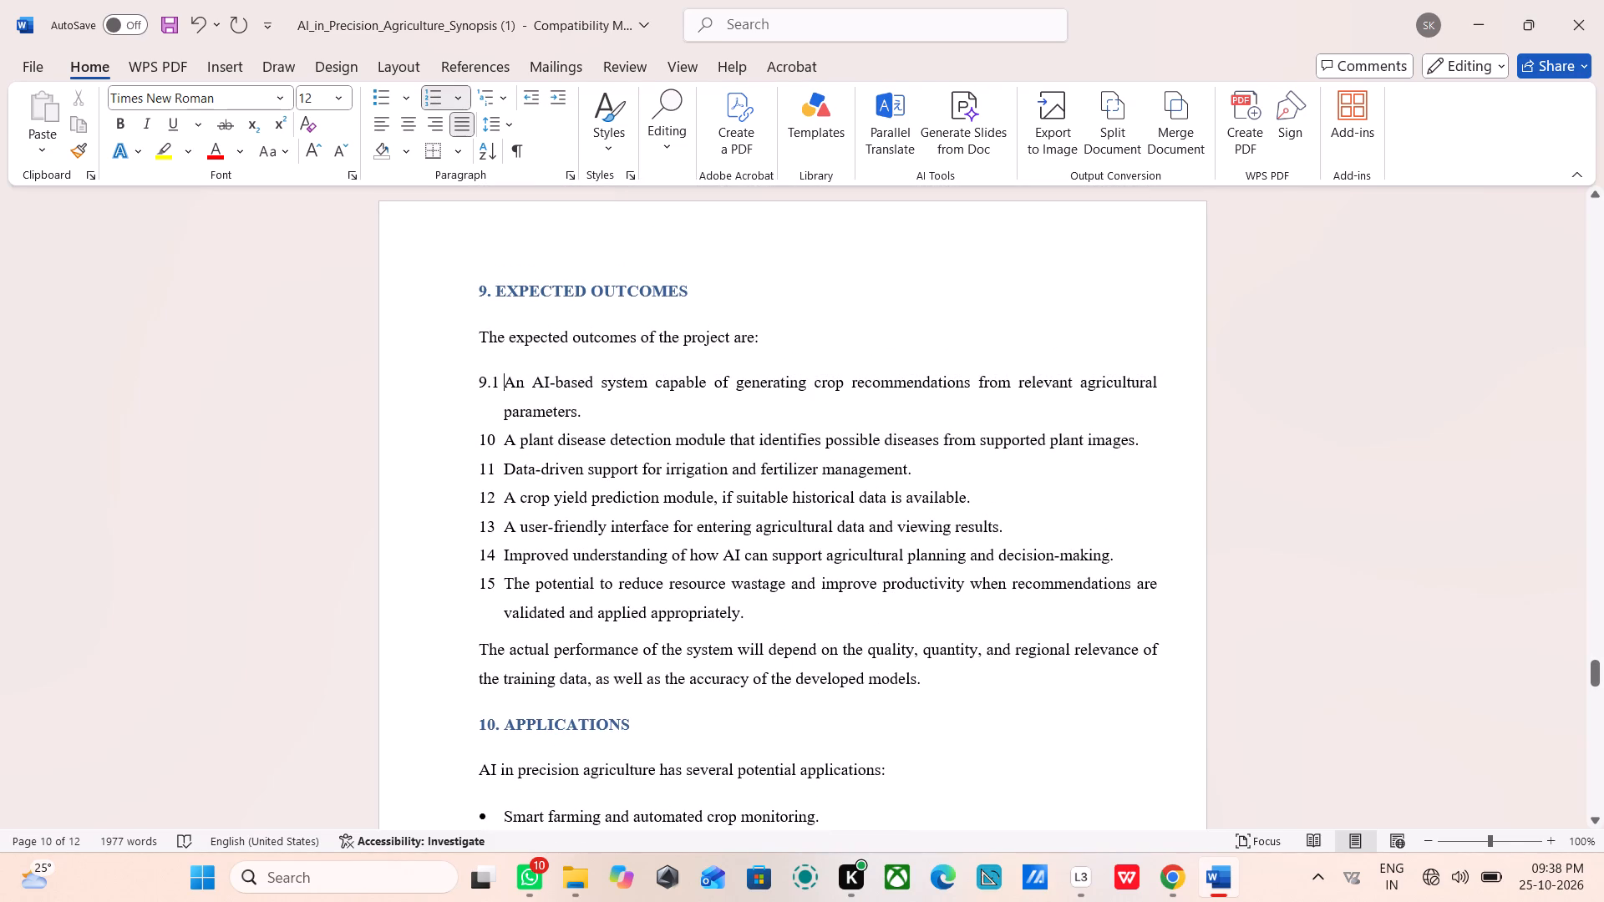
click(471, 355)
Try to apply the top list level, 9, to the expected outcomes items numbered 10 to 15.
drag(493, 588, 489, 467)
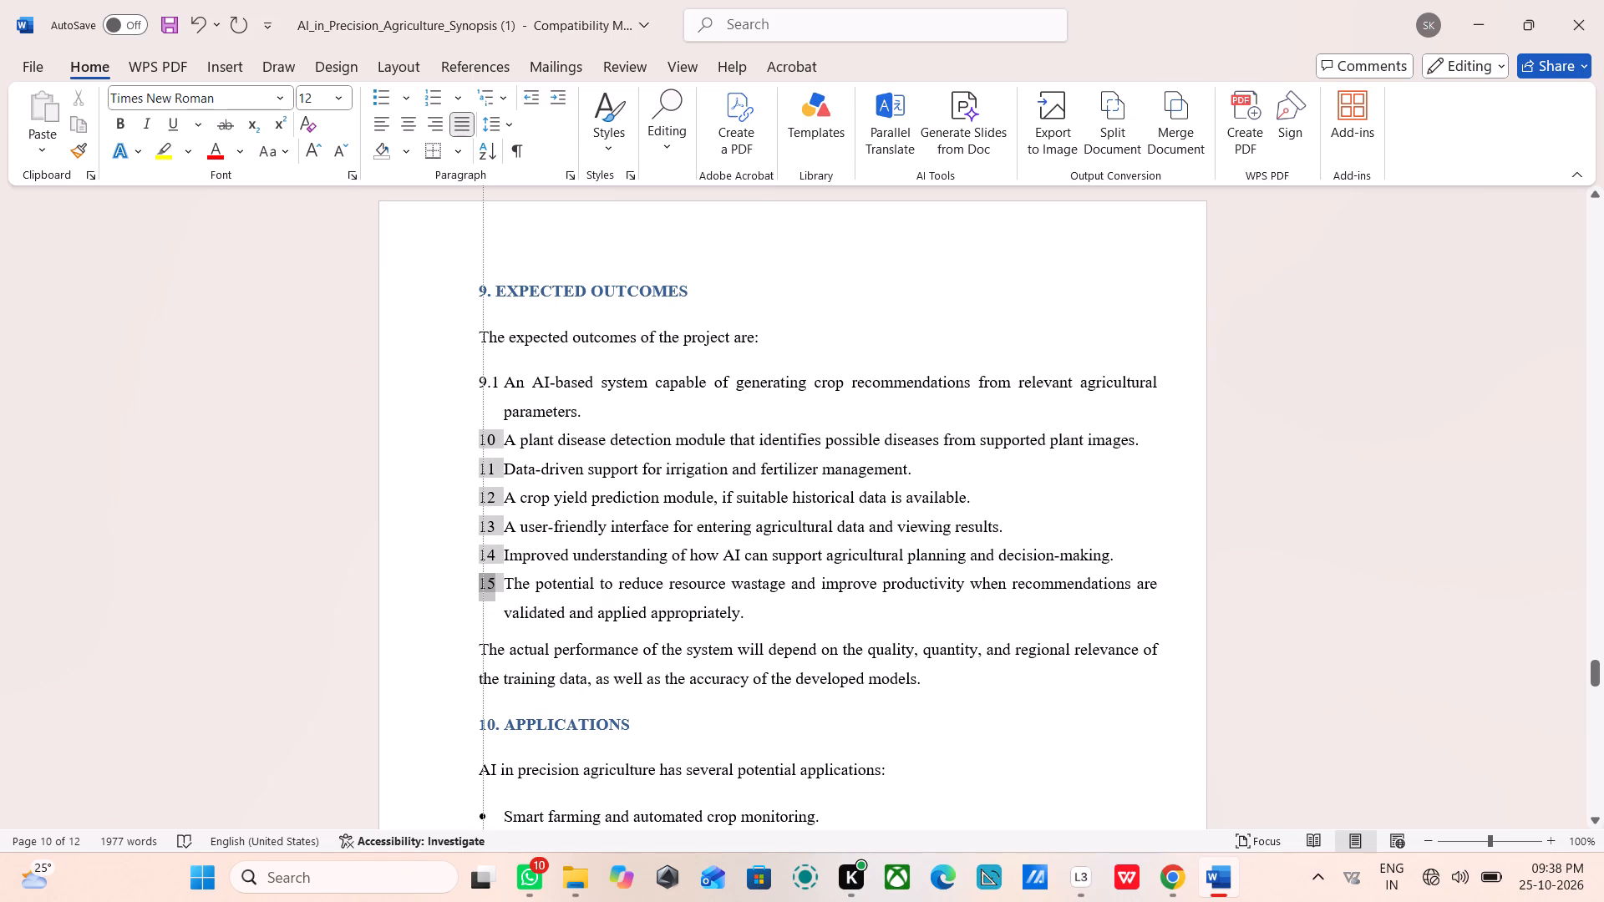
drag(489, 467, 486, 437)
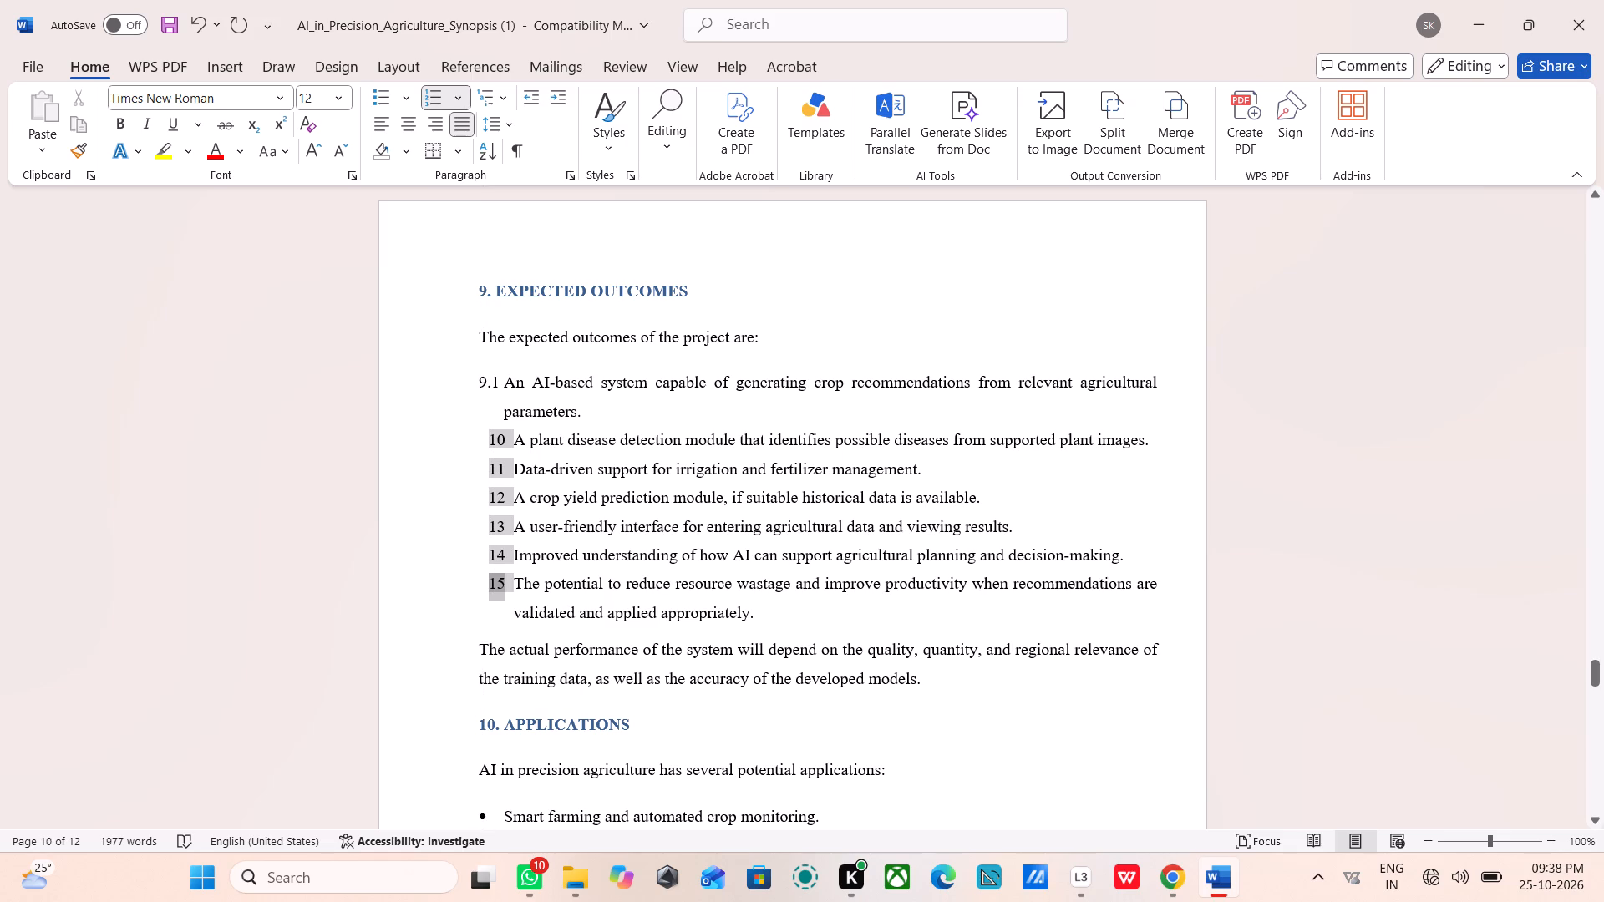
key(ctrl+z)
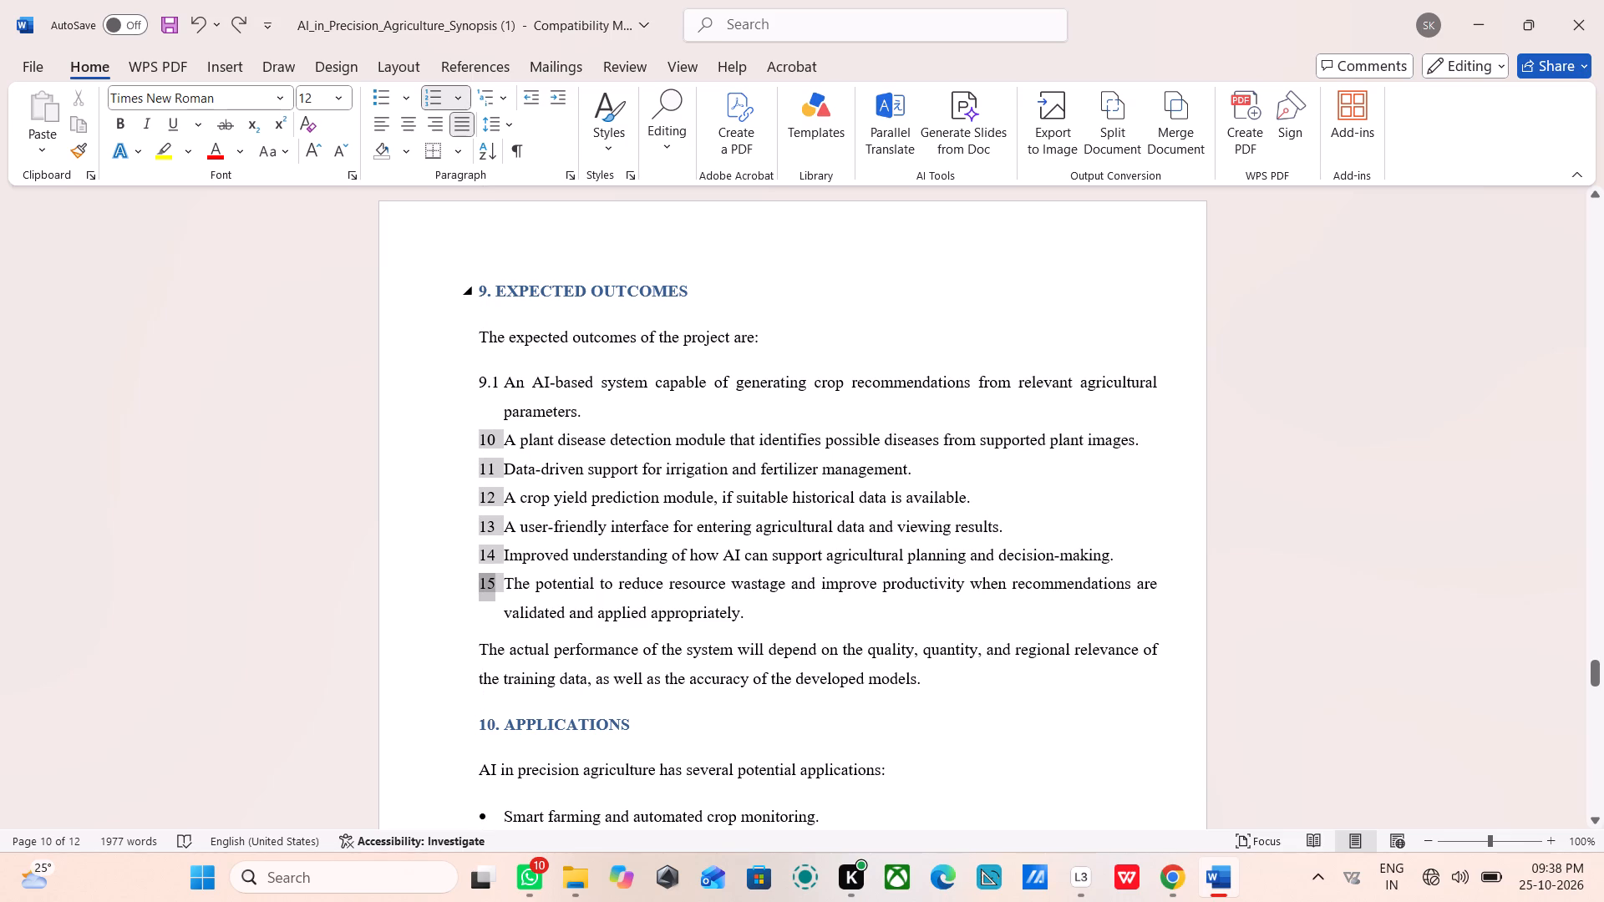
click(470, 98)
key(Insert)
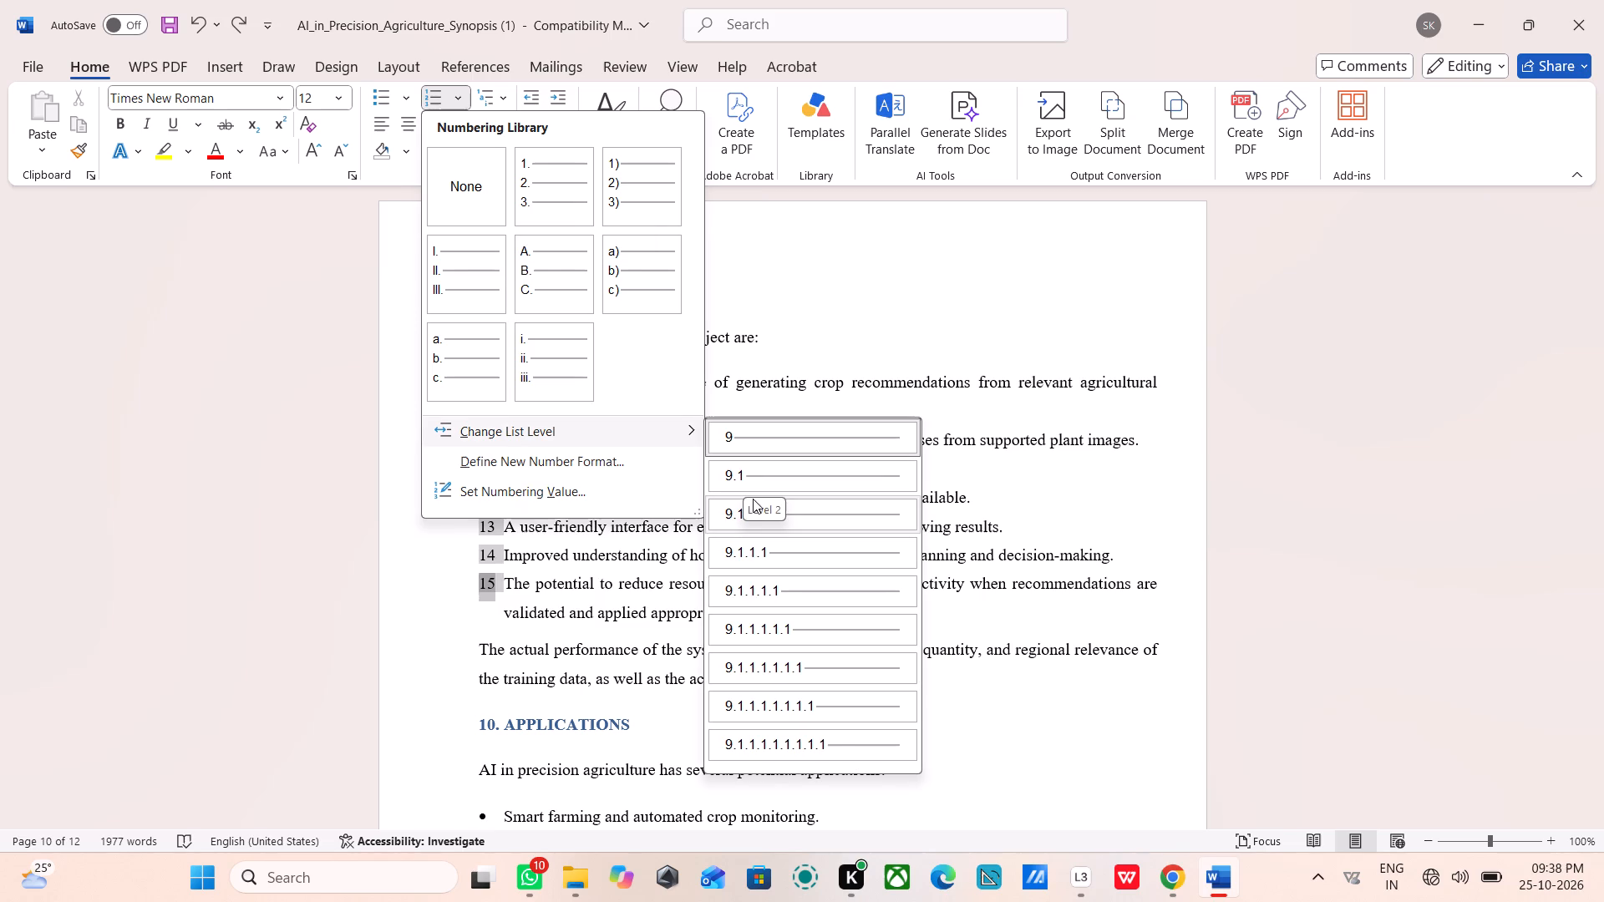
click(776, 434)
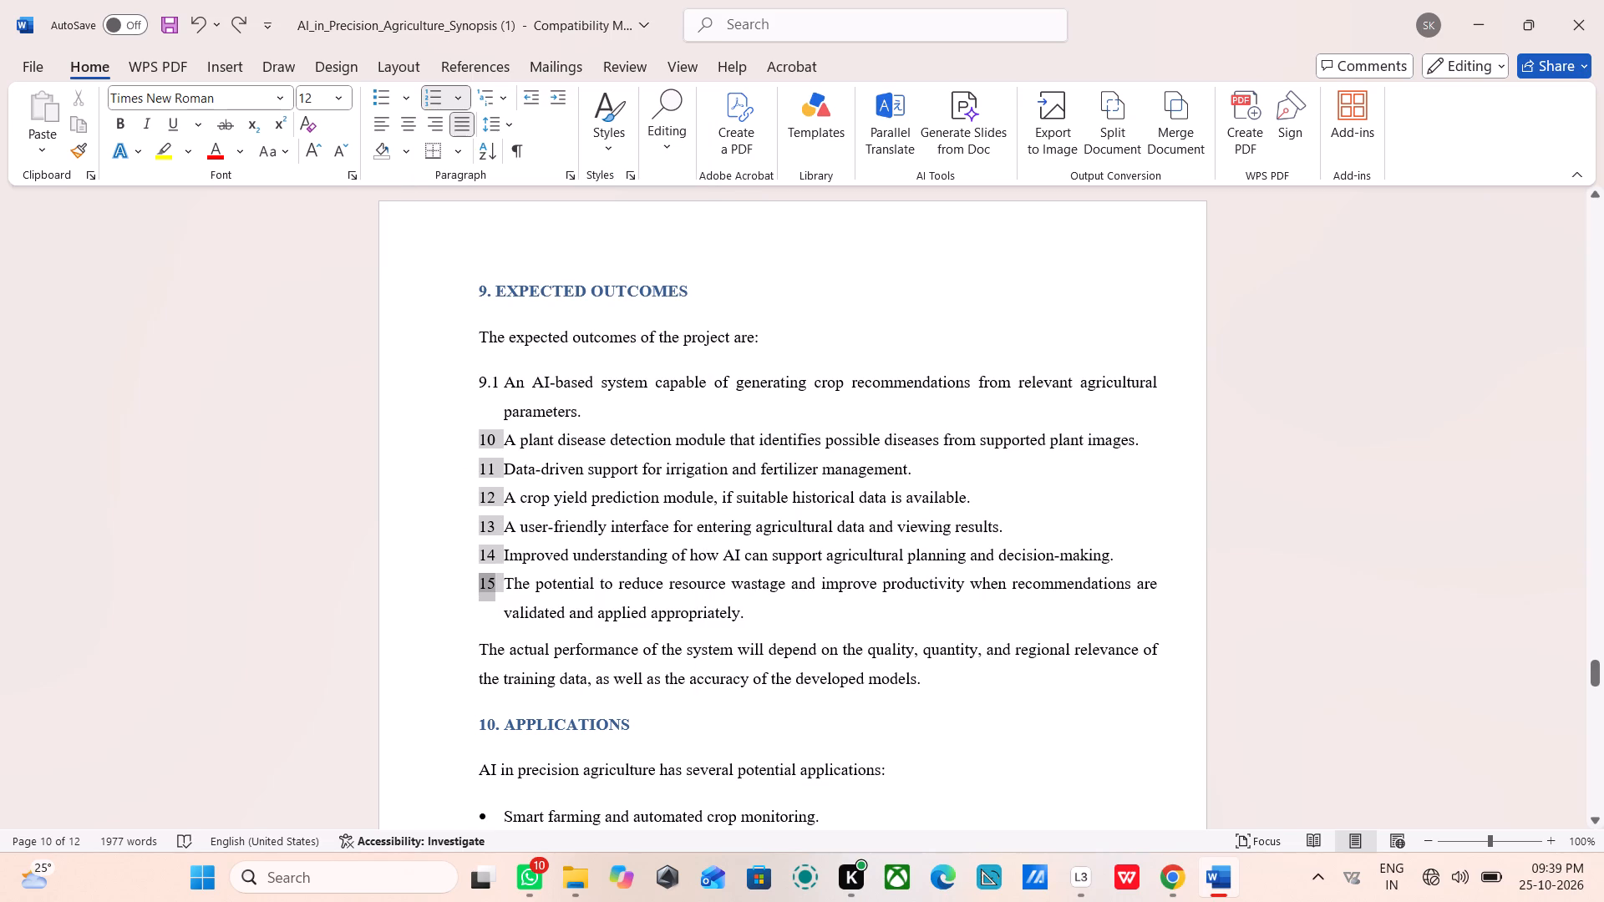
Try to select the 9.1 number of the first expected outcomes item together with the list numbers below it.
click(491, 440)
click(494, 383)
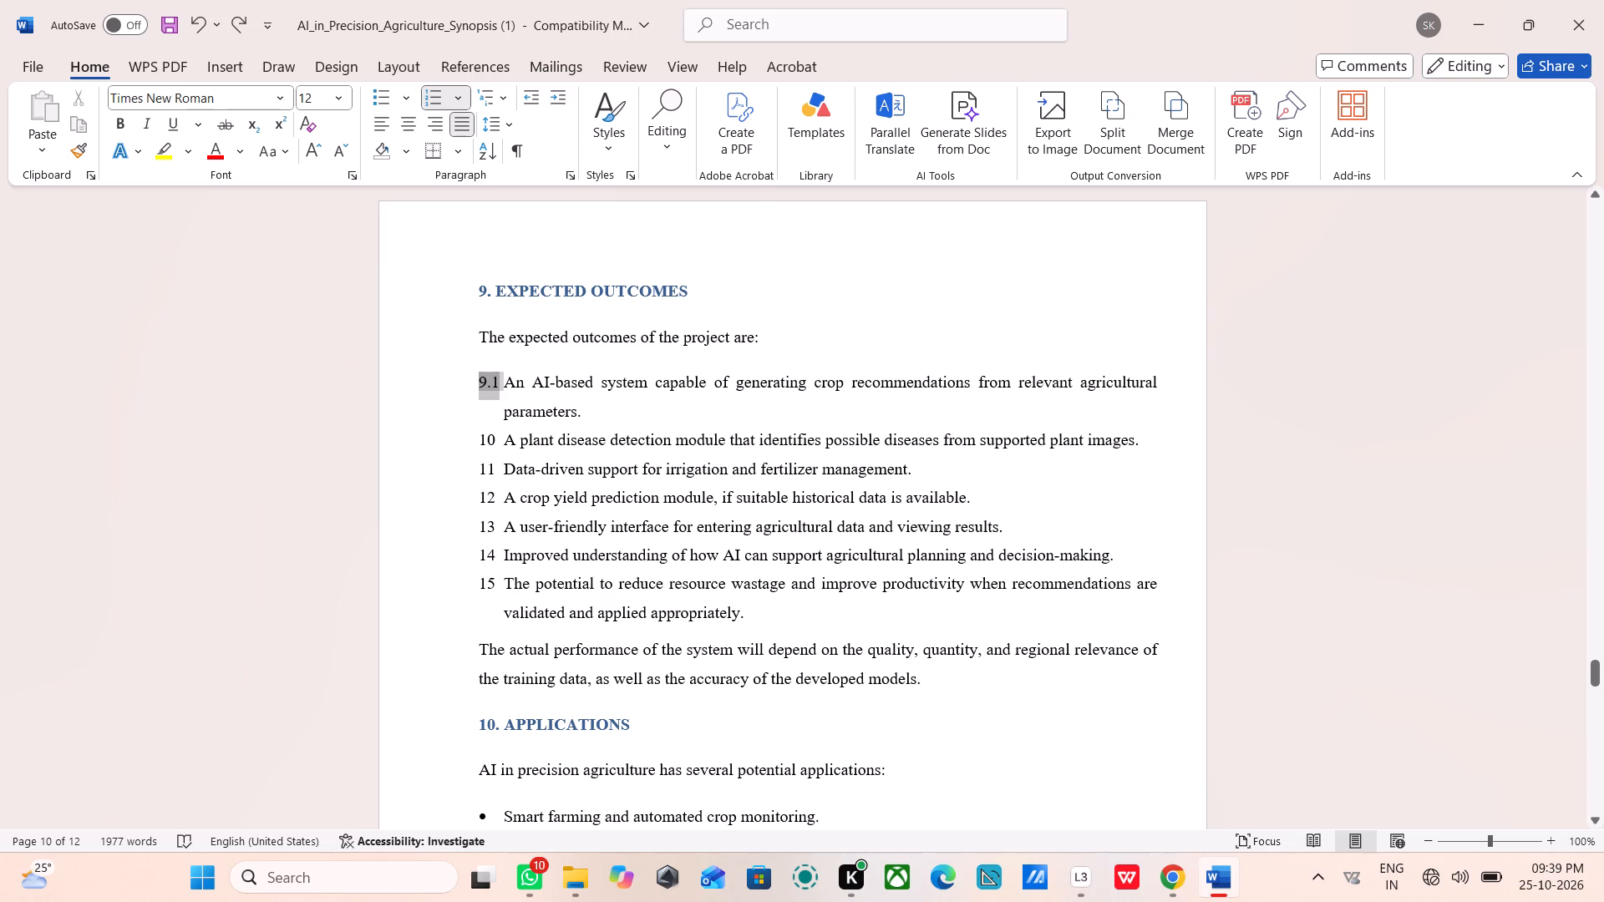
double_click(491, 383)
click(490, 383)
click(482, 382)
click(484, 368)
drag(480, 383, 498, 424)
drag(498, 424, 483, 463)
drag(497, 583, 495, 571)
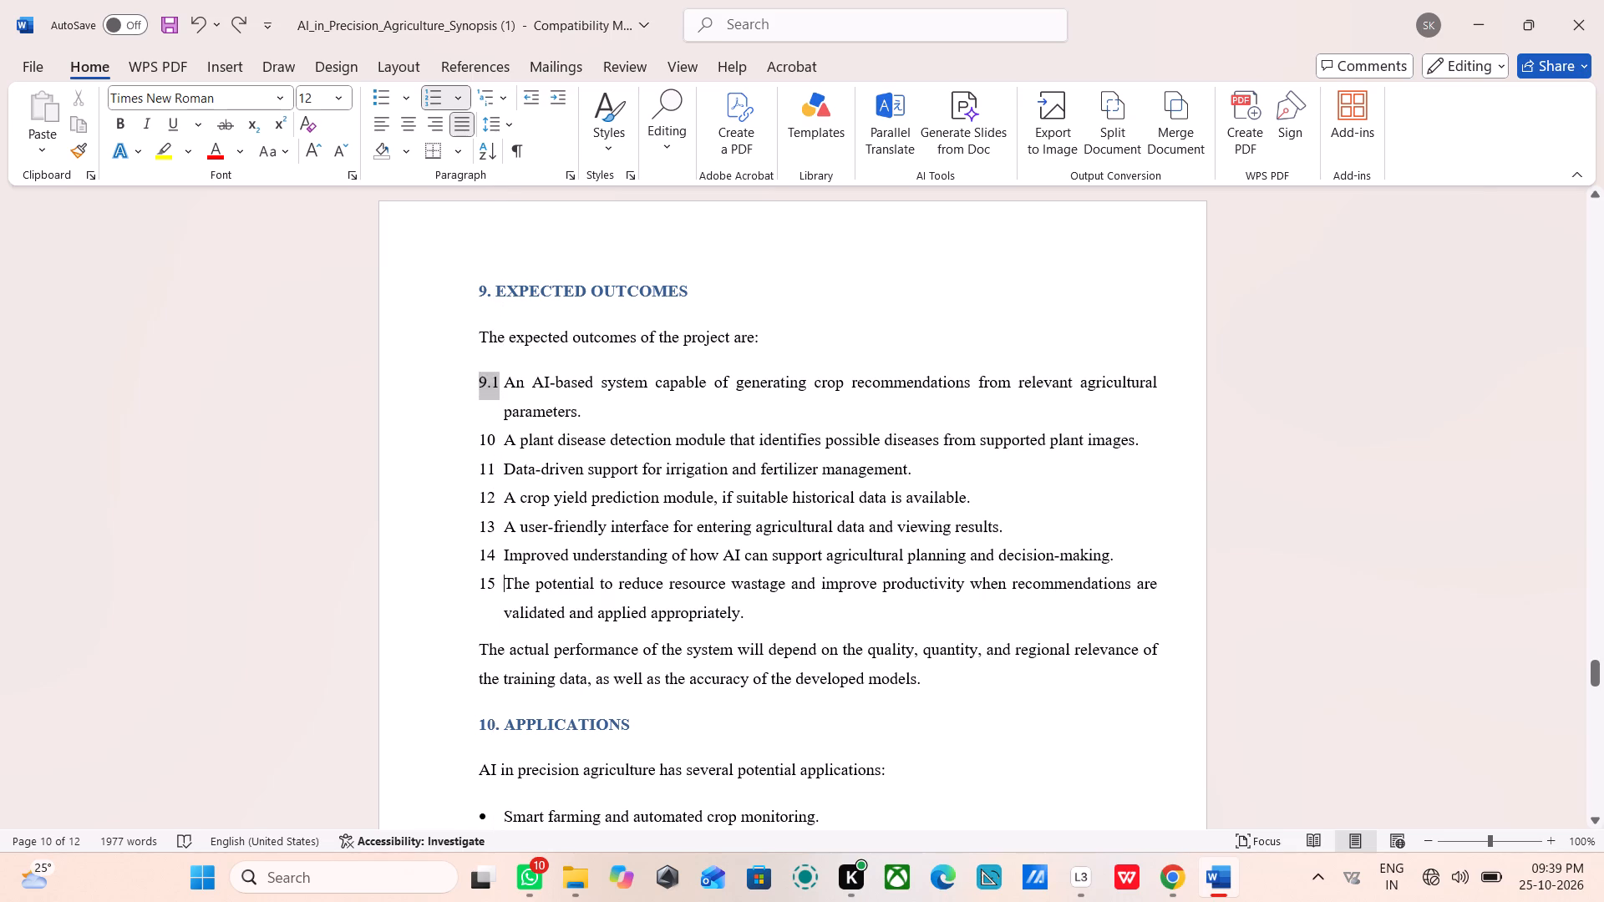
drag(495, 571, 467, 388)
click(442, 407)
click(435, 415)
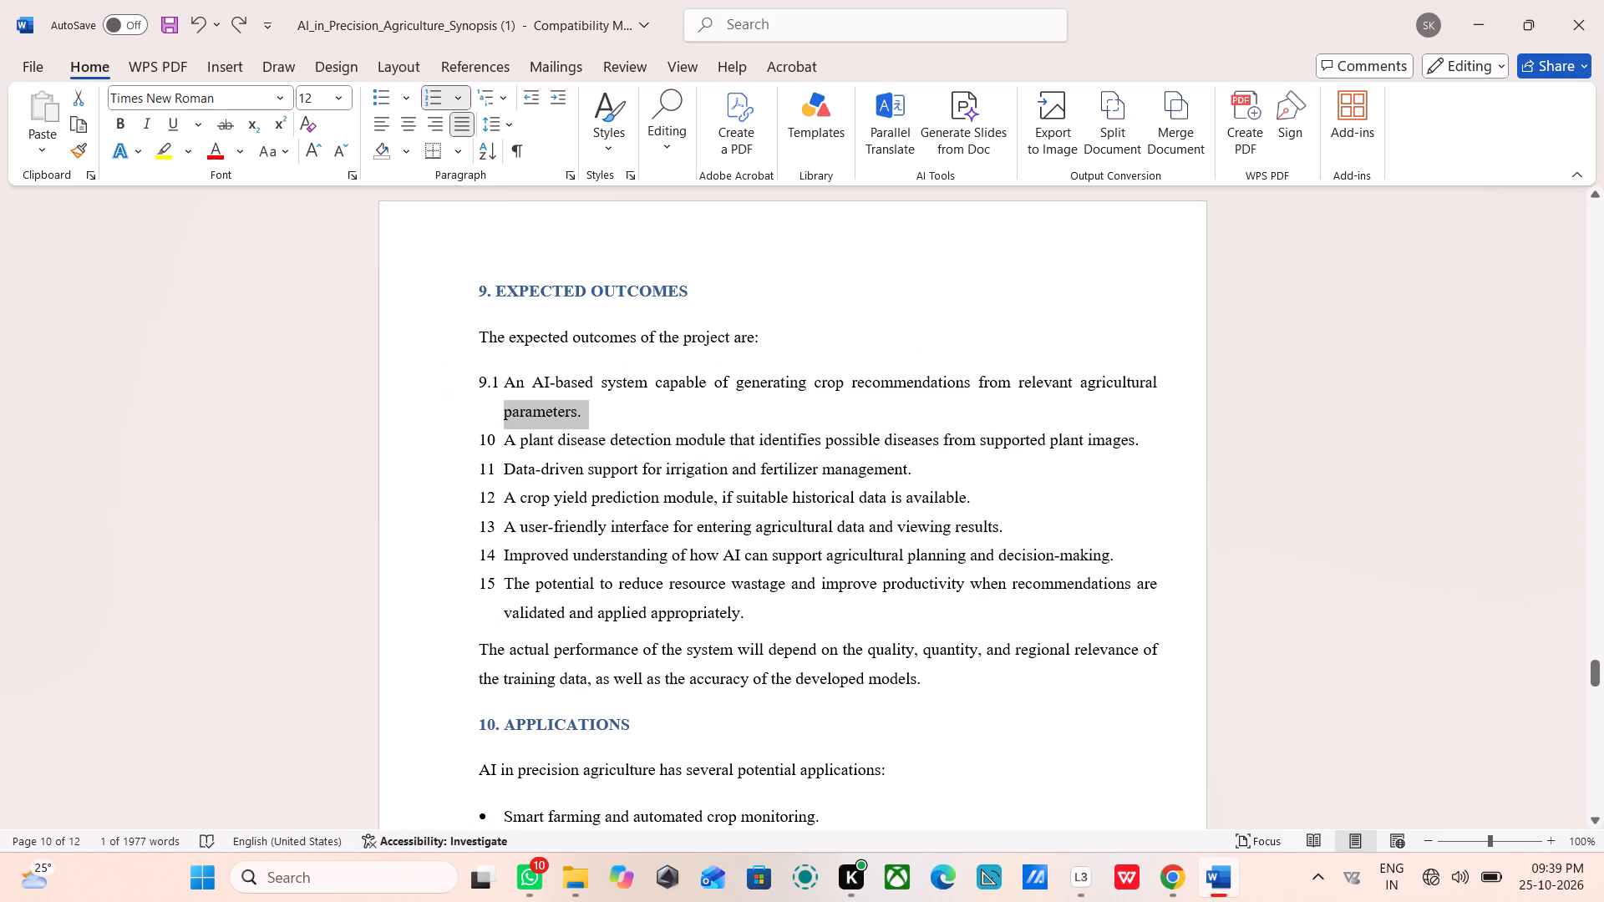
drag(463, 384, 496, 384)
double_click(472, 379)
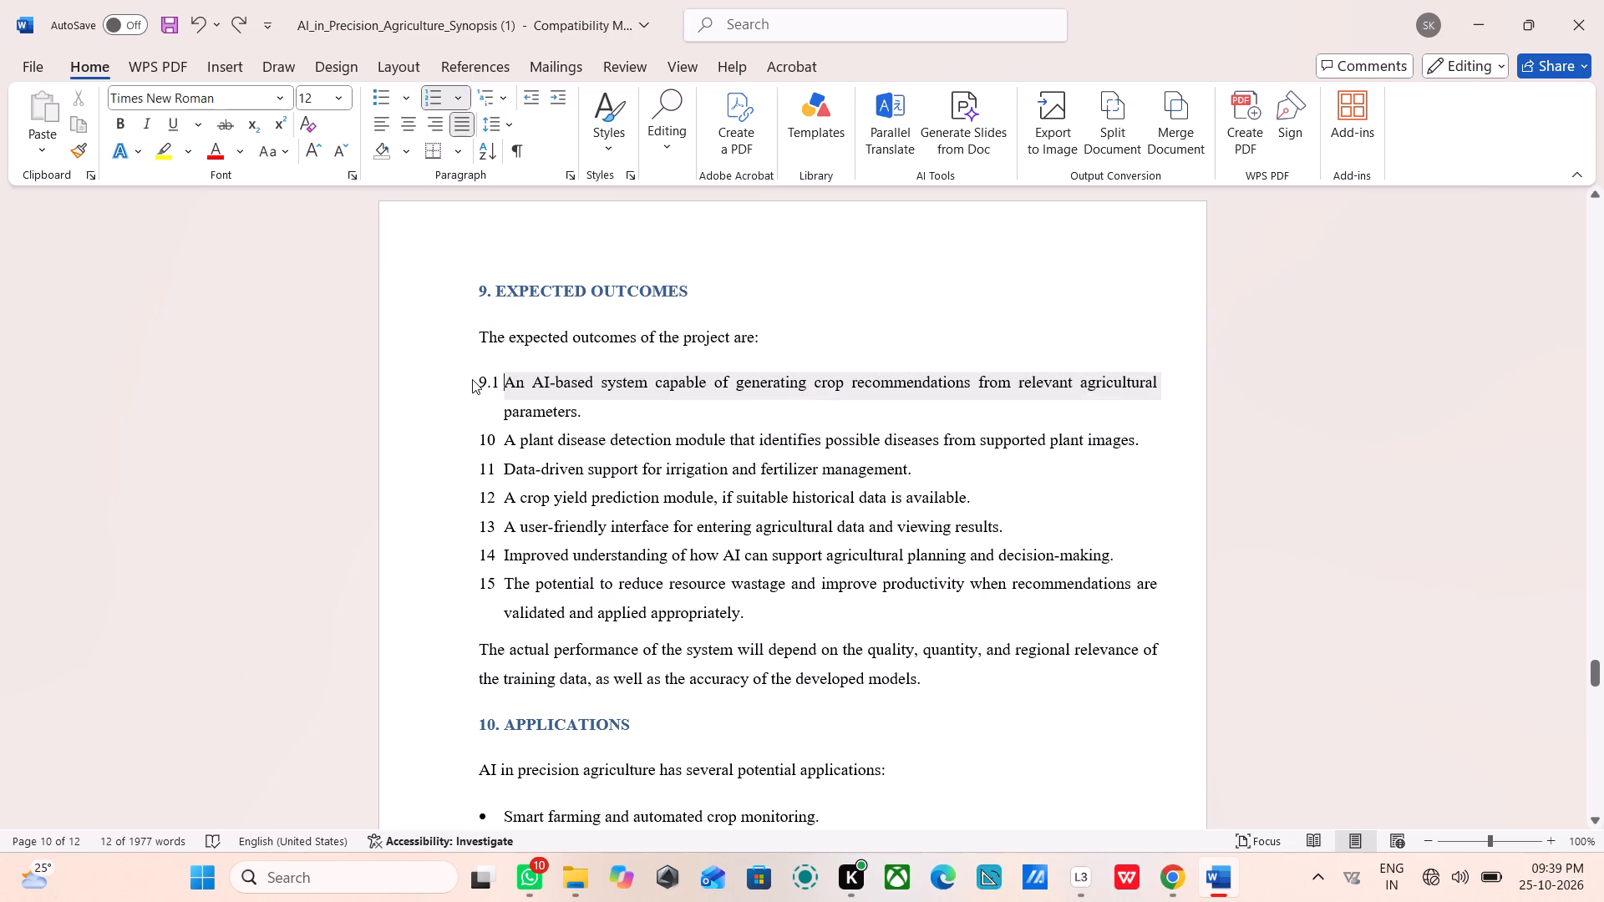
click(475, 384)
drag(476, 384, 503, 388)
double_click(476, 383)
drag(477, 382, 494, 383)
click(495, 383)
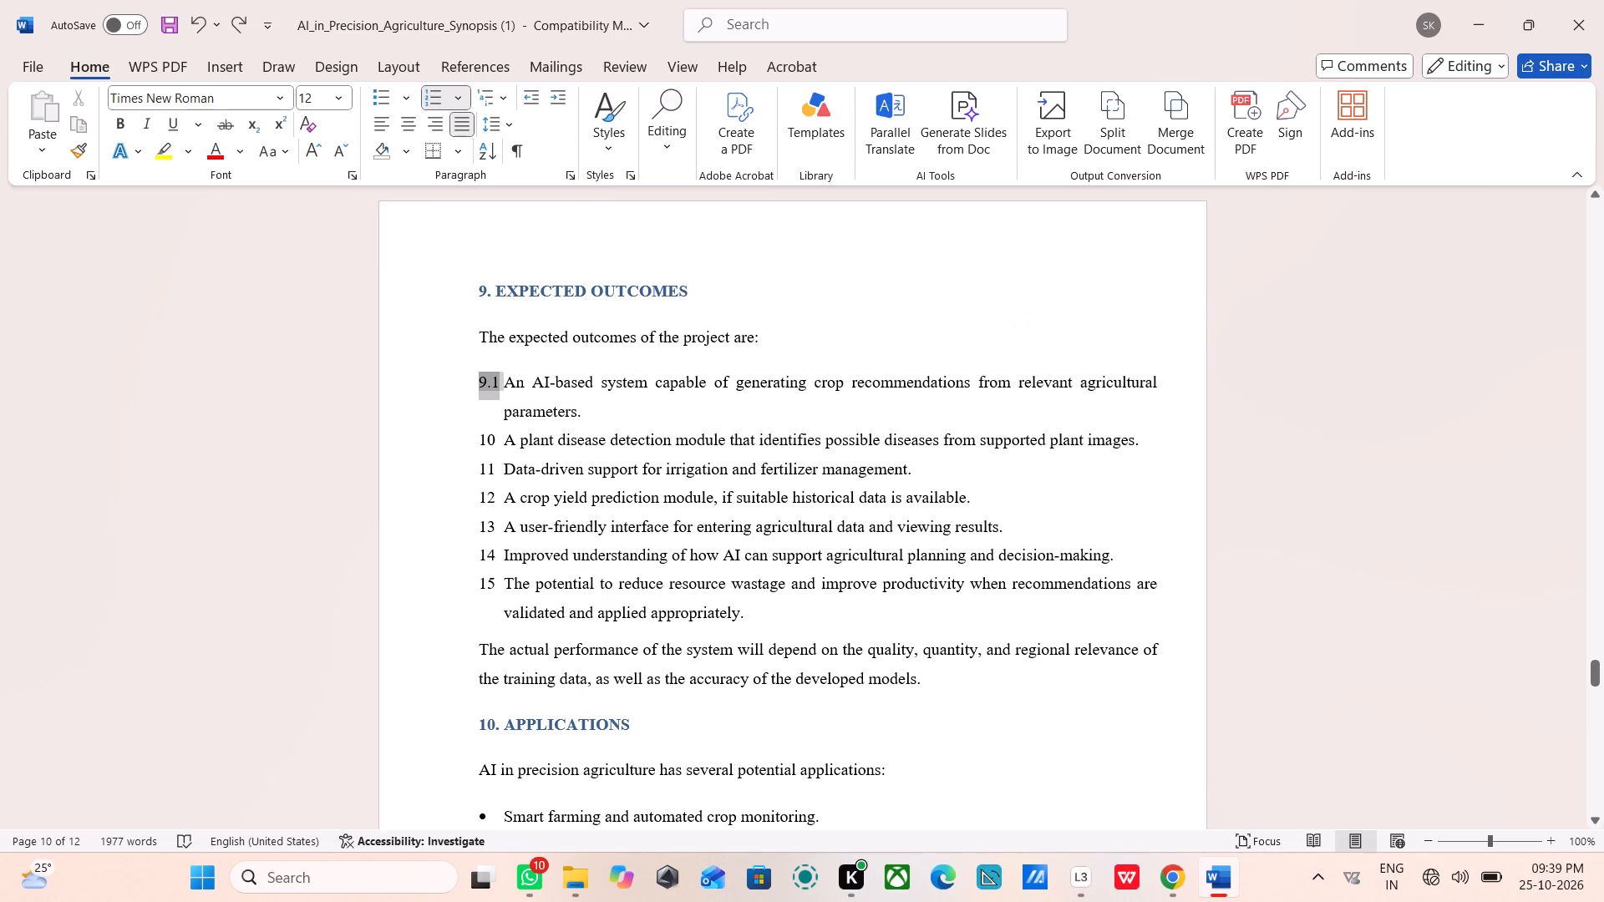
Change the second expected outcomes item, about the plant disease detection module, to the 9.1-style second list level.
ctrl+click(487, 442)
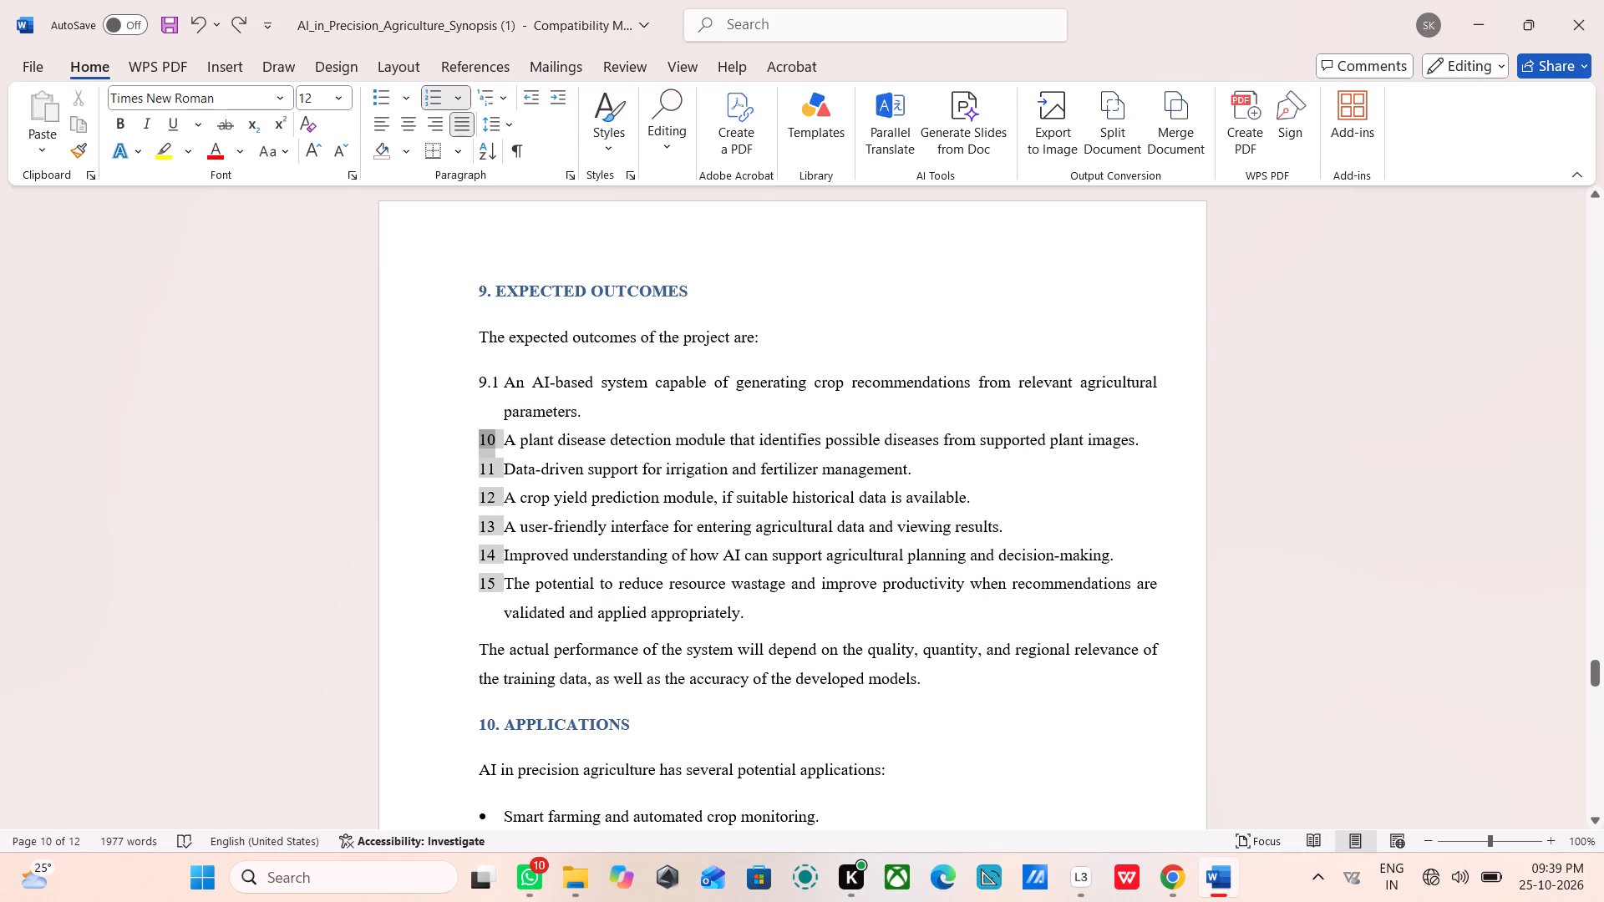
ctrl+right_click(479, 442)
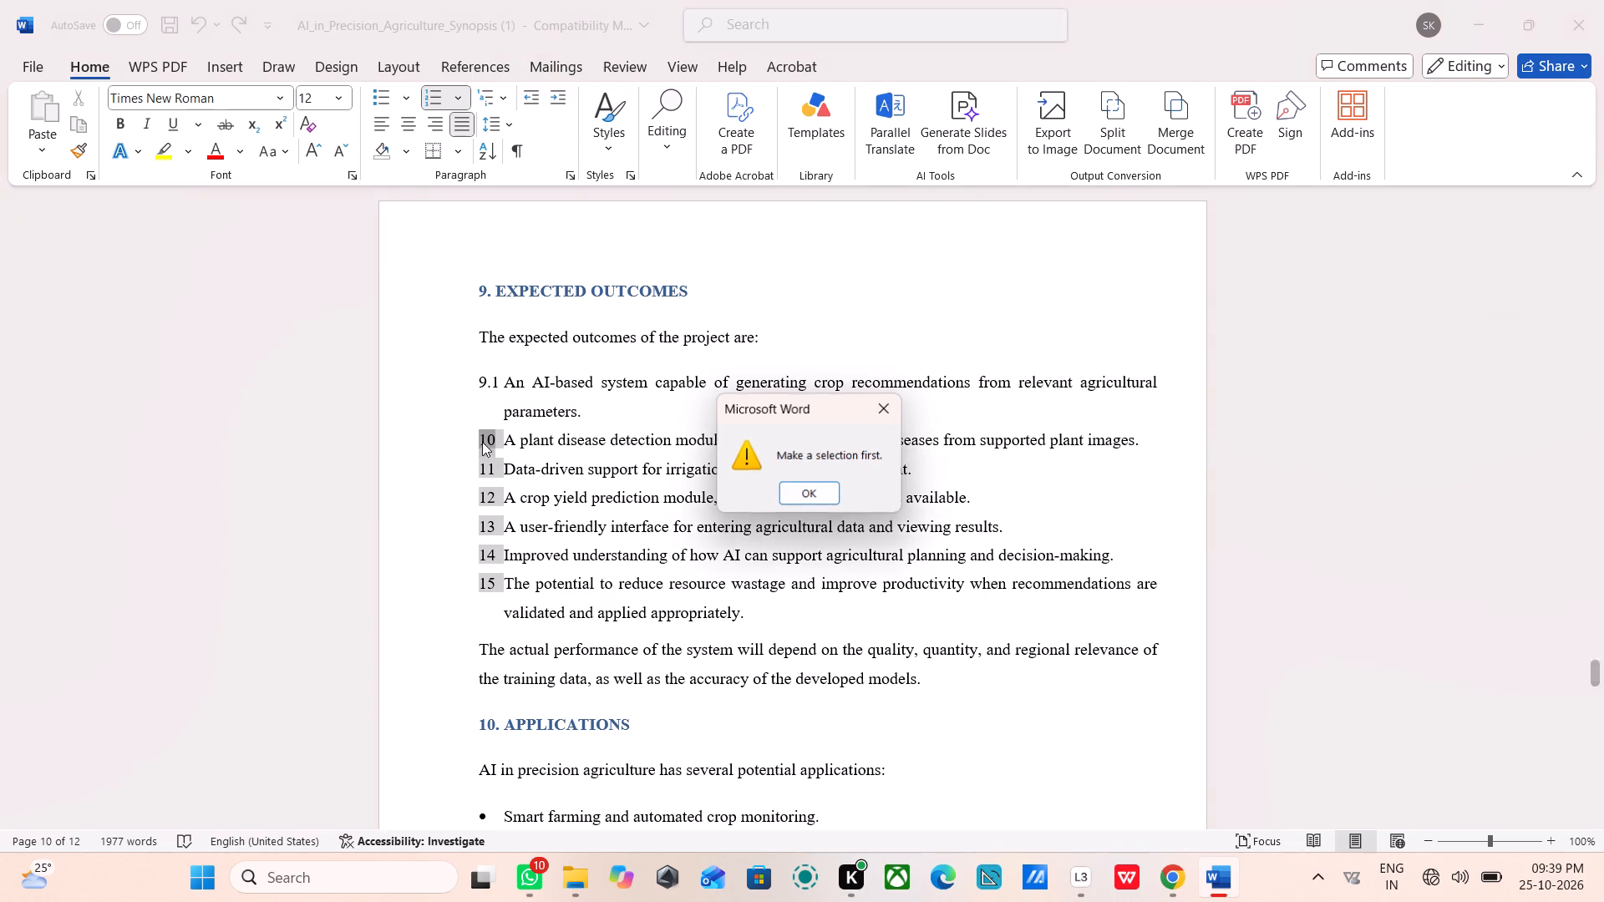
click(882, 408)
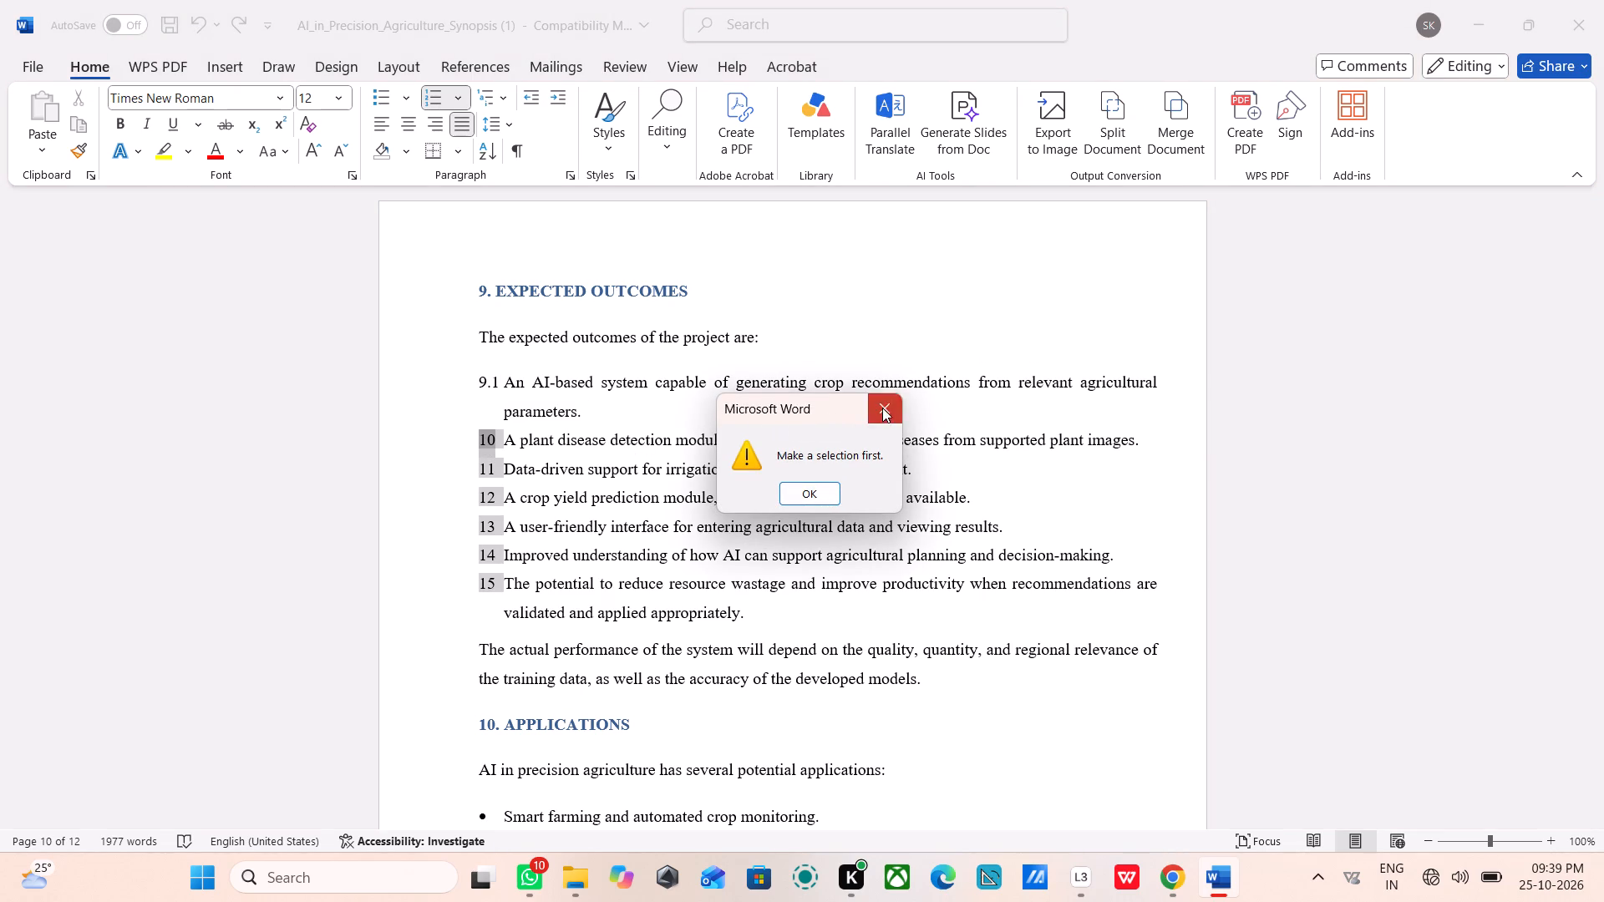
right_click(495, 441)
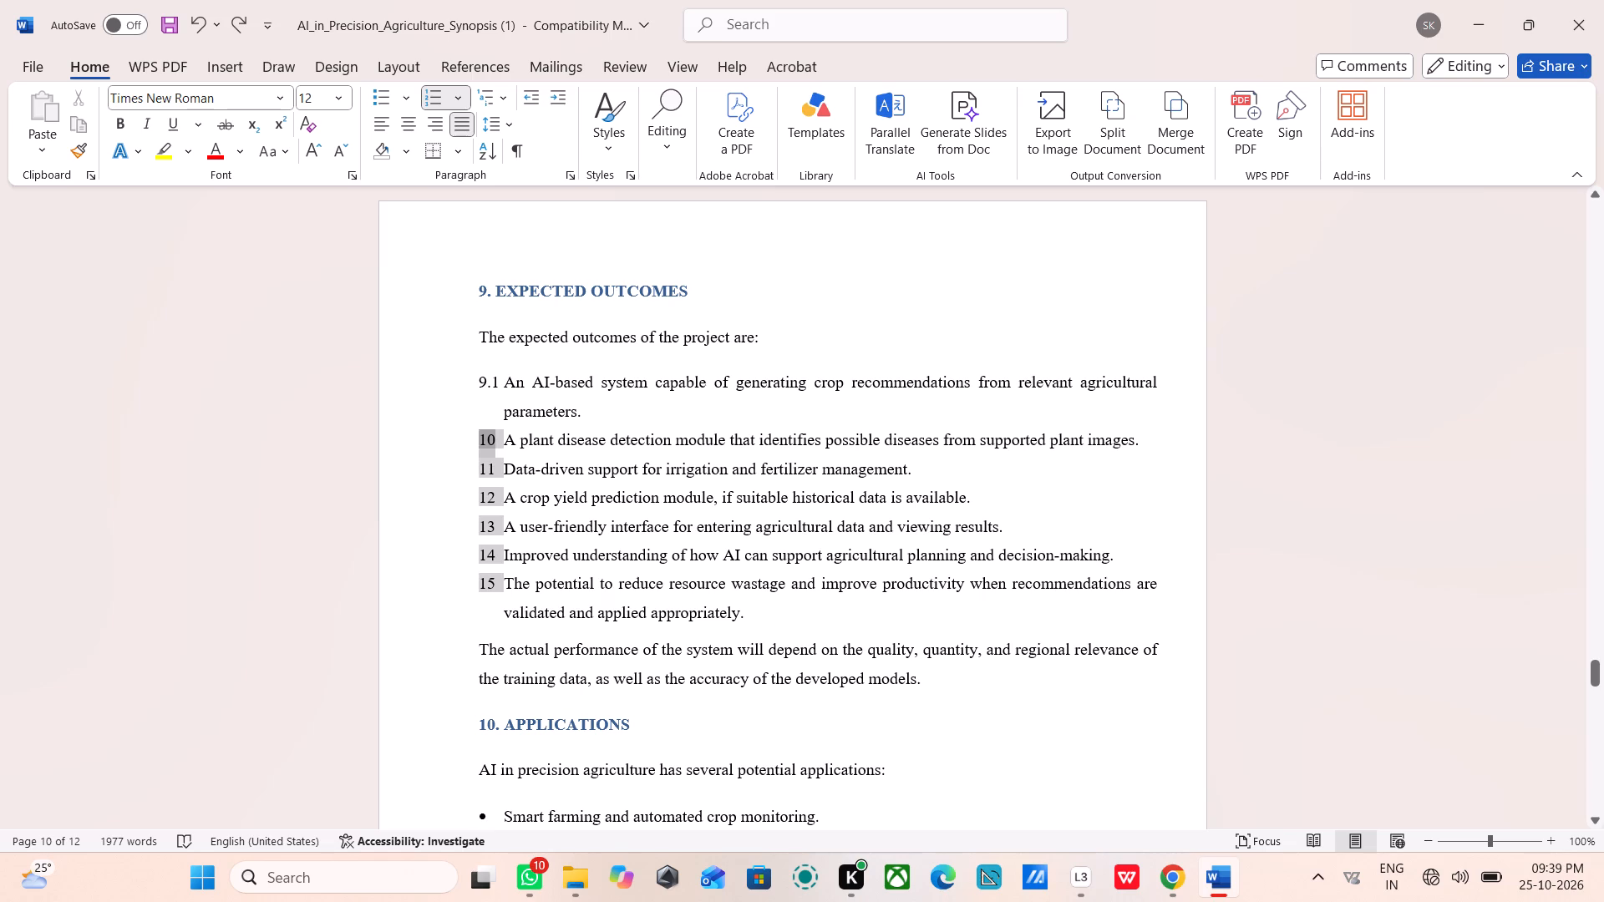
right_click(495, 440)
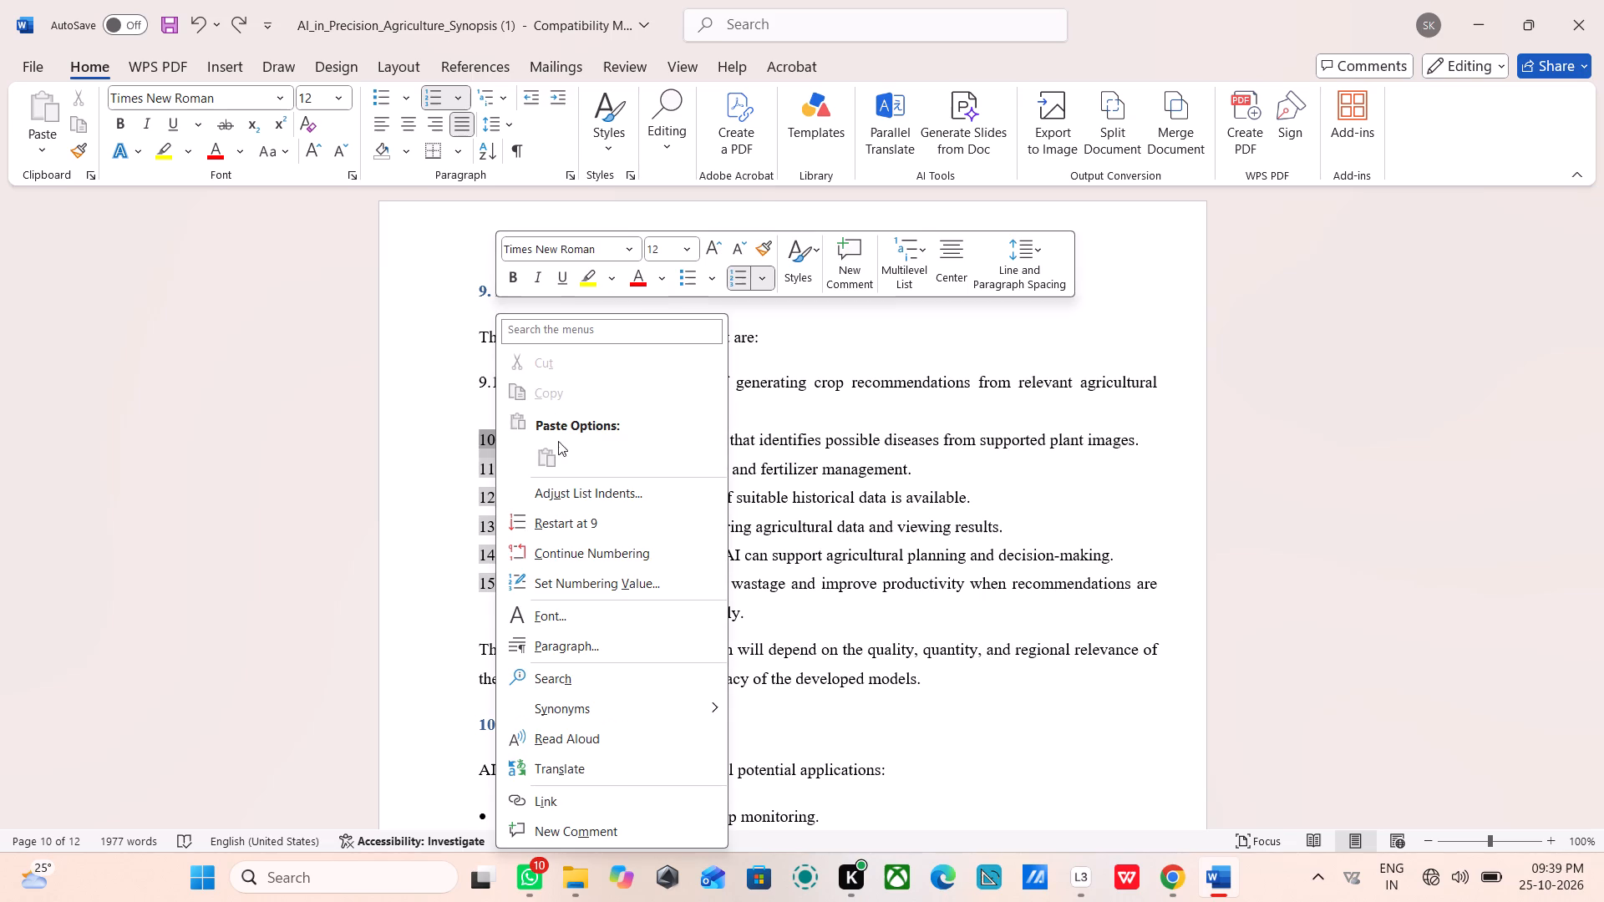
click(758, 281)
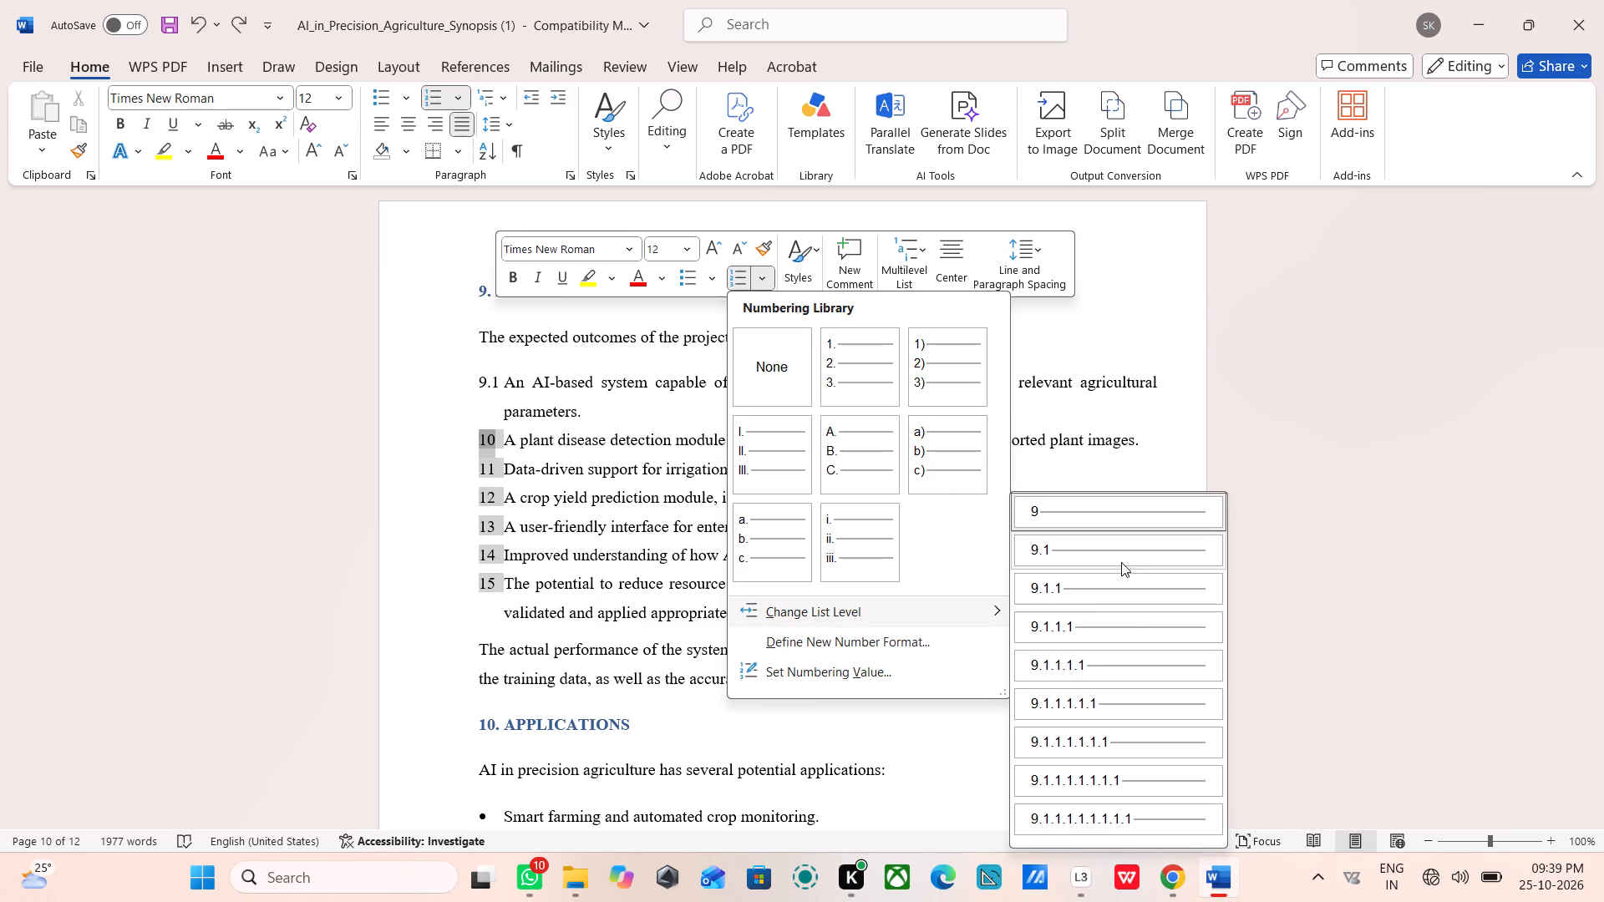
scroll(1103, 641, down, 5)
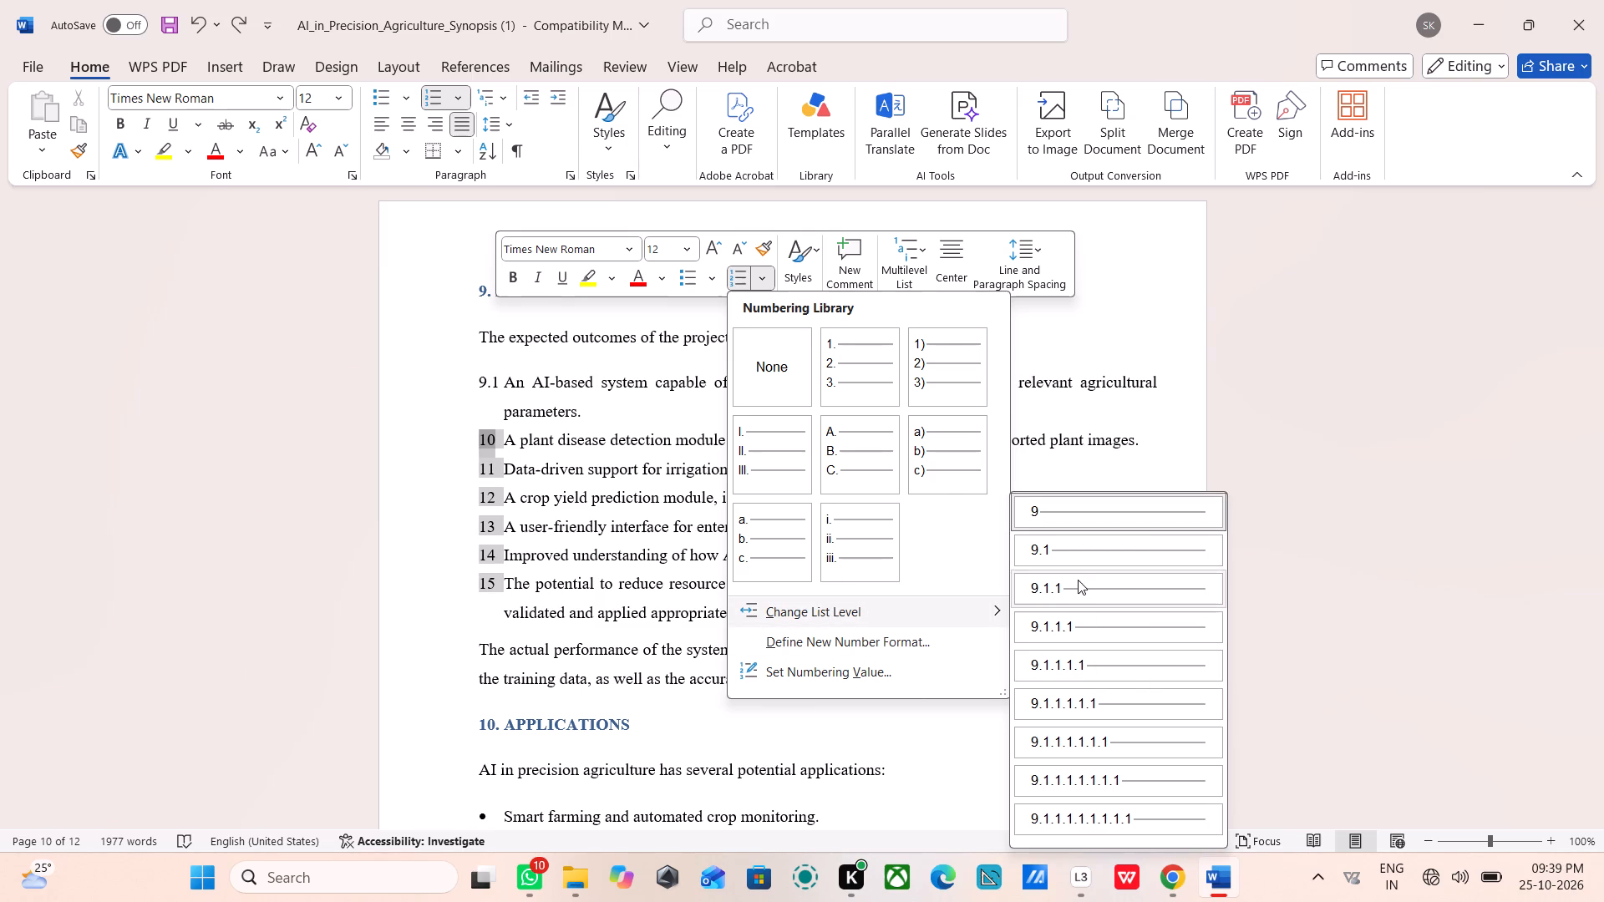
click(1096, 546)
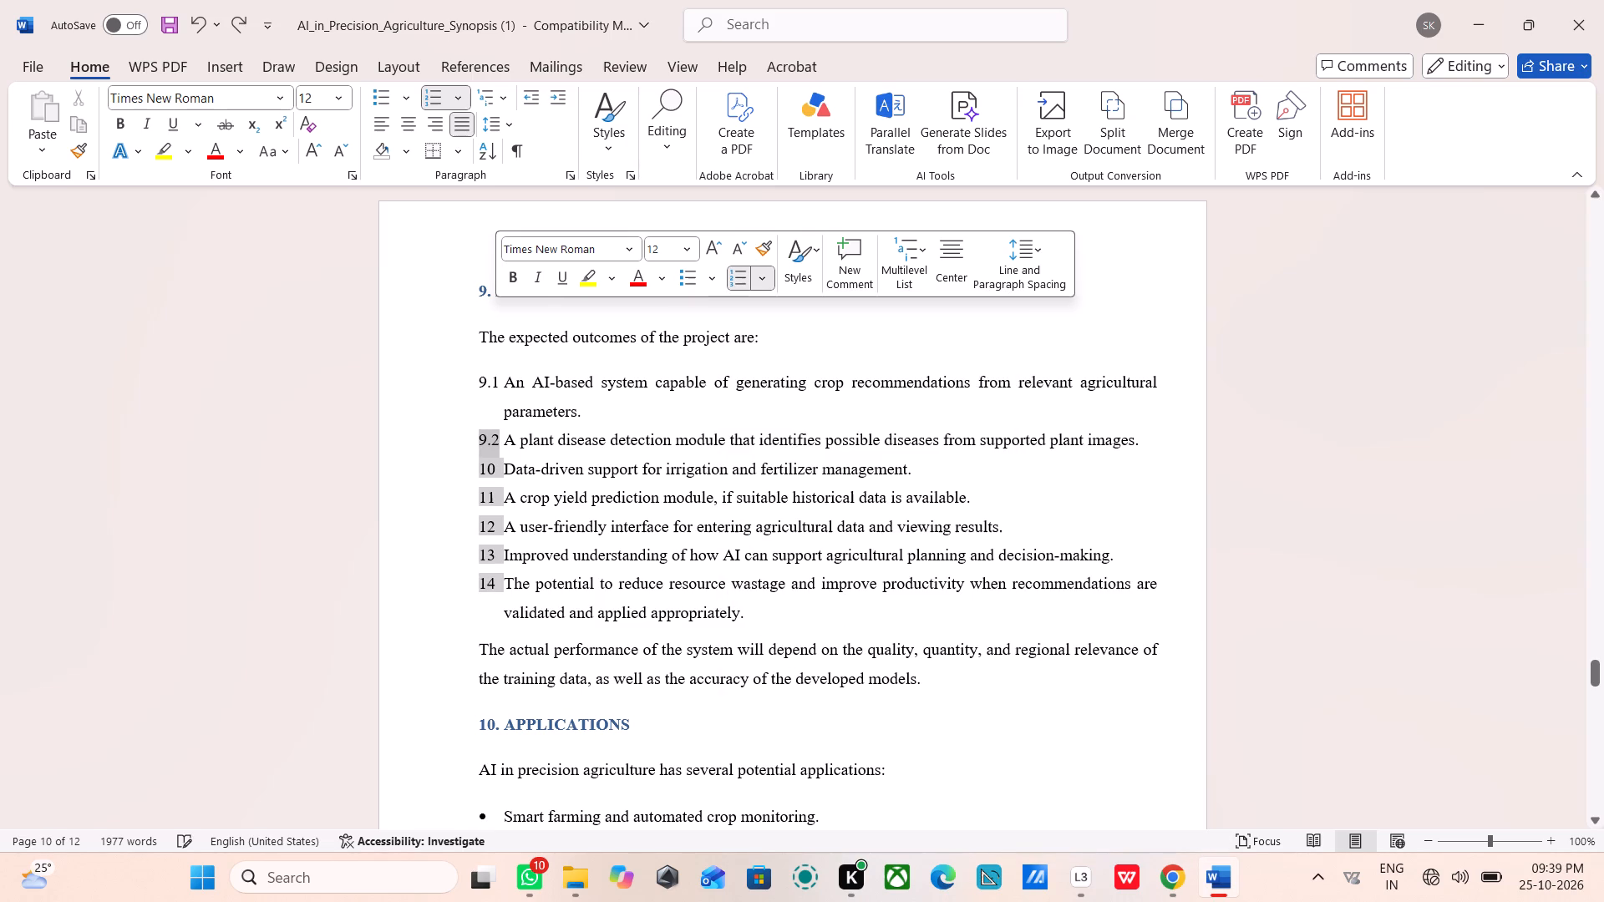
Change the third expected outcomes item, about irrigation and fertilizer support, to the 9.1-style second list level.
right_click(490, 469)
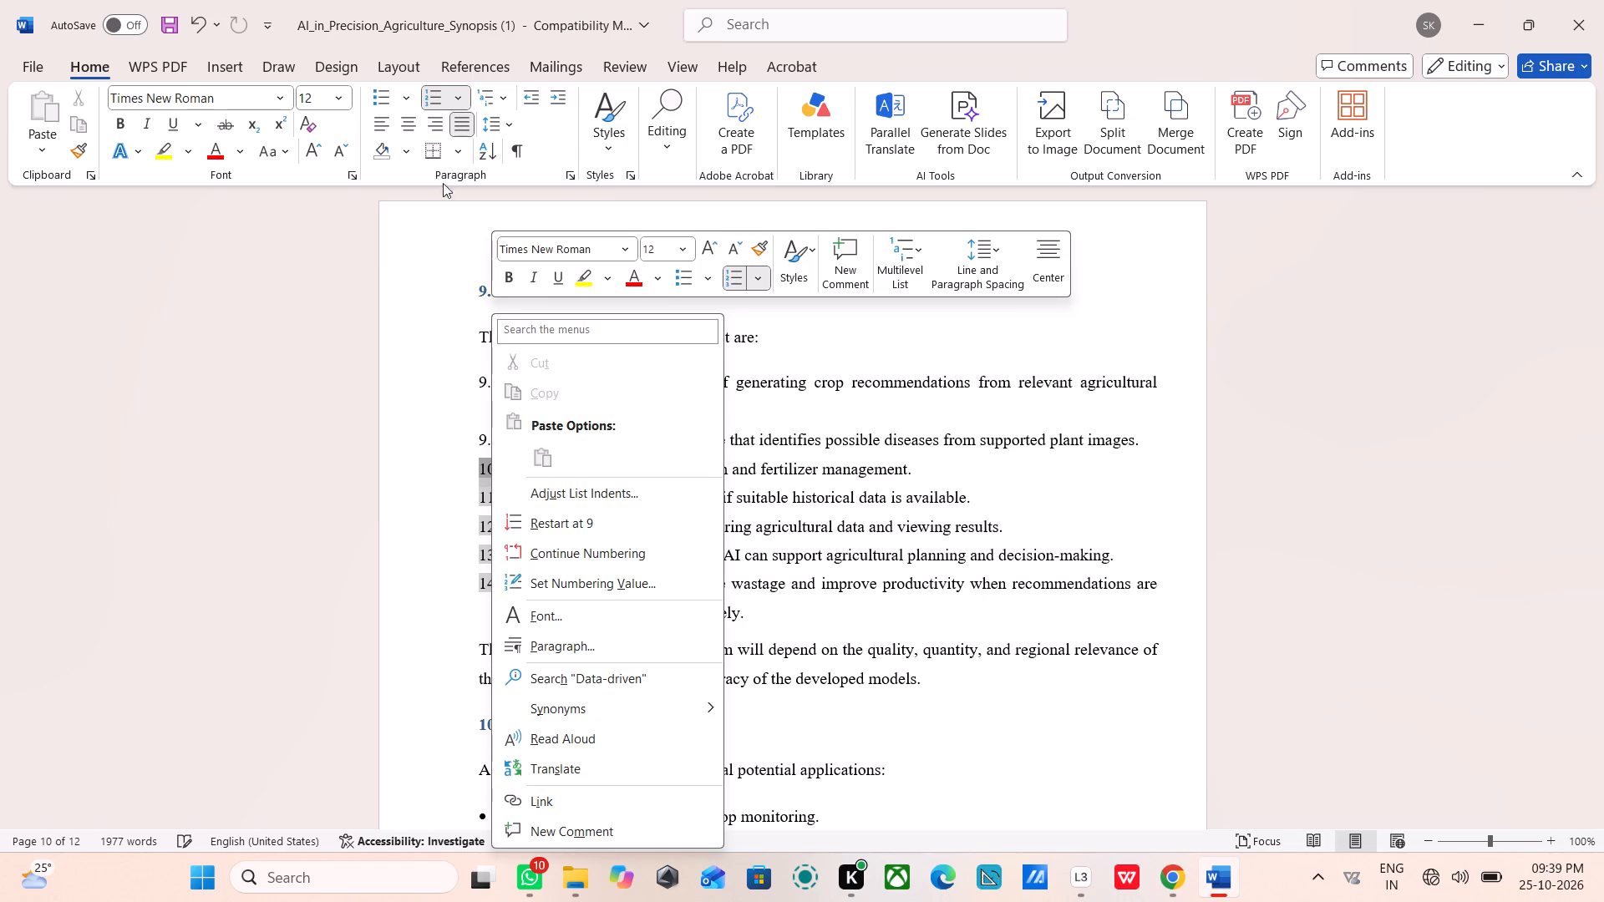
click(457, 96)
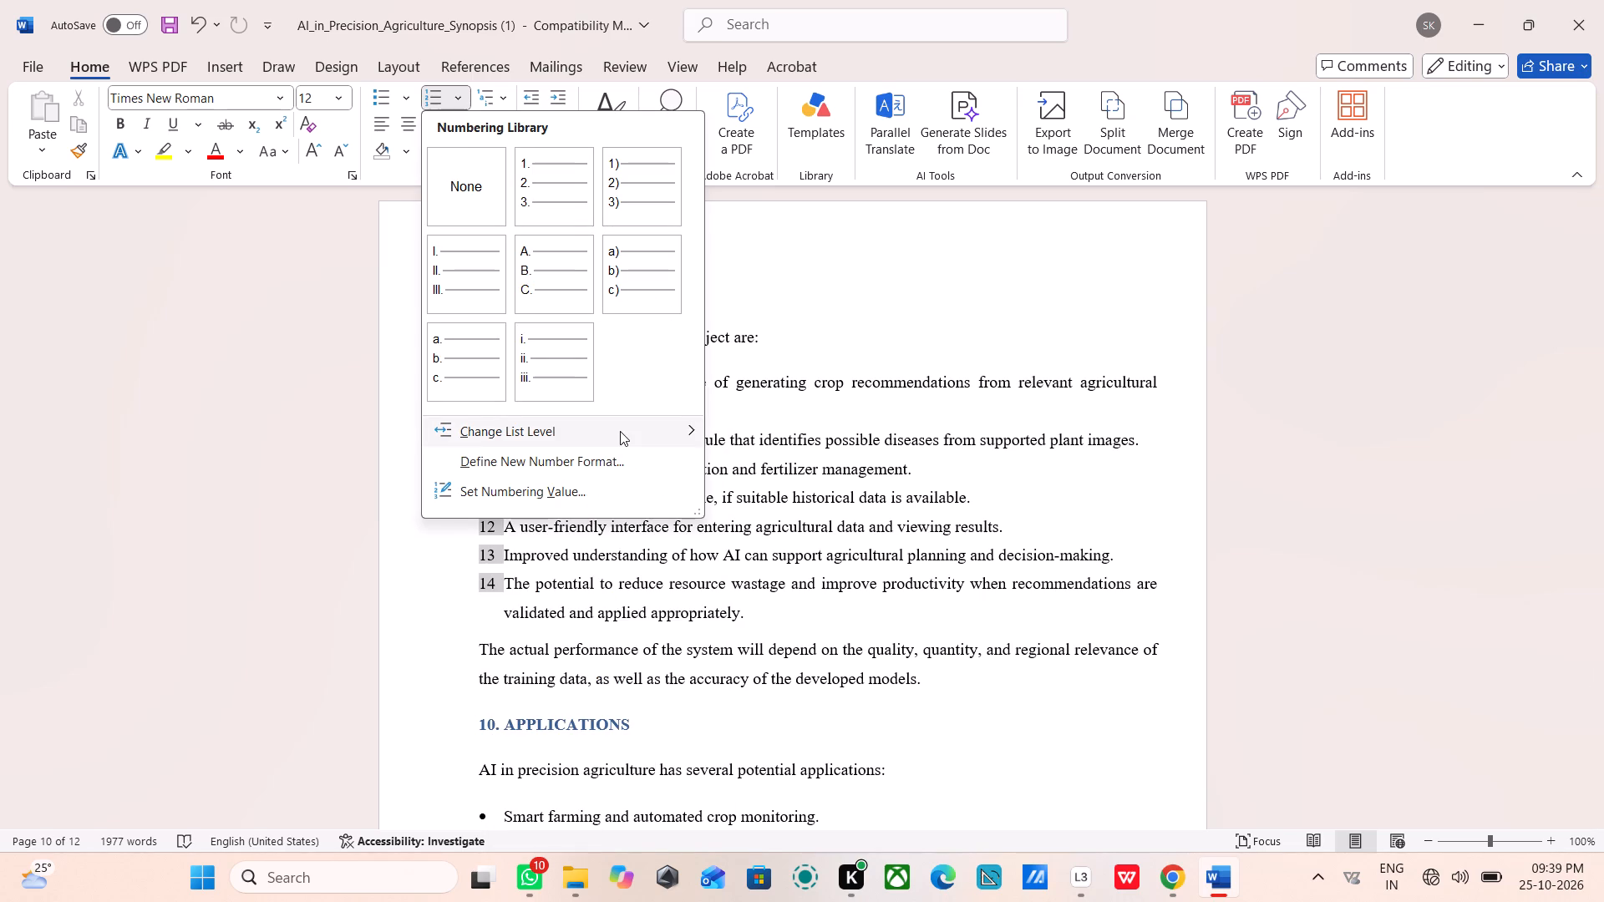
click(620, 431)
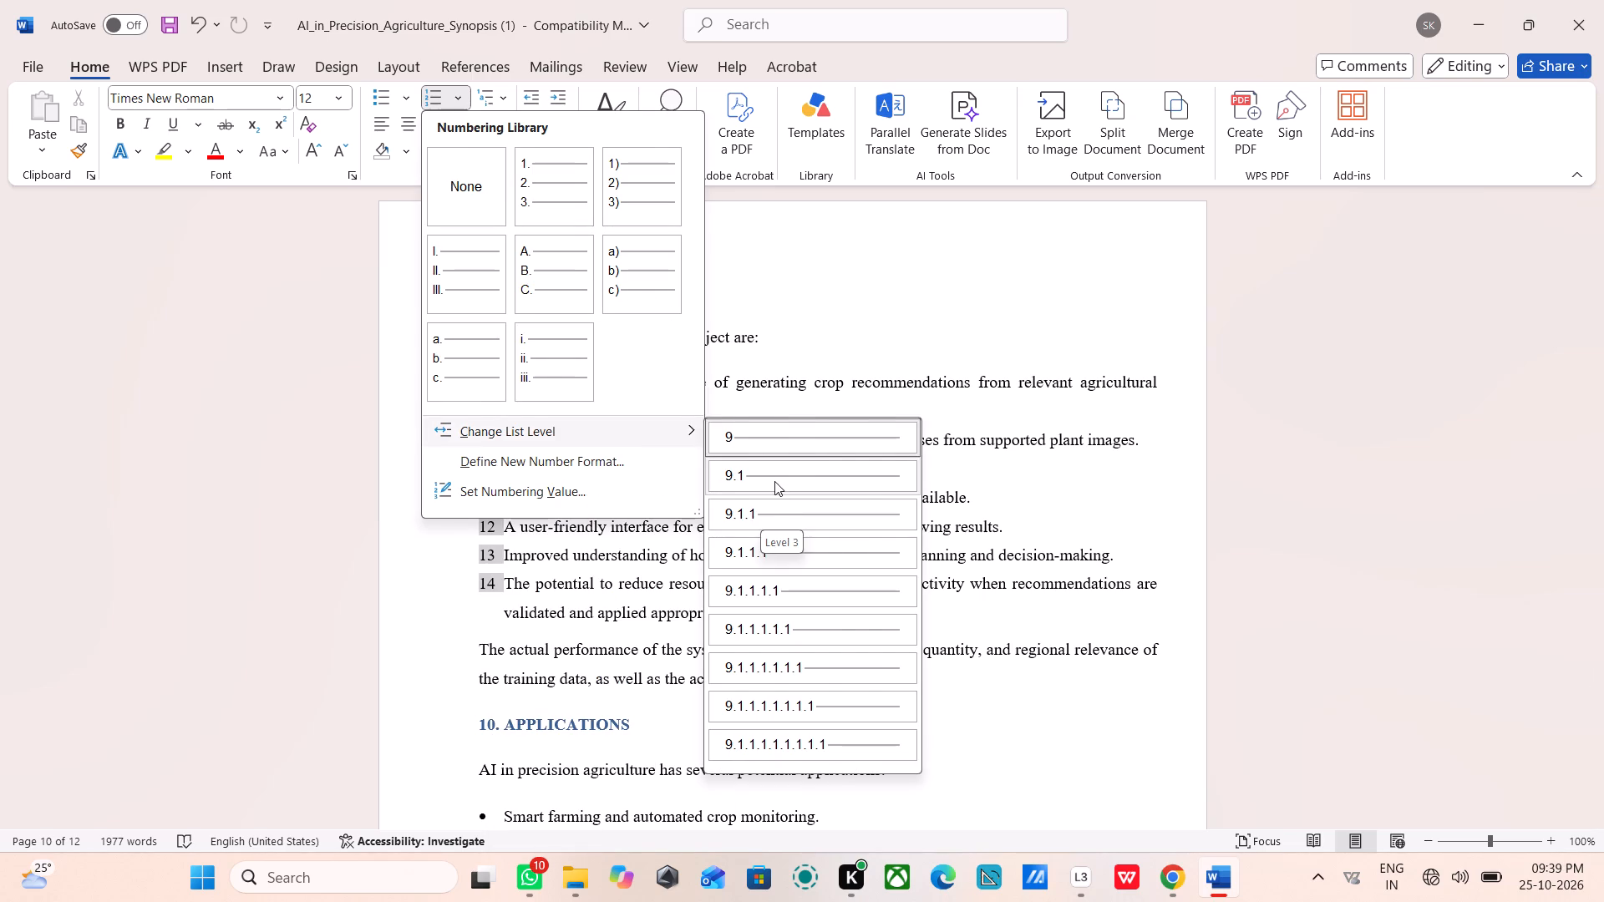
click(774, 481)
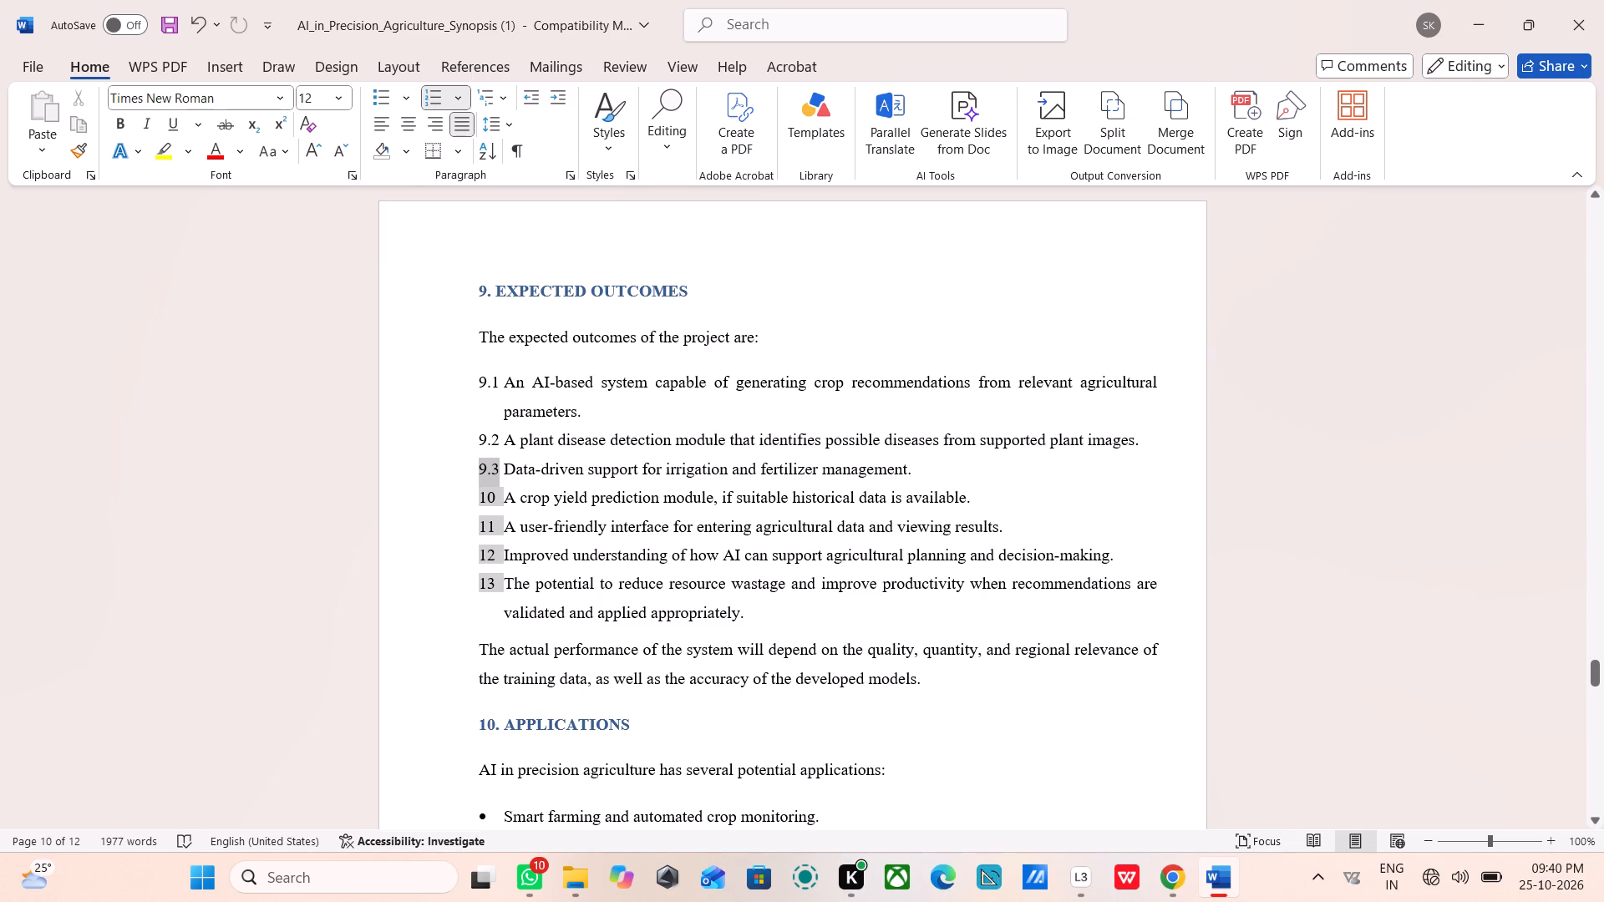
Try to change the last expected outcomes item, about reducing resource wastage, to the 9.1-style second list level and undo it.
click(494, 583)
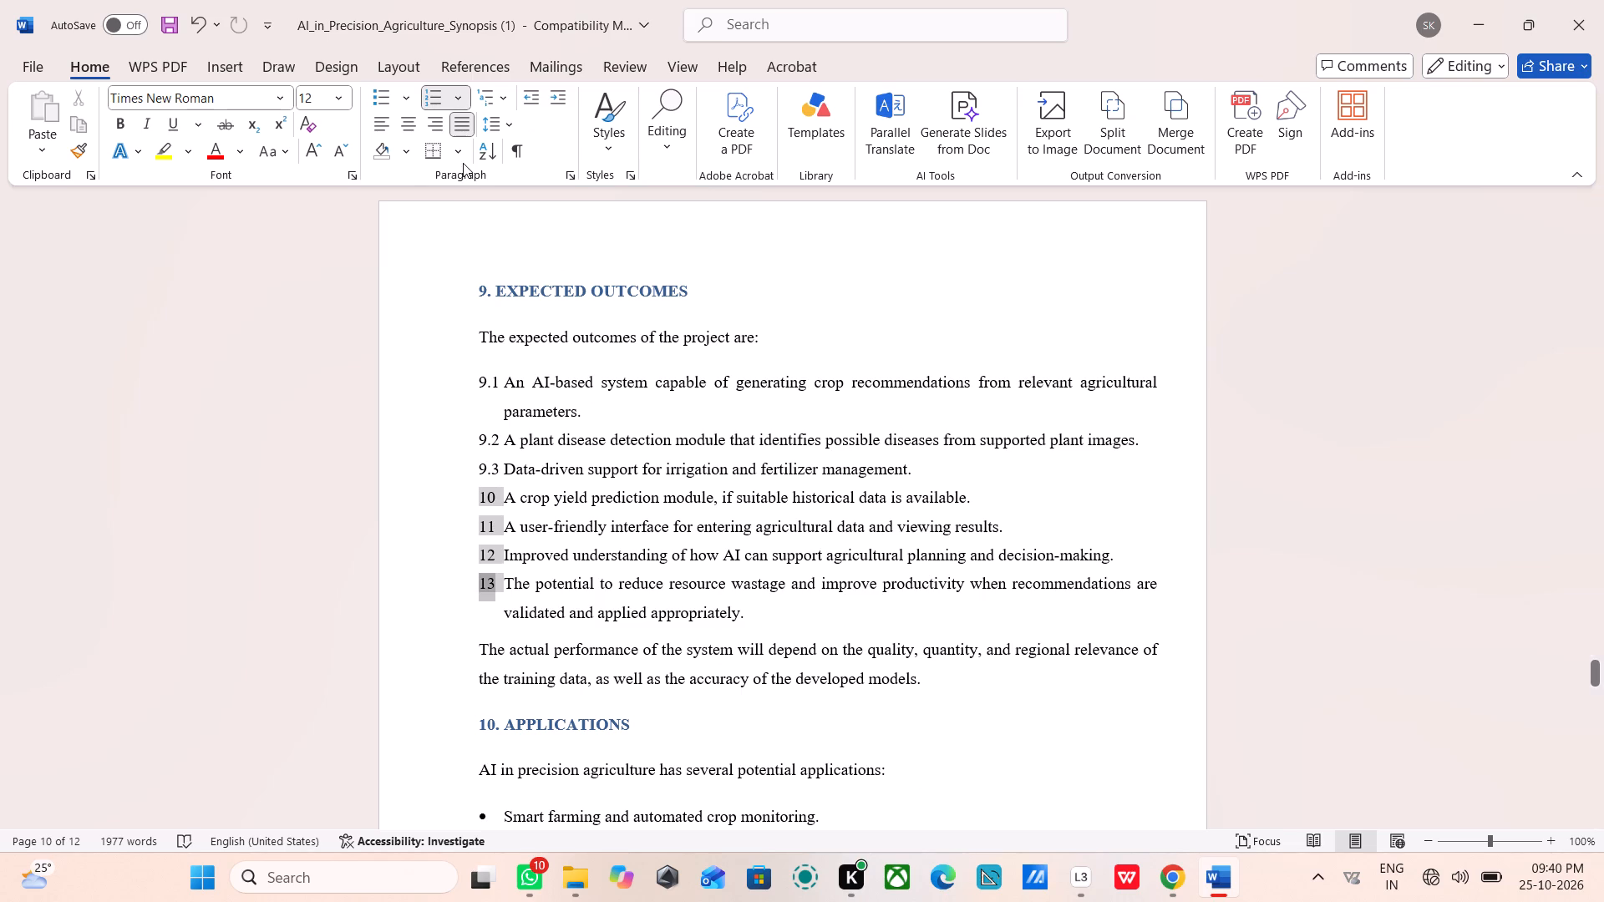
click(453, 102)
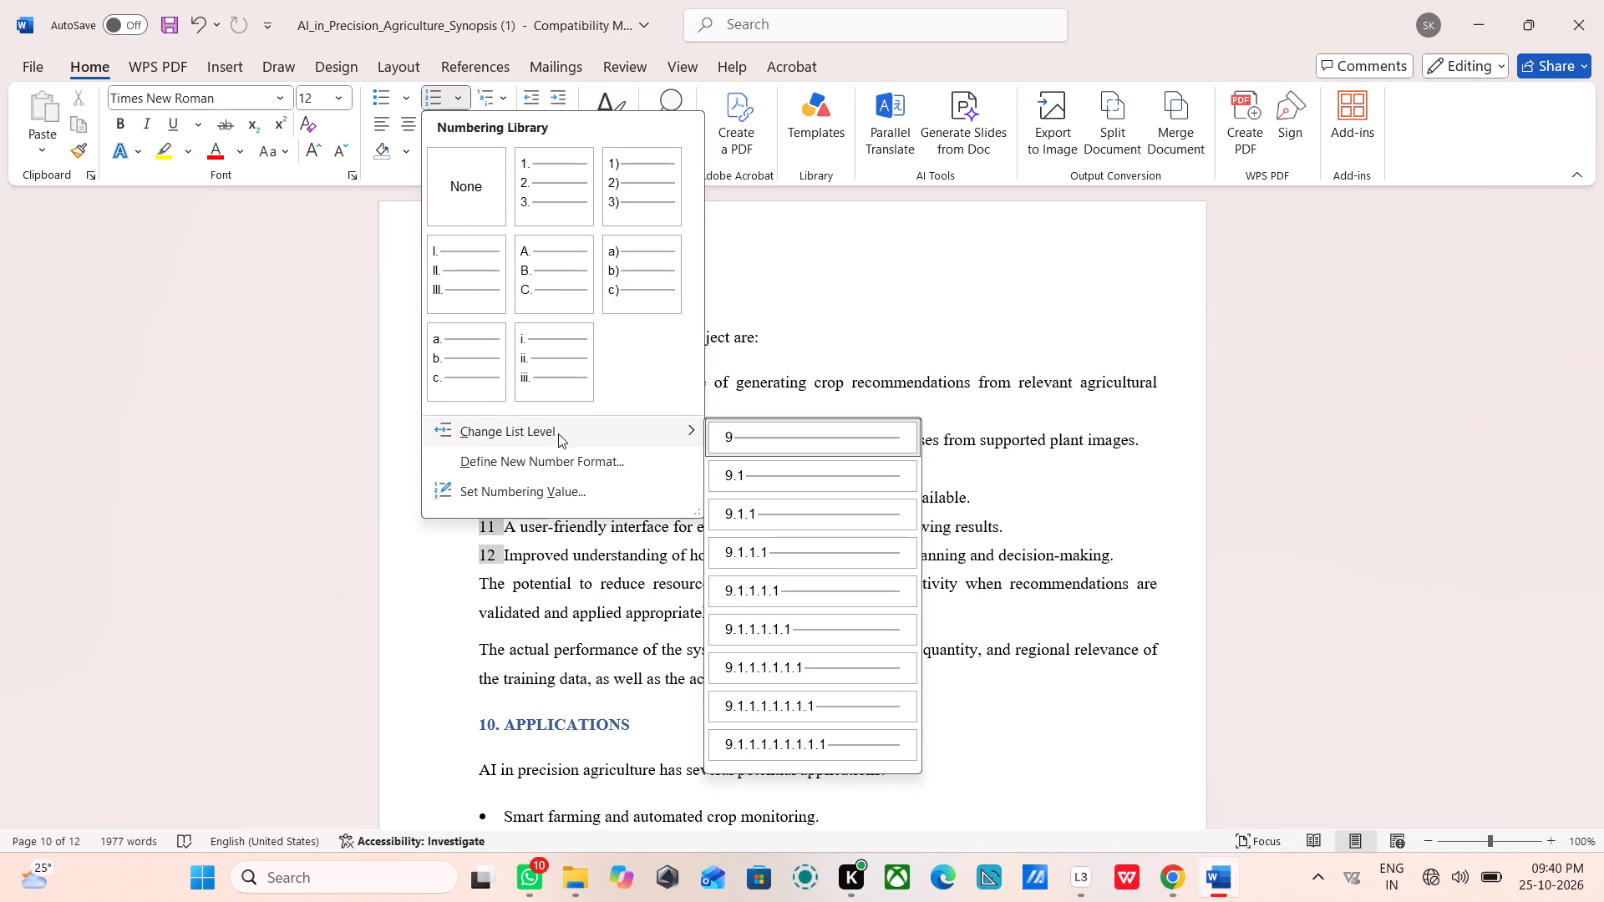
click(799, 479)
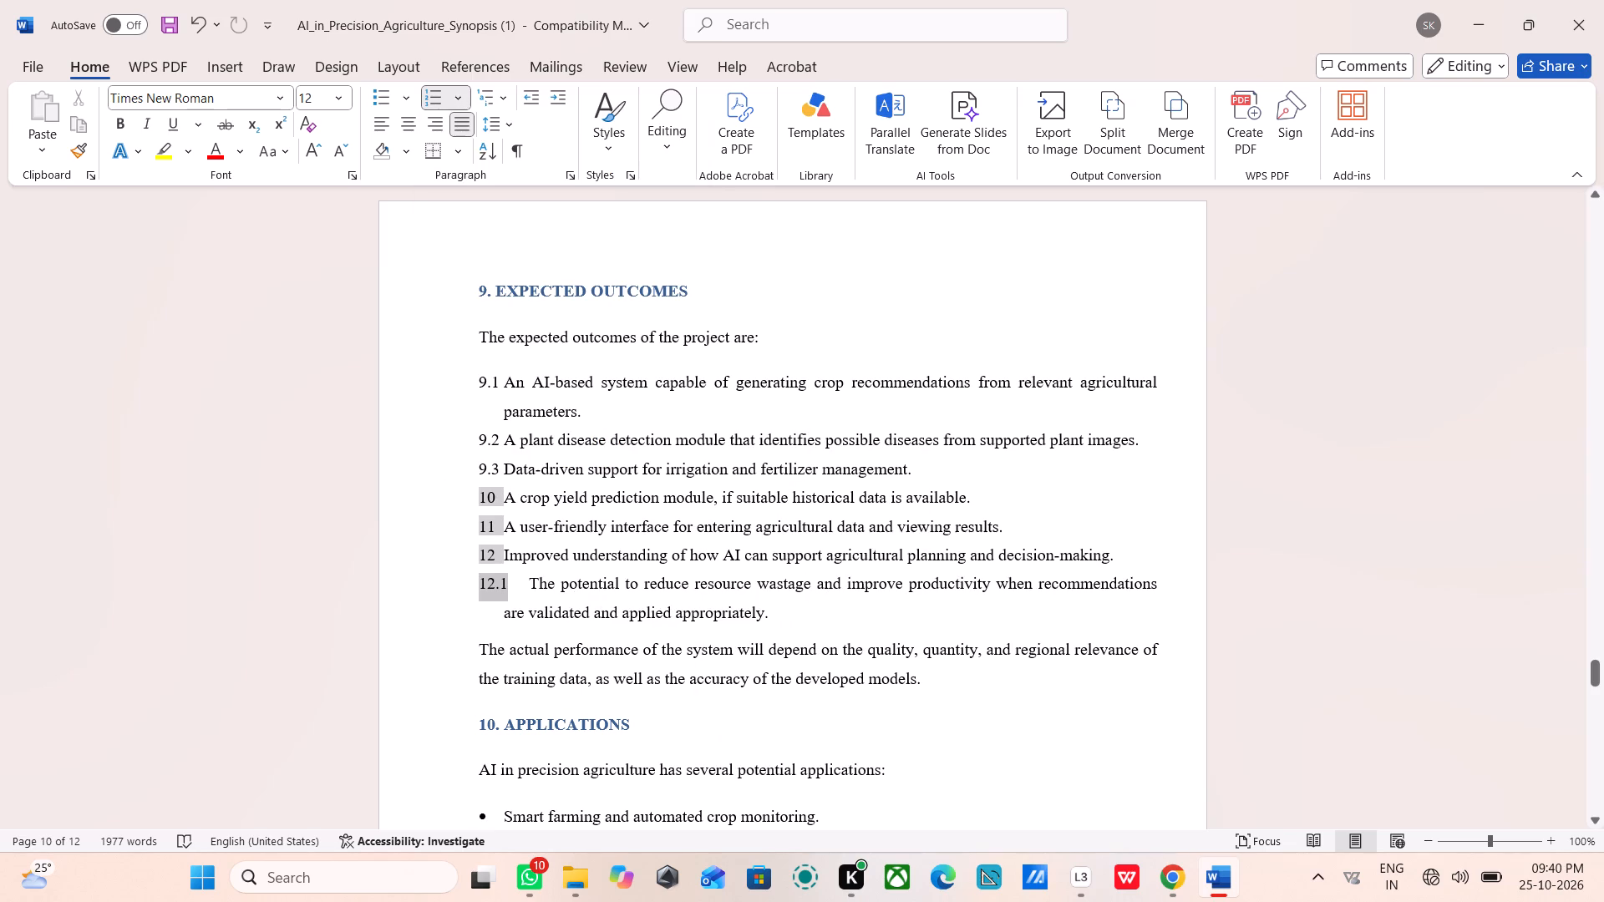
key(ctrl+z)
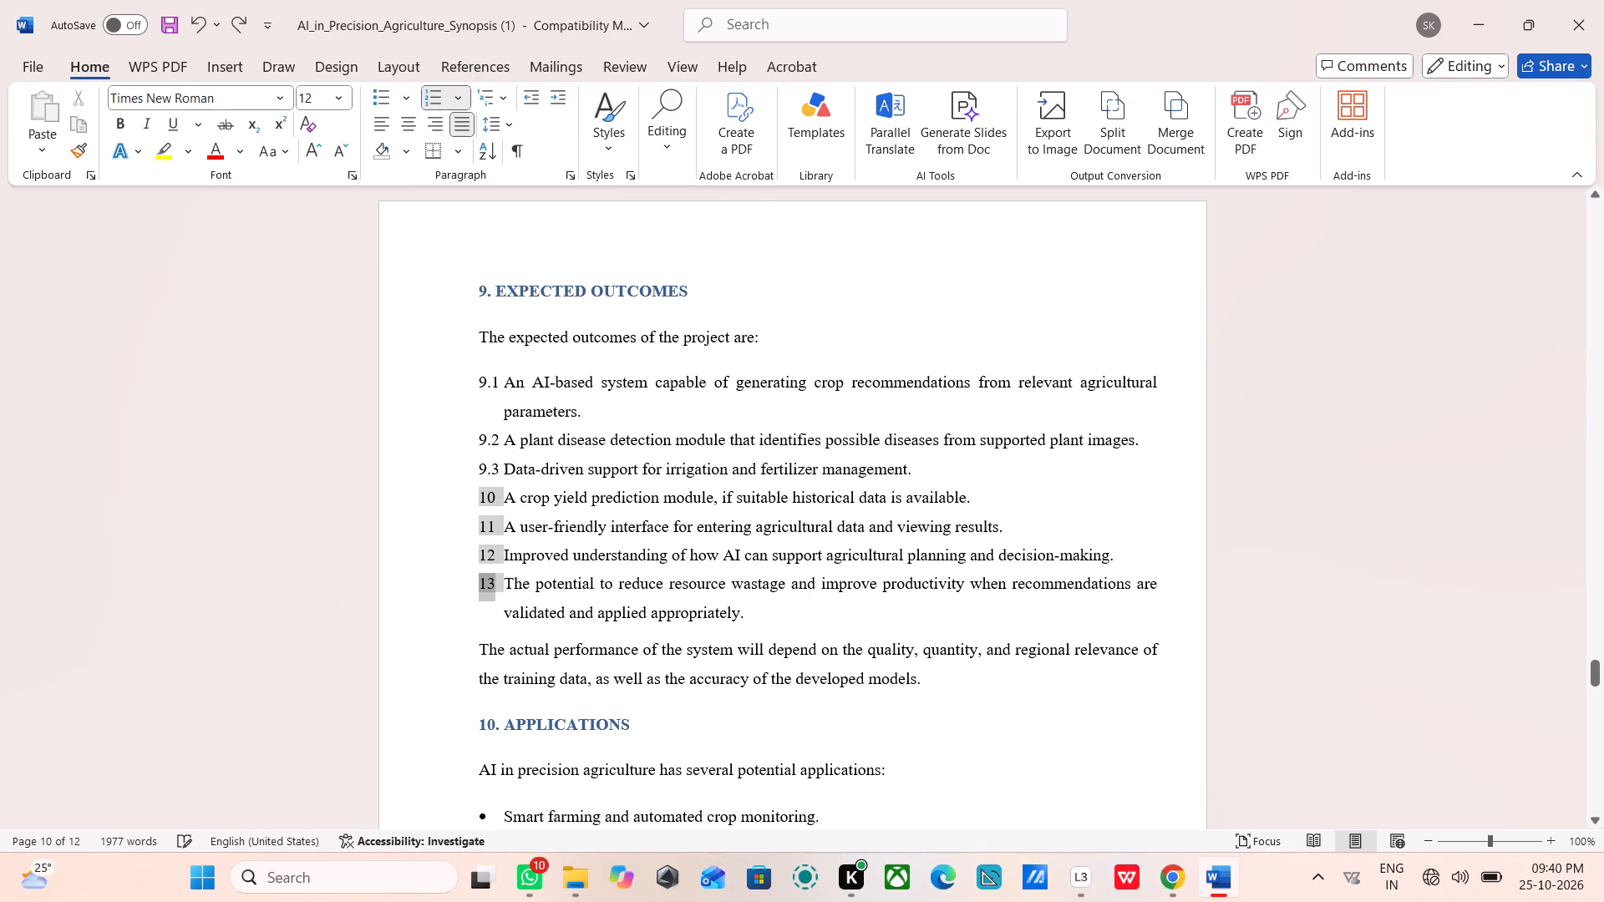
Change the crop yield prediction and user-friendly interface items in the expected outcomes to the 9.1-style second list level, one after the other.
click(495, 493)
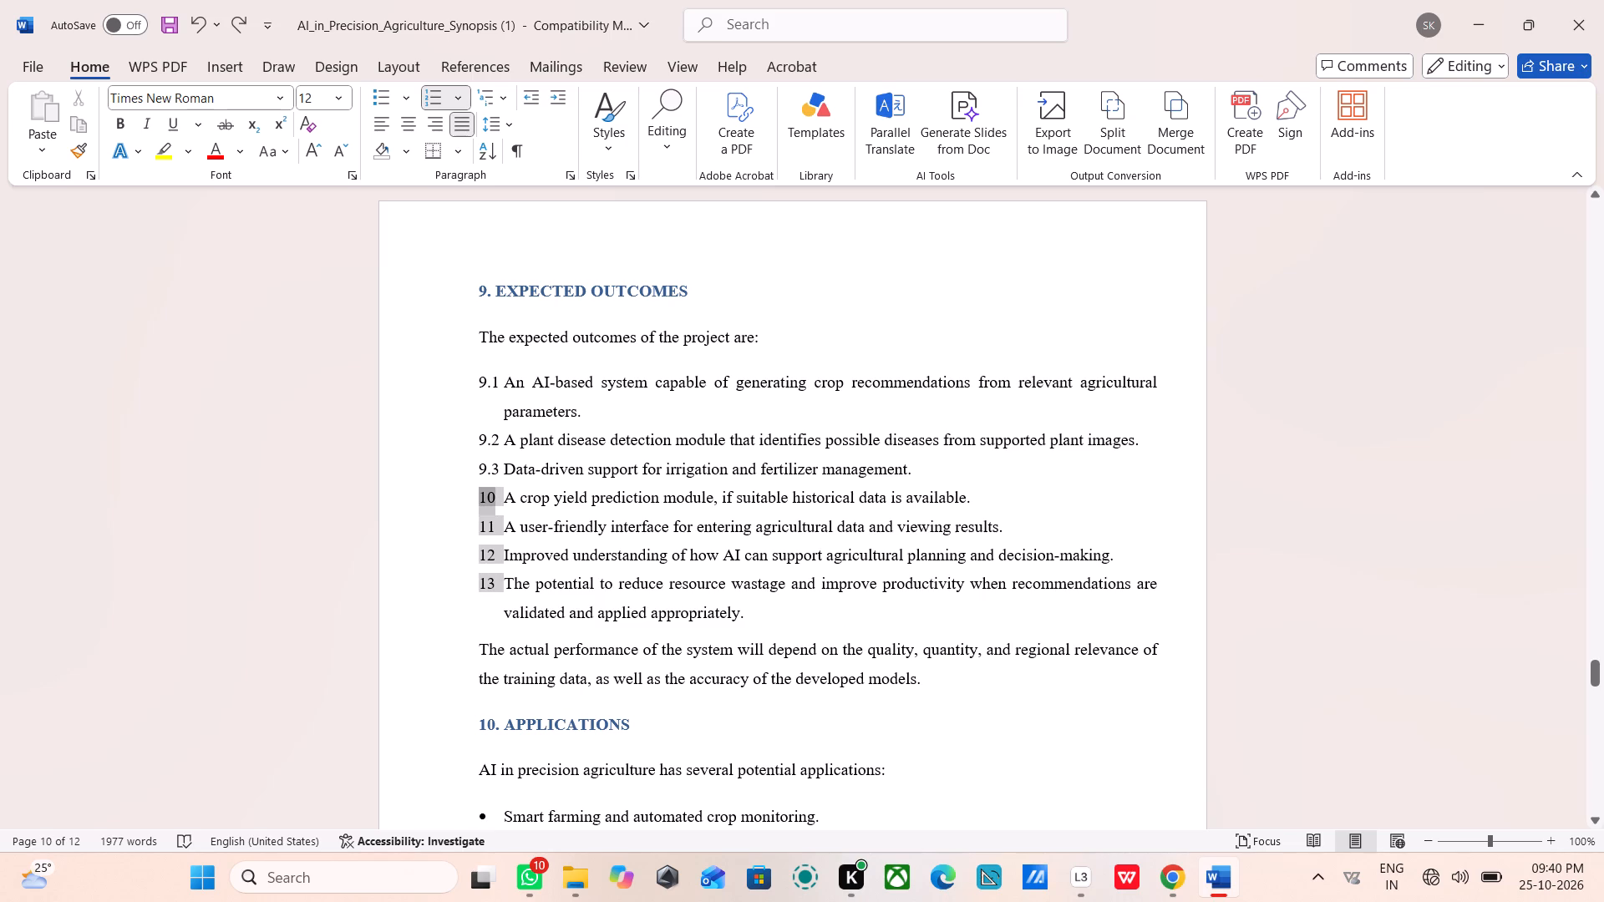
click(459, 98)
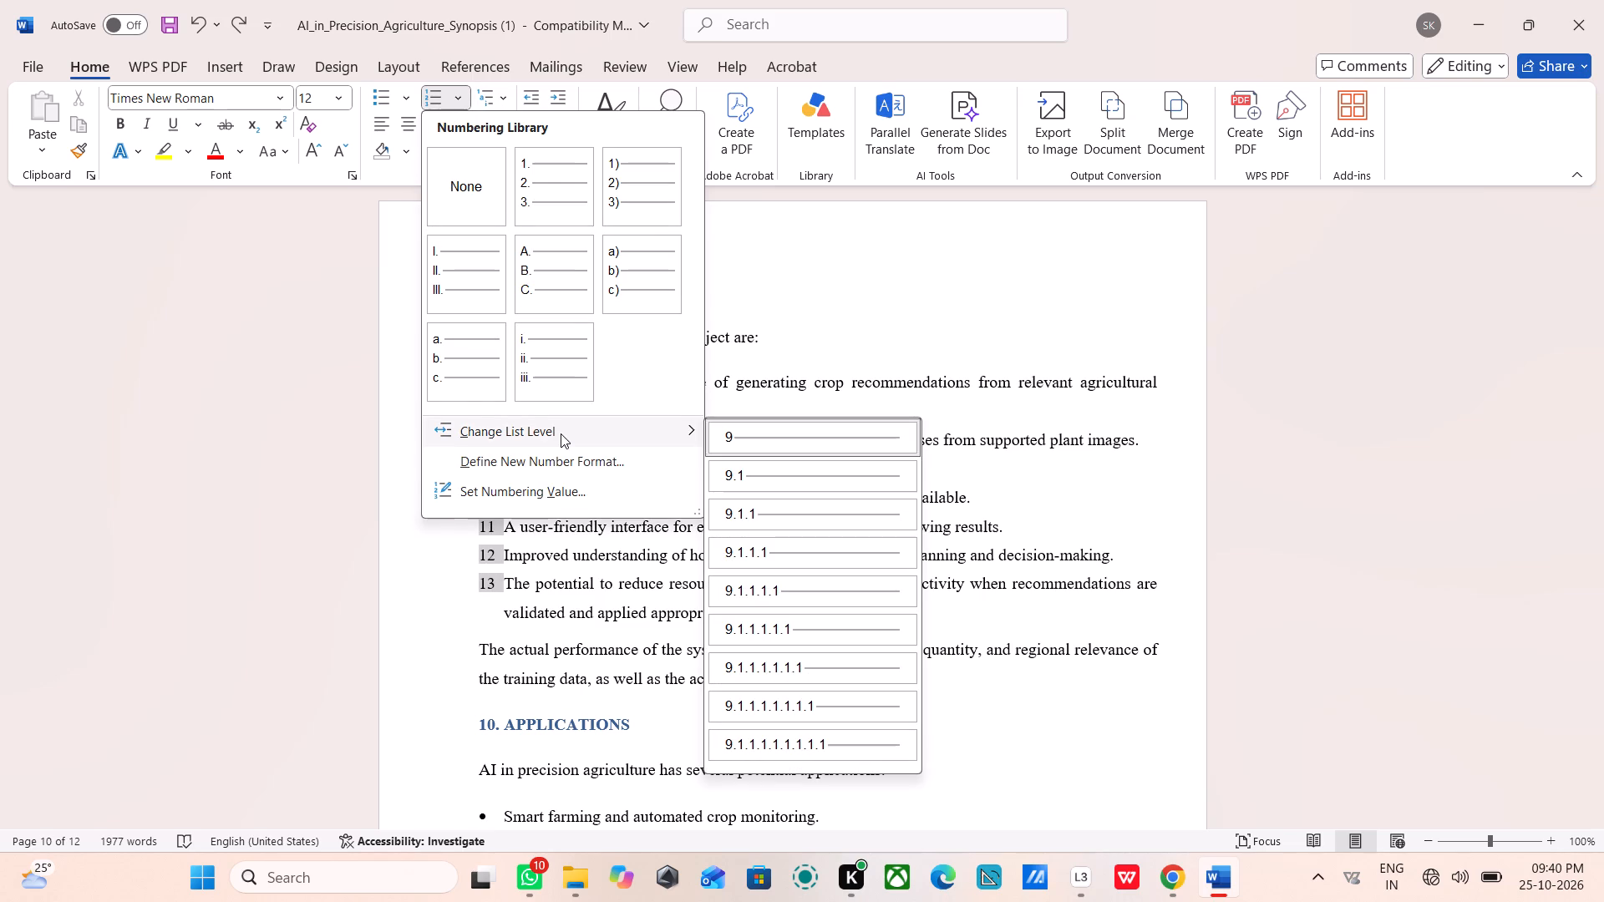
click(796, 487)
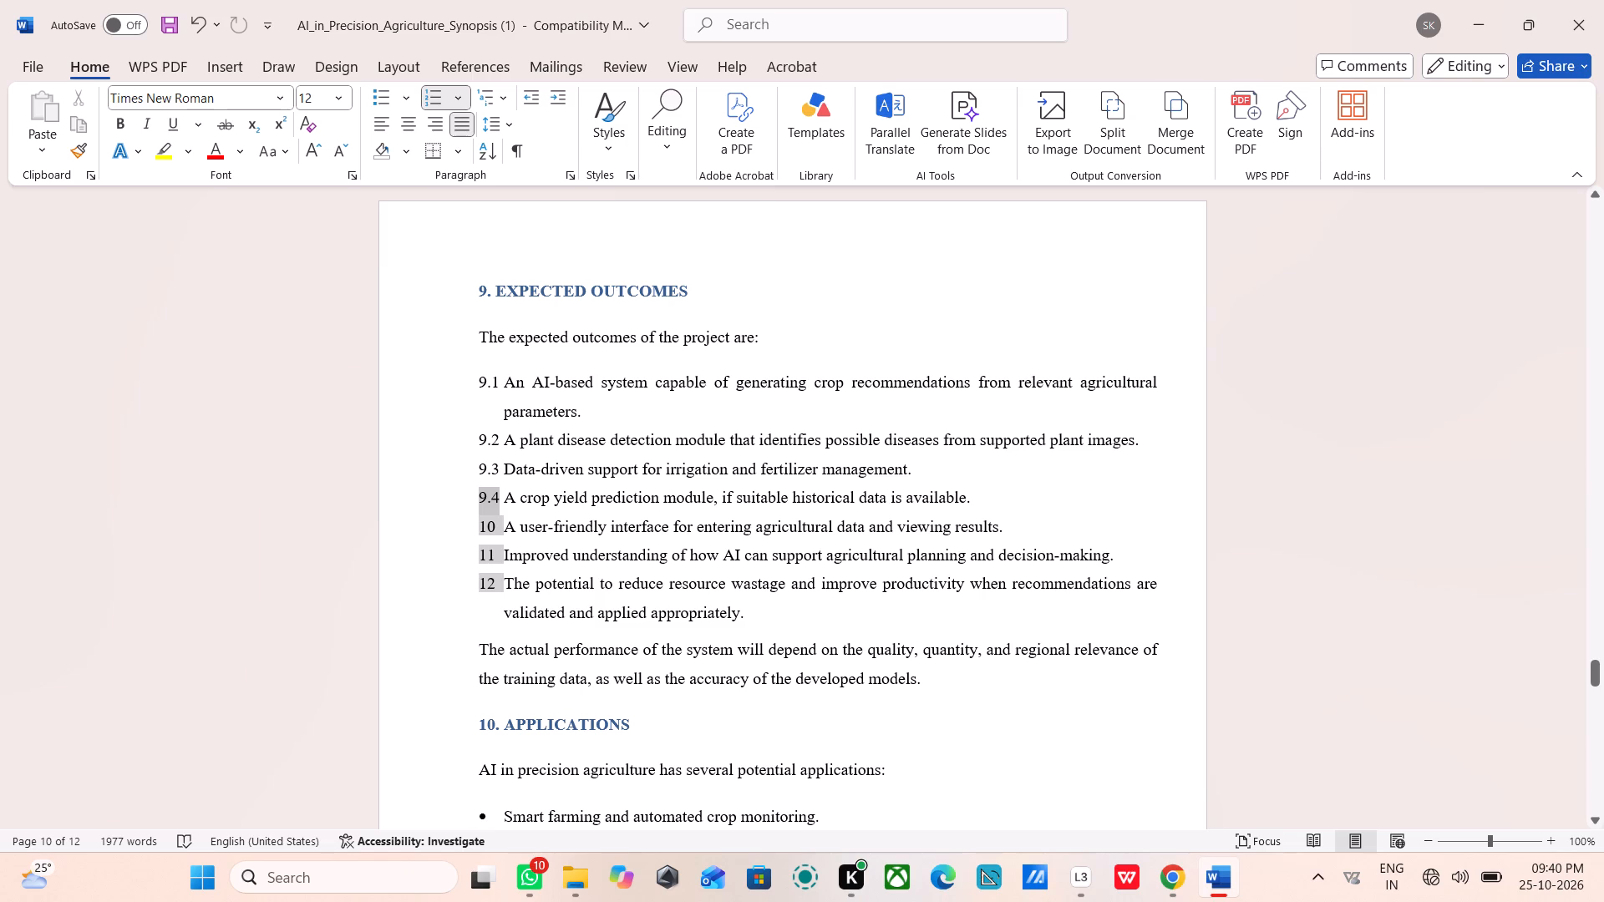
click(500, 528)
double_click(480, 525)
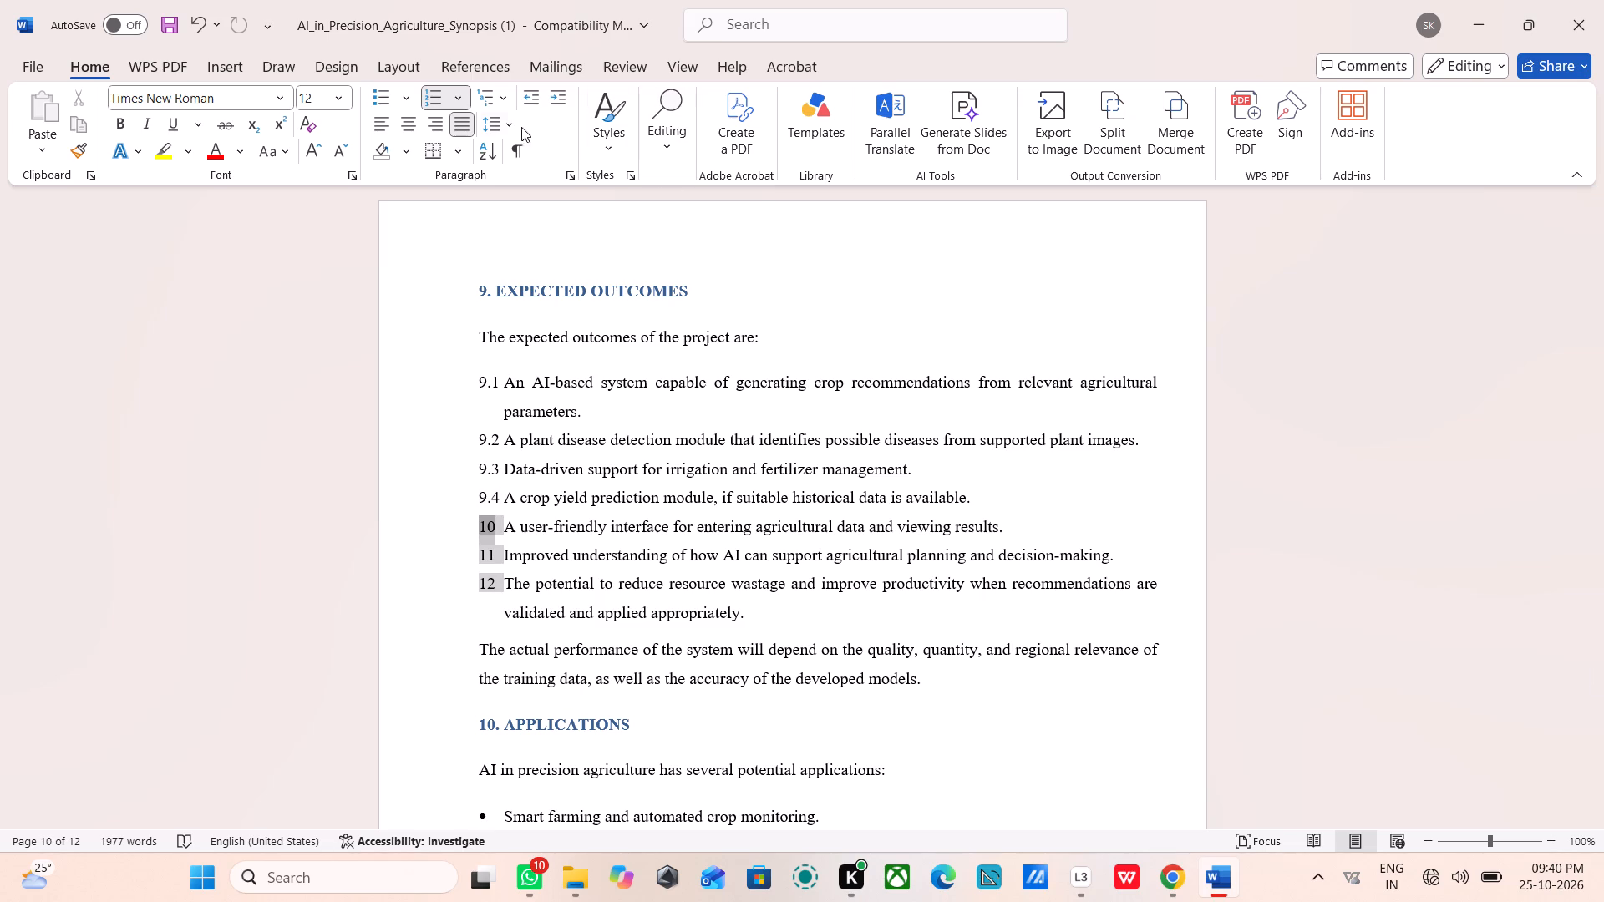
click(456, 84)
click(452, 99)
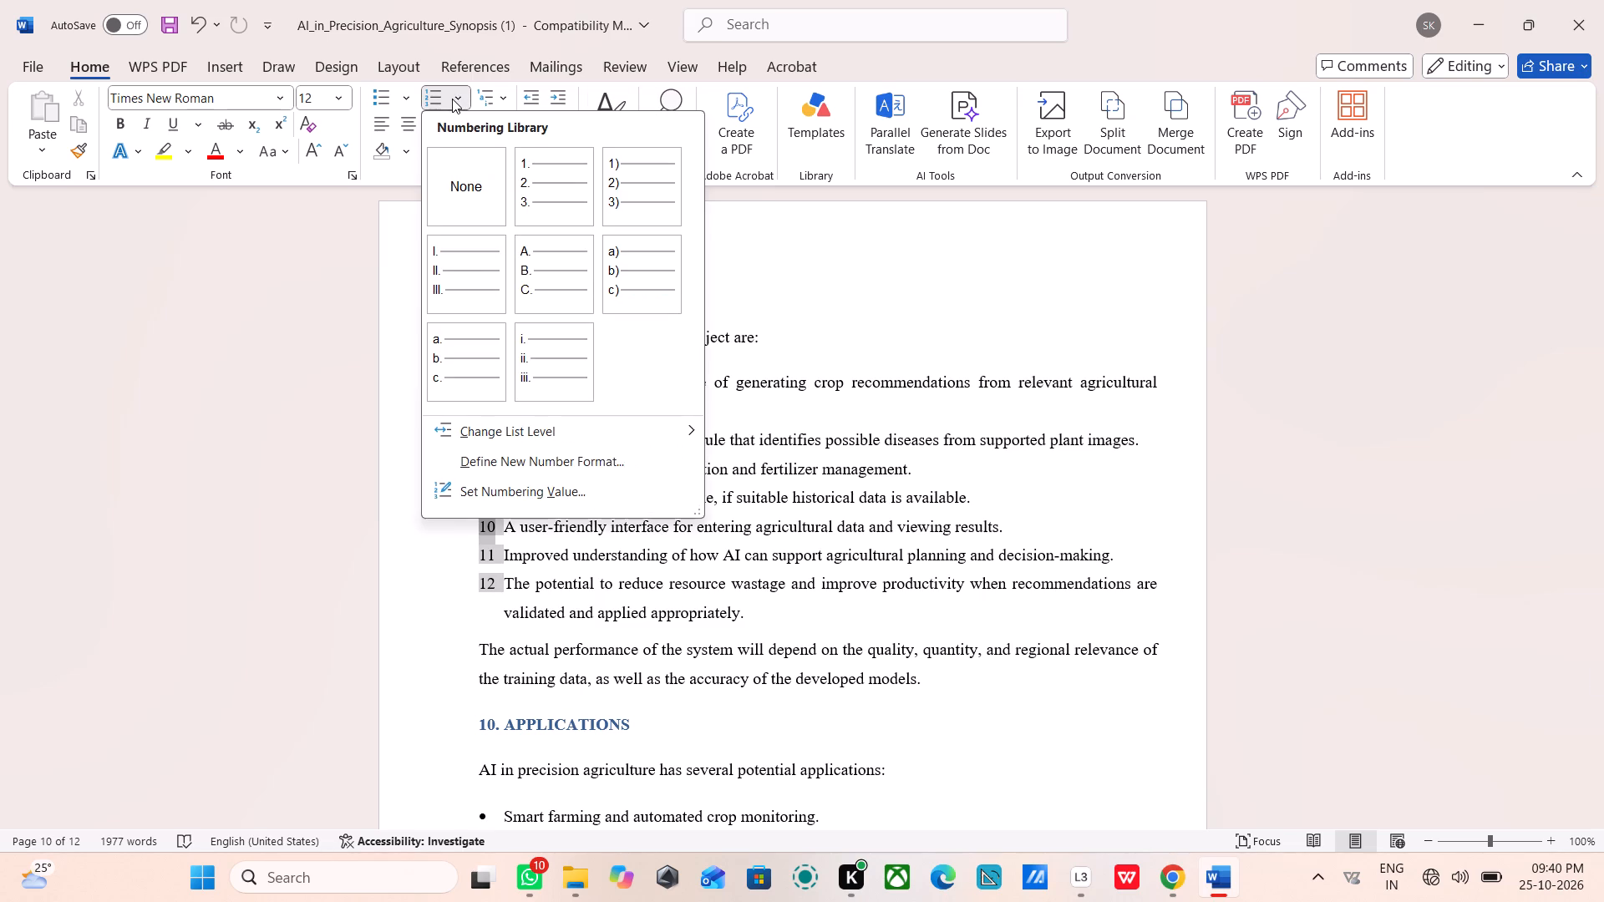
click(546, 423)
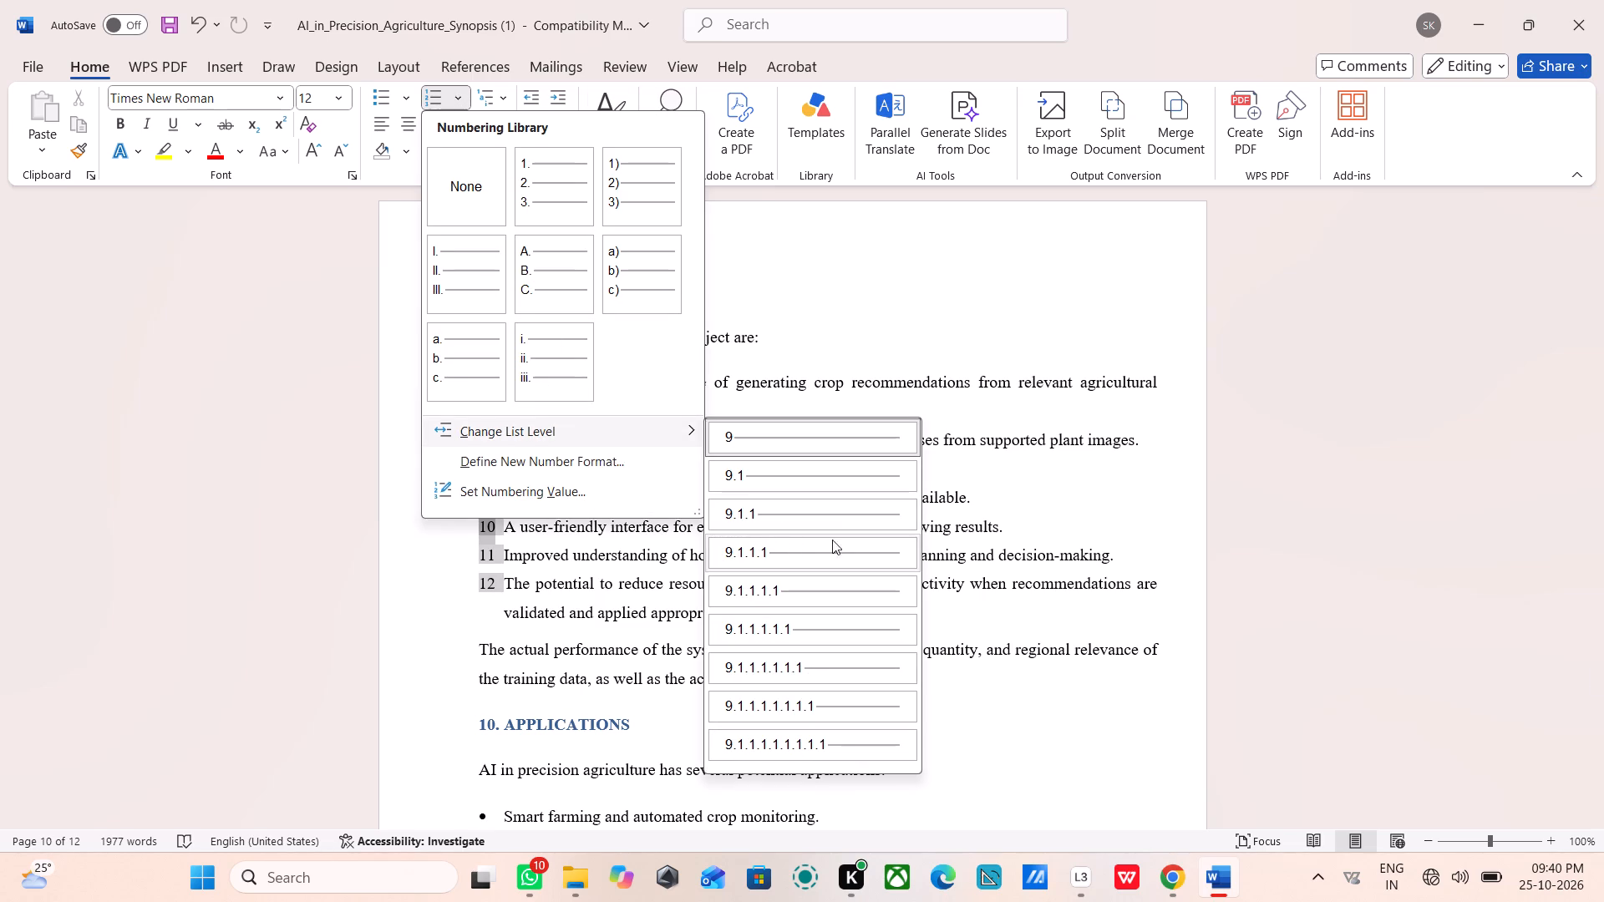
click(841, 486)
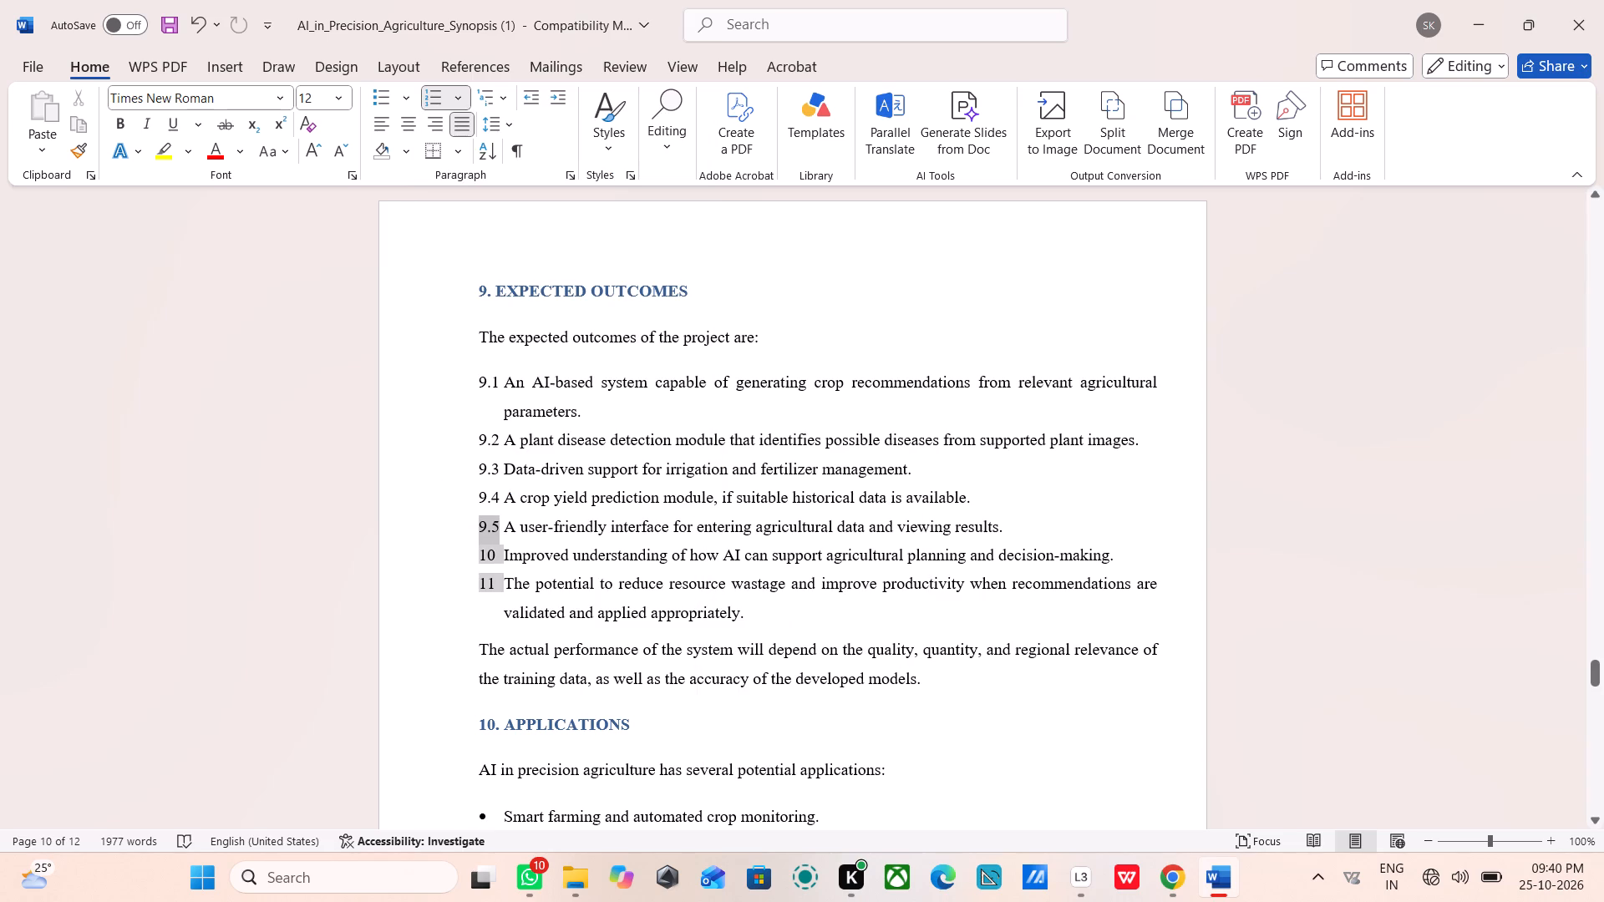
Change the last two expected outcomes items, about improved understanding and reduced resource wastage, to the 9.1-style second list level.
double_click(480, 555)
click(465, 100)
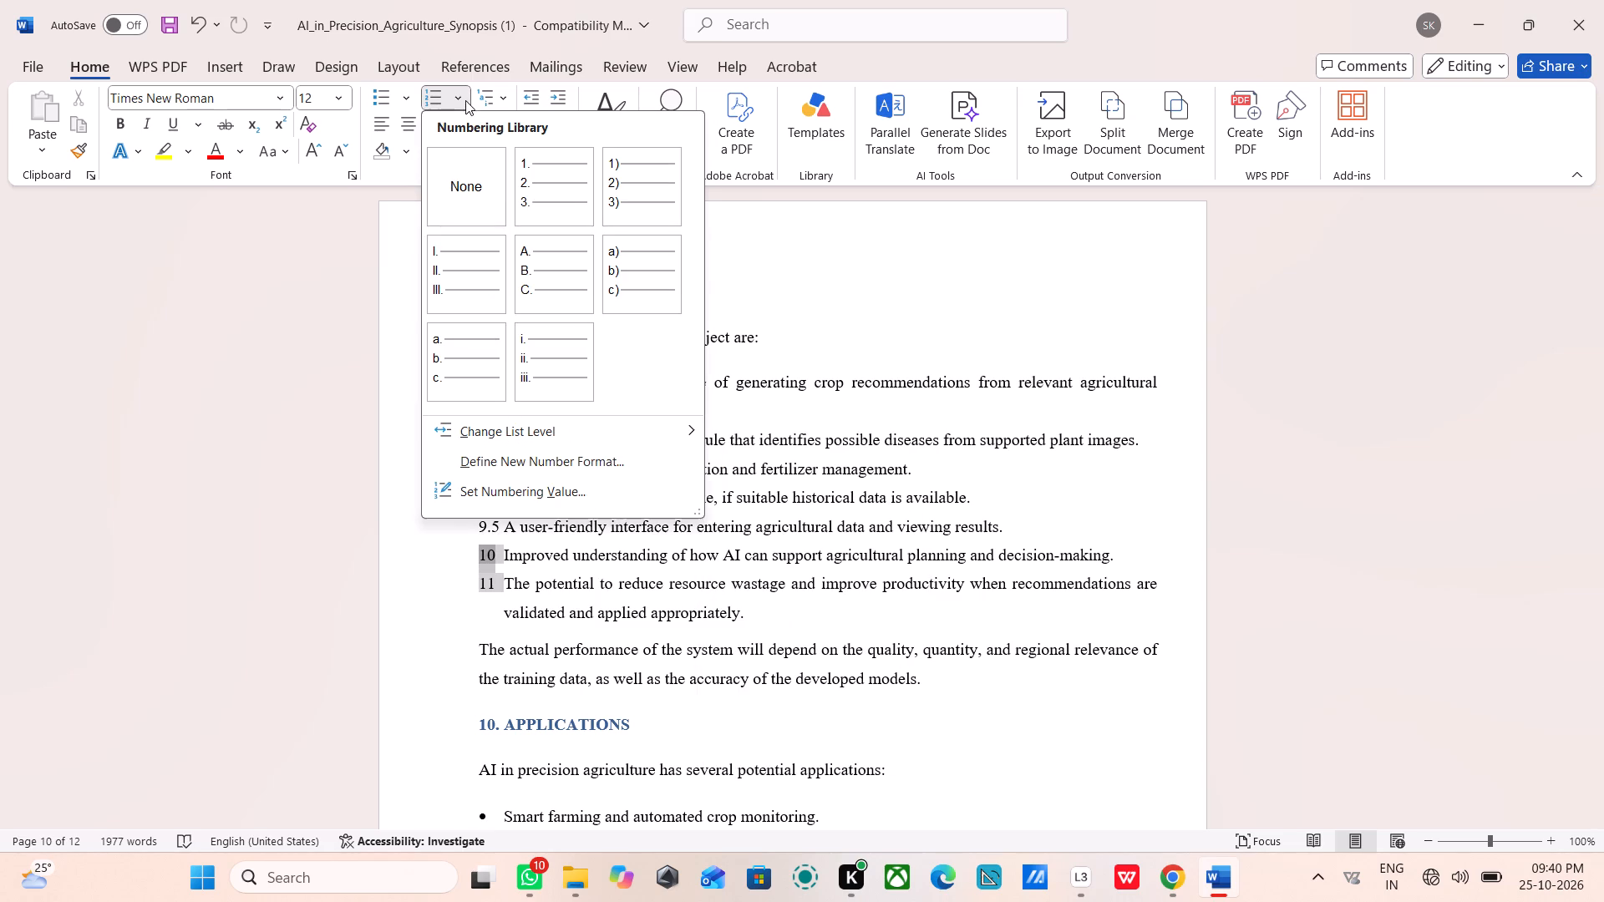
click(582, 445)
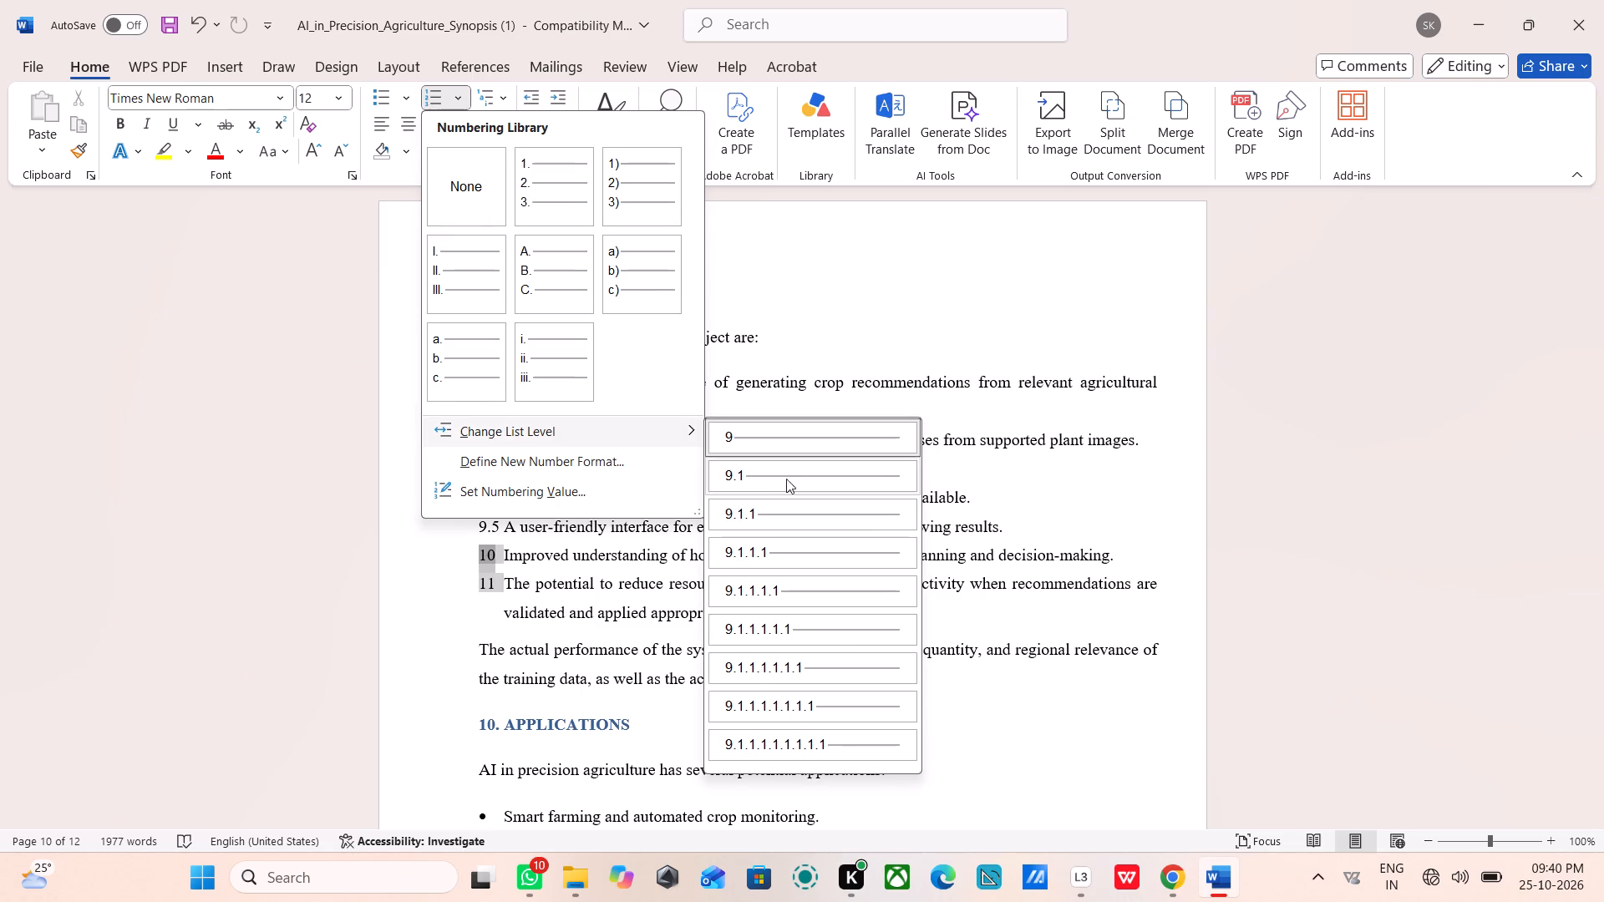
click(785, 474)
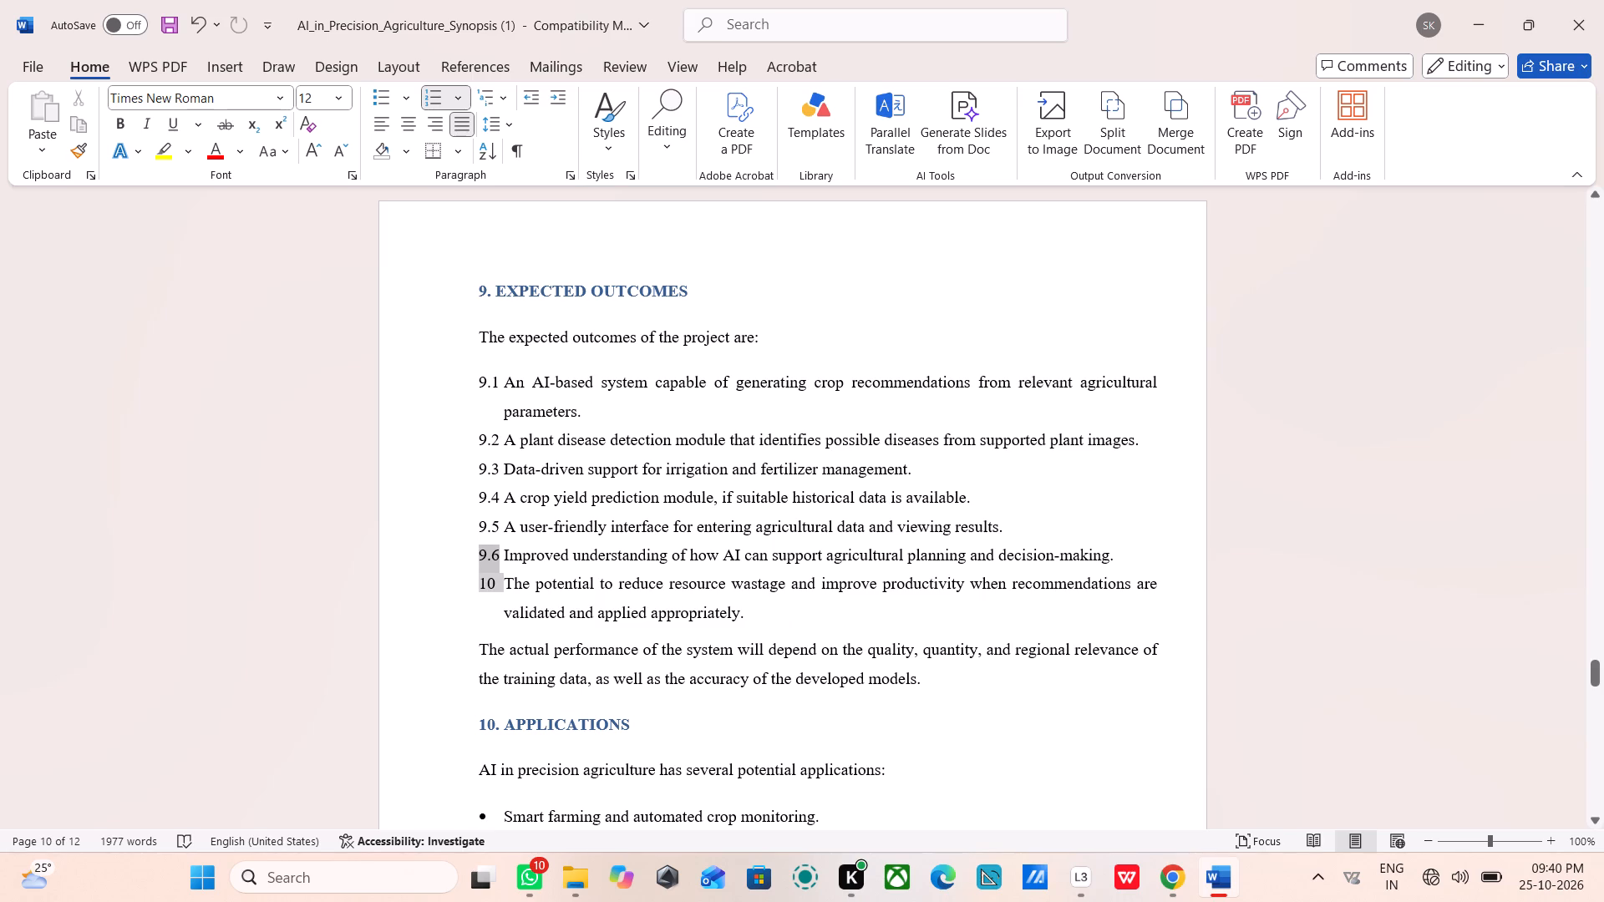
double_click(483, 583)
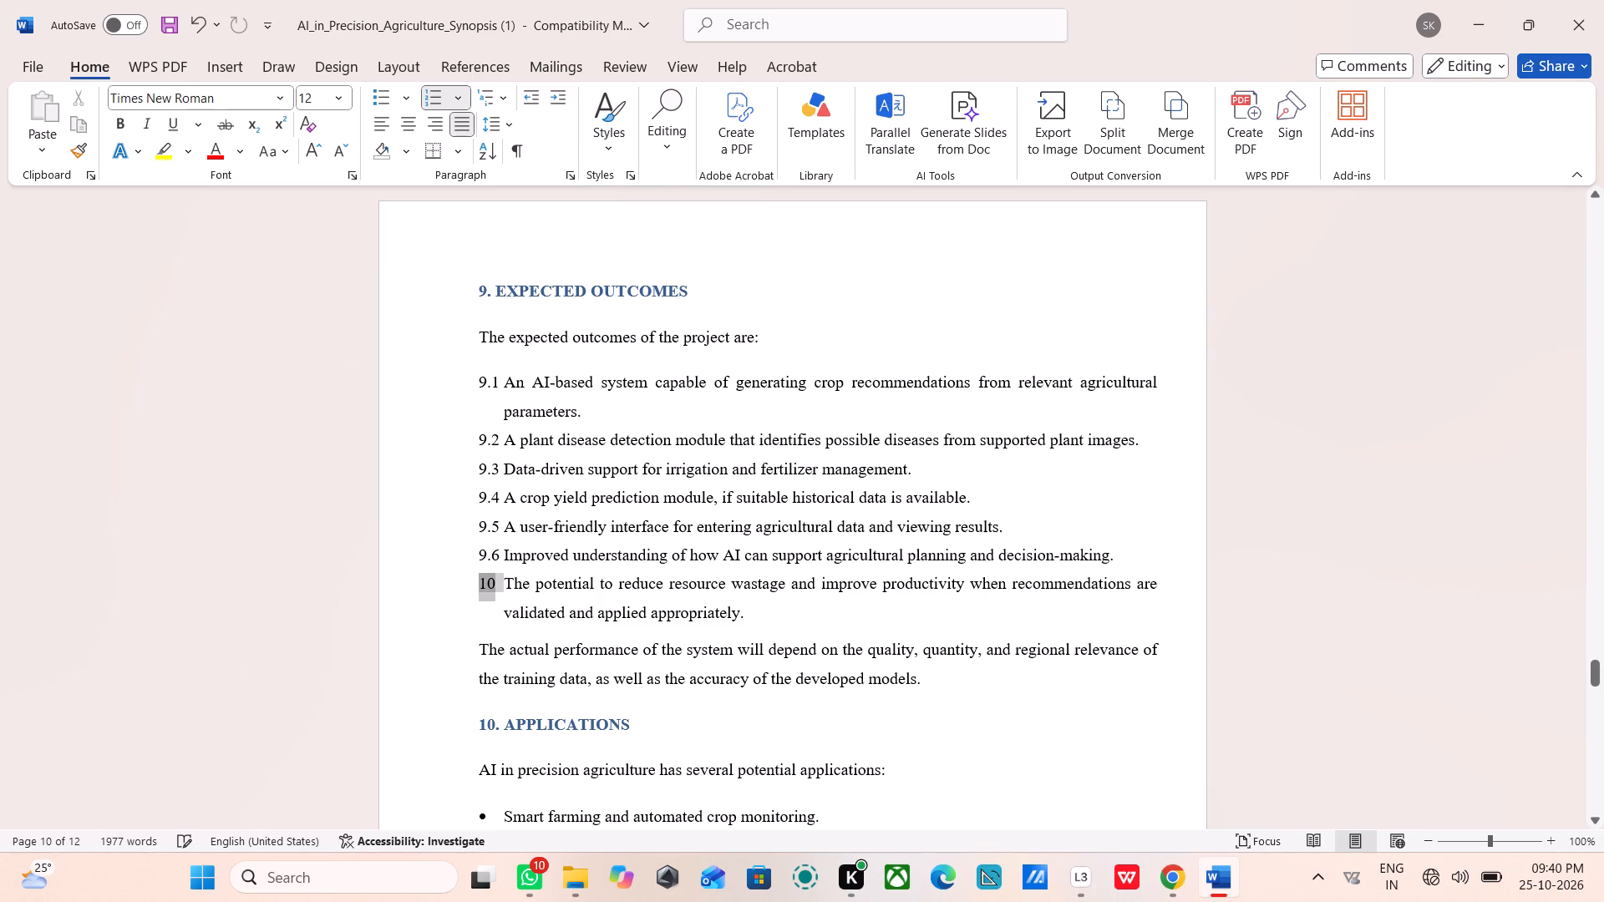
click(451, 95)
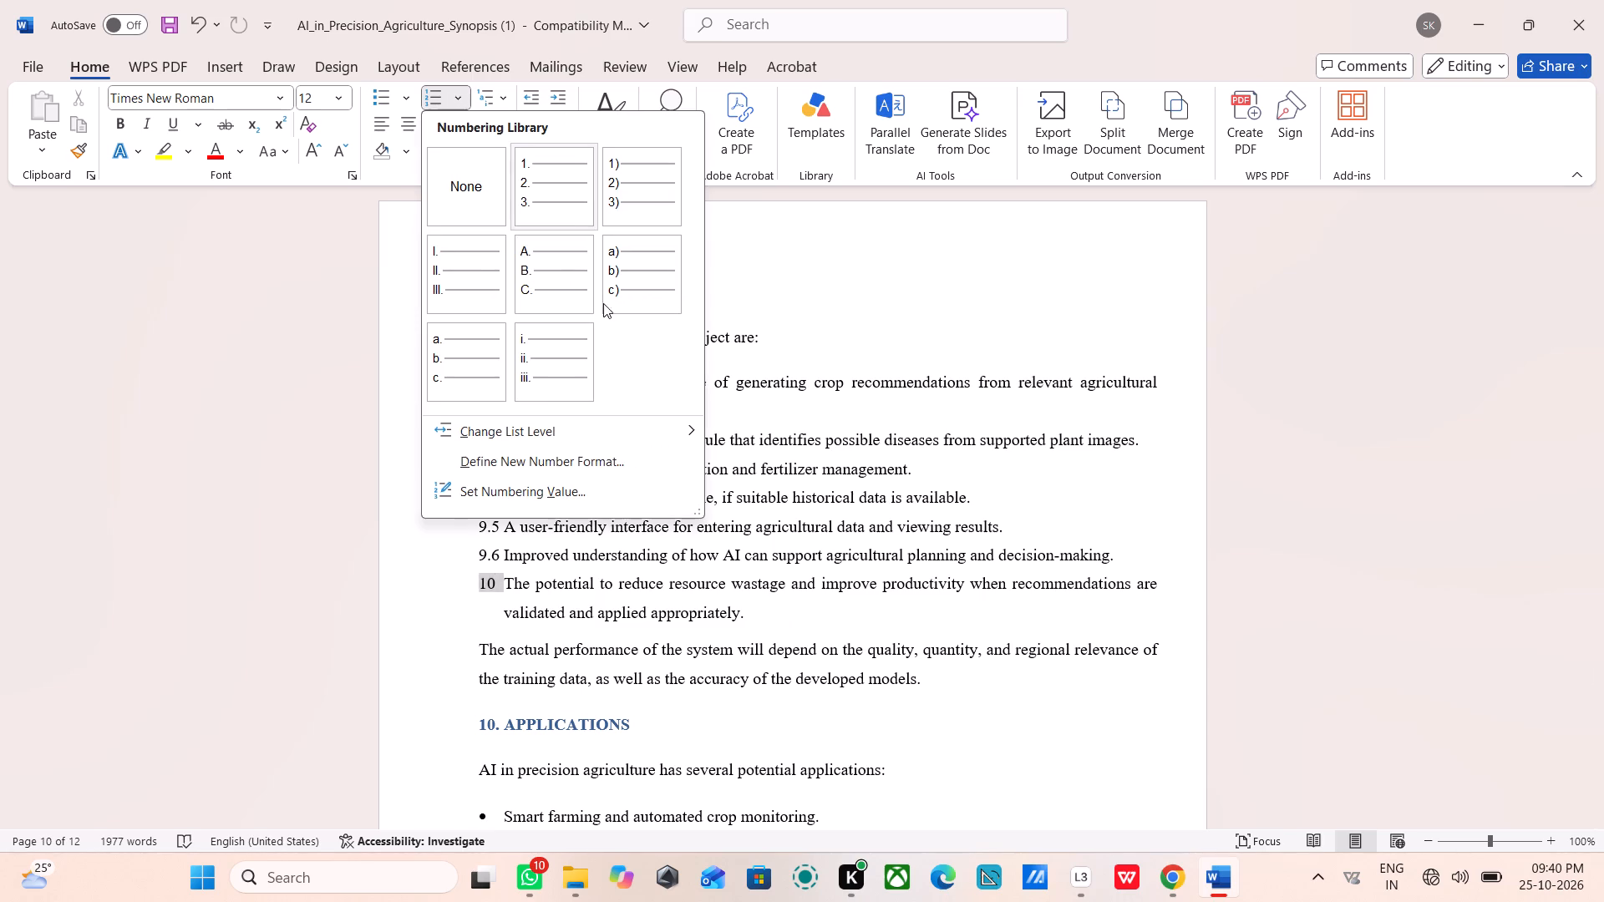
click(501, 423)
click(778, 481)
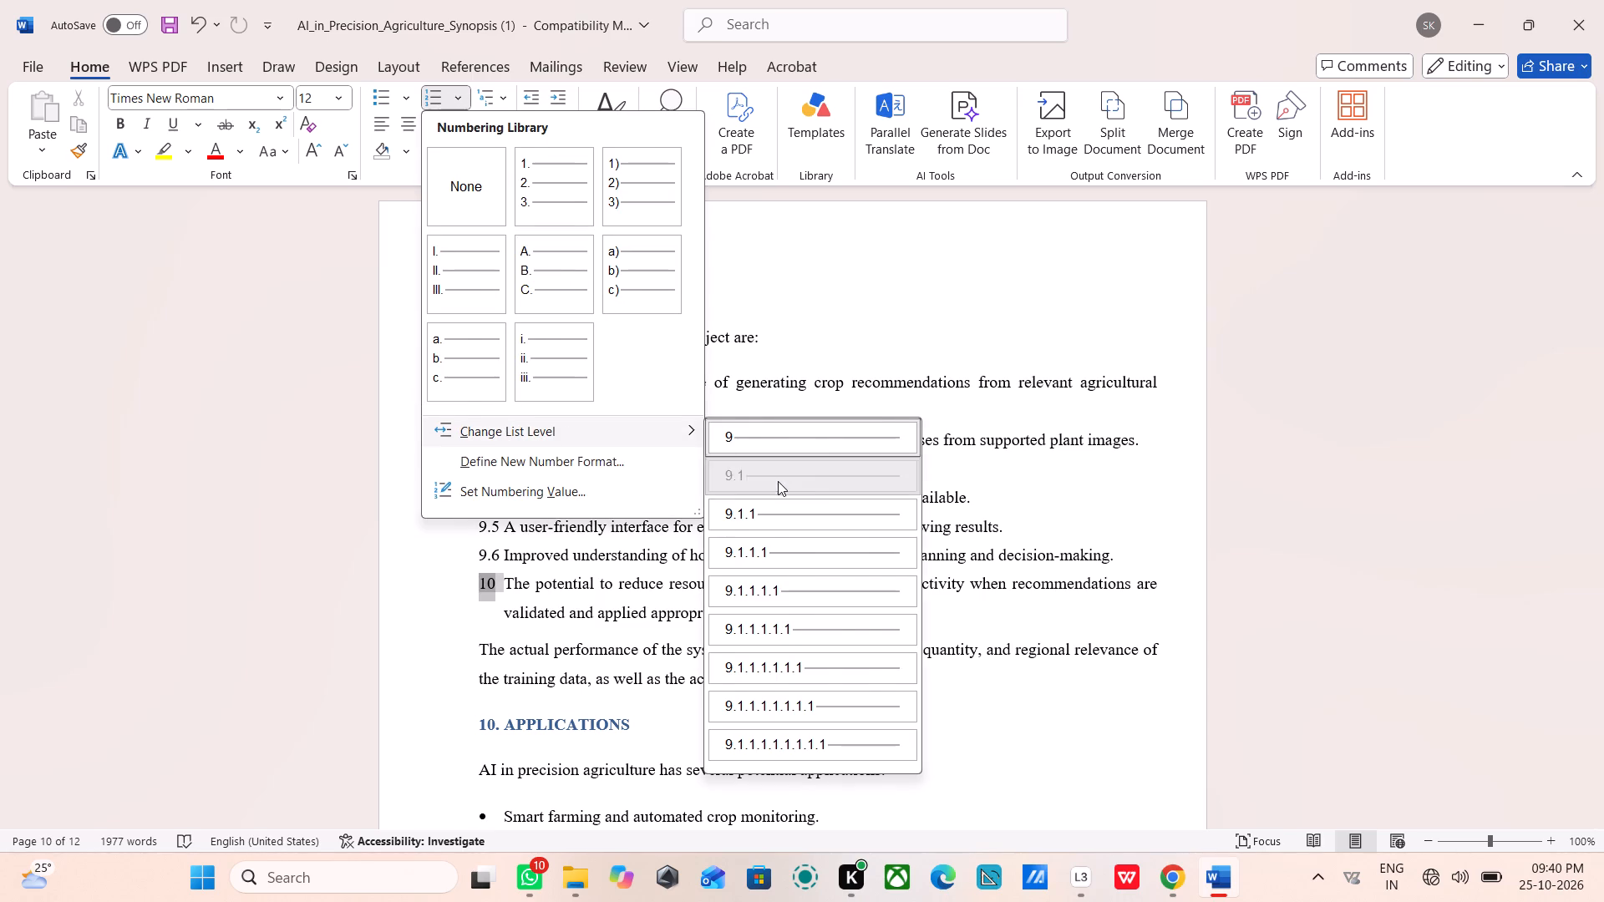
click(461, 541)
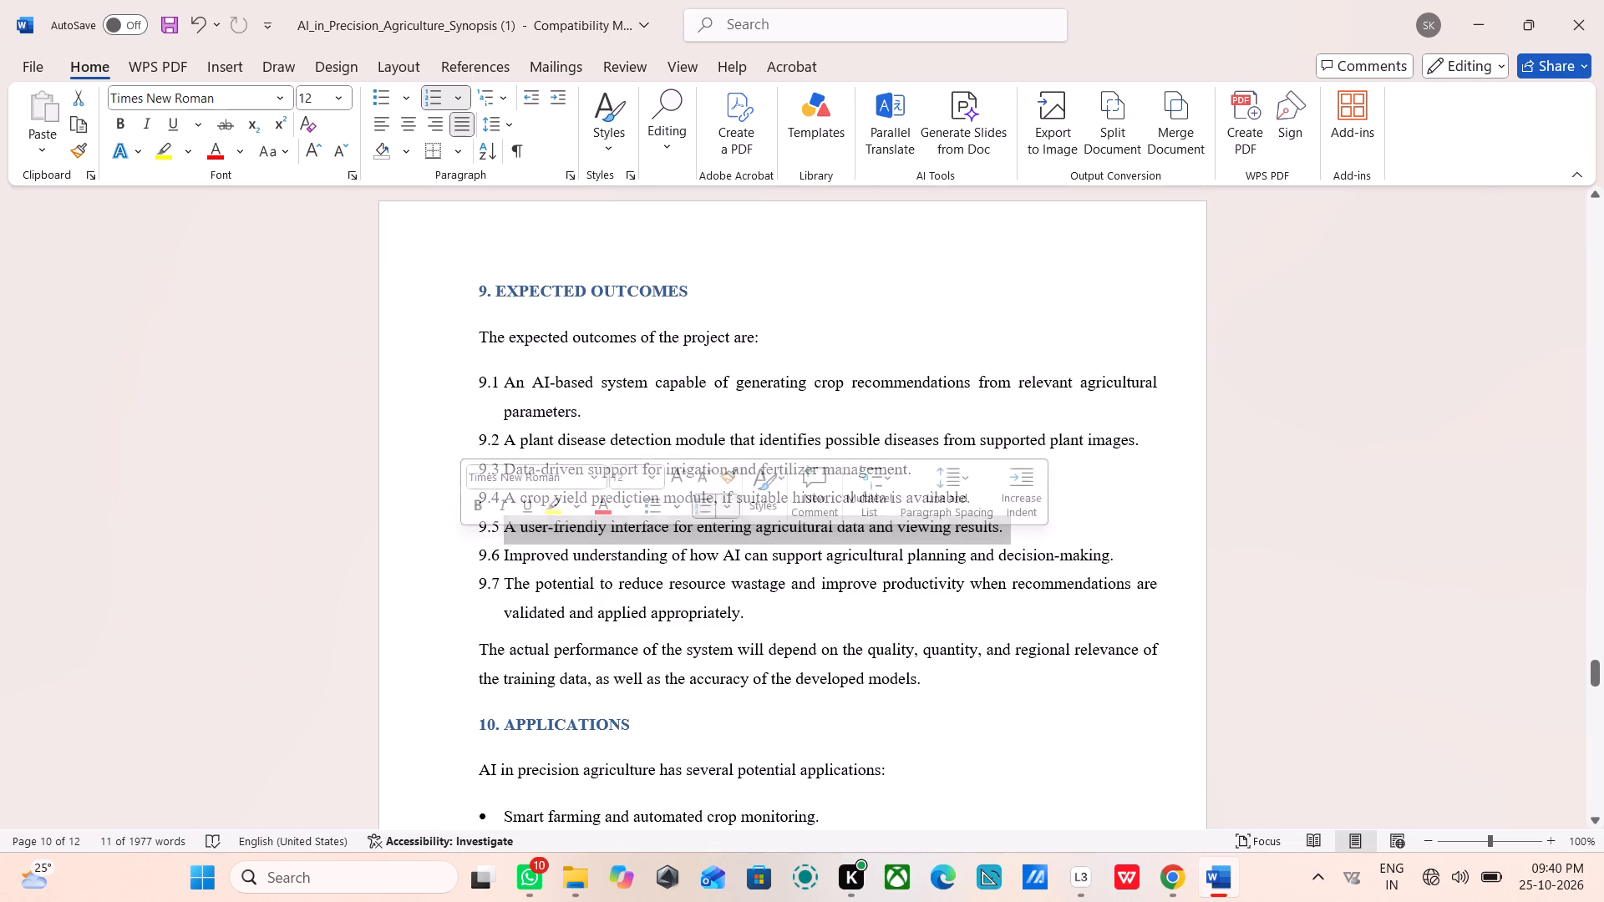
Insert twelve blank paragraphs after the closing text of section 9 to push the 10. Applications heading onto a new page.
scroll(419, 555, down, 4)
click(705, 412)
scroll(703, 412, down, 3)
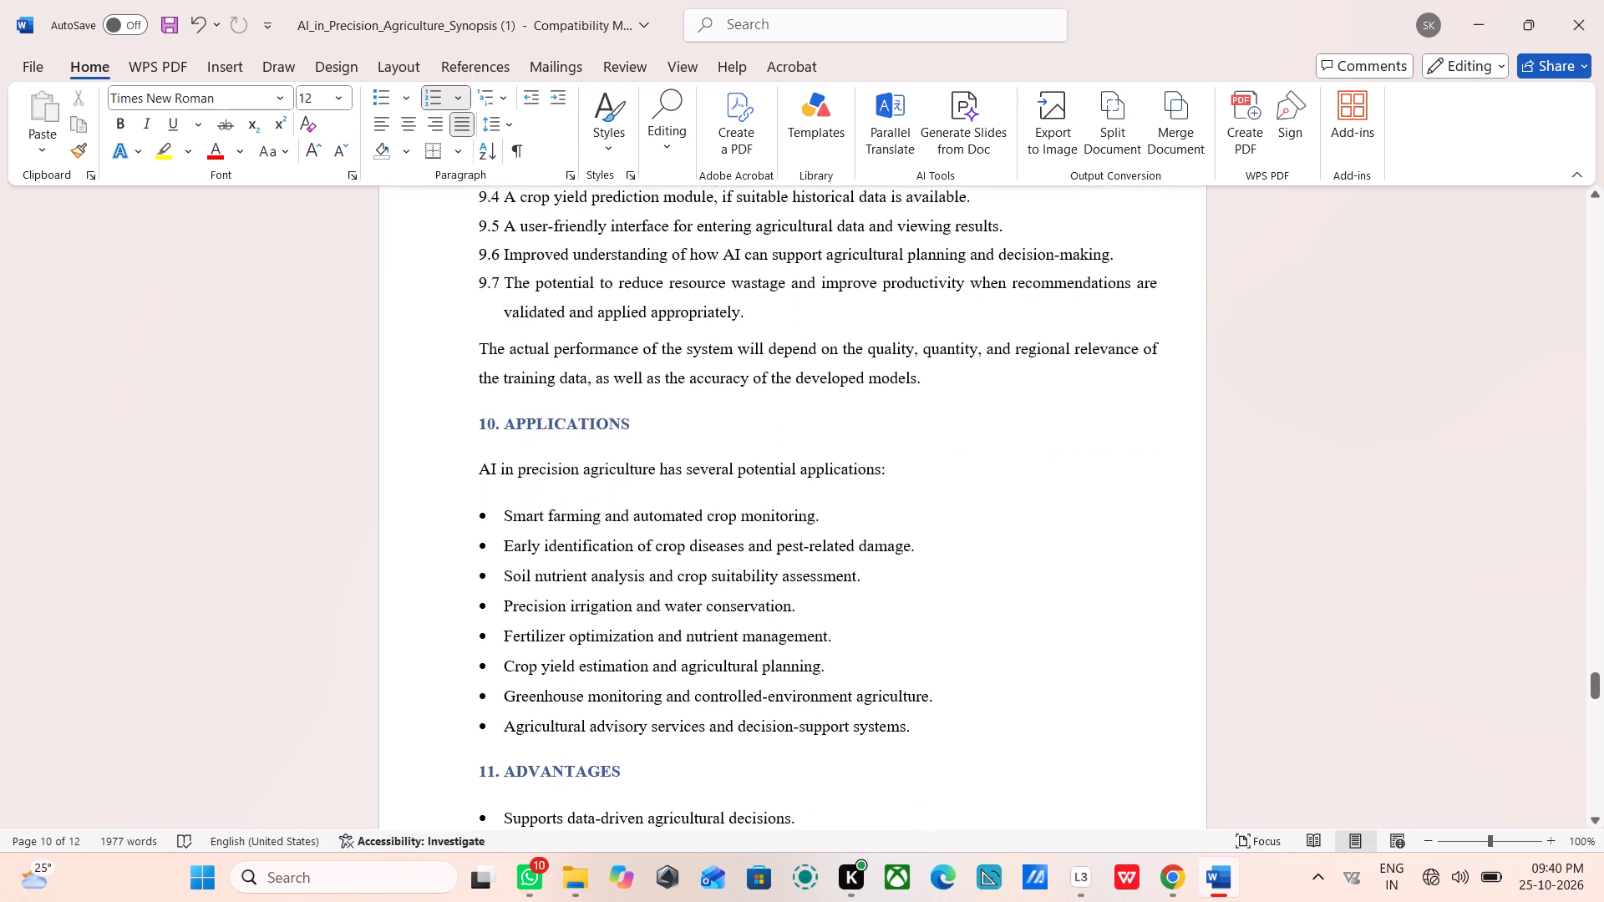
scroll(703, 412, down, 2)
scroll(695, 400, up, 4)
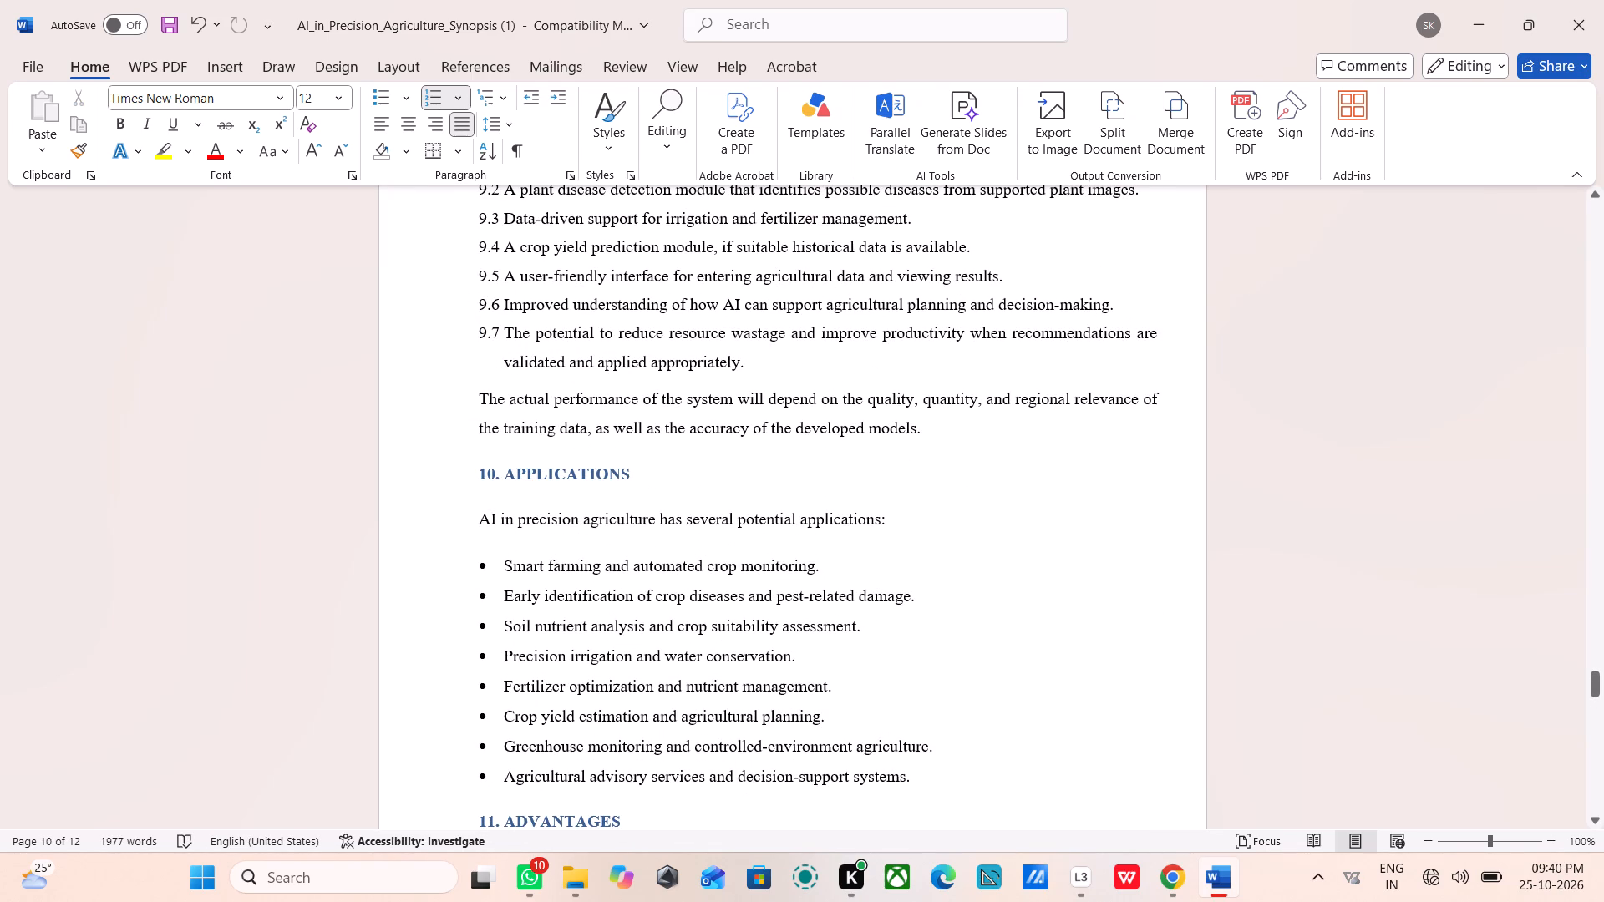
click(971, 438)
key(Return)
key(Return)
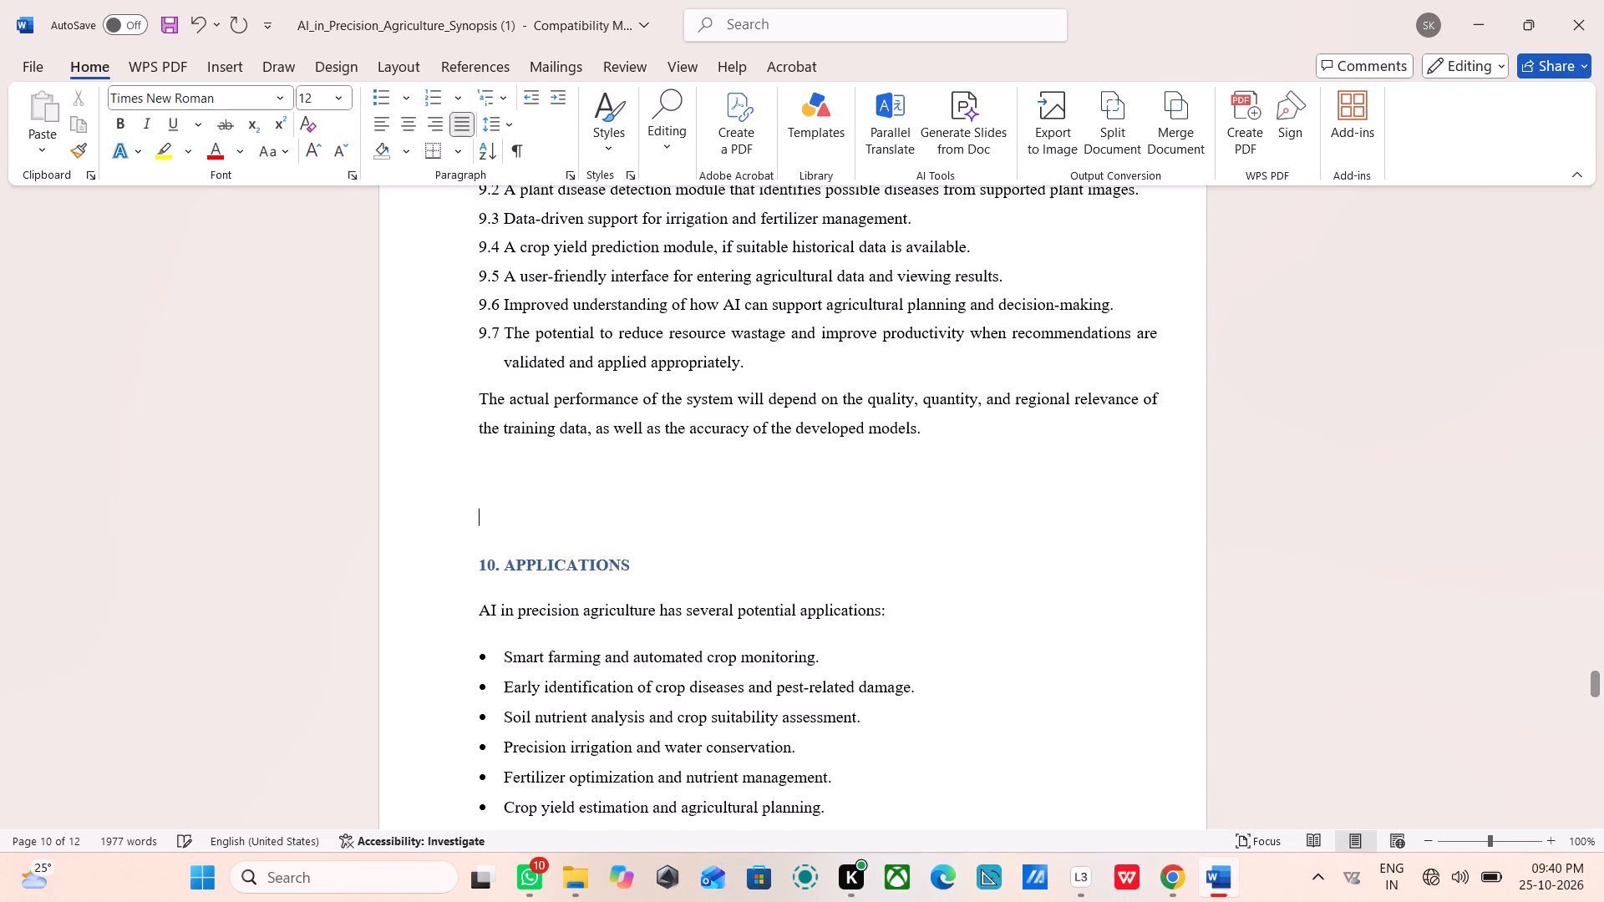
key(Return)
scroll(886, 464, down, 4)
key(Return)
key(Return)
key(Return)
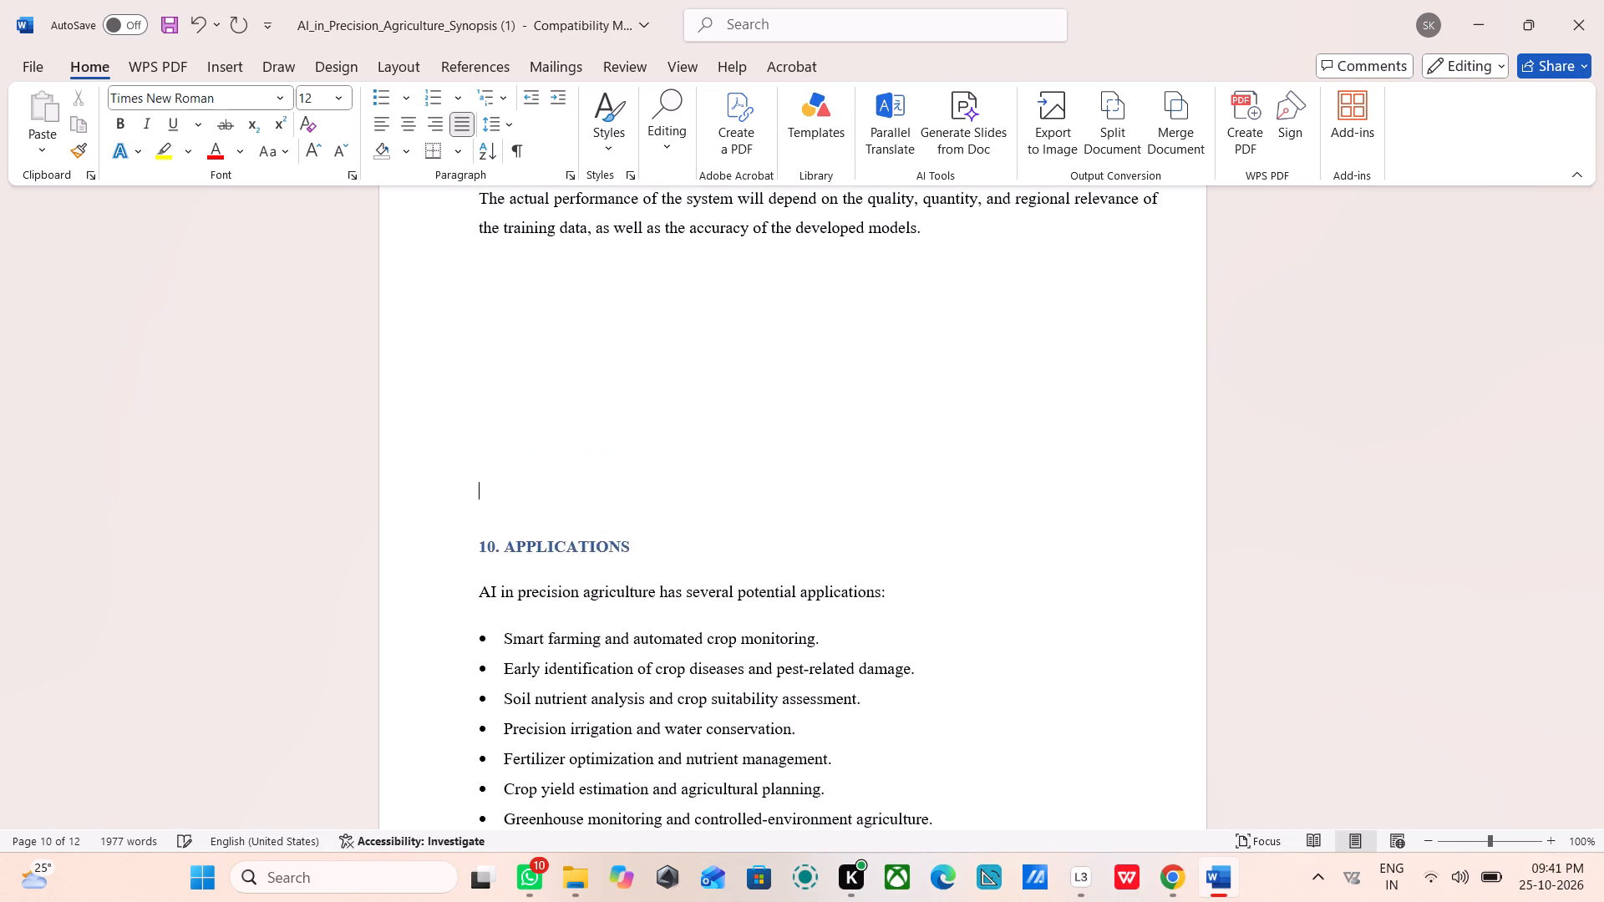
key(Return)
key(Return)
key(Return)
key(Return)
key(Return)
key(Return)
Insert a blank paragraph after the last Limitations paragraph to push the 13. Future Enhancements heading onto a new page.
scroll(883, 464, down, 6)
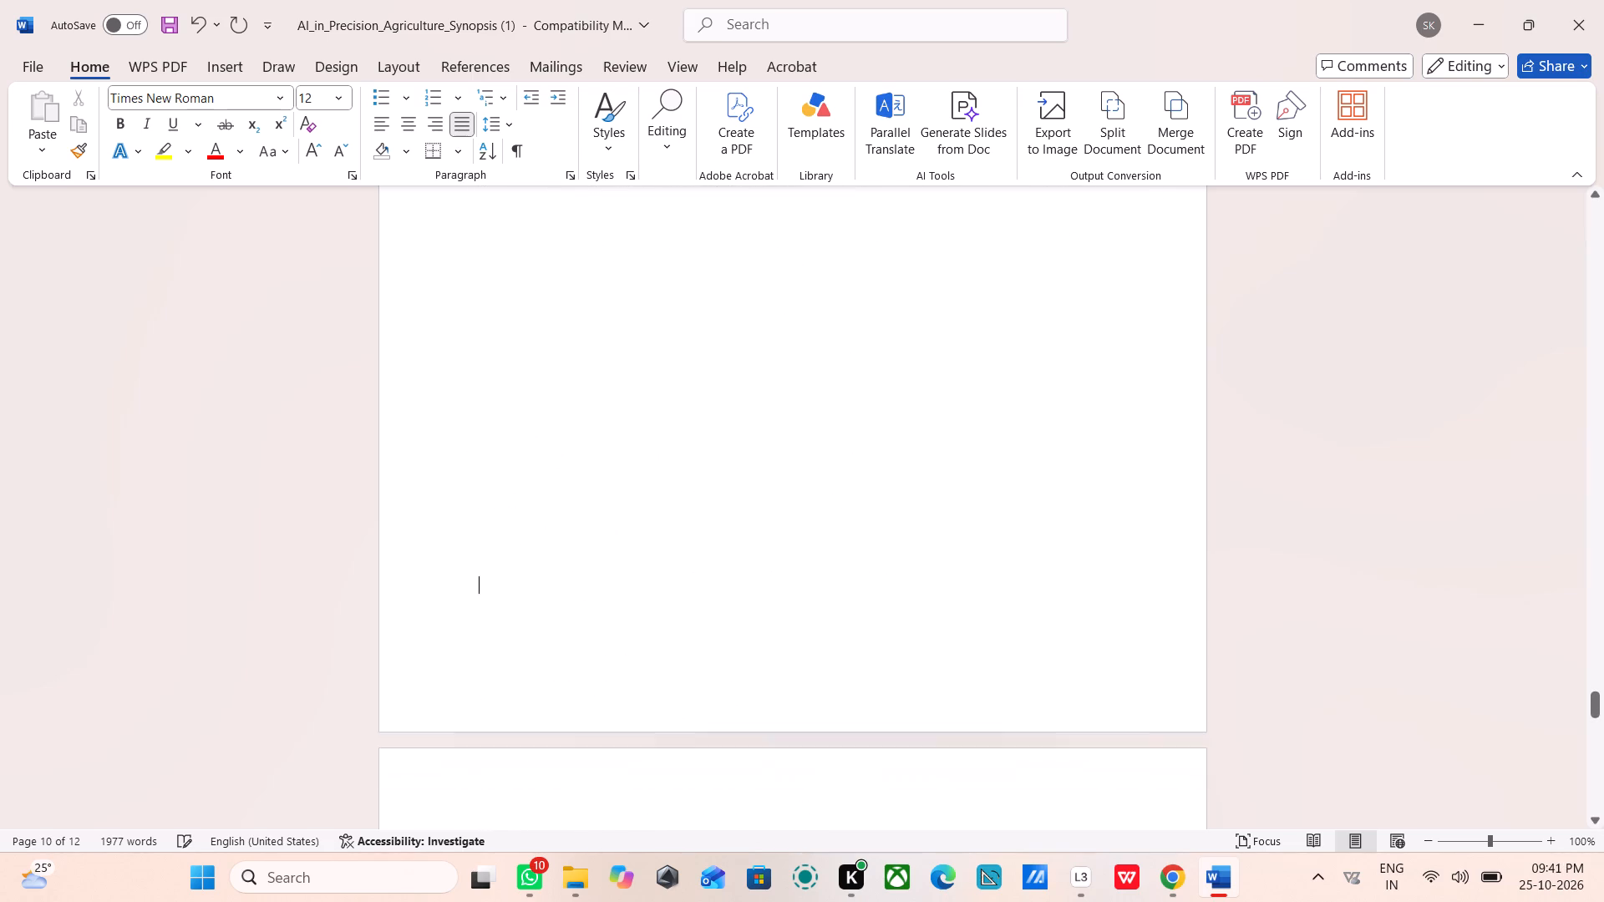
scroll(883, 464, down, 16)
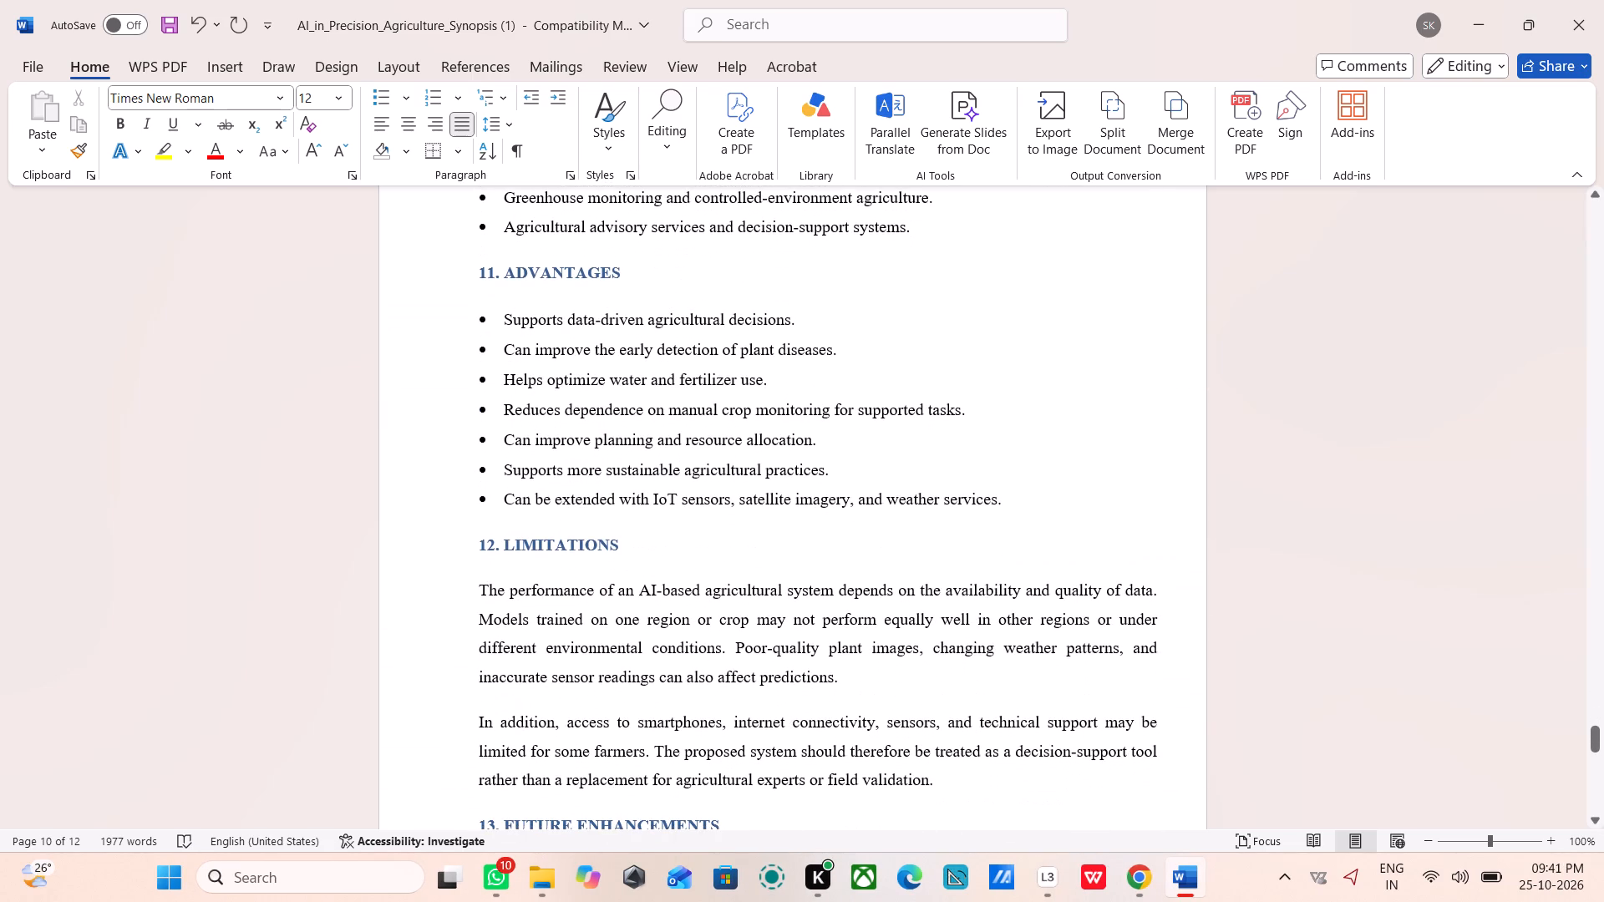
click(695, 524)
click(1031, 495)
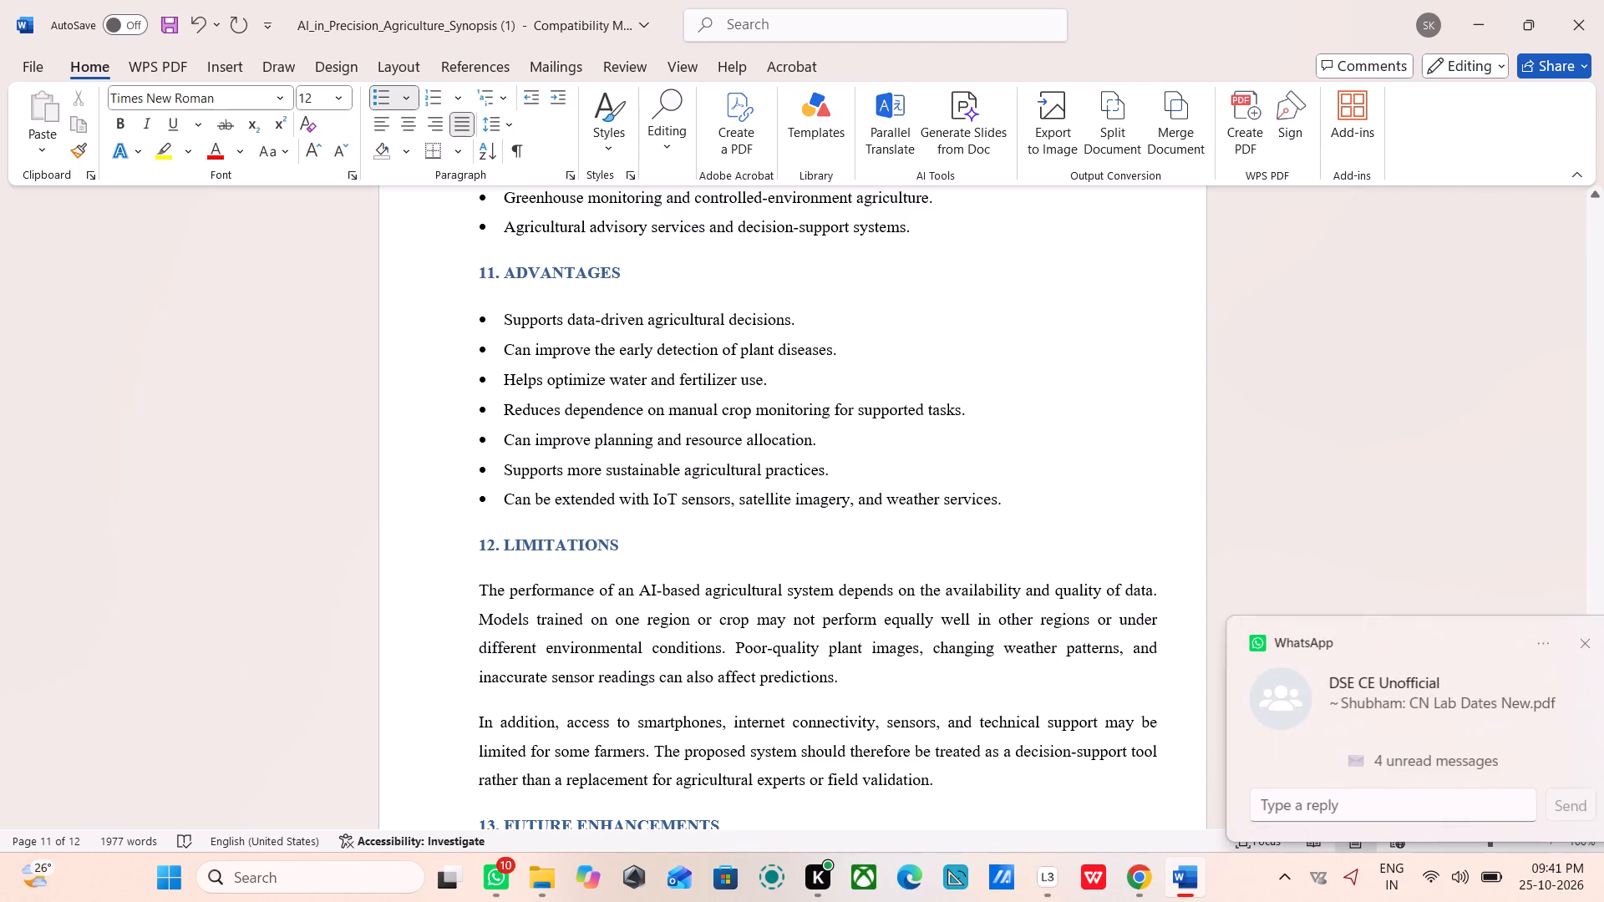
scroll(936, 510, down, 6)
click(881, 524)
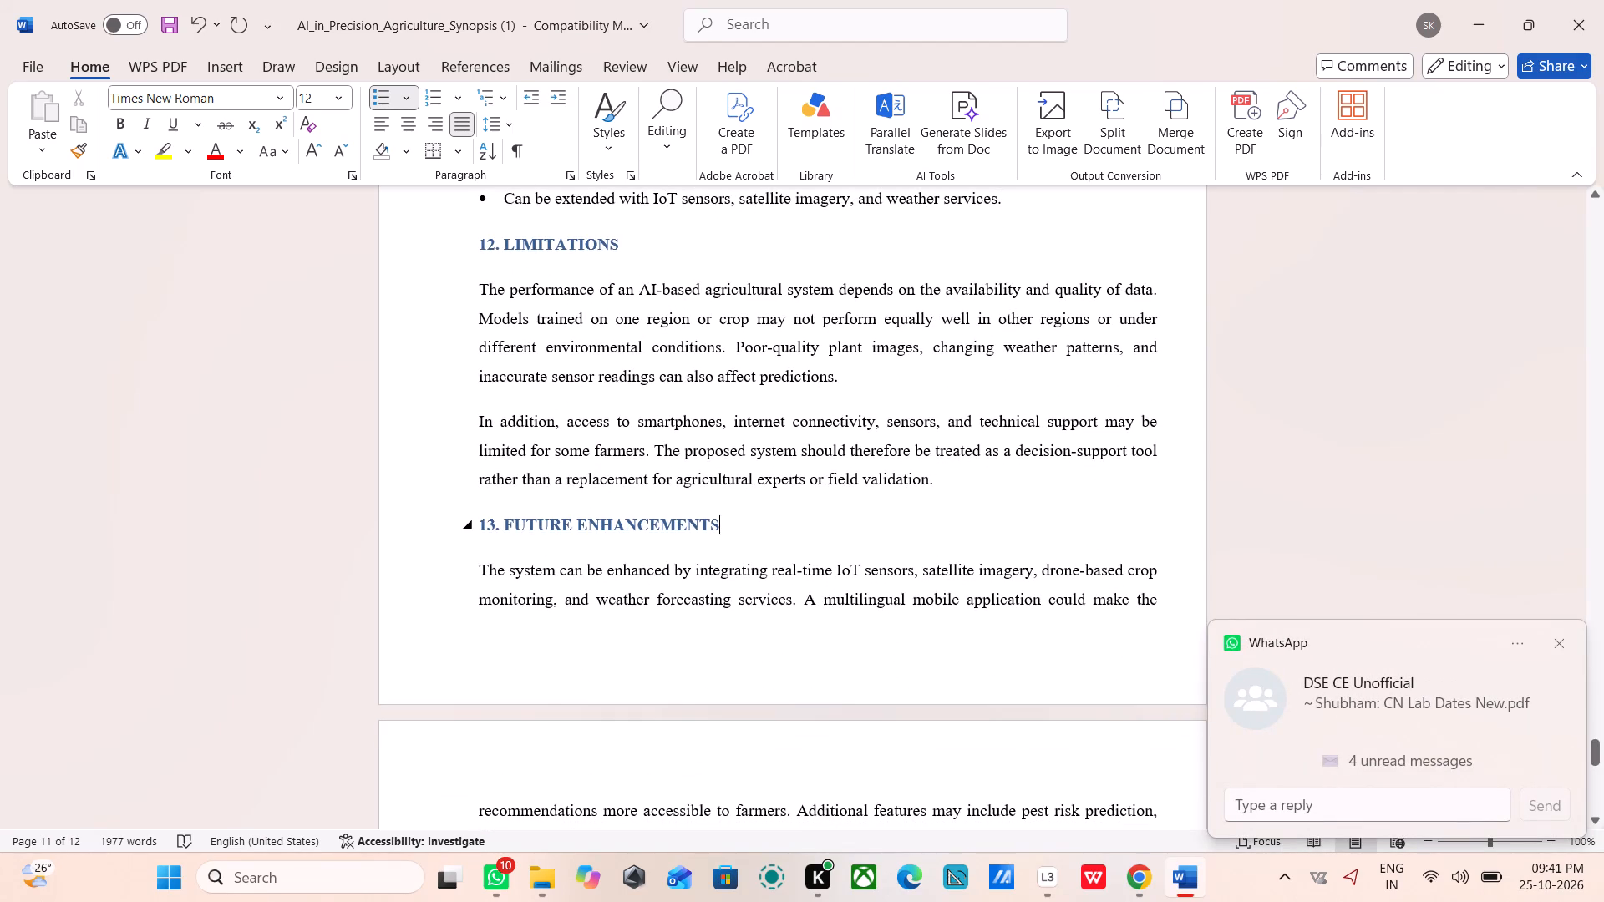
click(975, 493)
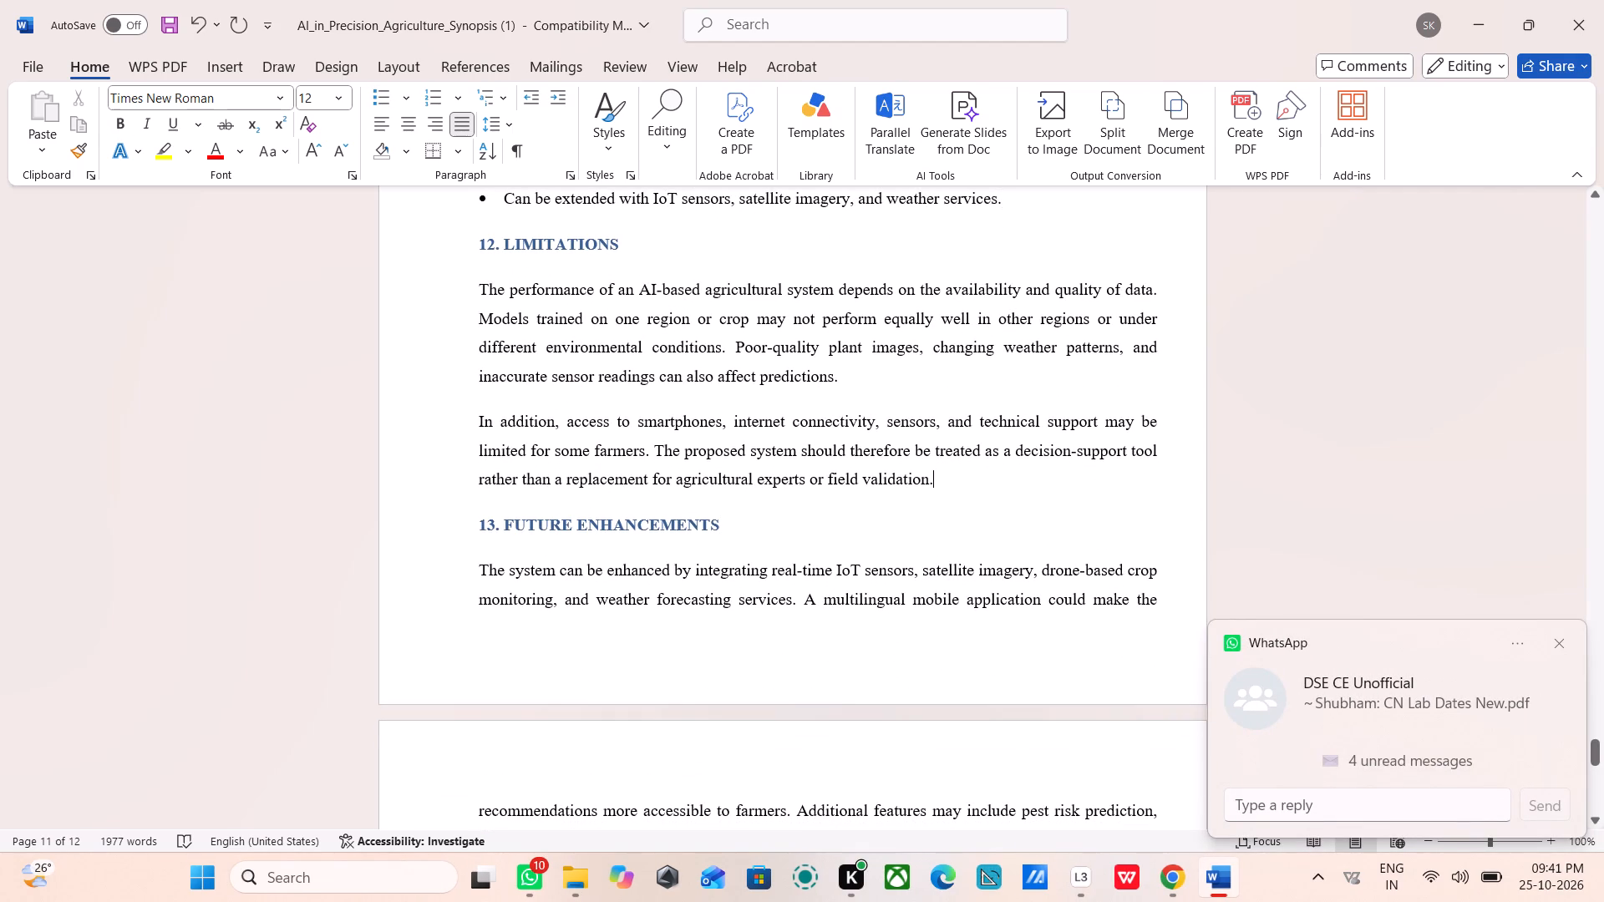
key(Return)
Review the layout of the closing sections through 15. References, and go back up through the earlier sections.
scroll(975, 493, down, 15)
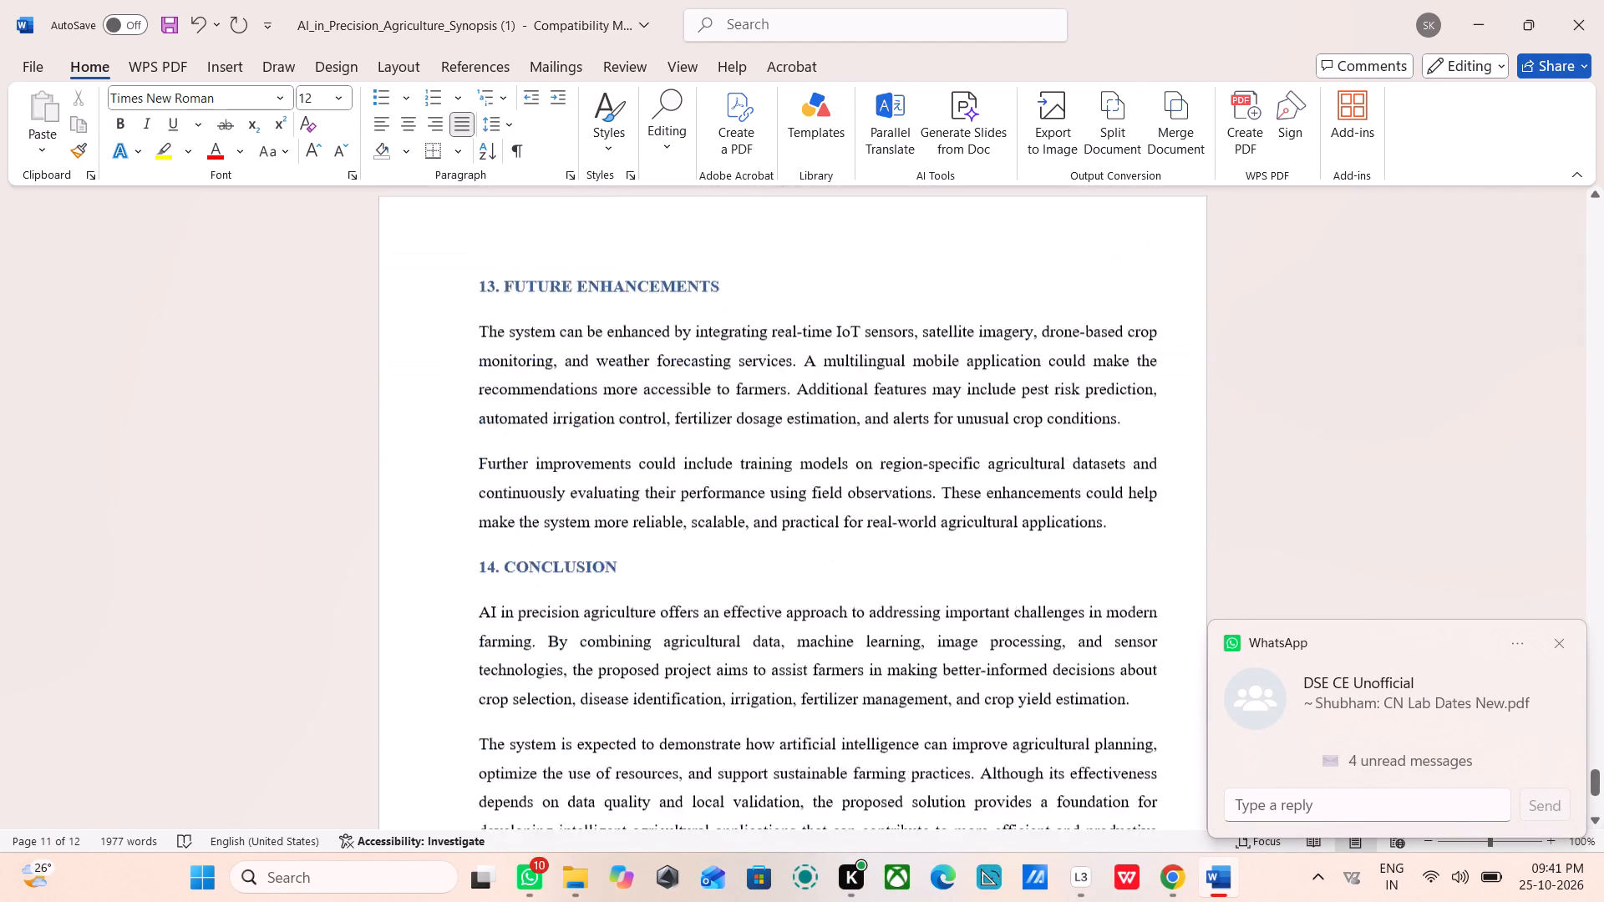
scroll(975, 493, down, 12)
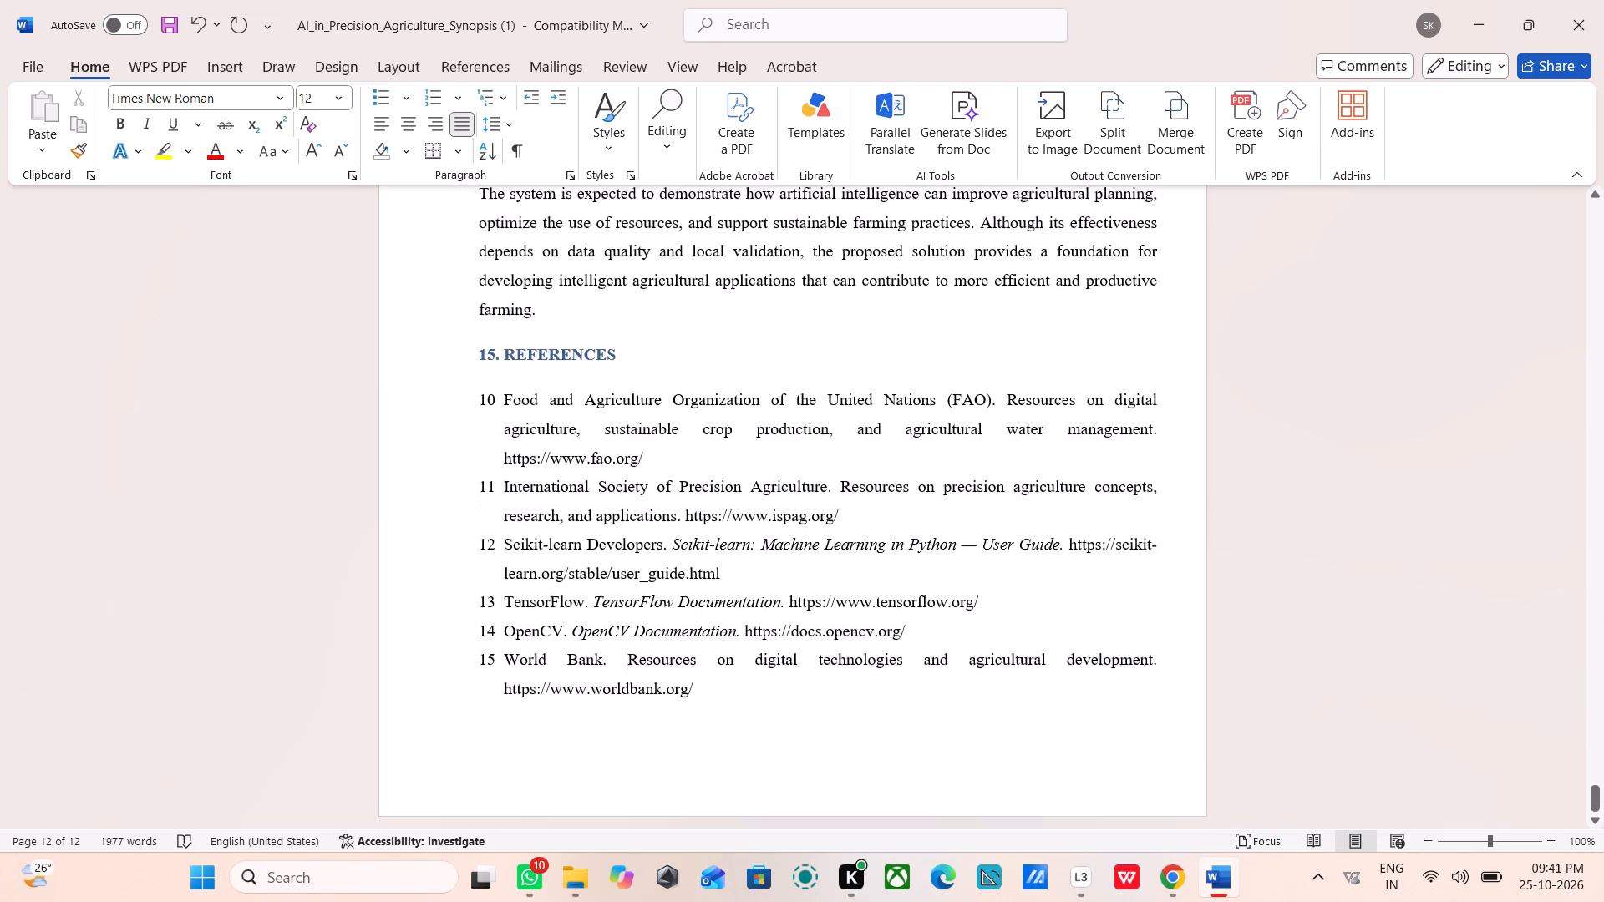
scroll(975, 493, down, 3)
scroll(942, 477, up, 20)
scroll(942, 477, up, 16)
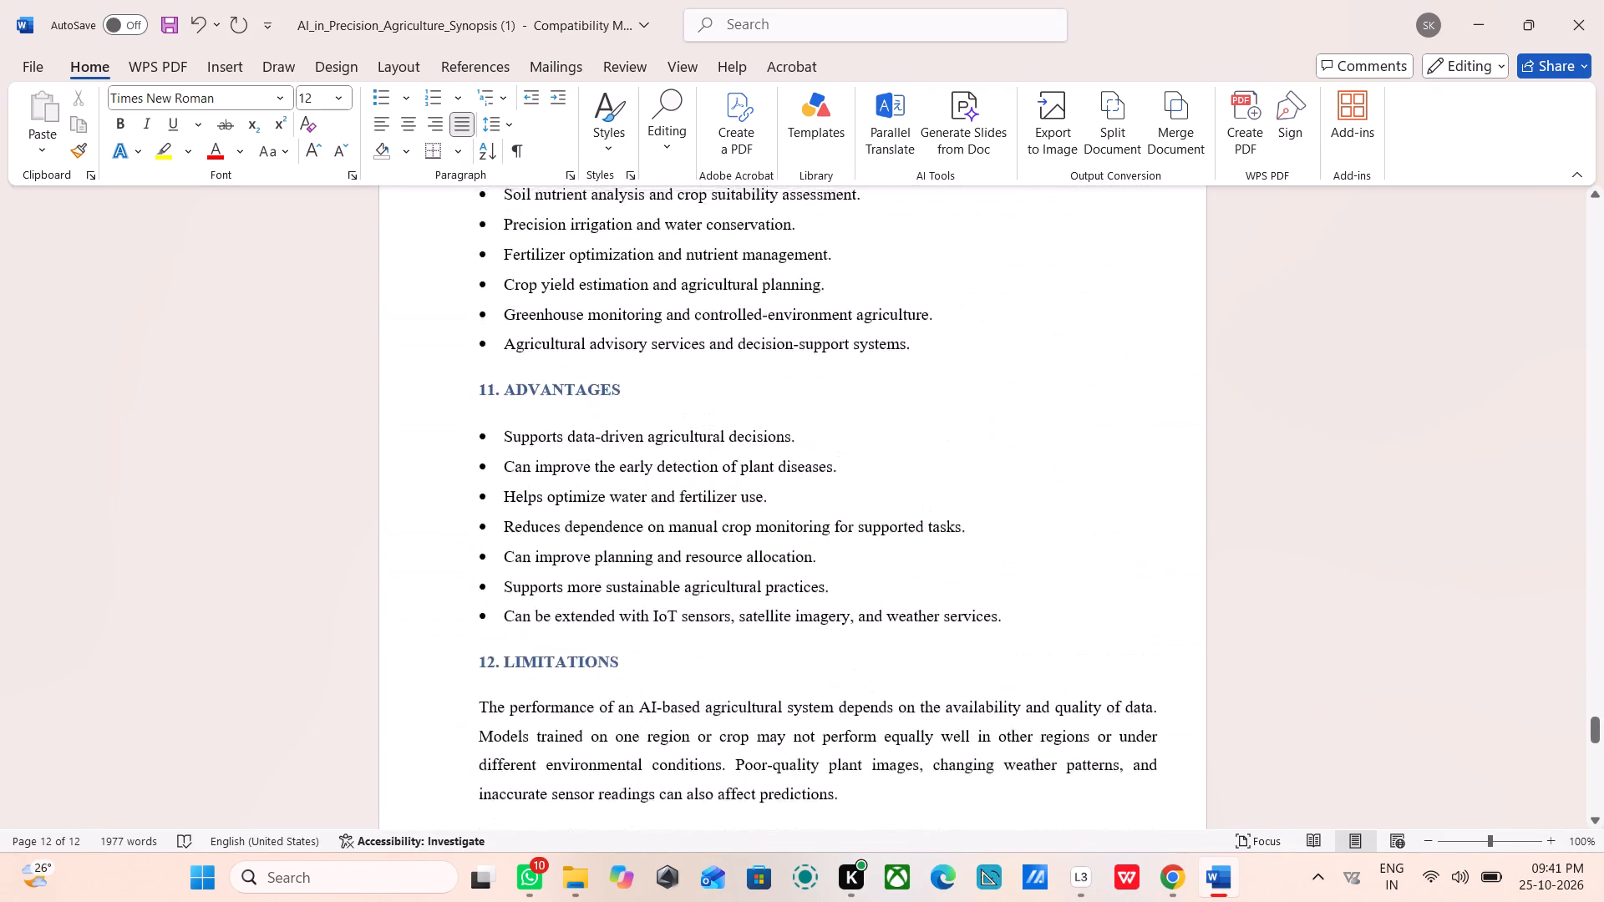
scroll(908, 452, up, 20)
scroll(908, 452, up, 20)
scroll(908, 452, up, 11)
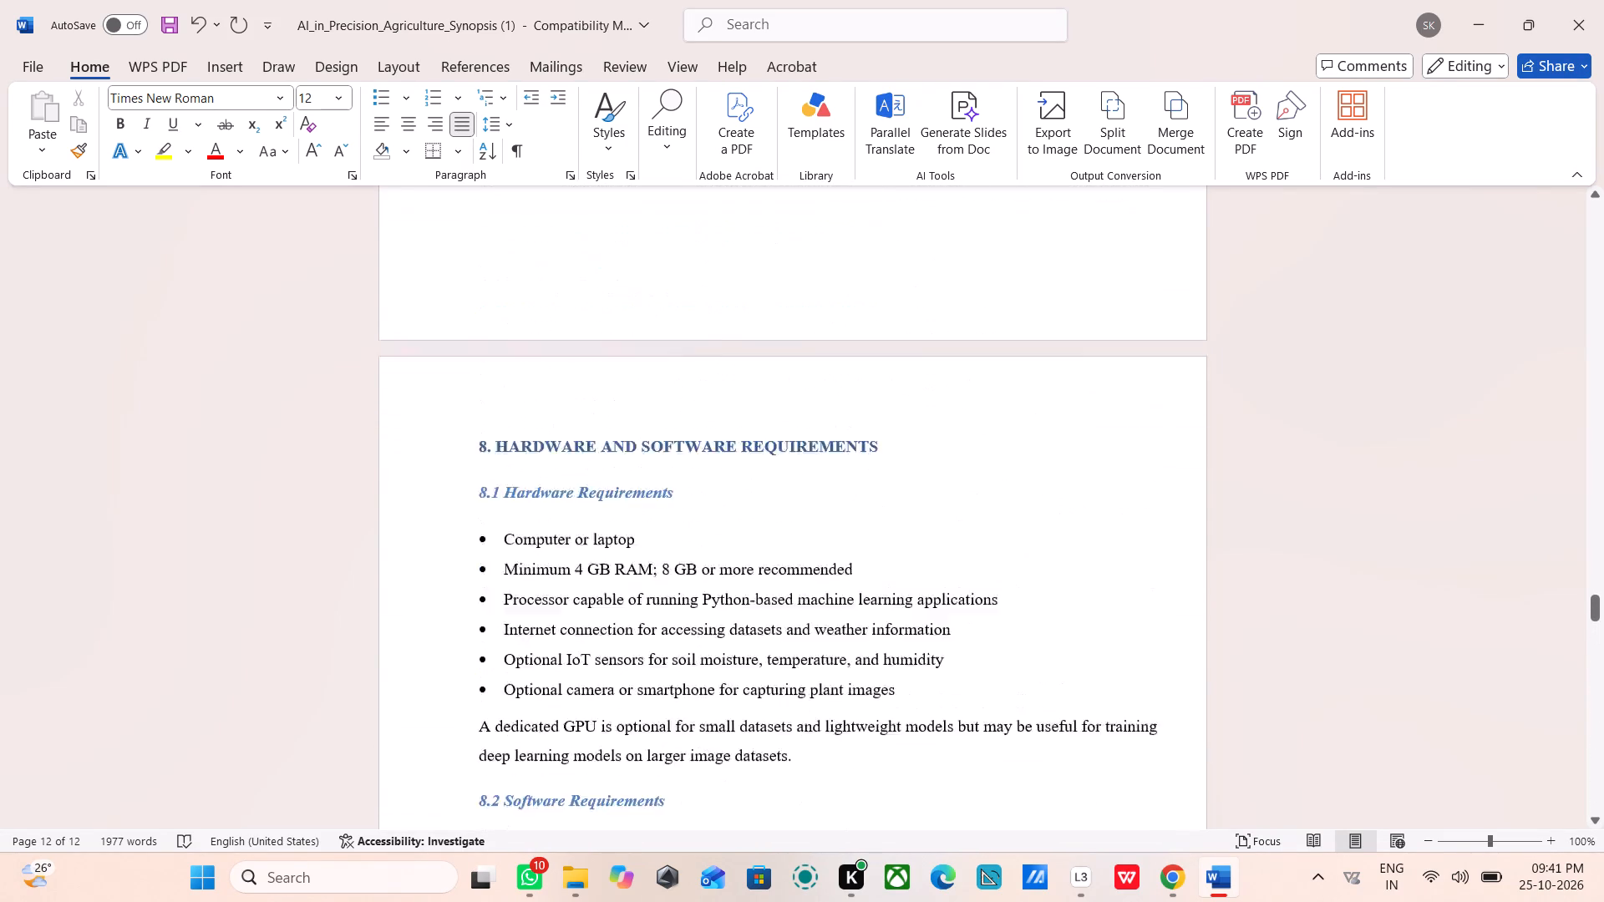
Review the page layout from 8. Hardware and Software Requirements back up to 6.7 Result Generation.
scroll(907, 452, up, 16)
scroll(906, 452, down, 1)
scroll(906, 452, up, 9)
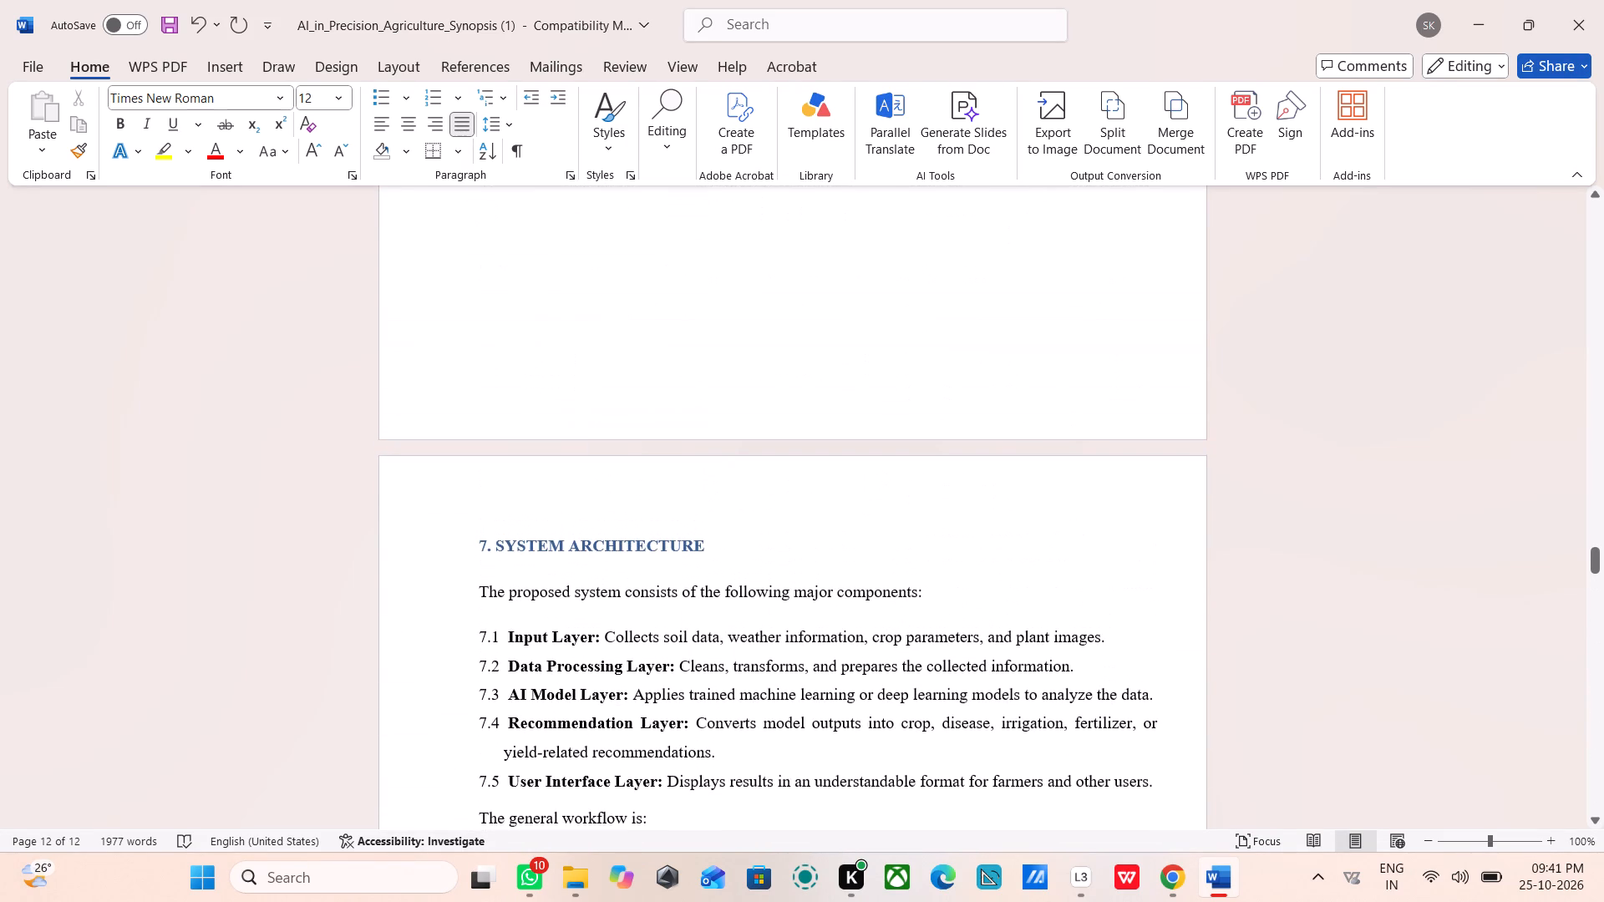
scroll(906, 452, up, 8)
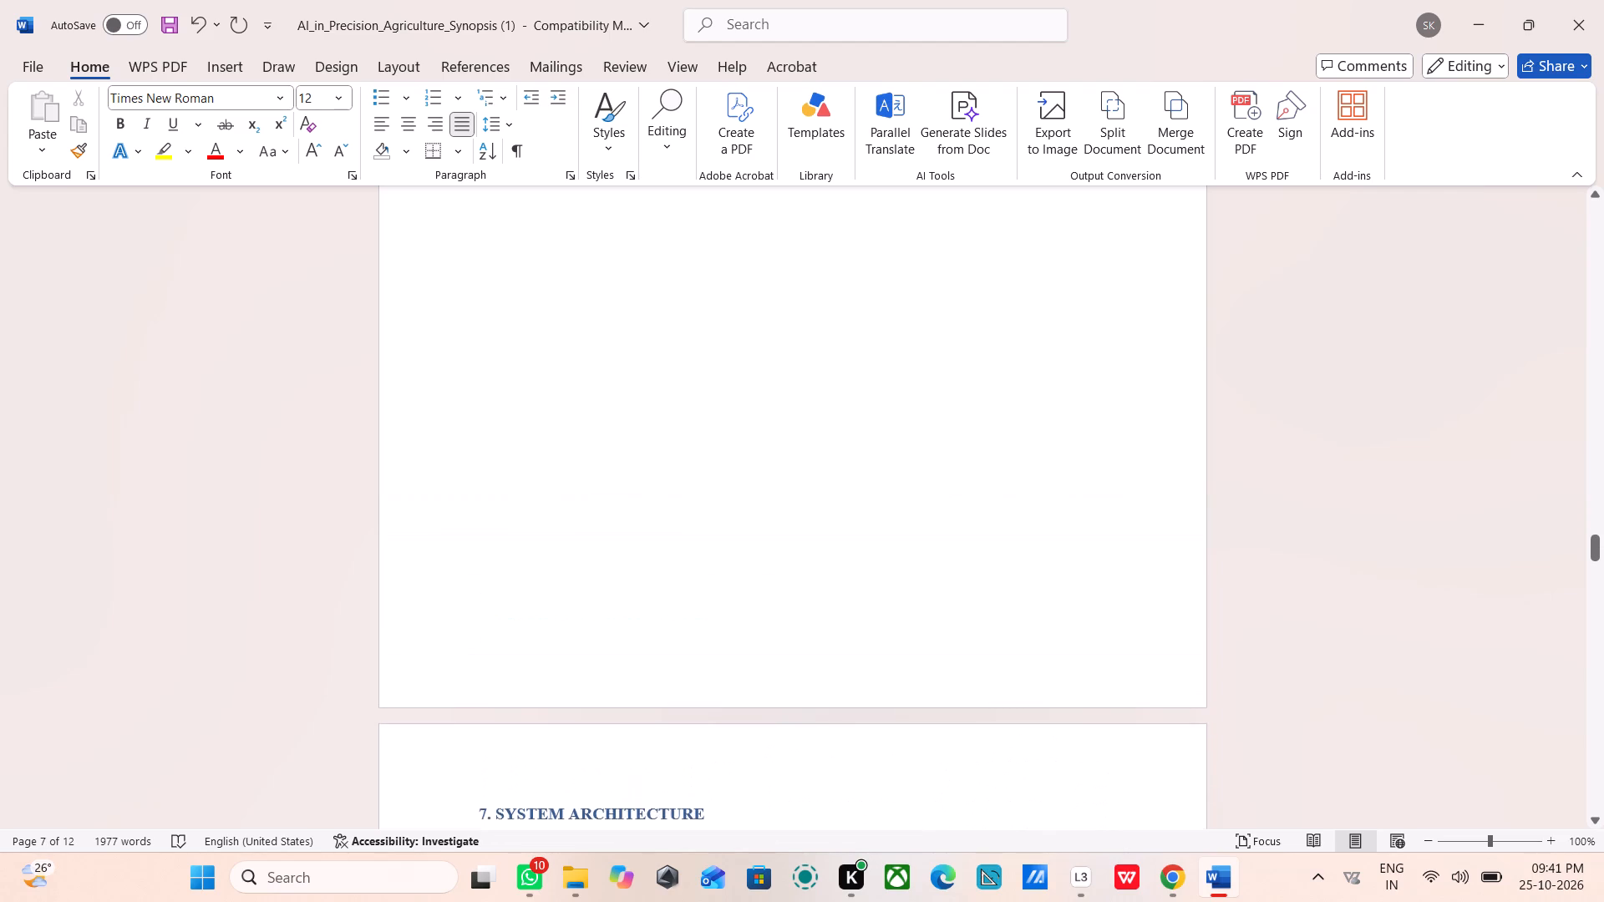
scroll(906, 452, up, 1)
scroll(840, 398, up, 6)
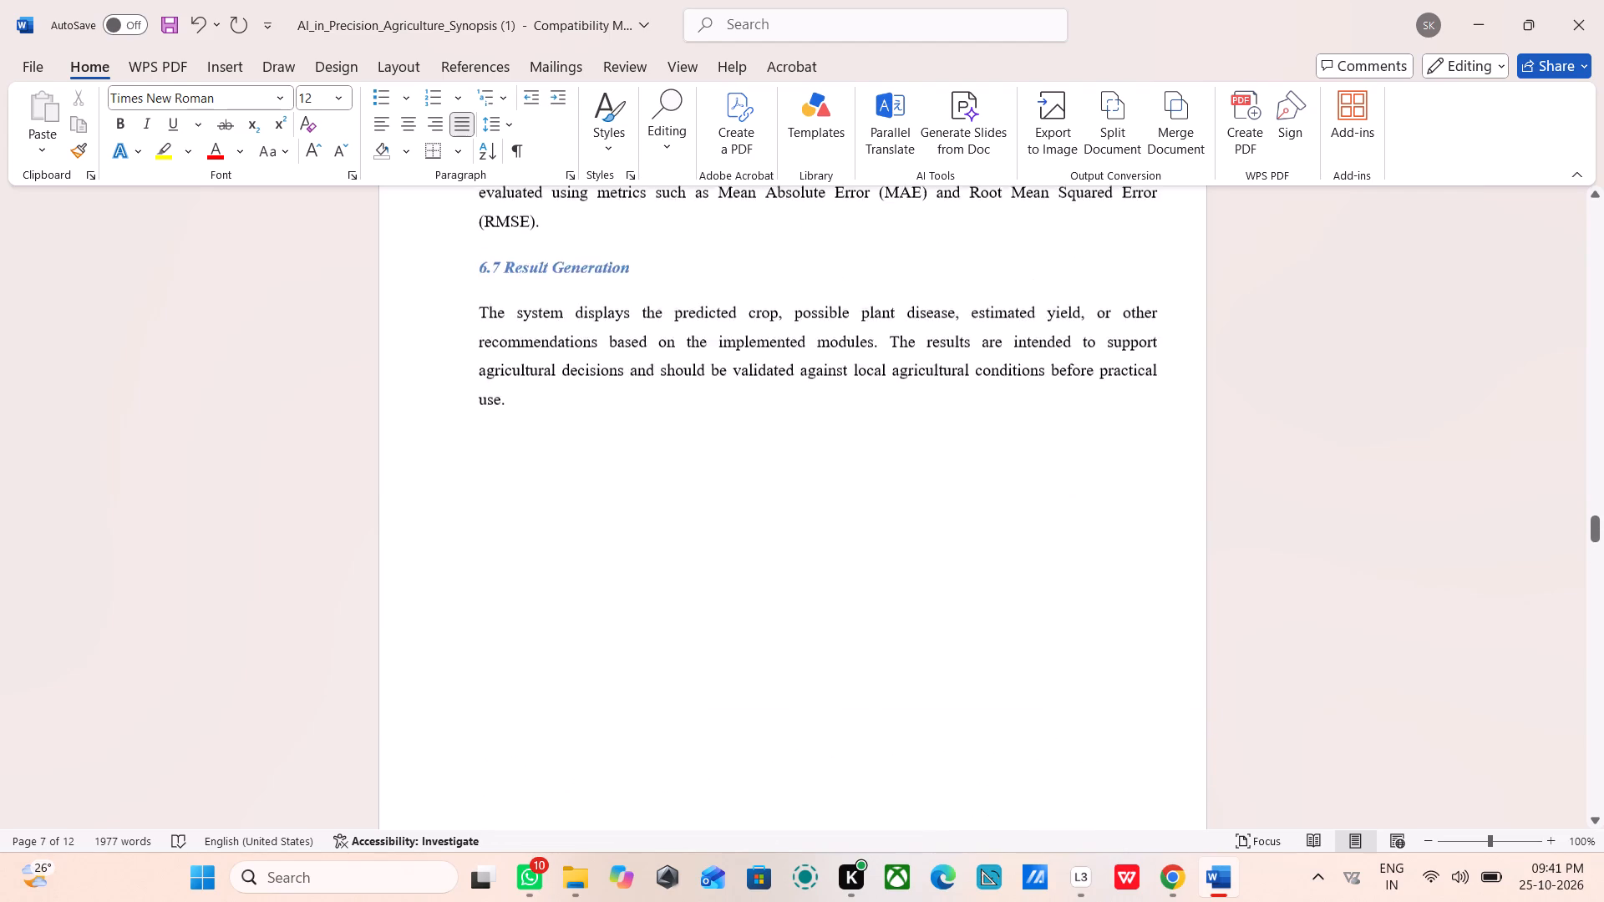
scroll(840, 398, up, 3)
scroll(840, 398, down, 6)
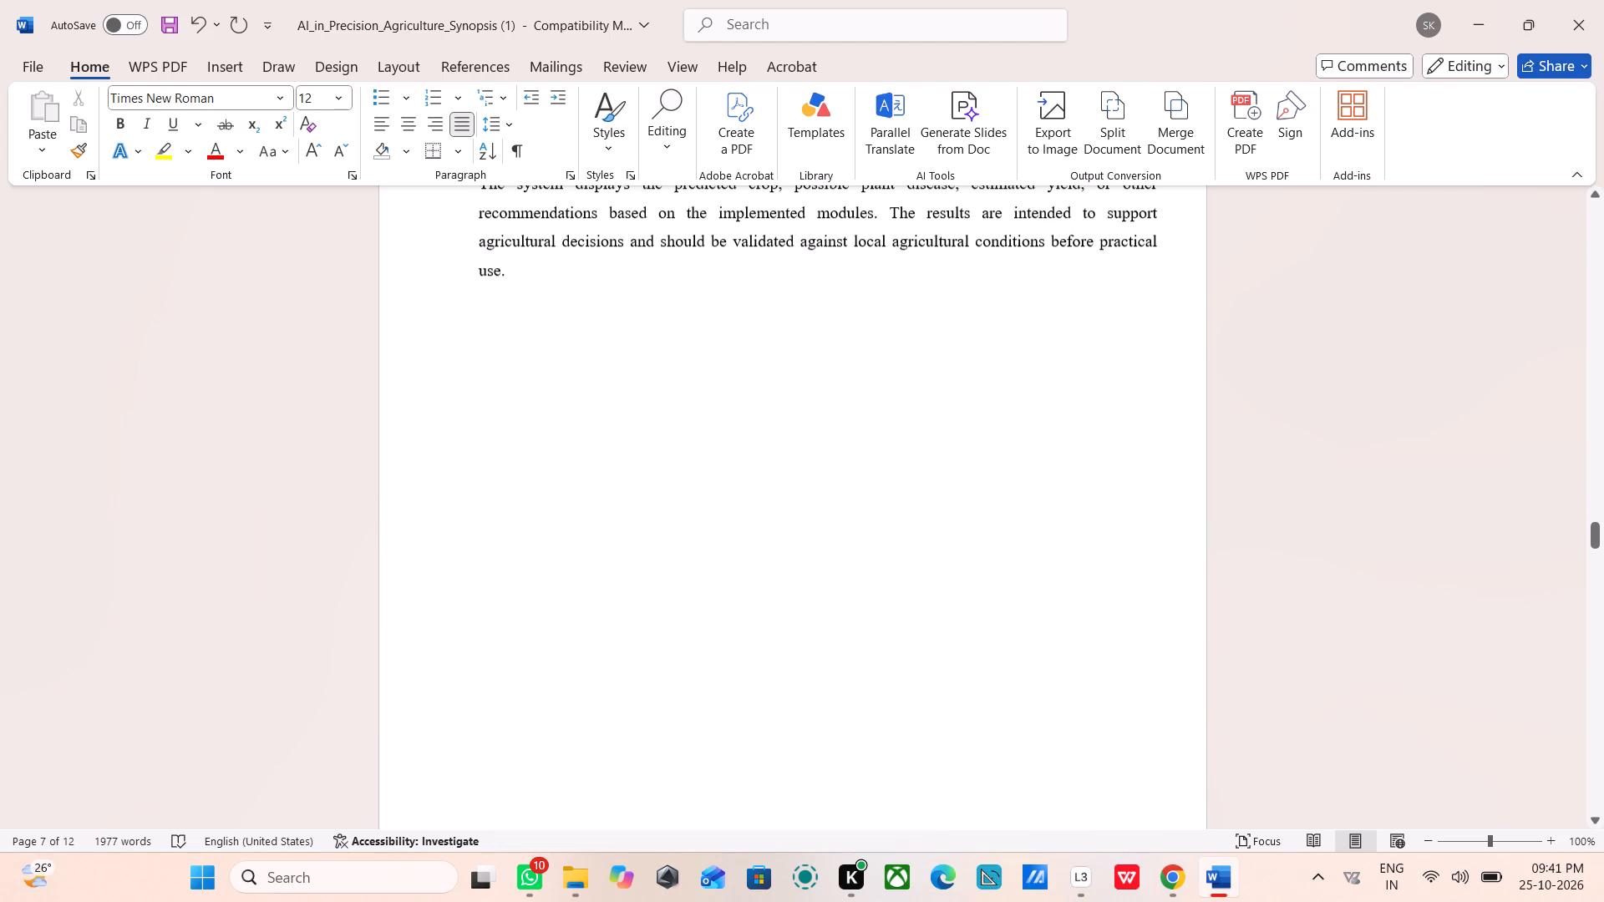
Apply justified alignment to the text of the entire document.
key(ctrl+a)
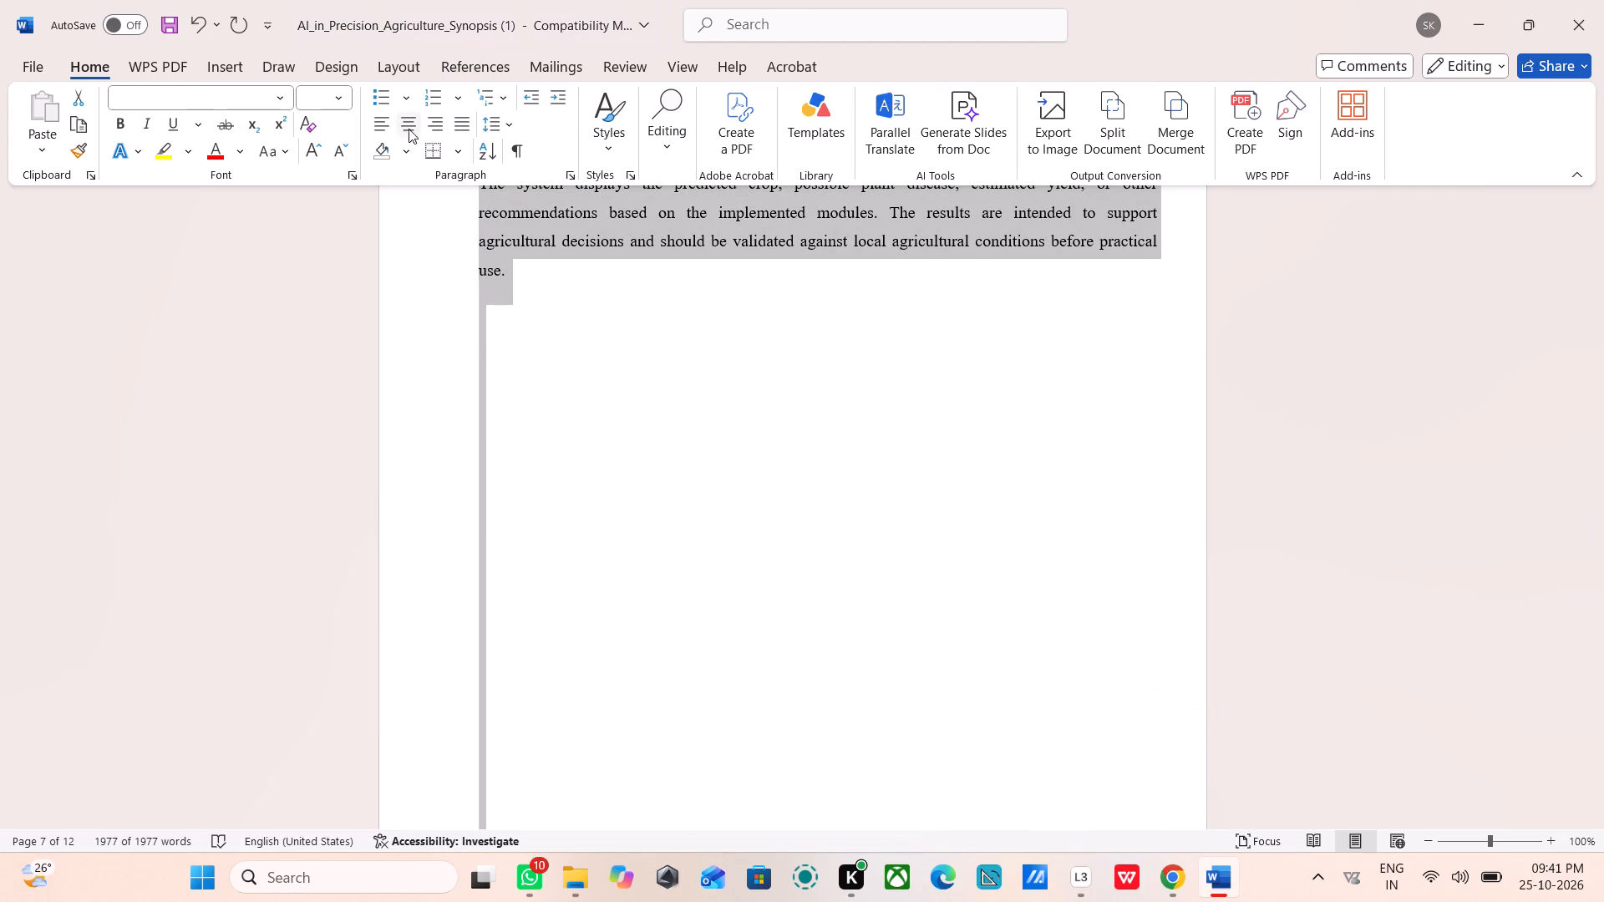
click(460, 131)
click(659, 418)
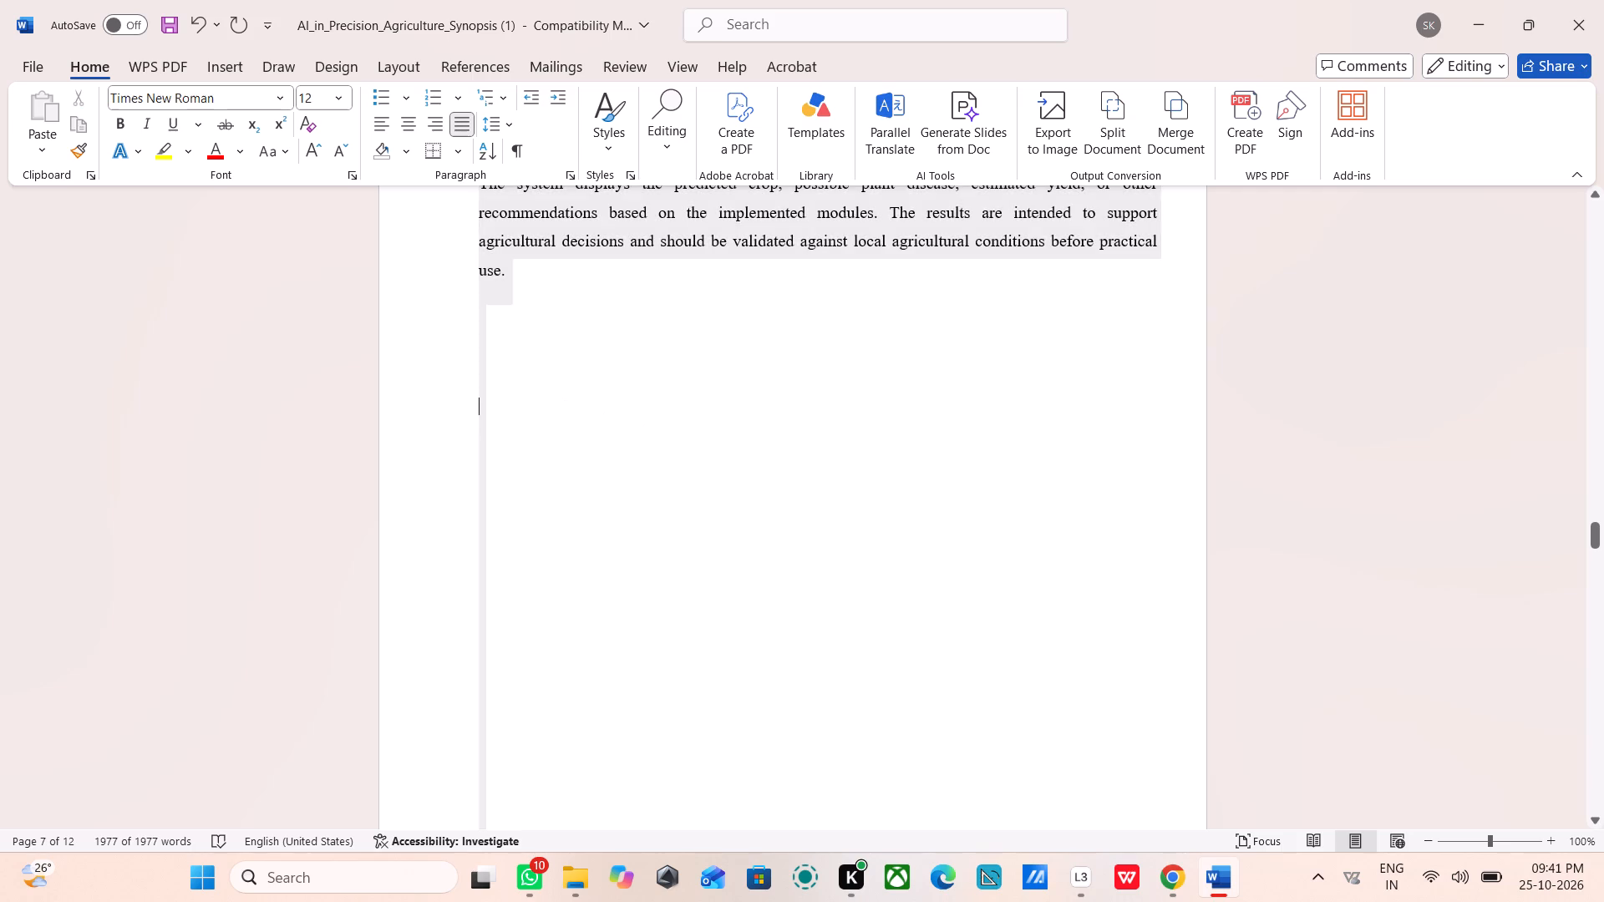
Check the justified text and page layout from section 6.7 through to the end of 15. References.
scroll(663, 413, up, 5)
scroll(663, 413, down, 17)
scroll(663, 413, down, 6)
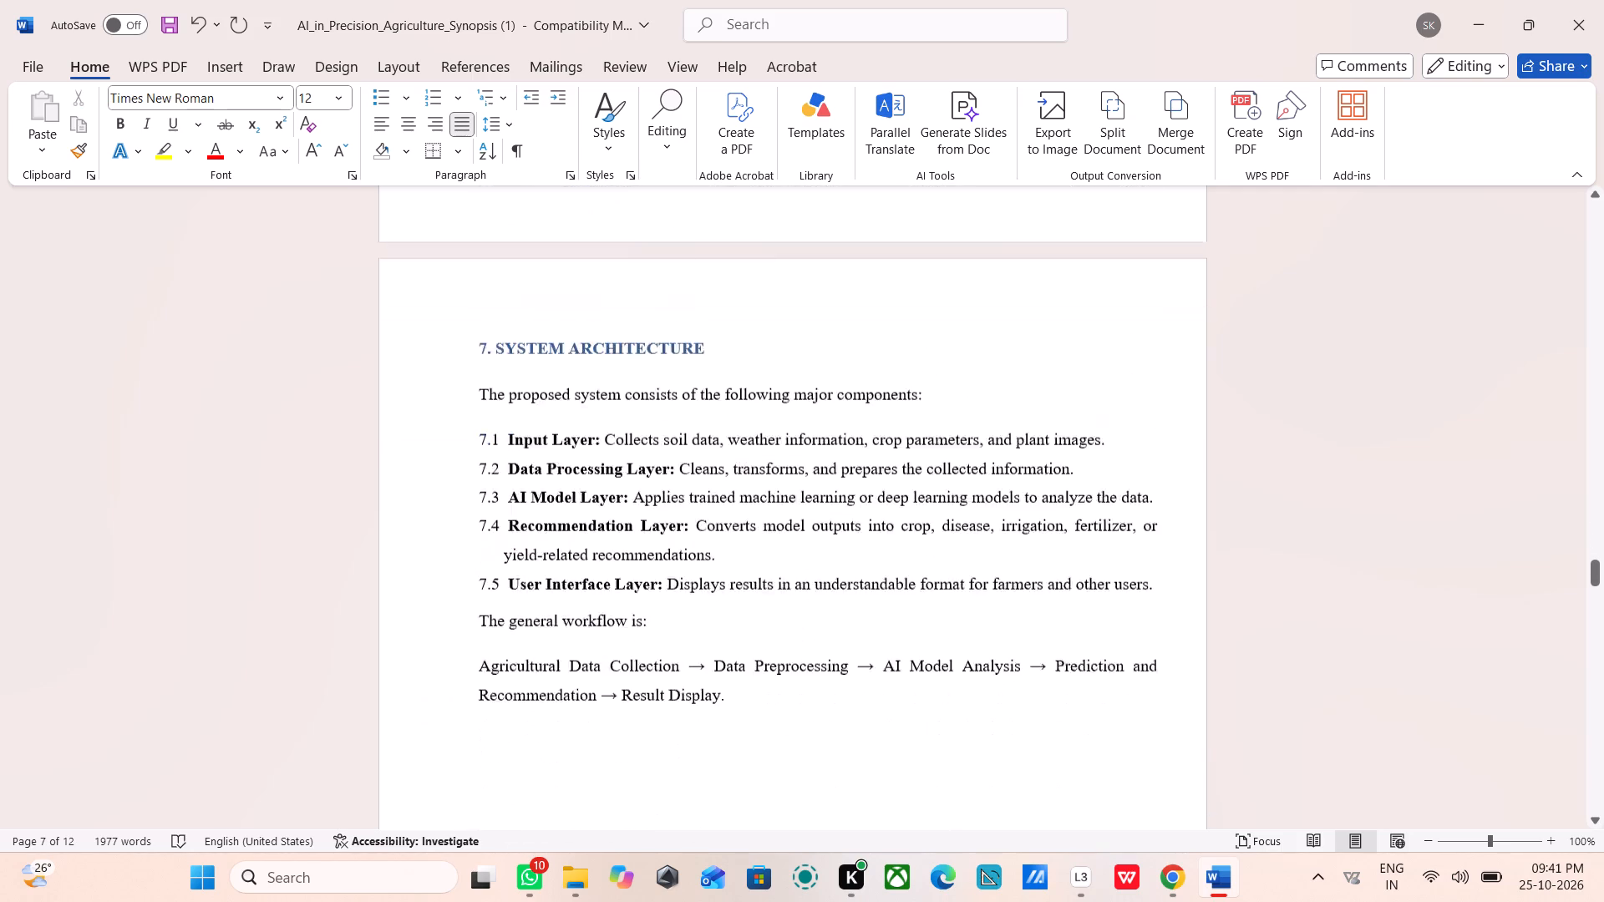
scroll(667, 410, down, 19)
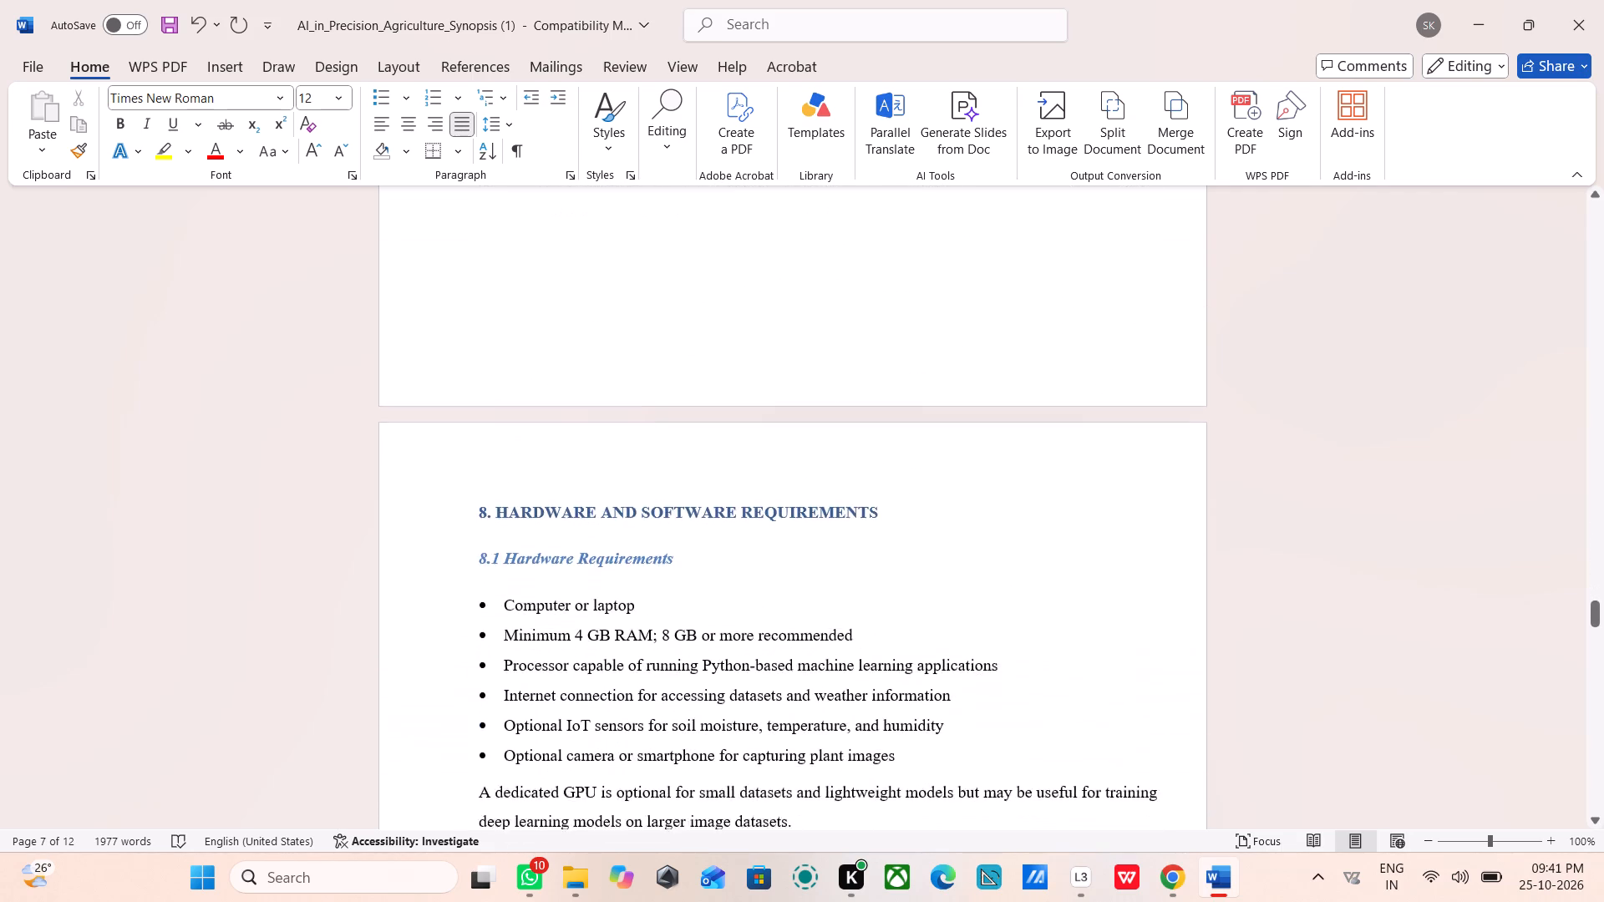
scroll(674, 403, down, 16)
scroll(674, 403, up, 10)
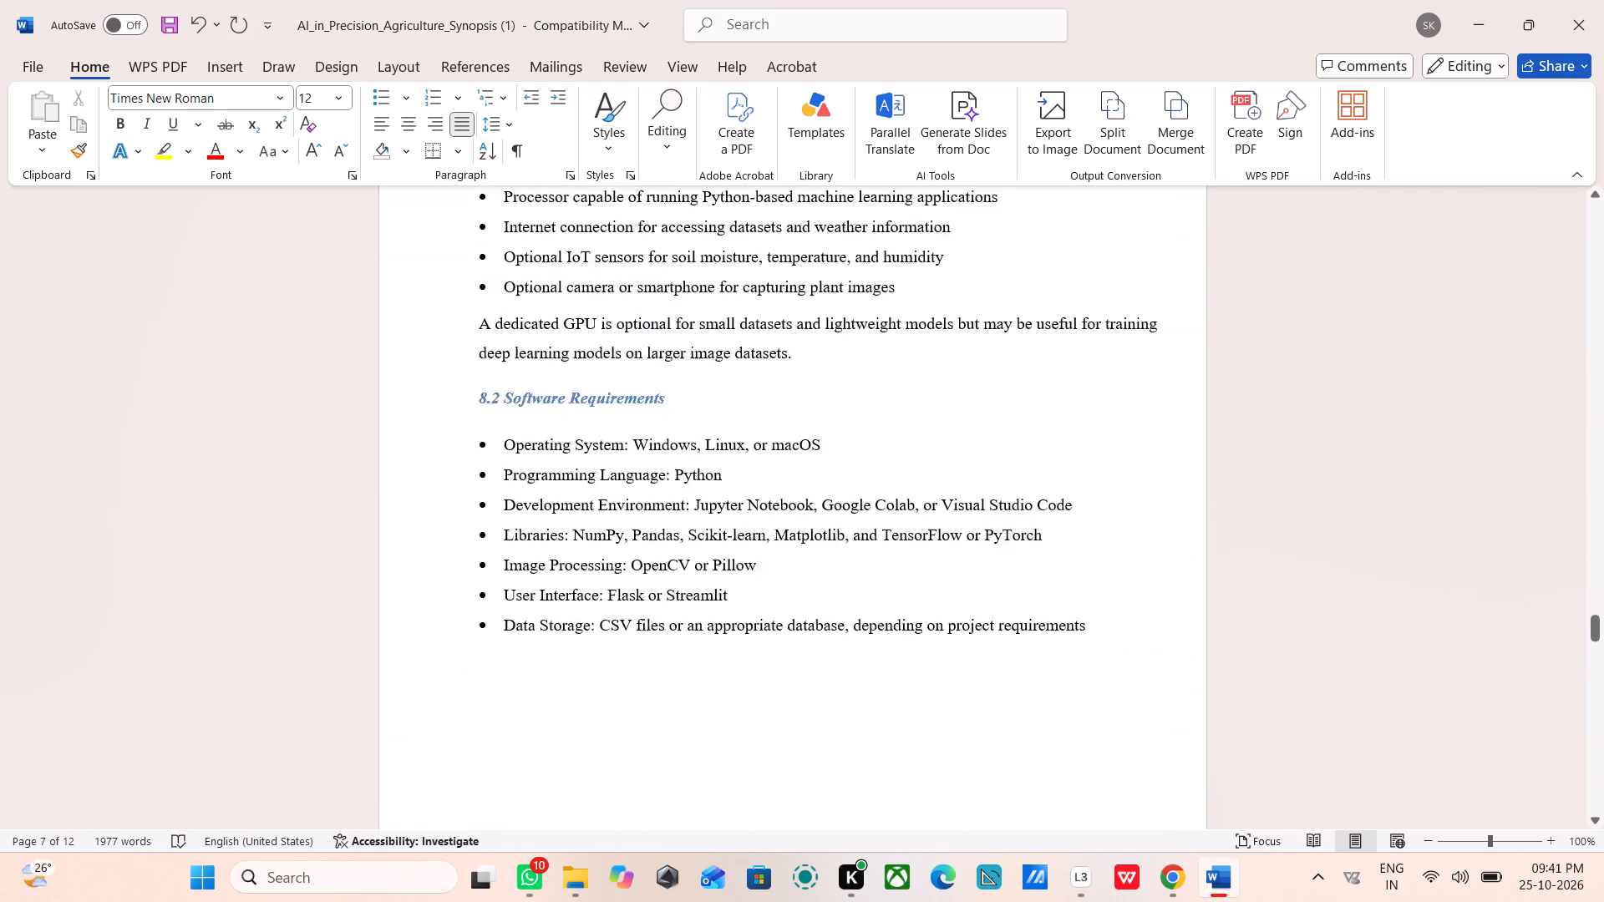
scroll(679, 399, down, 9)
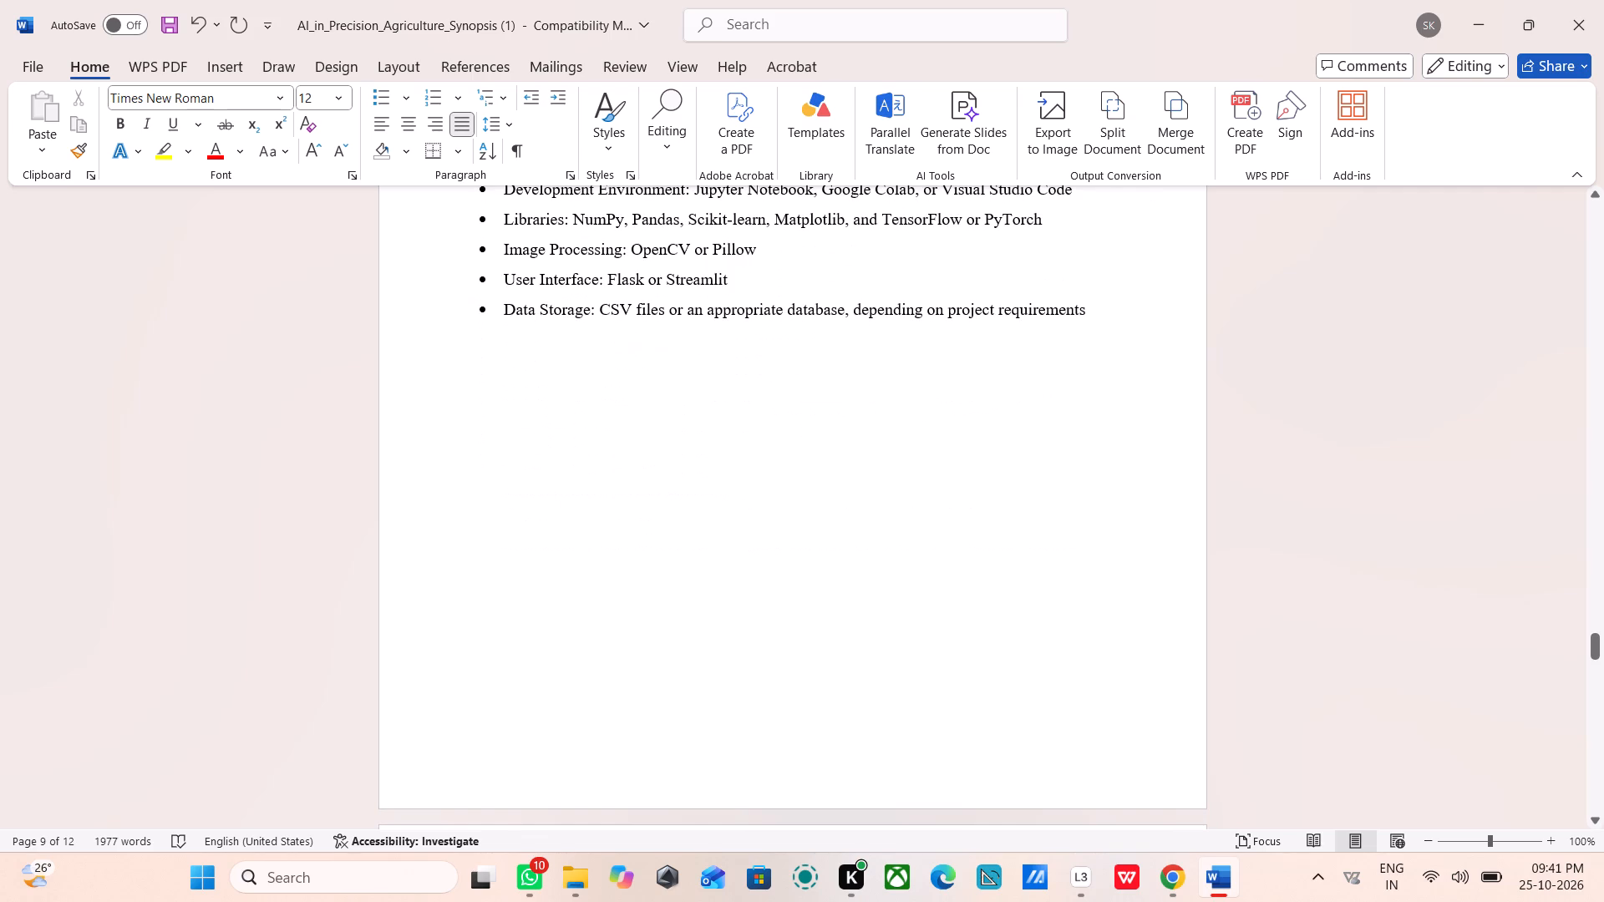
scroll(679, 399, down, 10)
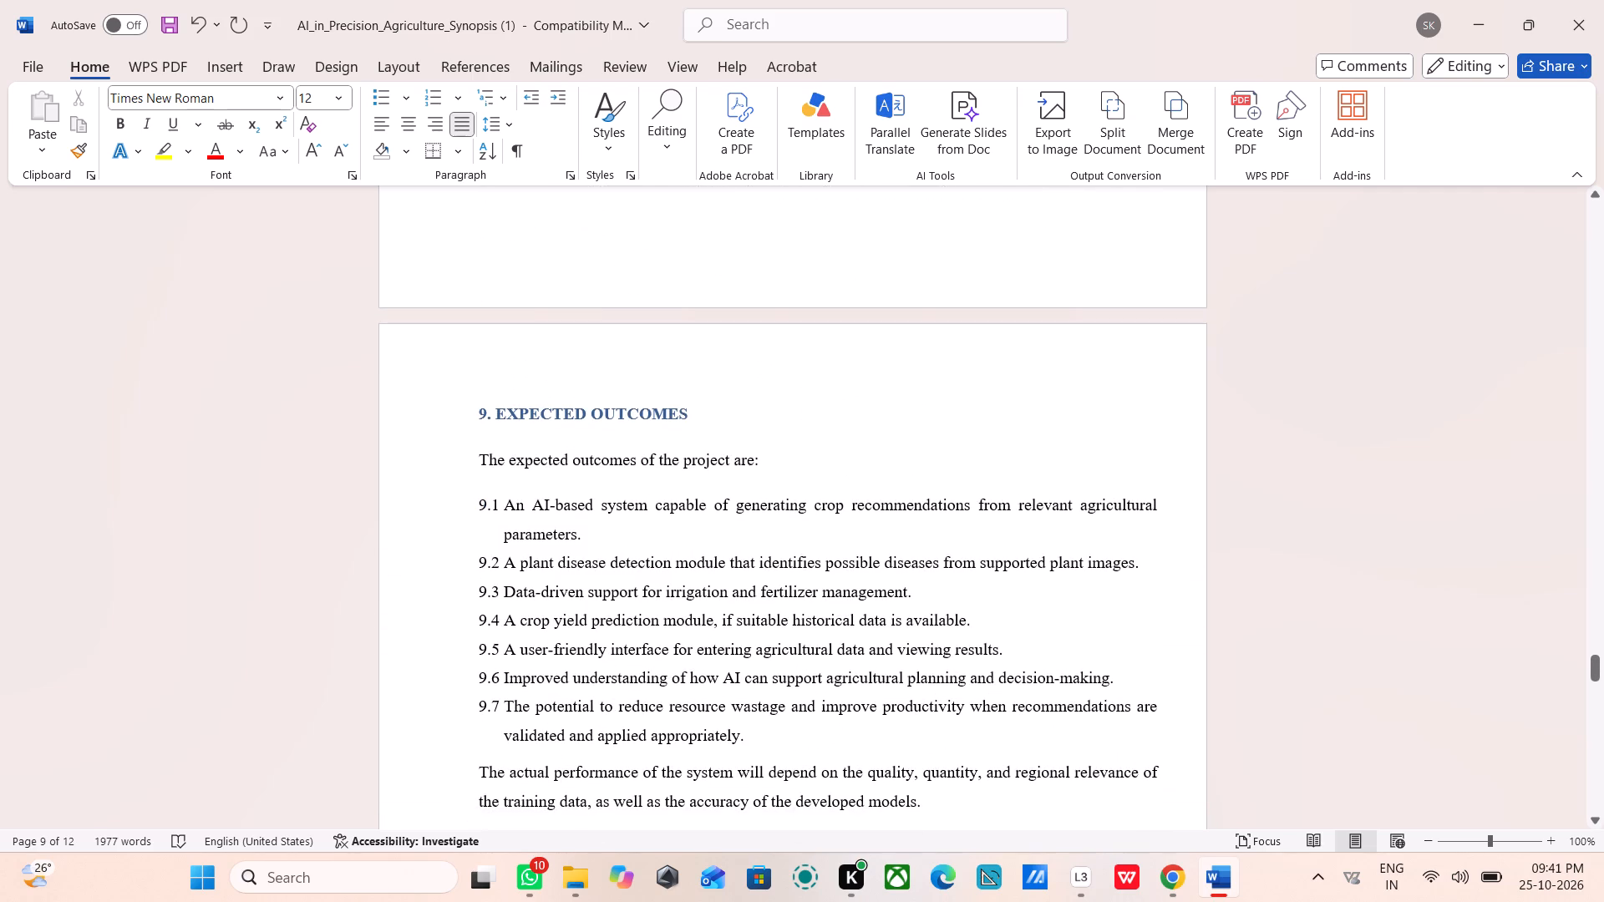
scroll(679, 399, down, 6)
scroll(609, 409, down, 18)
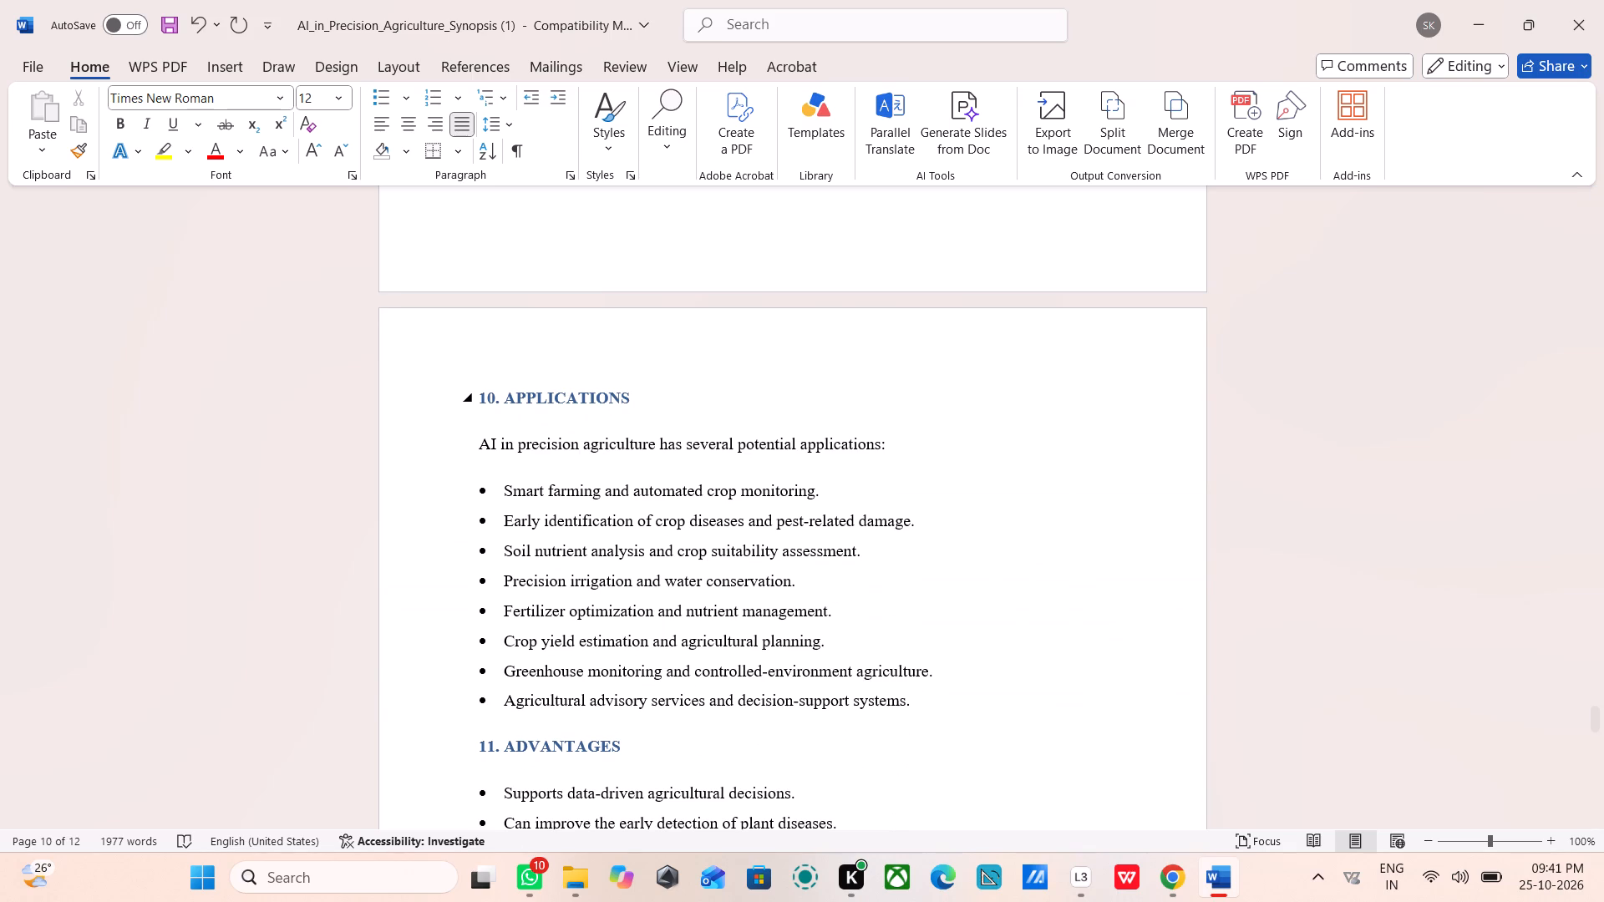
scroll(607, 412, down, 17)
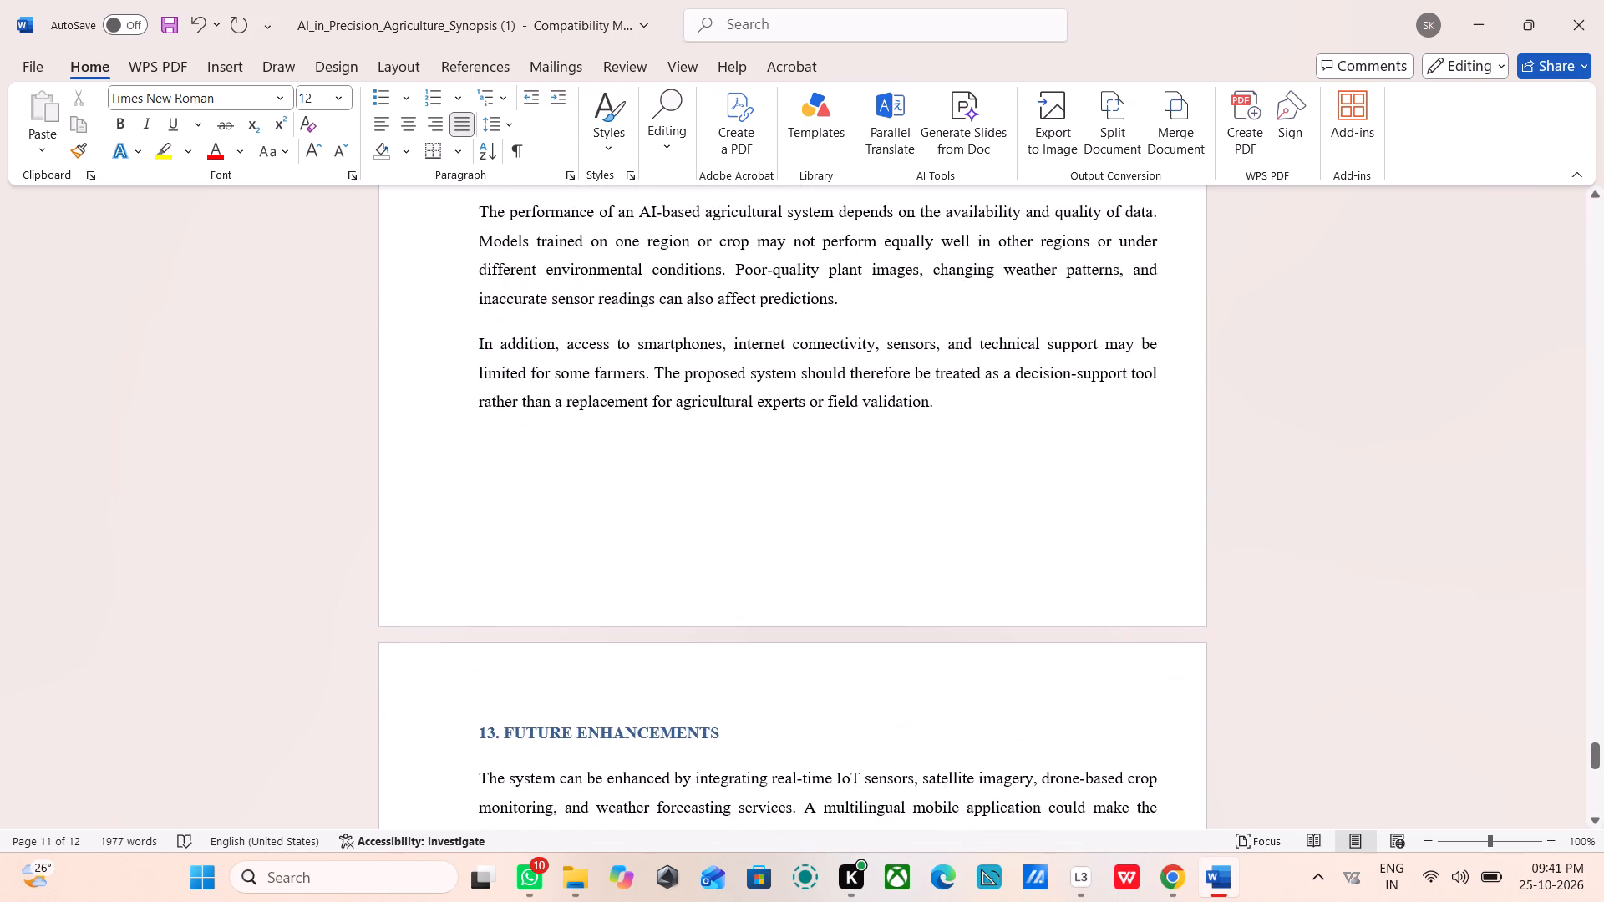
scroll(597, 403, down, 11)
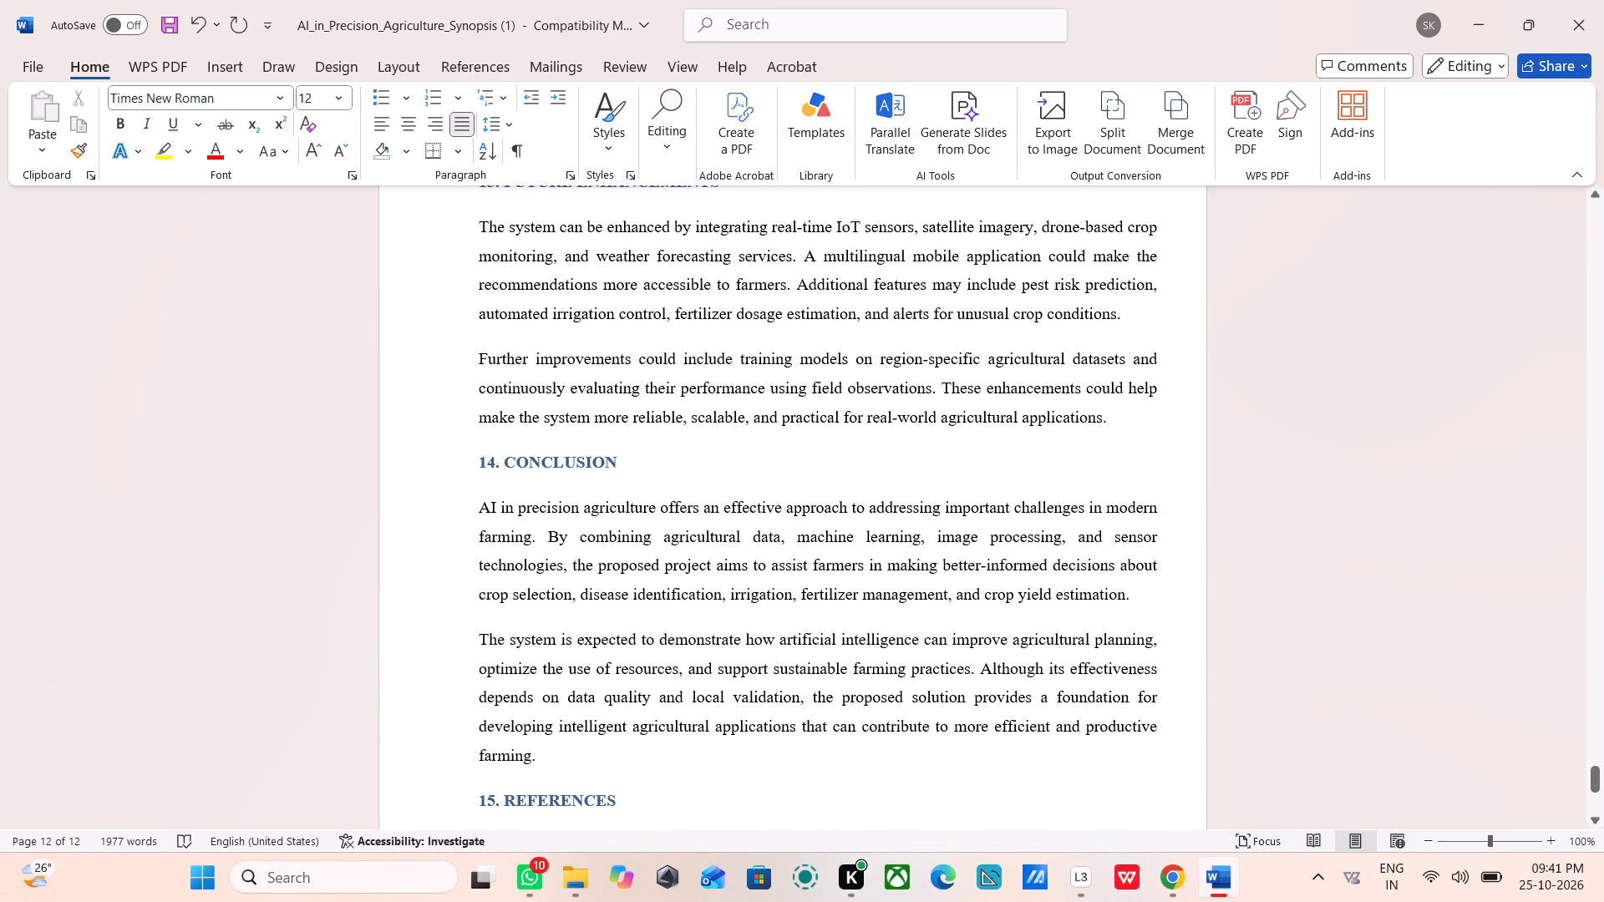
scroll(835, 305, down, 4)
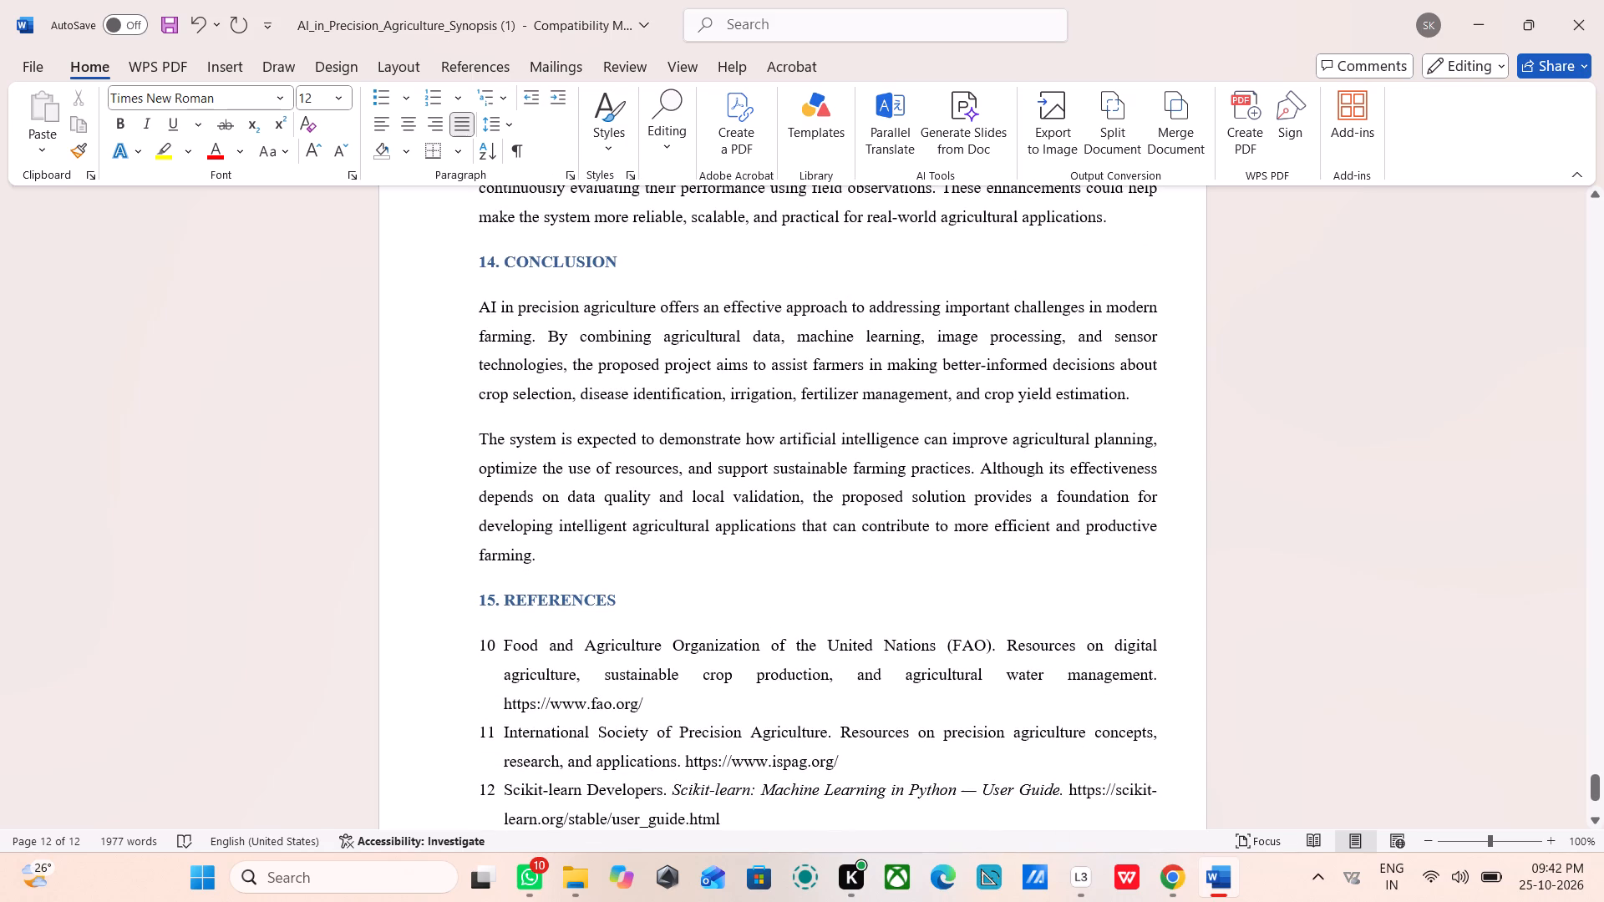
scroll(748, 350, down, 3)
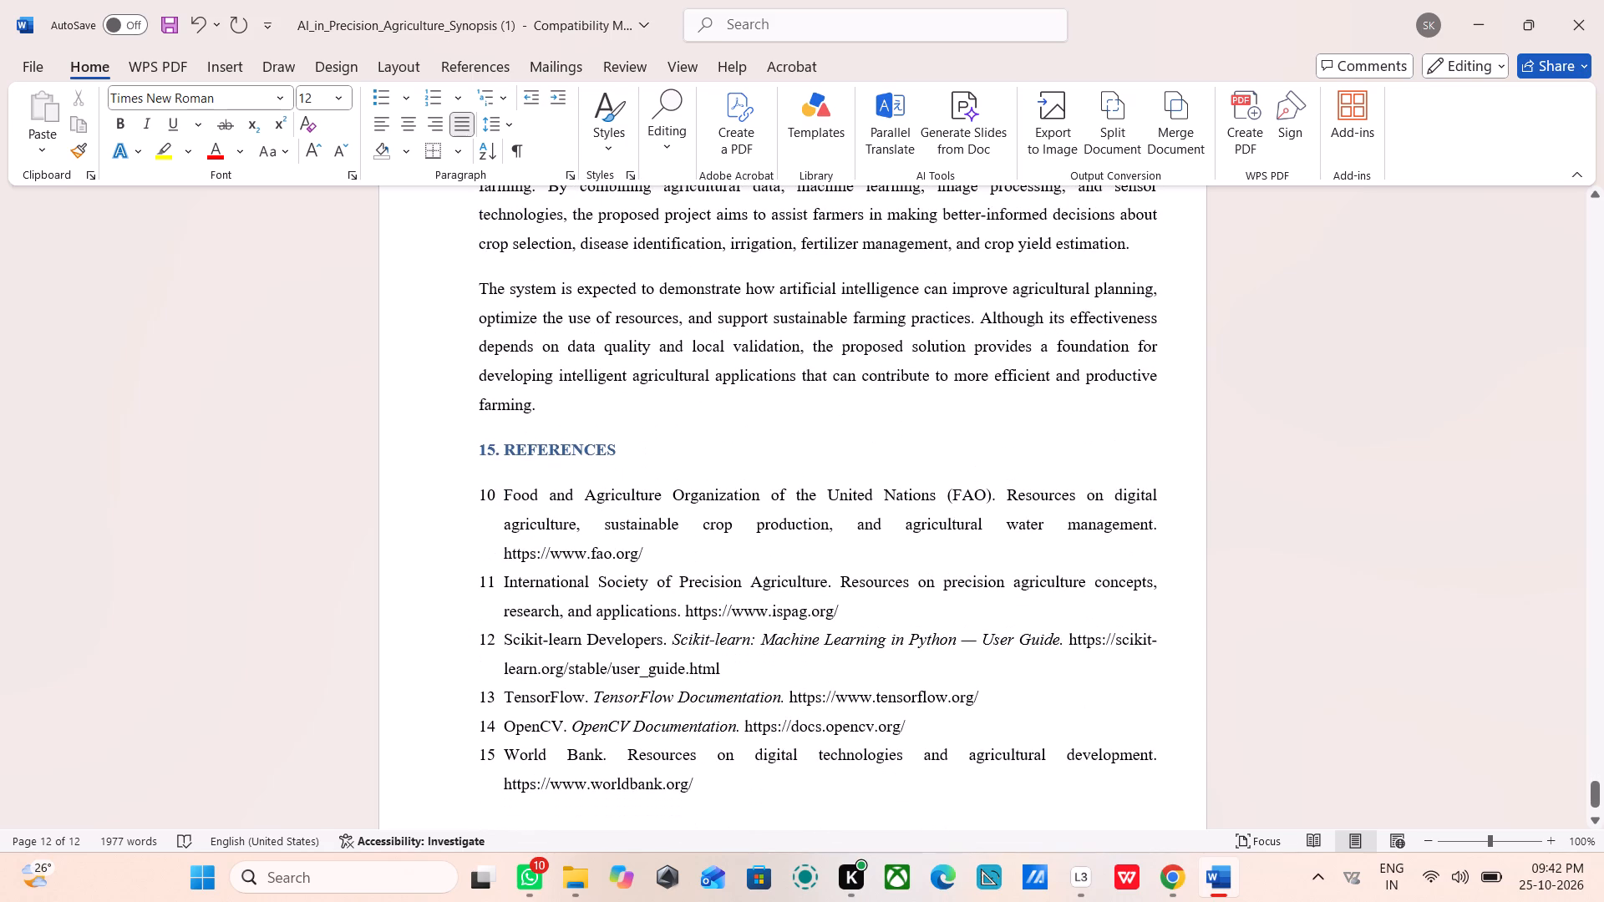
scroll(746, 352, down, 7)
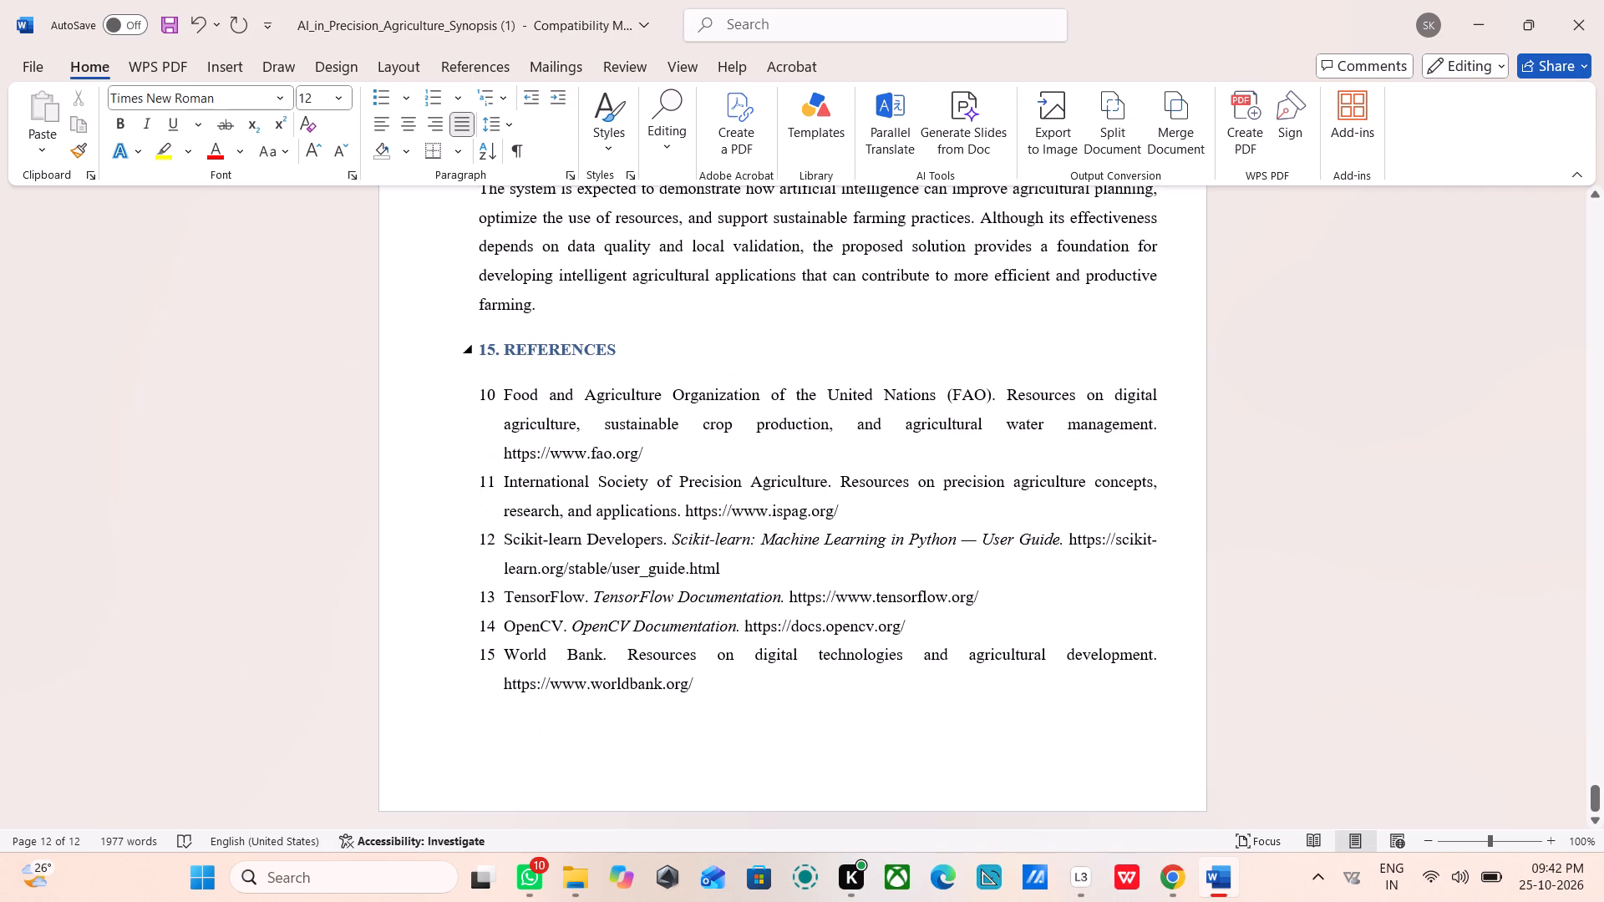
Go back up from 15. References to 5. Scope of the Project, checking the alignment and page starts of the sections.
scroll(746, 352, up, 11)
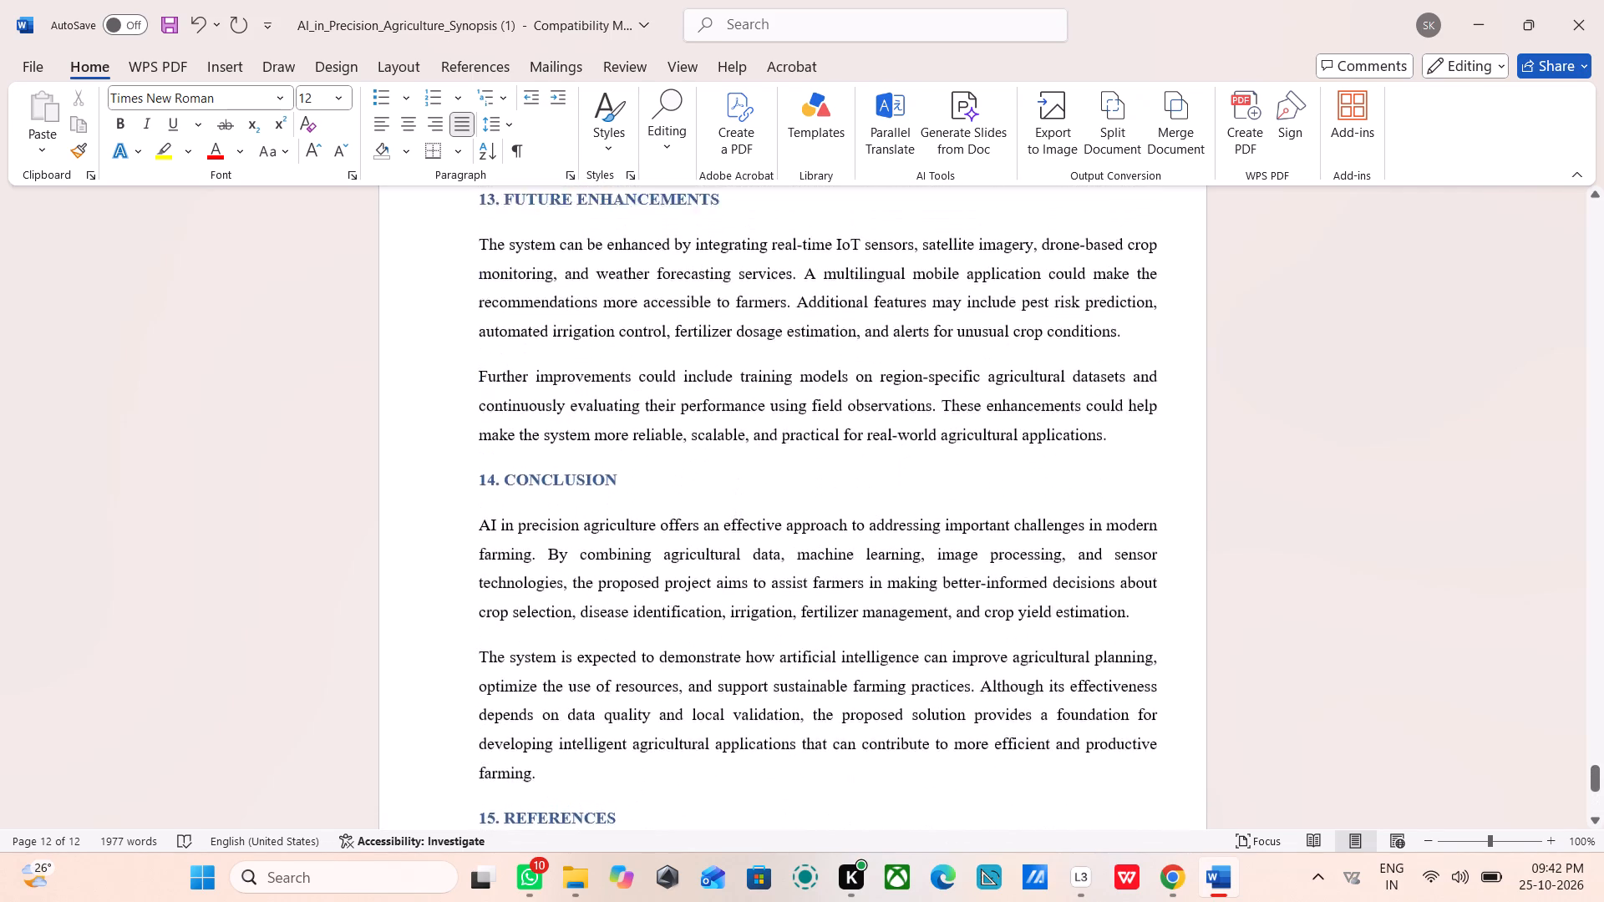
scroll(746, 352, up, 3)
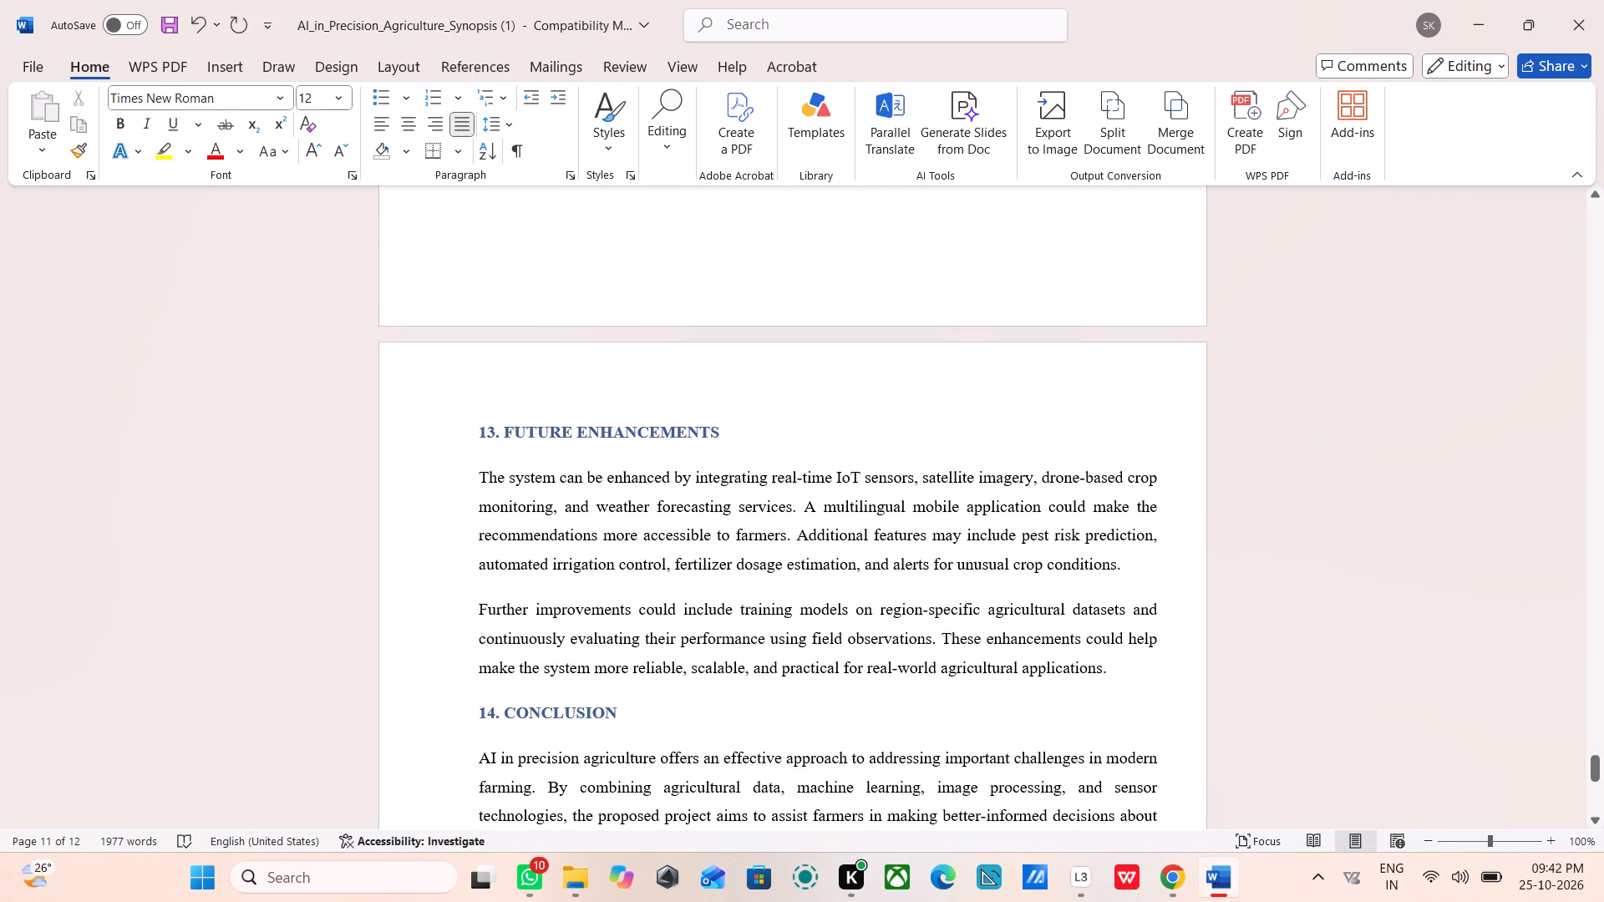
scroll(746, 352, up, 16)
scroll(746, 352, up, 20)
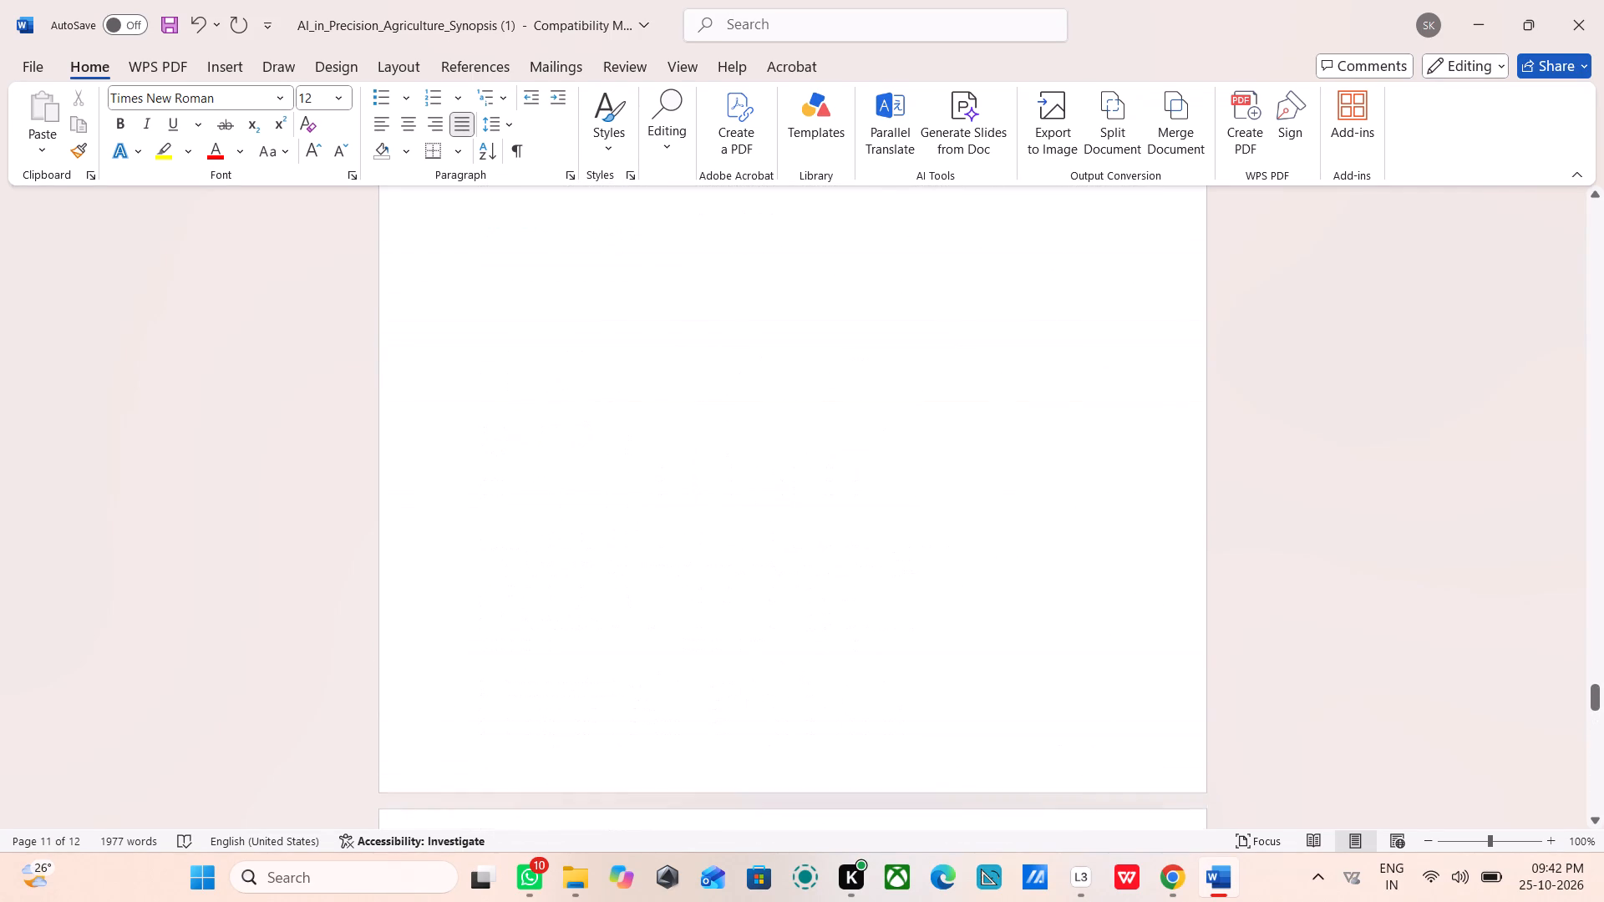
scroll(746, 352, up, 11)
scroll(746, 352, up, 14)
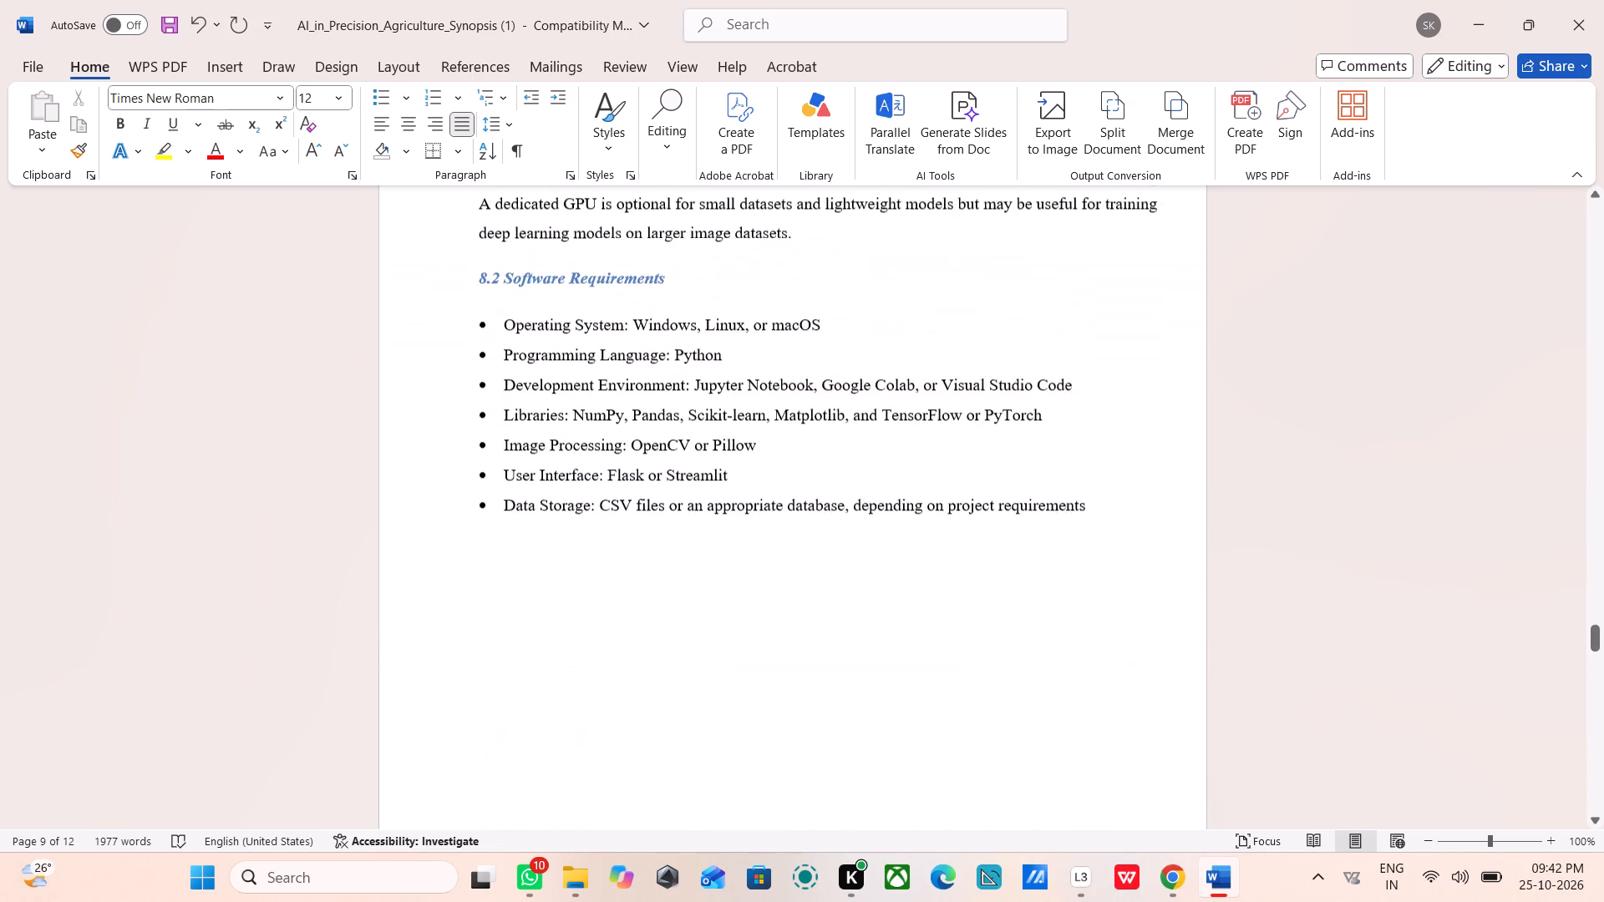
scroll(746, 352, up, 6)
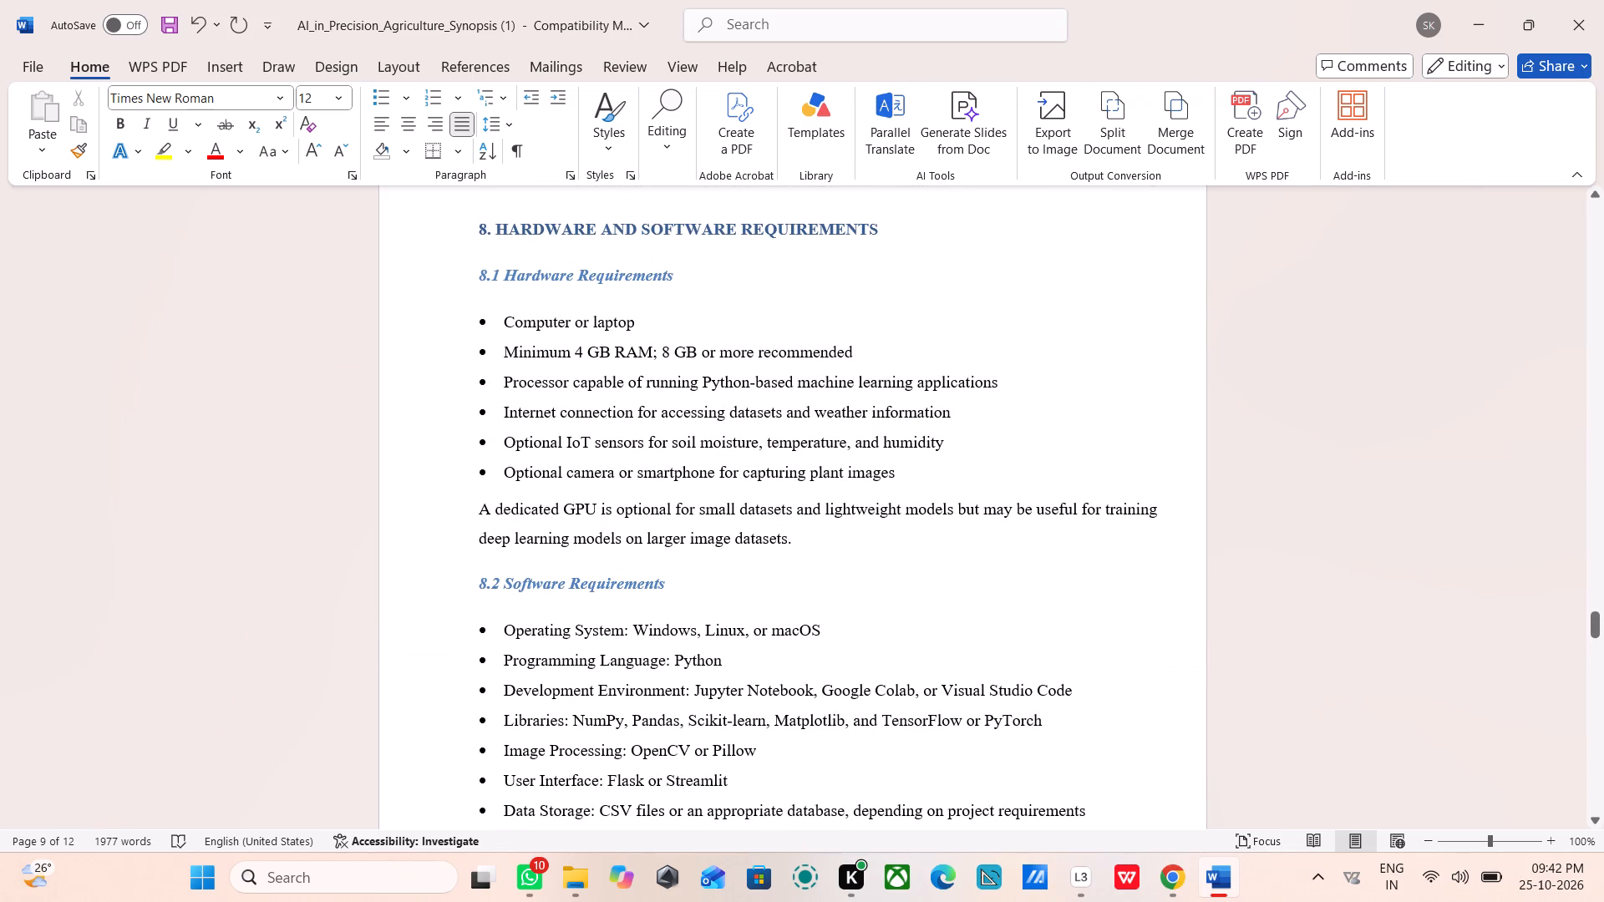
scroll(1057, 499, up, 4)
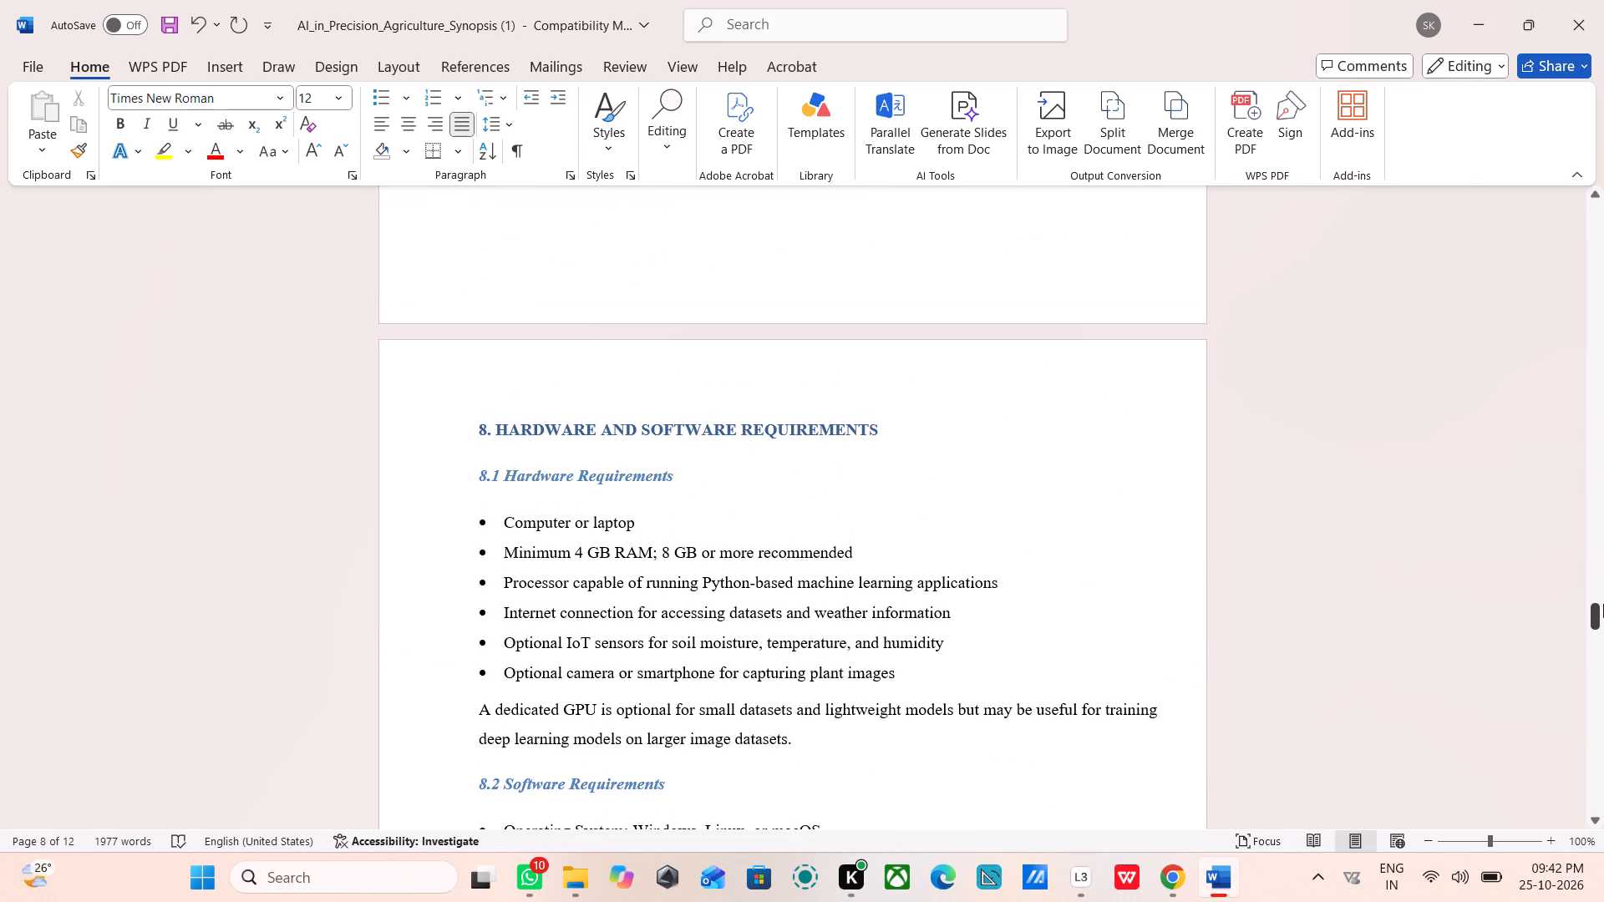
drag(1597, 612, 1602, 442)
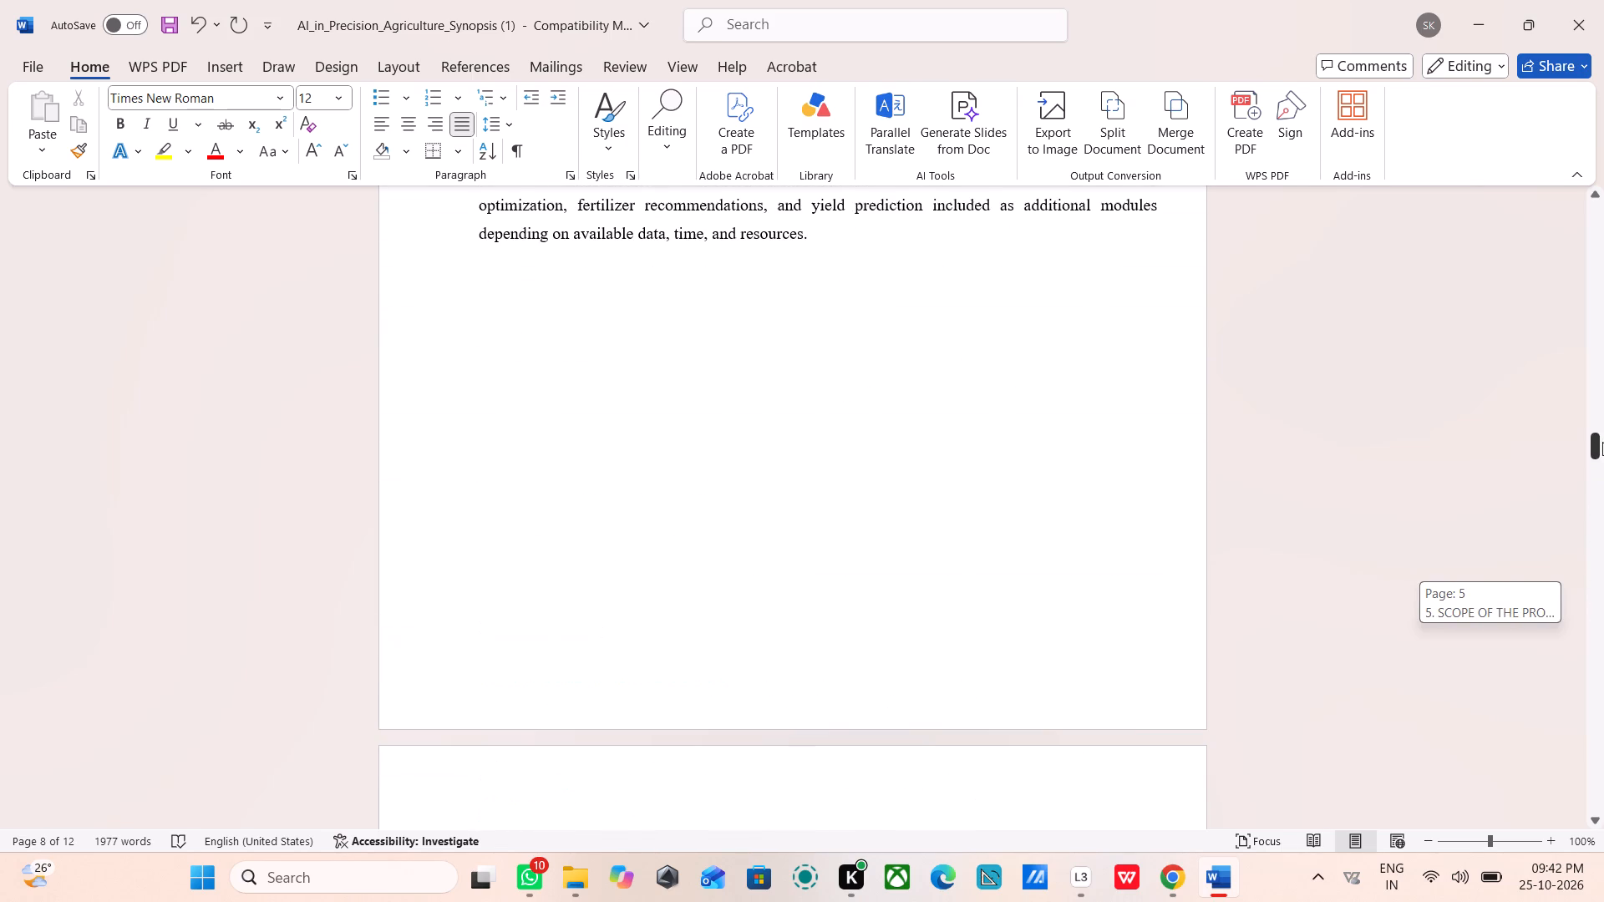
drag(1602, 442, 1603, 433)
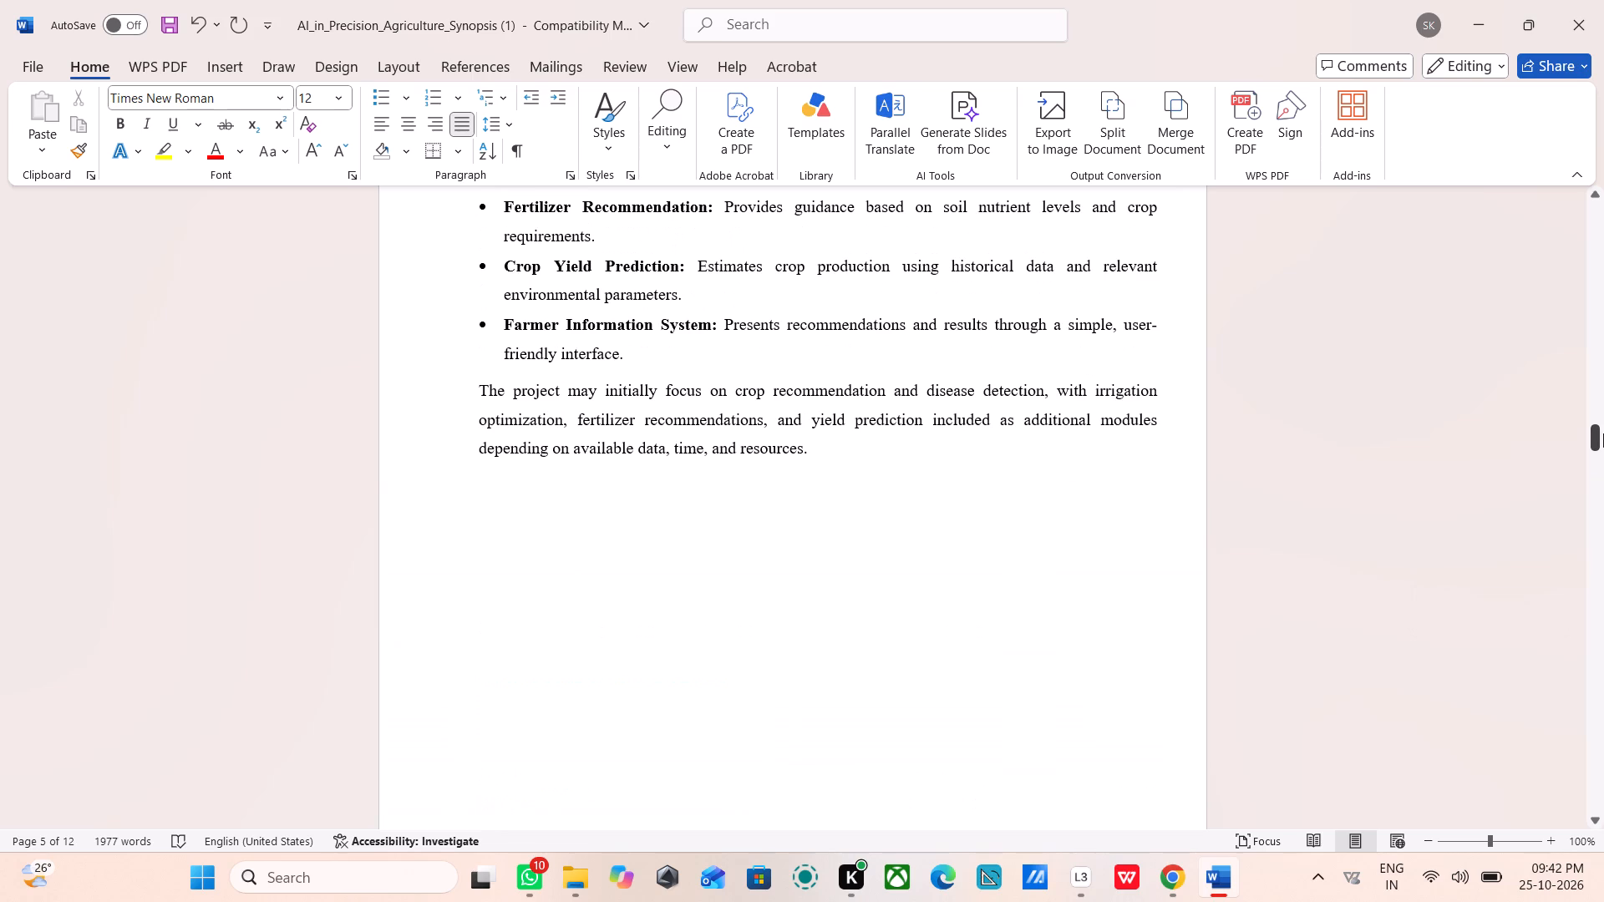
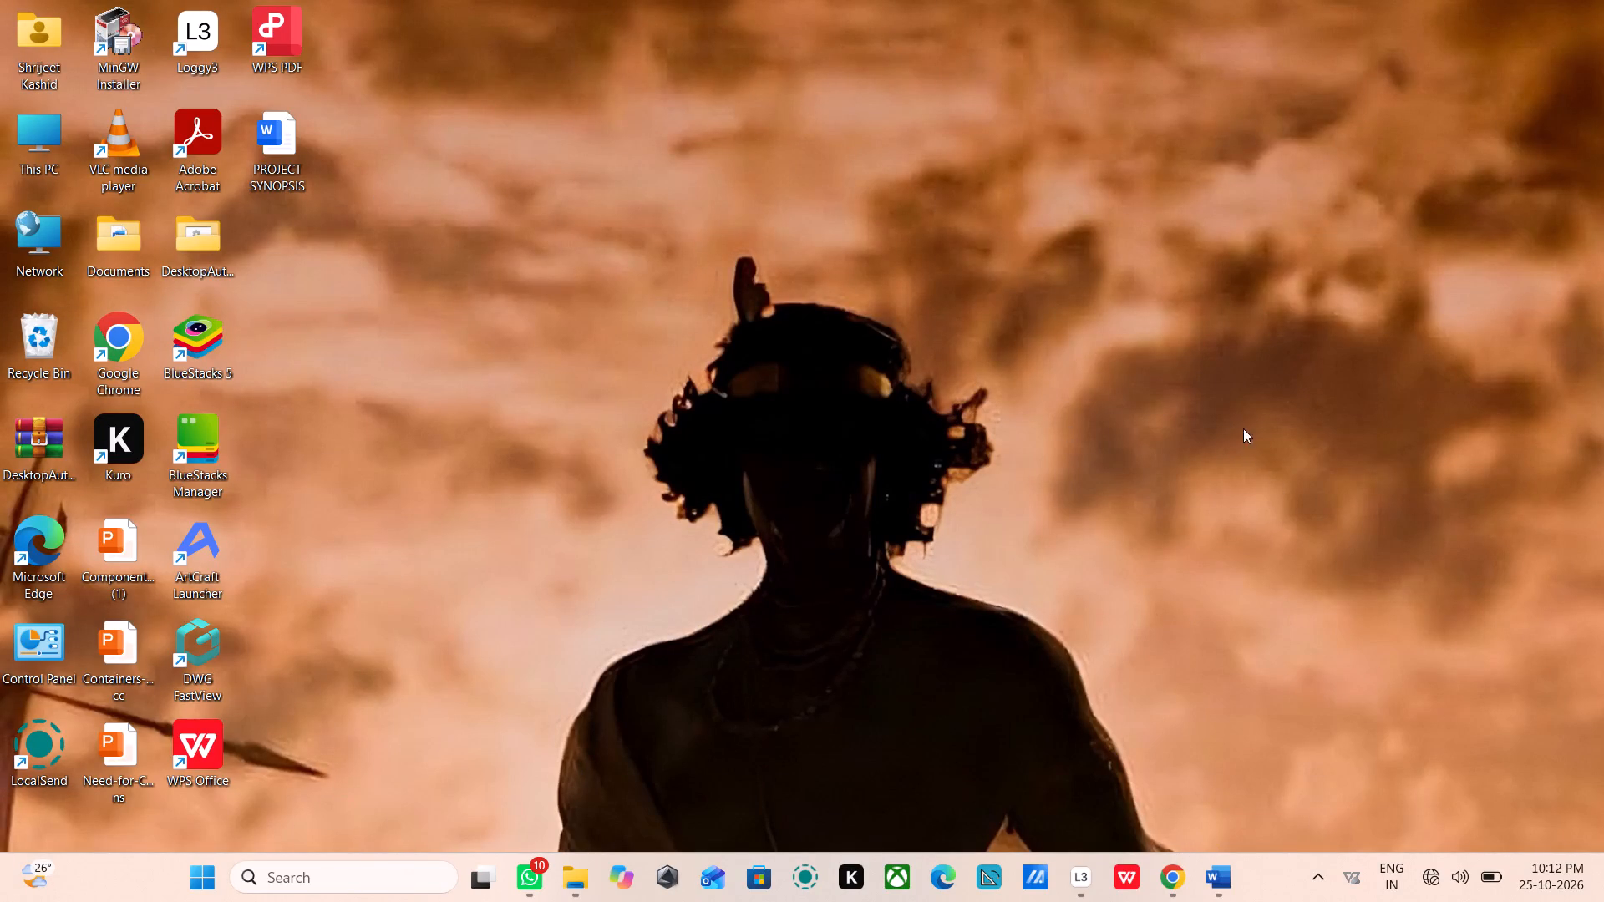
Switch back to the synopsis document and review its opening pages, from 5. Scope of the Project up to the title and abstract.
click(1219, 888)
scroll(609, 397, up, 20)
scroll(609, 397, up, 3)
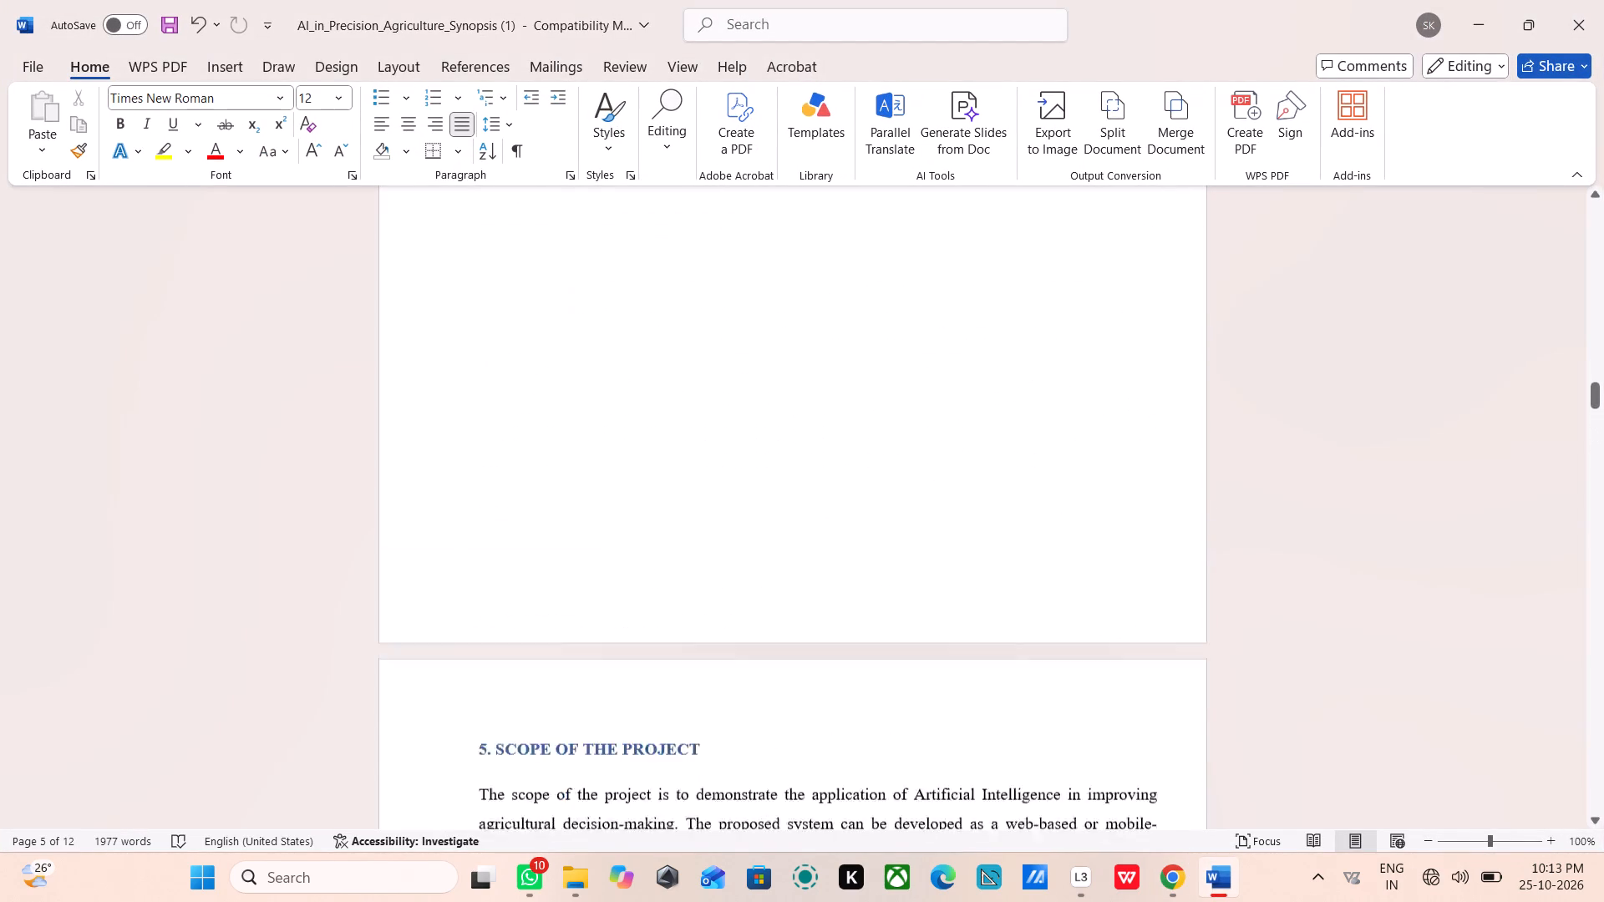
scroll(624, 401, up, 20)
scroll(624, 401, up, 20)
scroll(624, 401, up, 7)
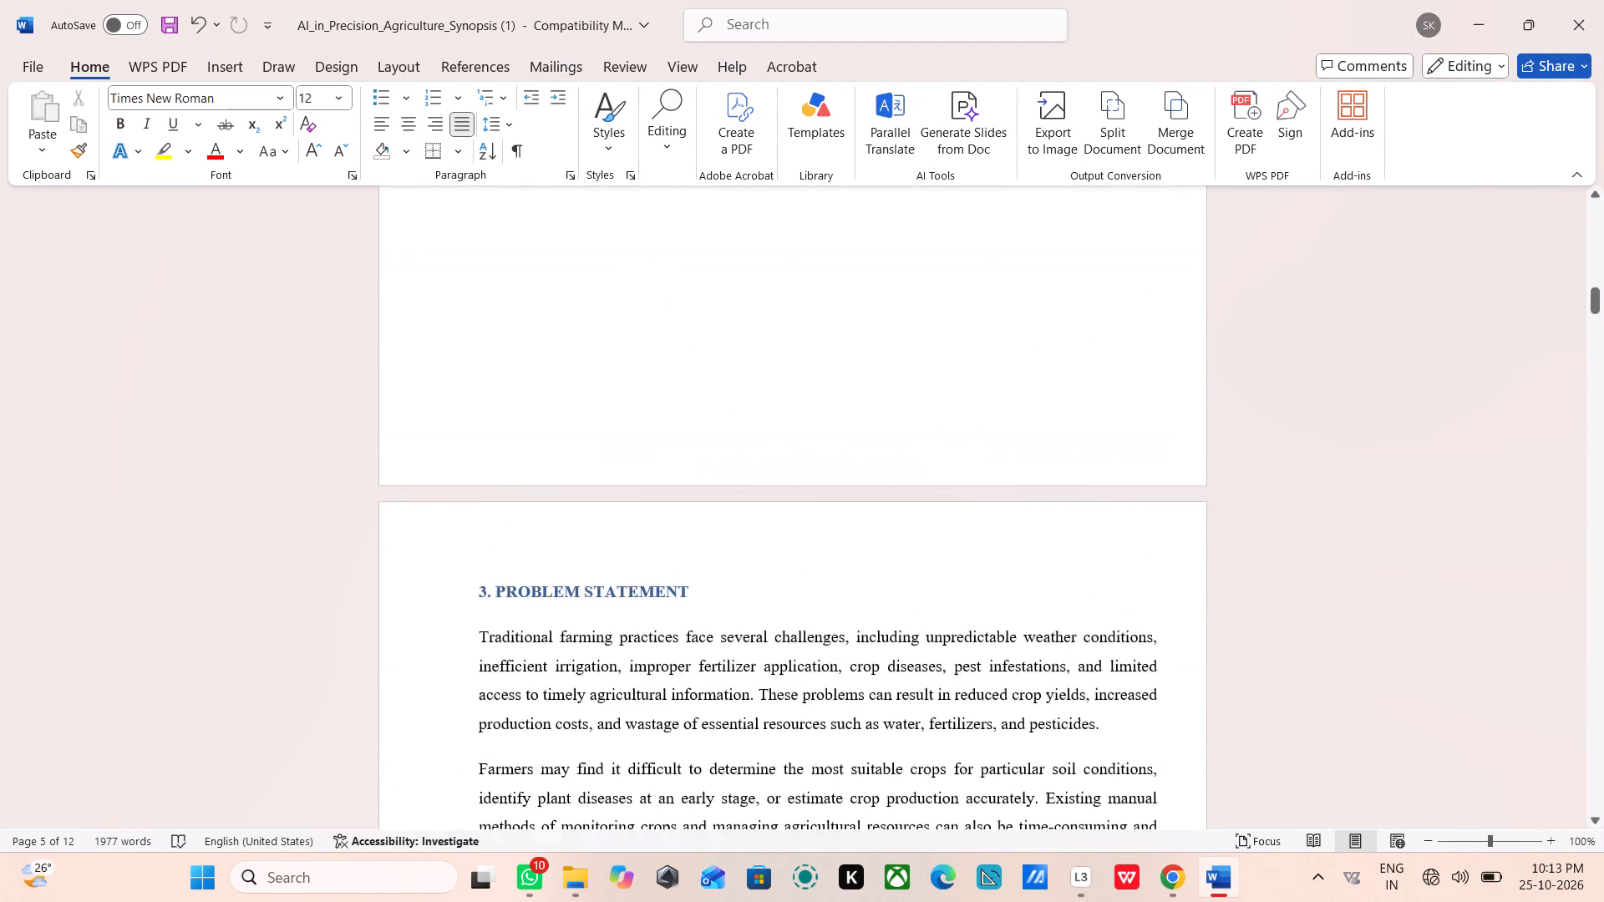
scroll(630, 396, up, 20)
scroll(630, 396, up, 18)
click(642, 420)
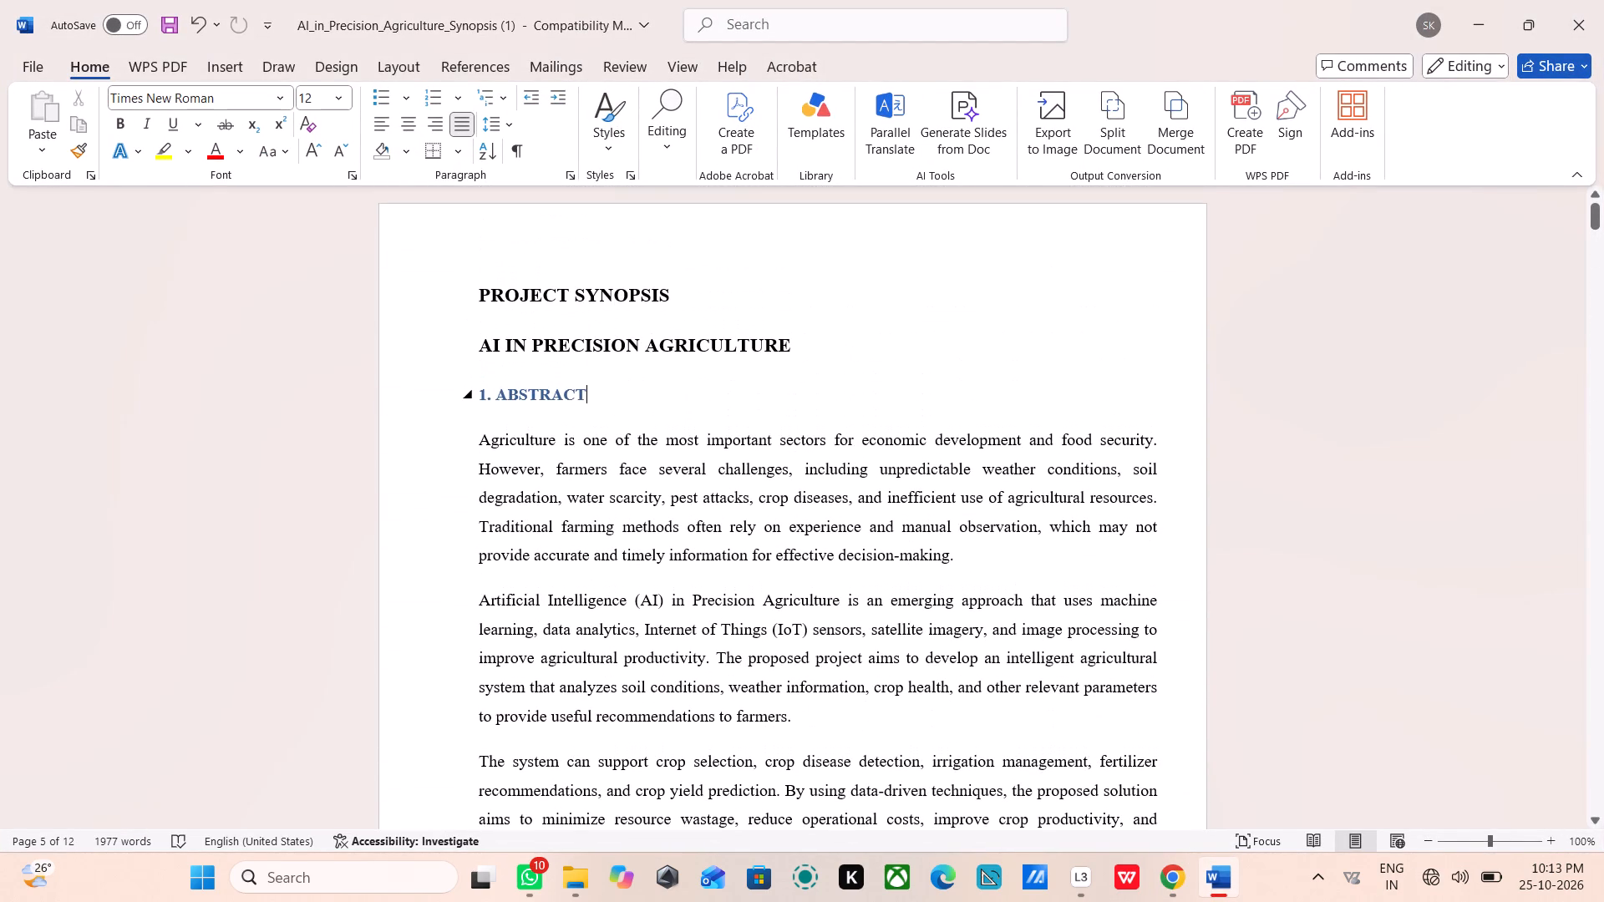
scroll(641, 422, up, 10)
click(1054, 336)
scroll(957, 523, up, 5)
scroll(629, 418, down, 4)
scroll(687, 432, up, 15)
scroll(687, 431, up, 8)
scroll(885, 443, down, 20)
scroll(885, 443, down, 4)
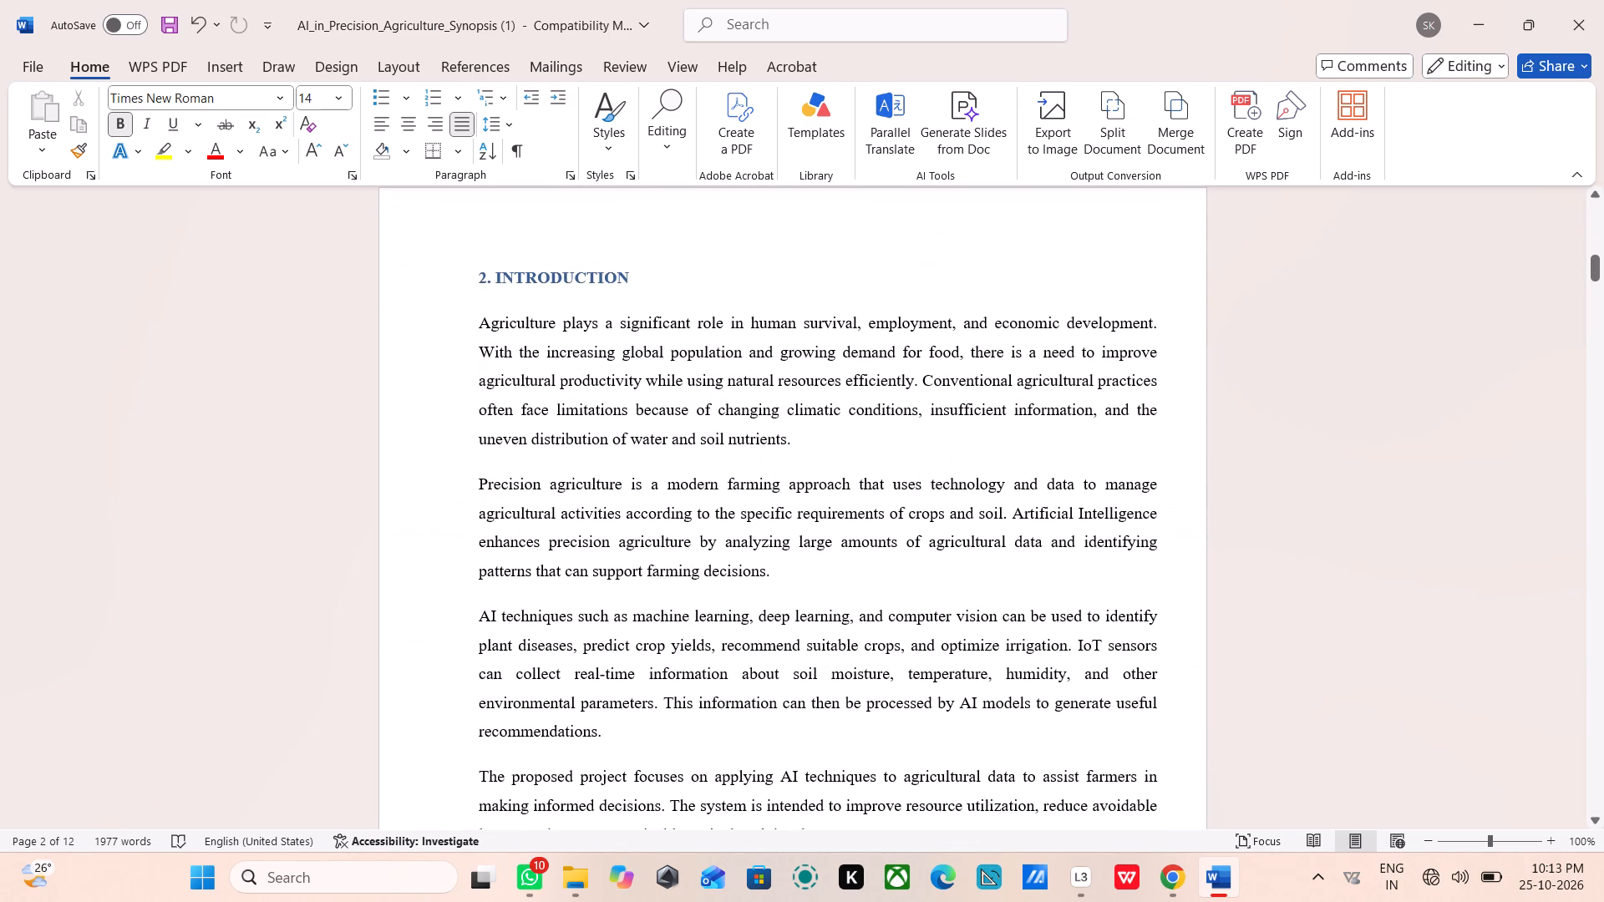
scroll(665, 236, up, 15)
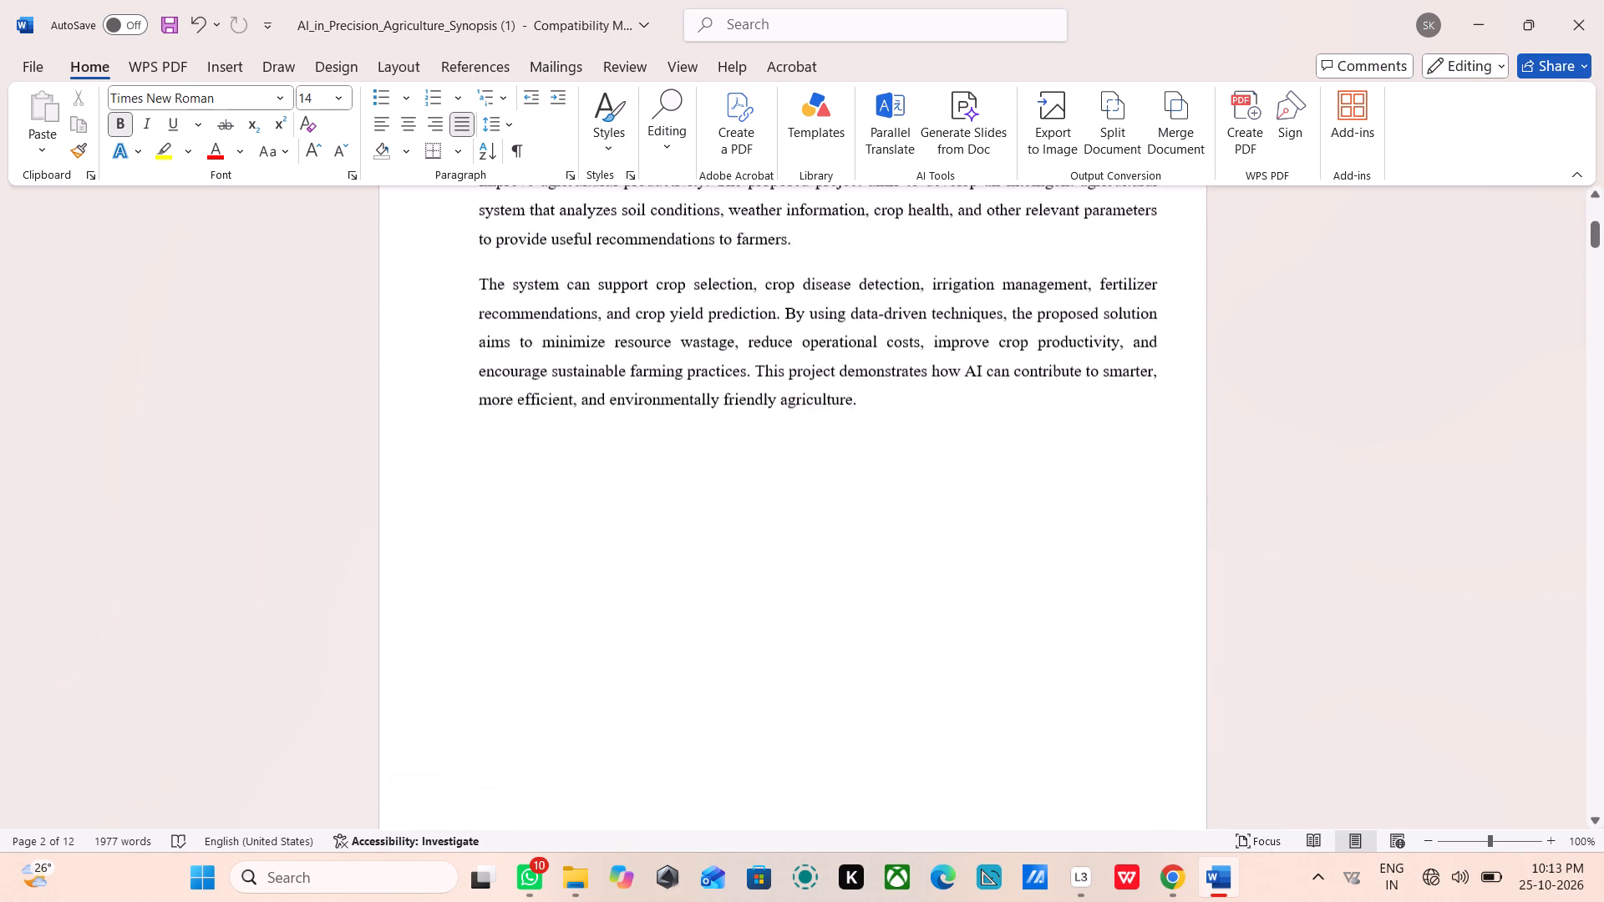
scroll(672, 246, up, 10)
scroll(1272, 0, up, 5)
scroll(1228, 586, up, 5)
scroll(1408, 808, up, 6)
scroll(1090, 517, up, 13)
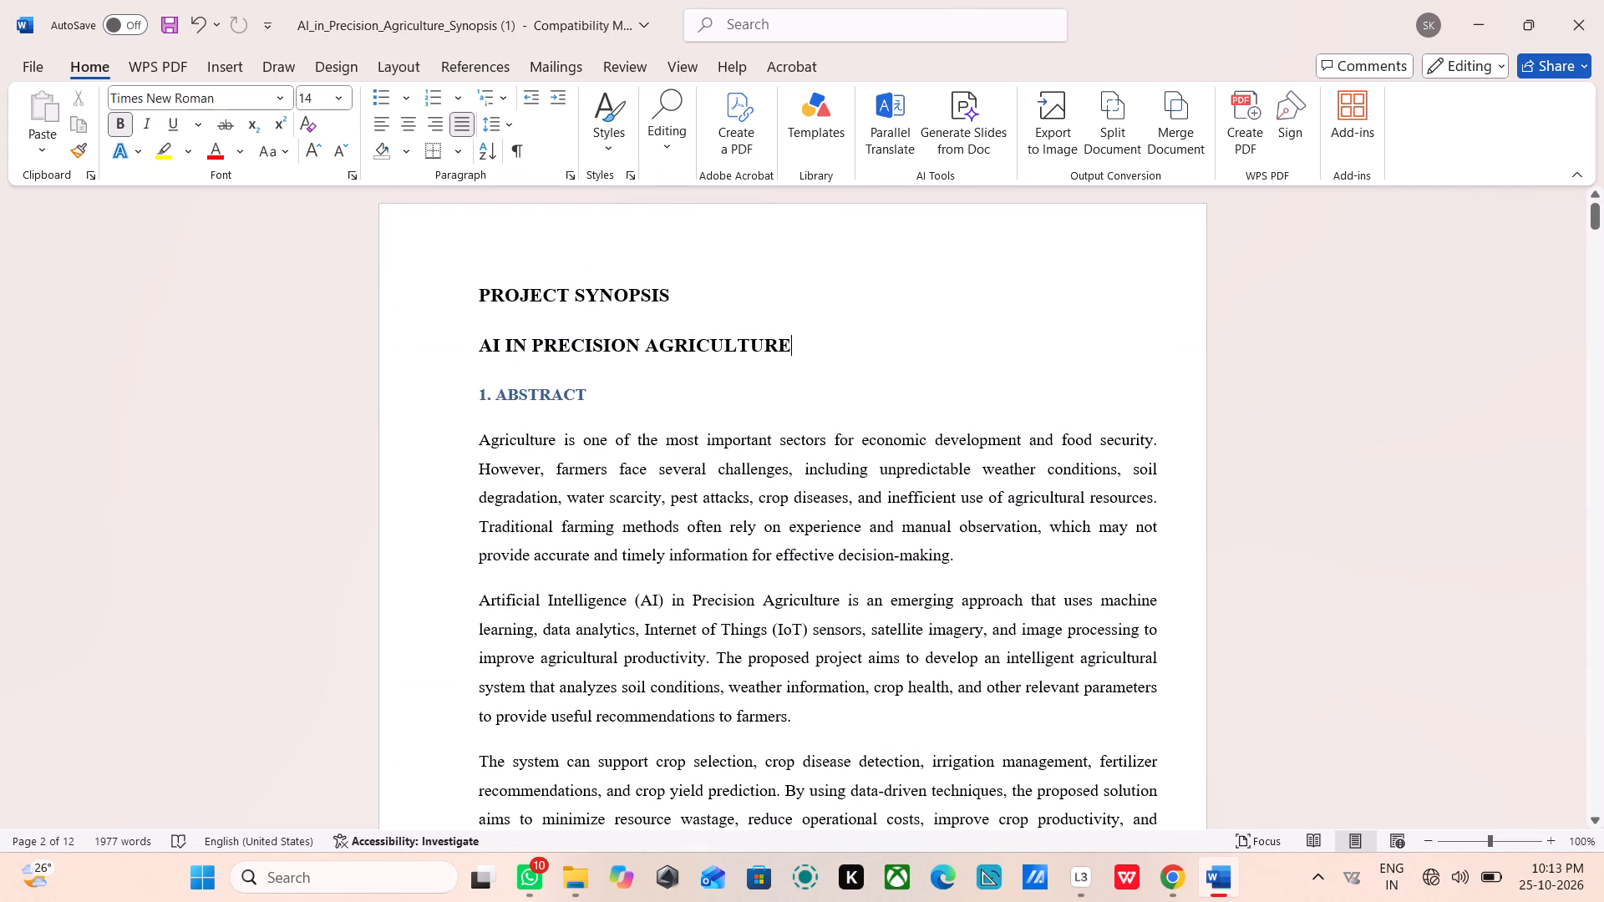
Delete the title lines PROJECT SYNOPSIS and AI IN PRECISION AGRICULTURE above the 1. Abstract heading.
click(693, 297)
drag(481, 292, 695, 281)
key(BackSpace)
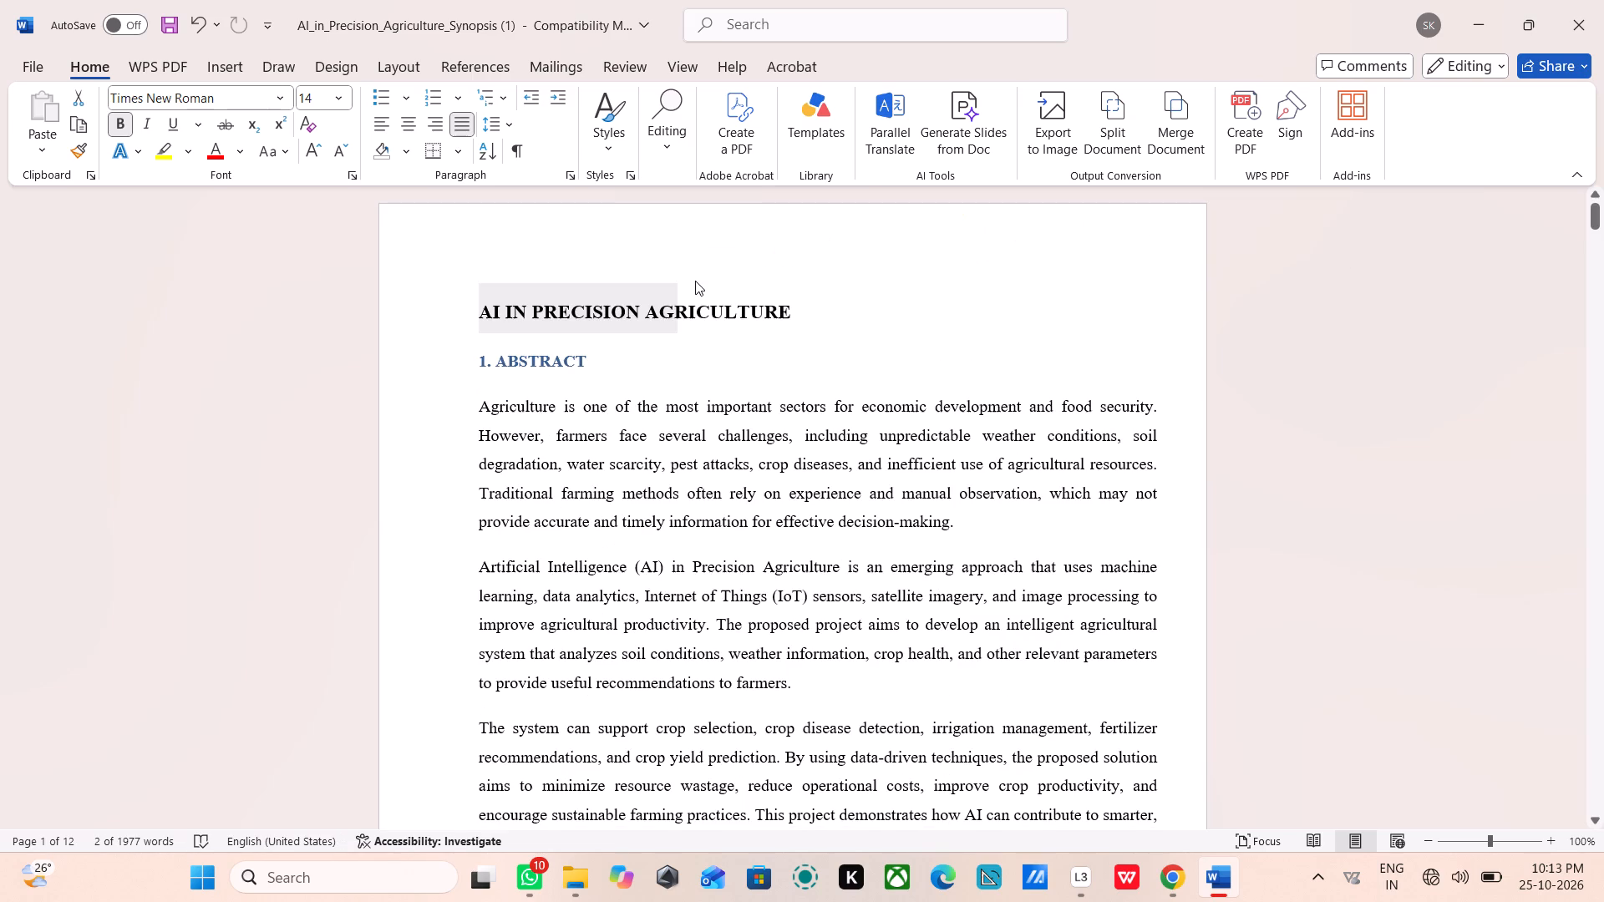
drag(484, 312, 752, 312)
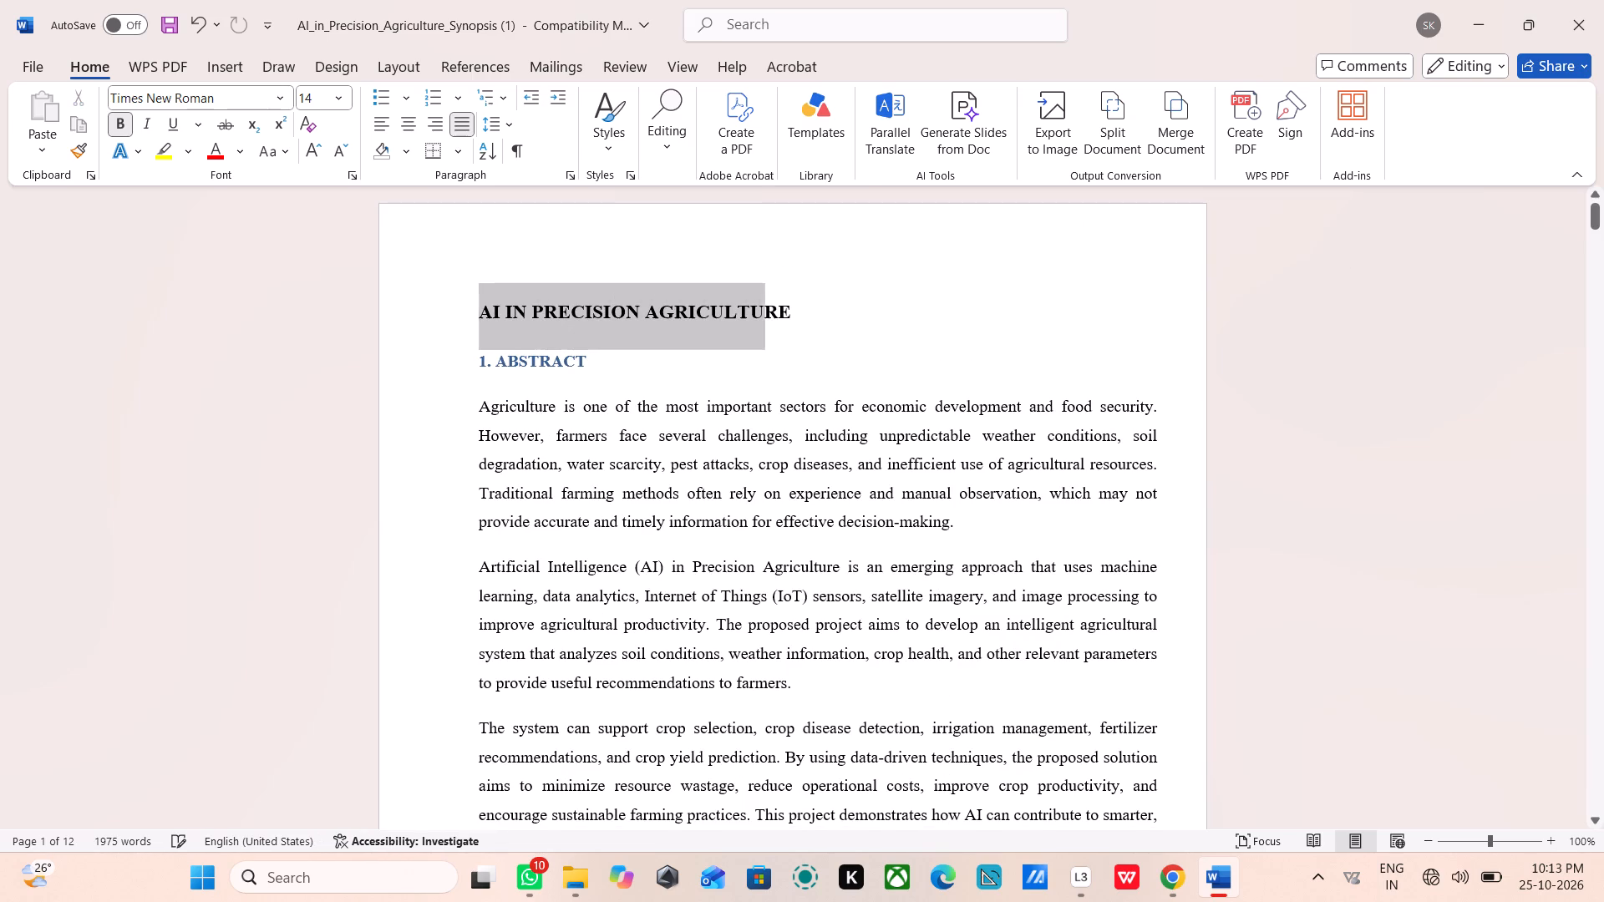
drag(752, 312, 850, 312)
key(BackSpace)
Check the page layout from the abstract down through 11. Advantages and back up to 8.2 Software Requirements.
scroll(633, 524, down, 5)
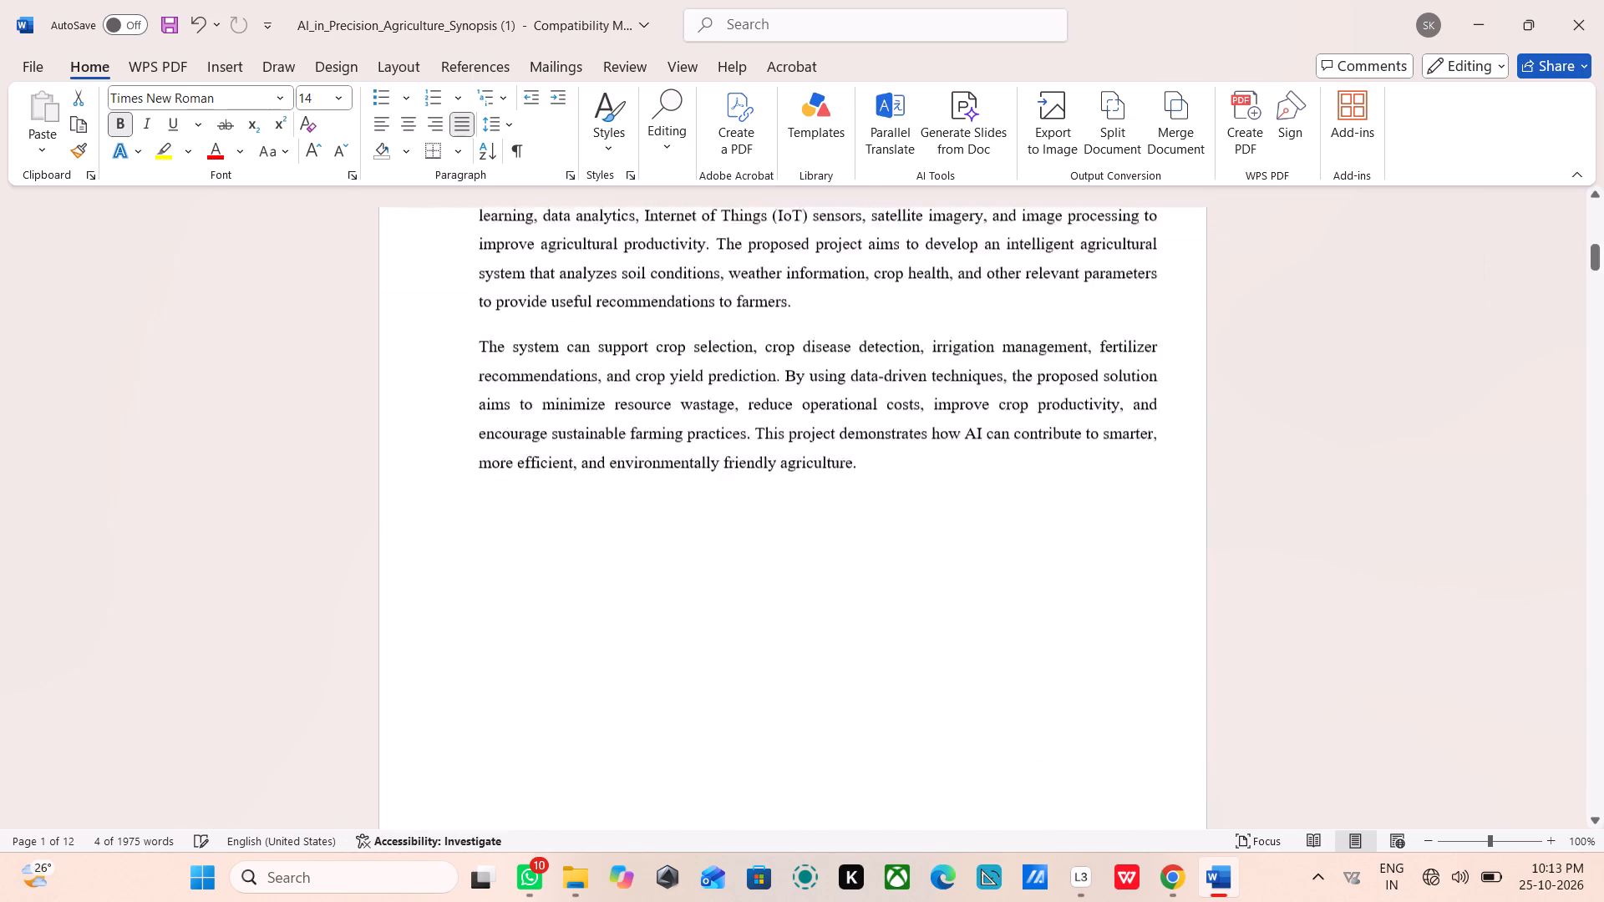
scroll(633, 524, down, 18)
scroll(633, 524, down, 4)
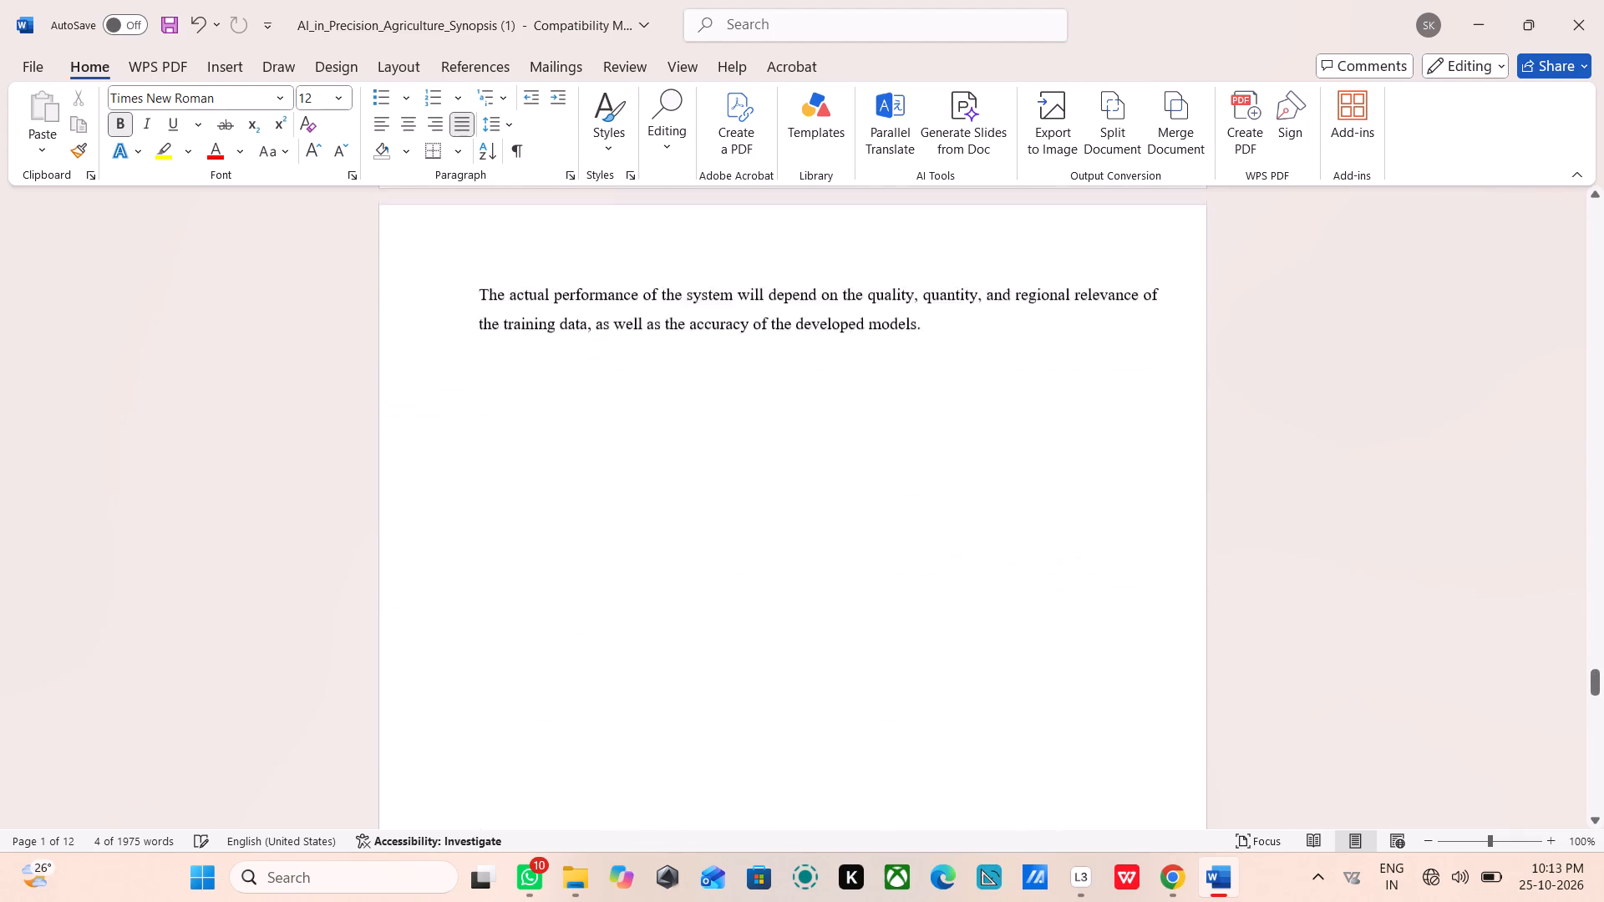
scroll(633, 524, down, 3)
scroll(633, 524, up, 5)
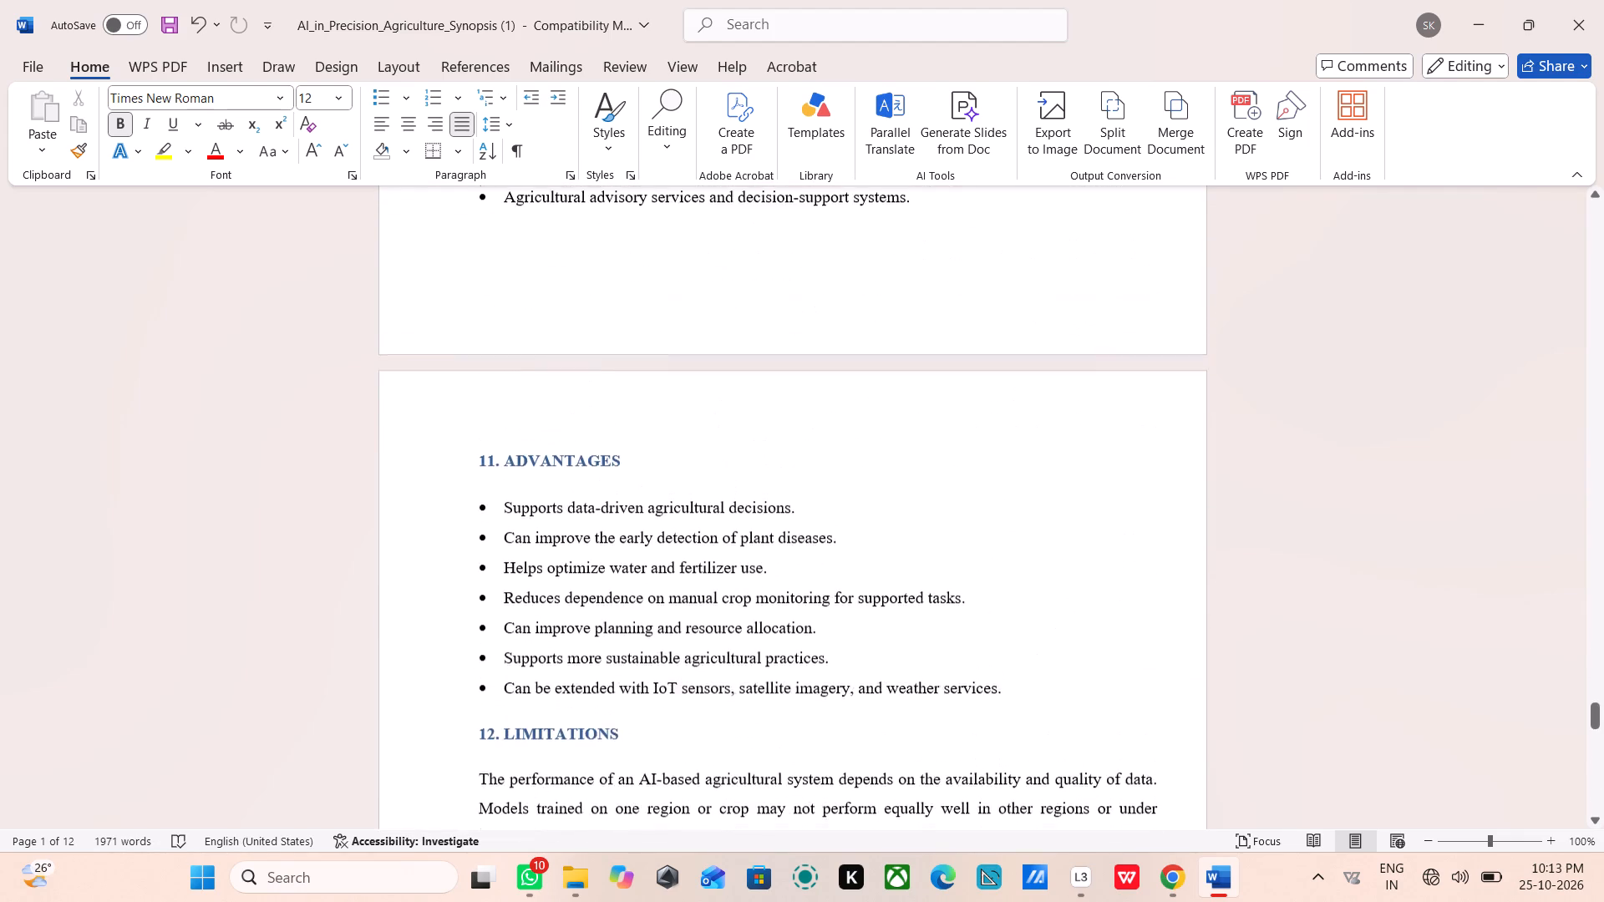
scroll(633, 524, up, 4)
scroll(633, 524, down, 1)
scroll(633, 524, up, 1)
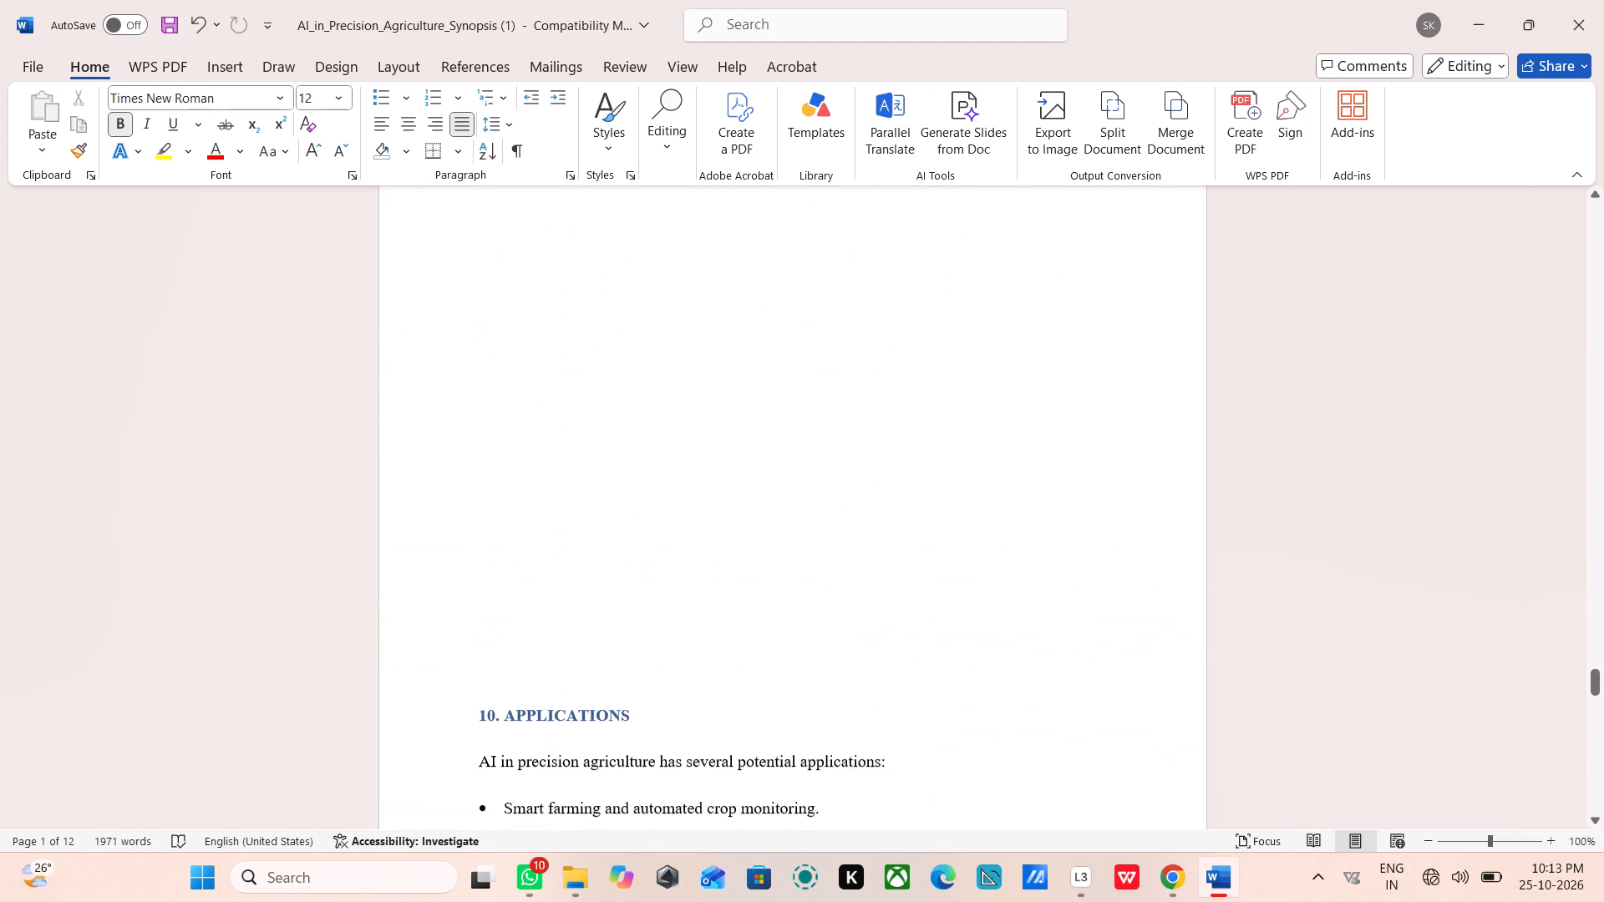
scroll(633, 524, up, 4)
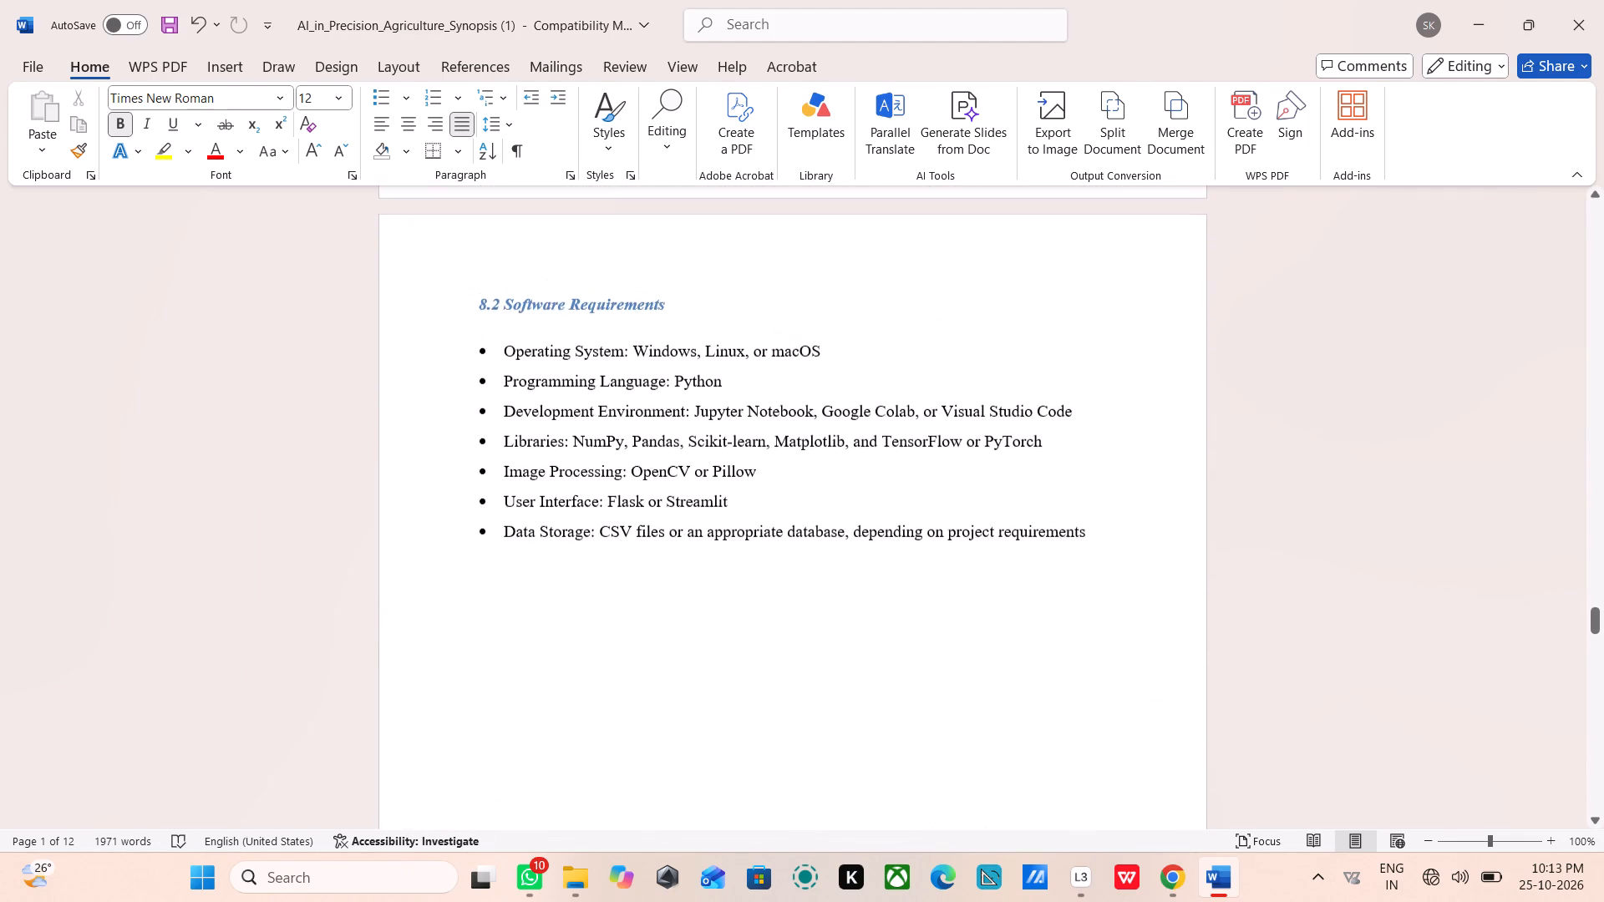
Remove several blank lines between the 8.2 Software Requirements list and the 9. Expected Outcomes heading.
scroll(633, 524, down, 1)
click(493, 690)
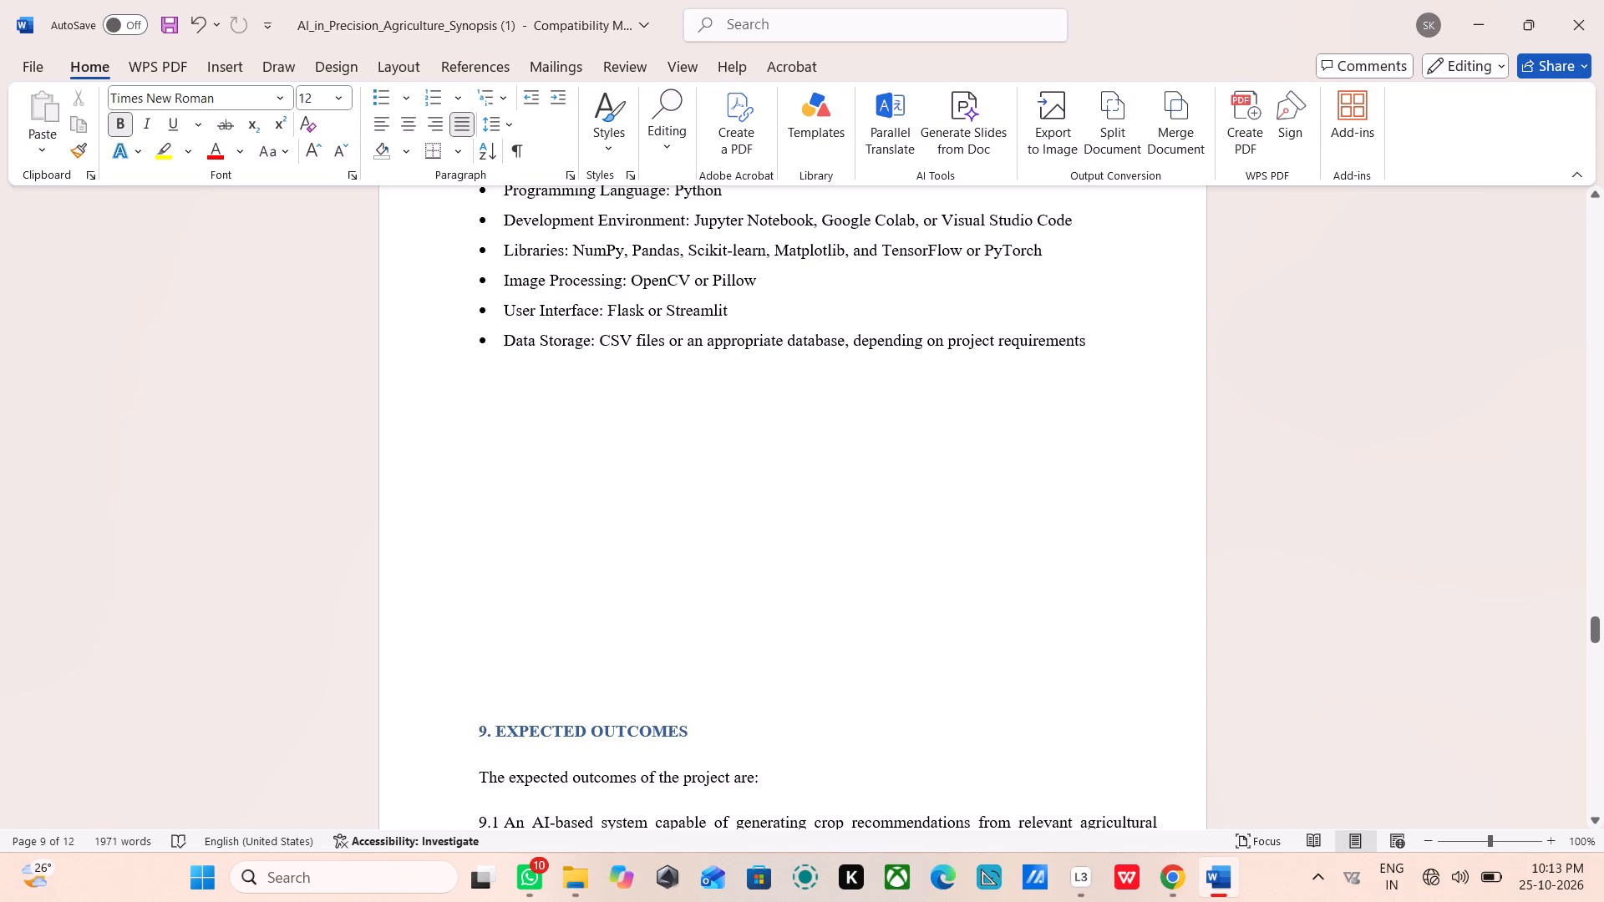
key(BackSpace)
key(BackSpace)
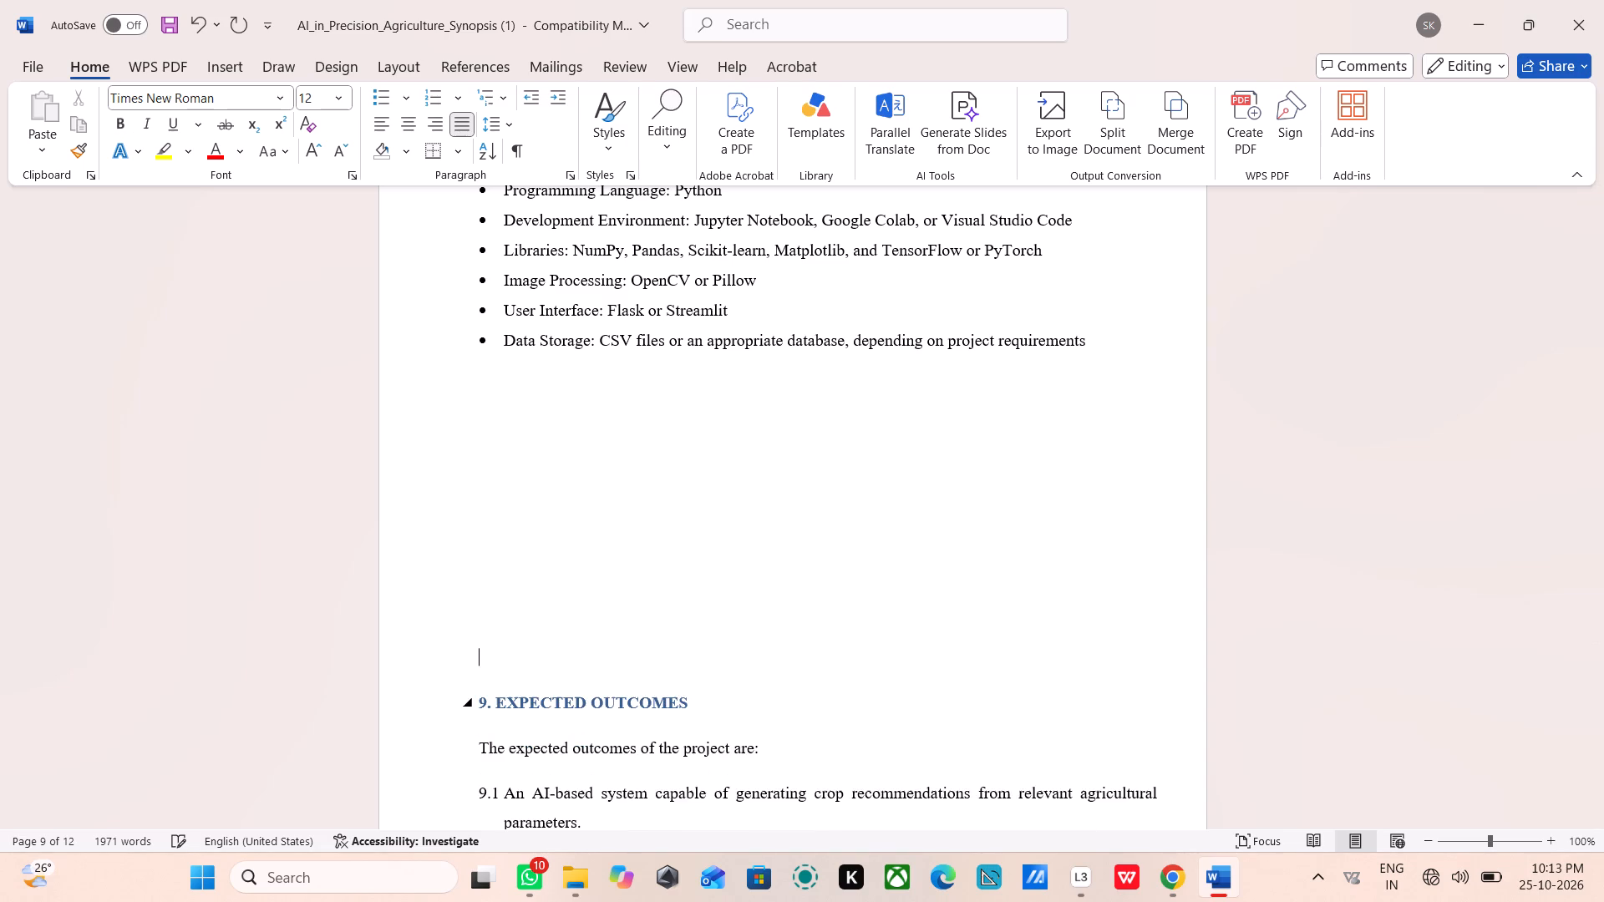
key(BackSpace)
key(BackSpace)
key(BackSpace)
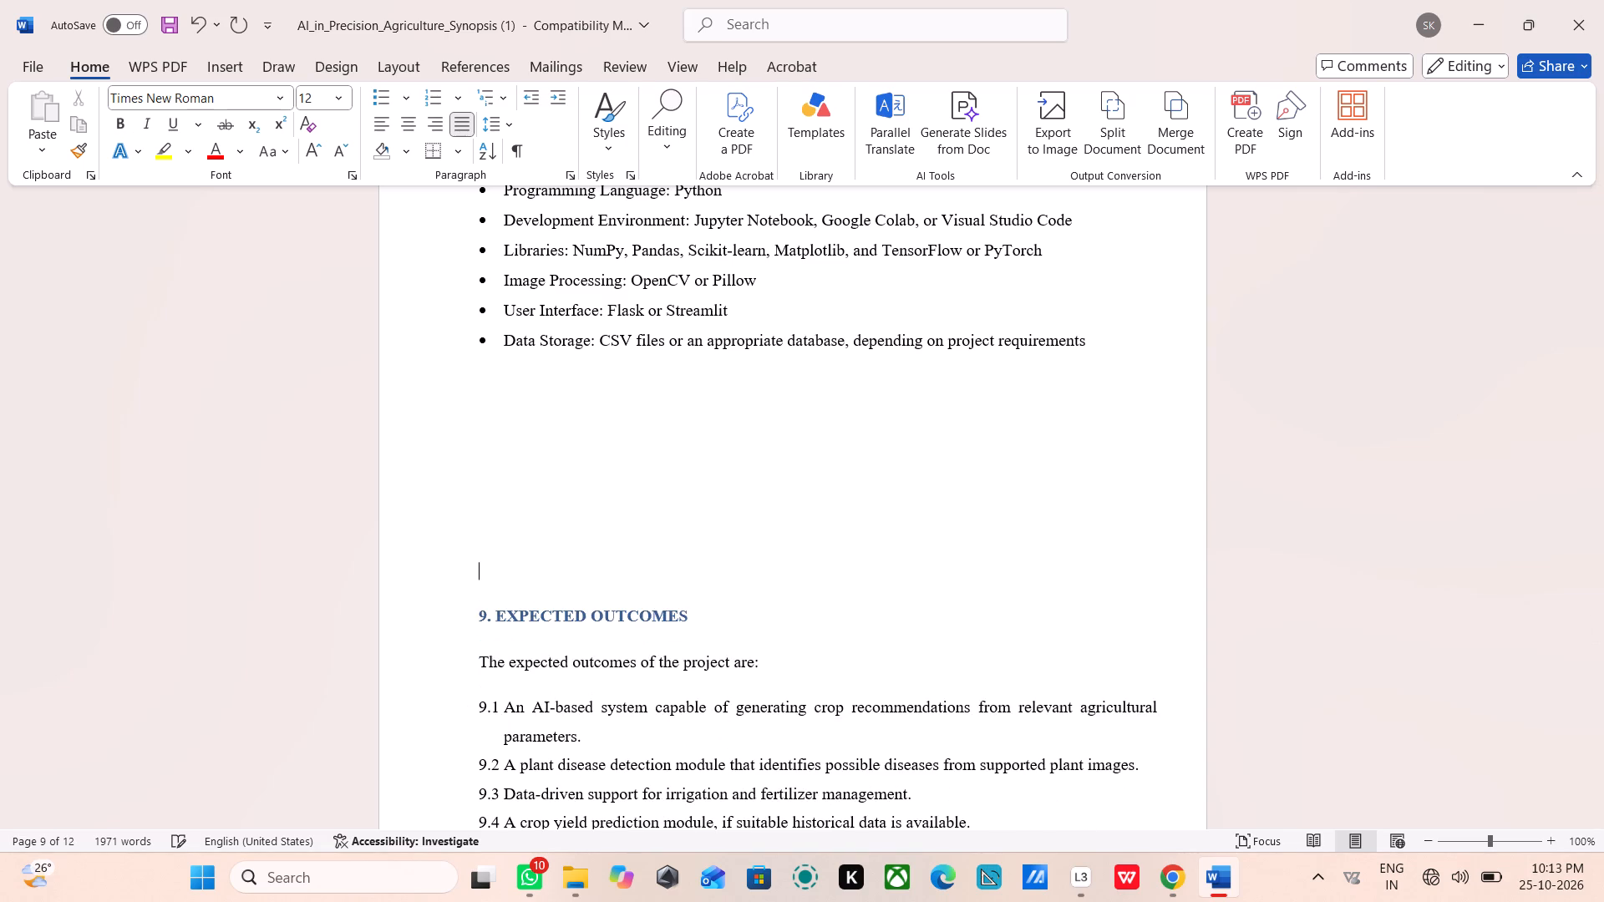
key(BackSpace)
Check how sections 9 to 12 fall across the pages, and return to 8.2 Software Requirements.
scroll(493, 690, down, 8)
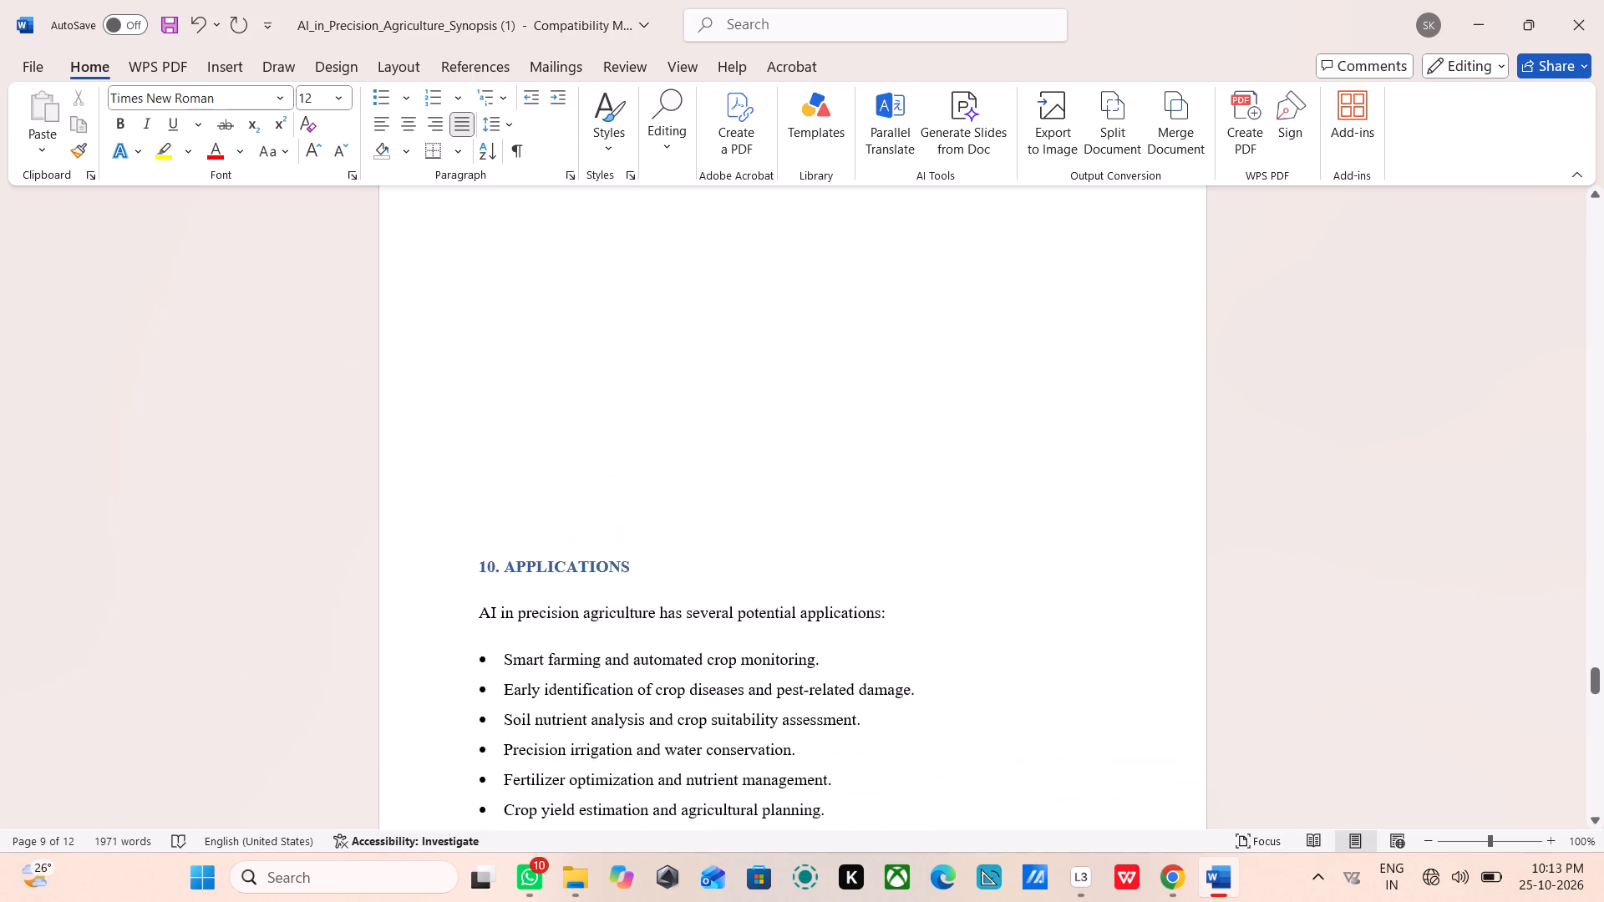
scroll(493, 690, down, 5)
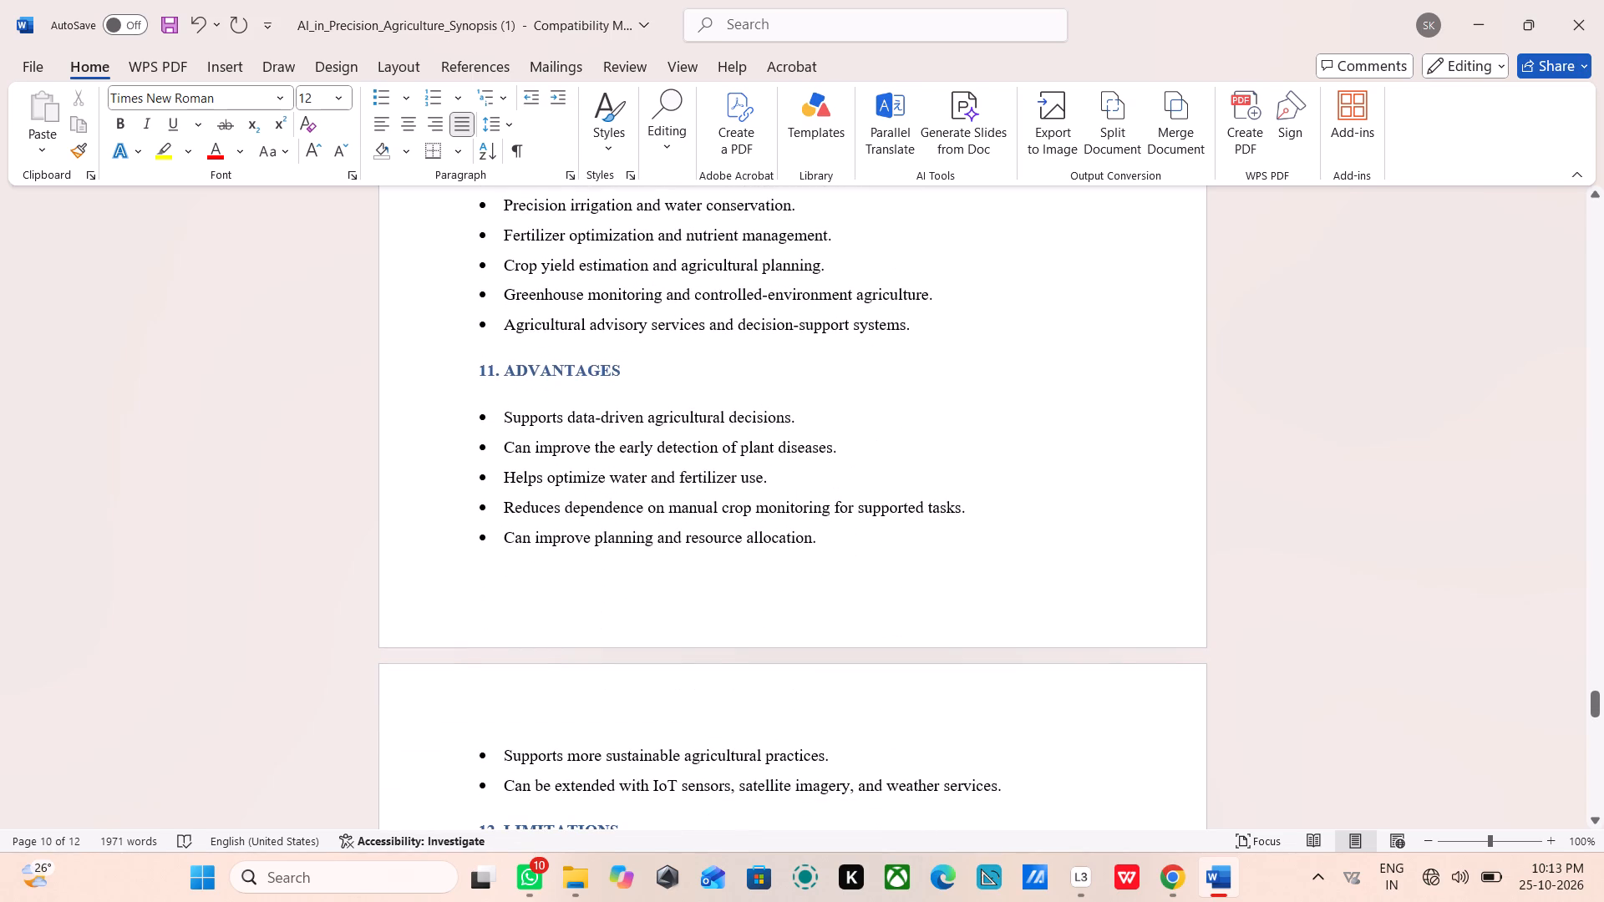
scroll(495, 687, left, 1)
scroll(495, 687, up, 4)
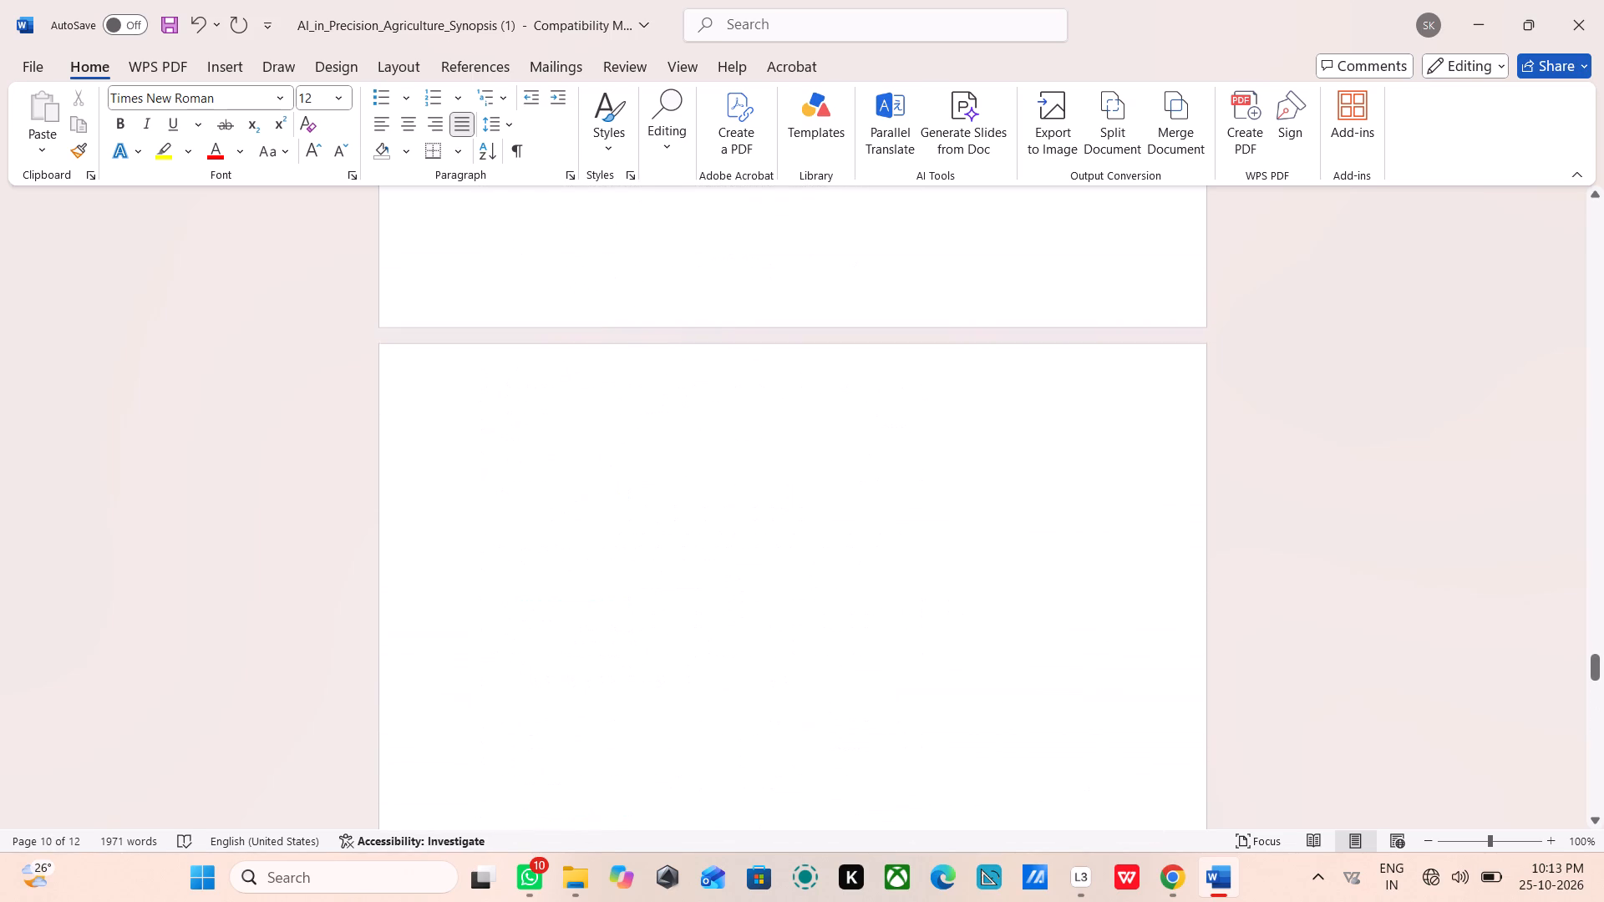
scroll(495, 687, up, 5)
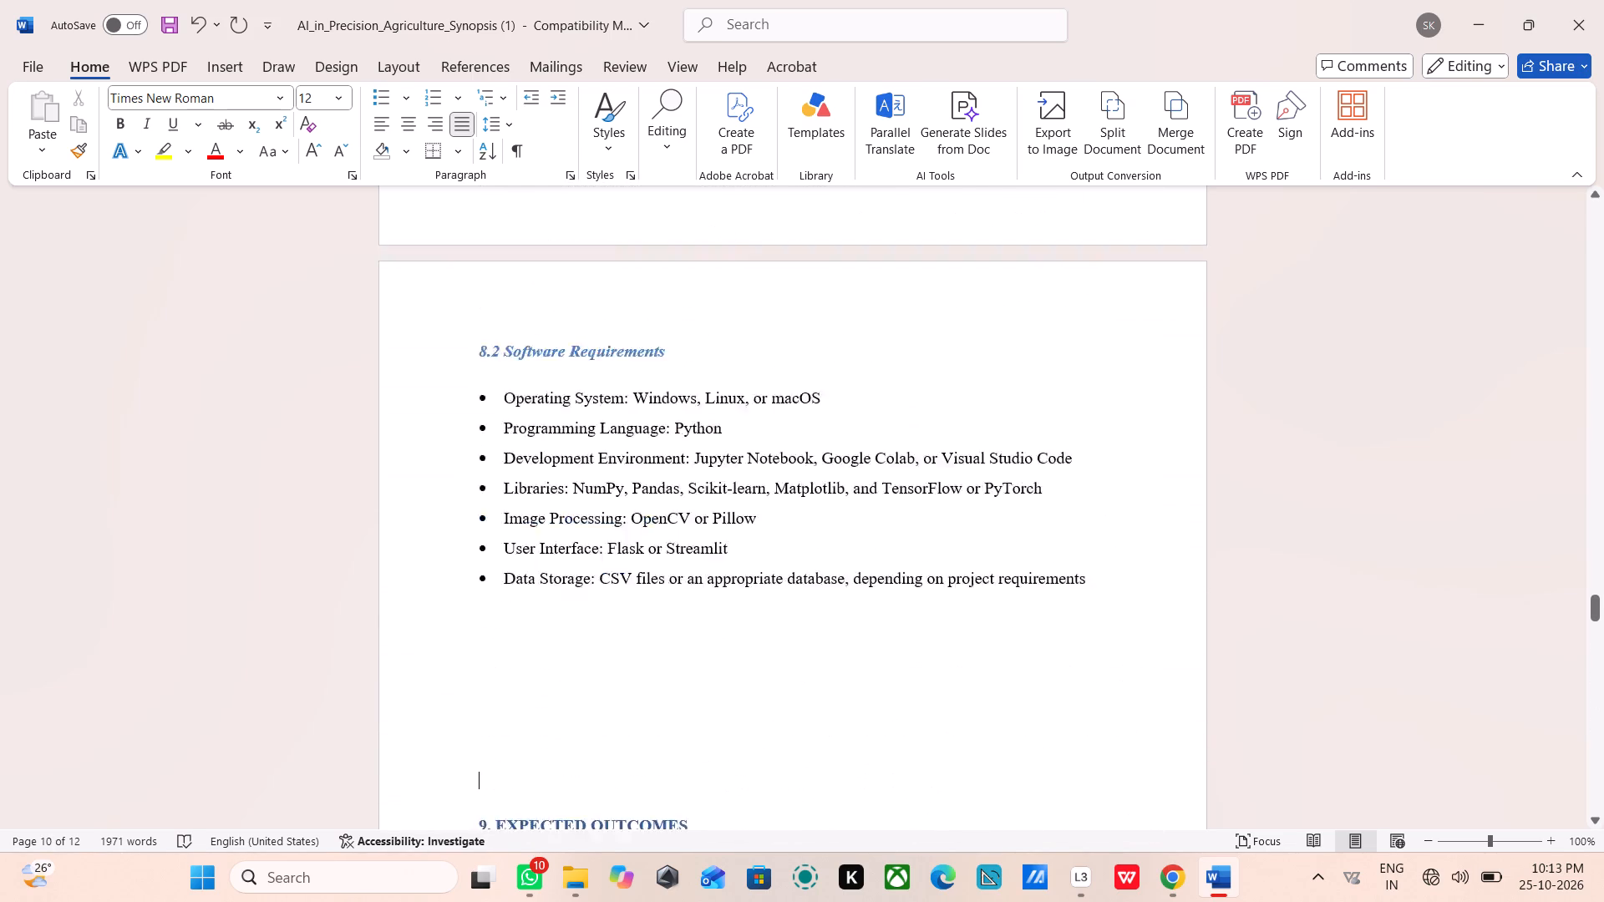
scroll(495, 687, up, 1)
Insert blank lines after the 8.2 Software Requirements list so that 9. Expected Outcomes starts at the top of a new page.
scroll(495, 687, down, 2)
click(495, 687)
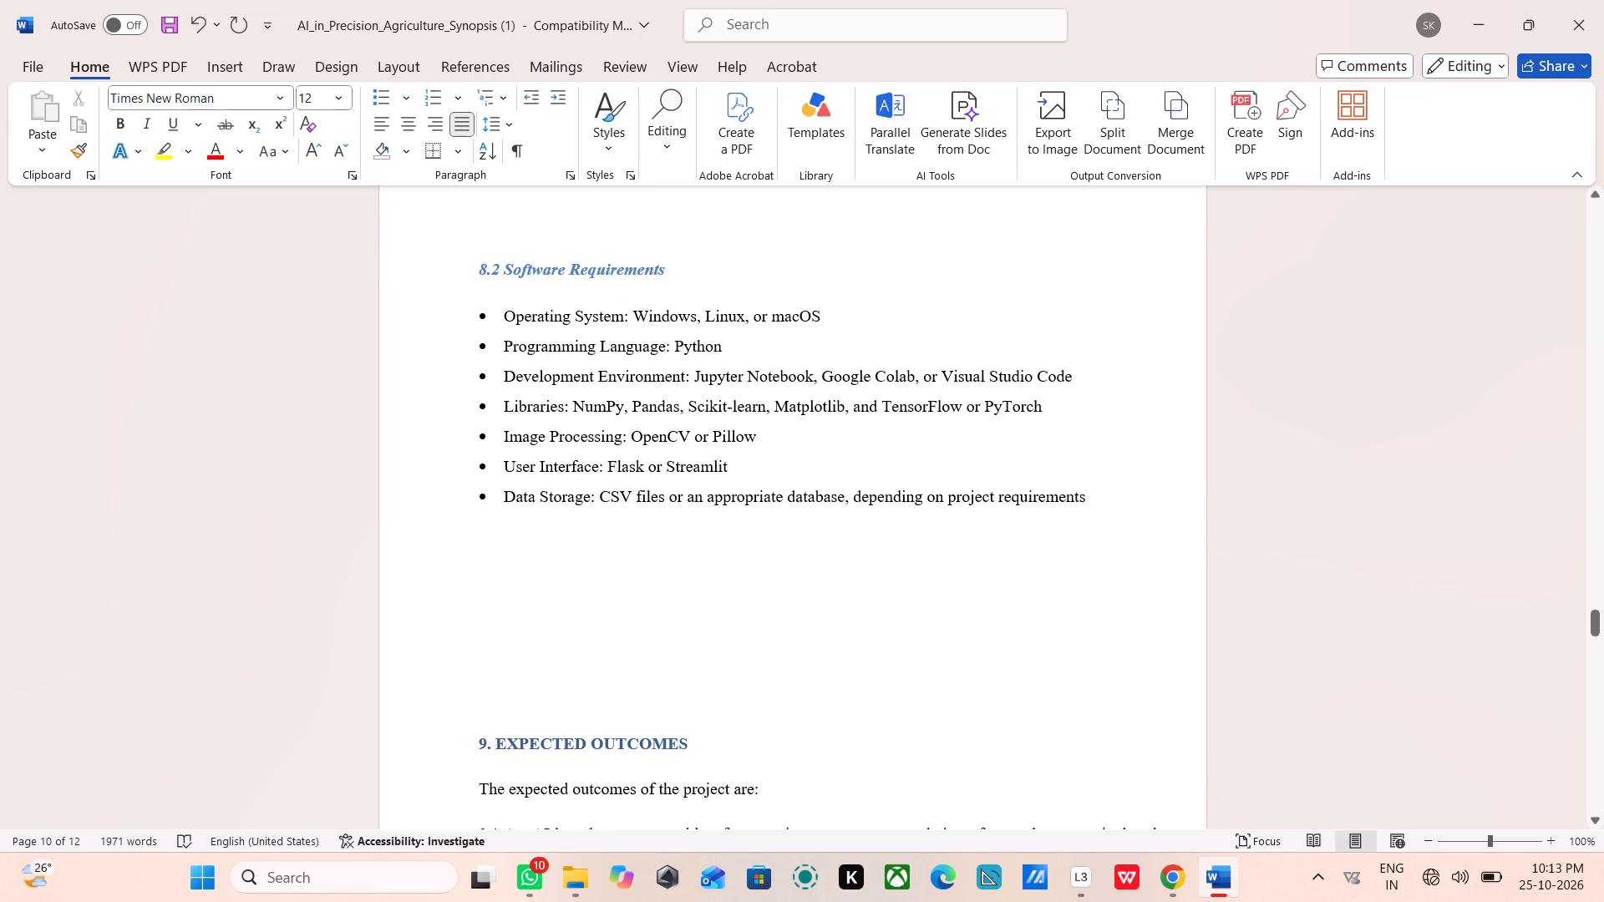
key(Return)
key(Return)
key(Return)
key(Return)
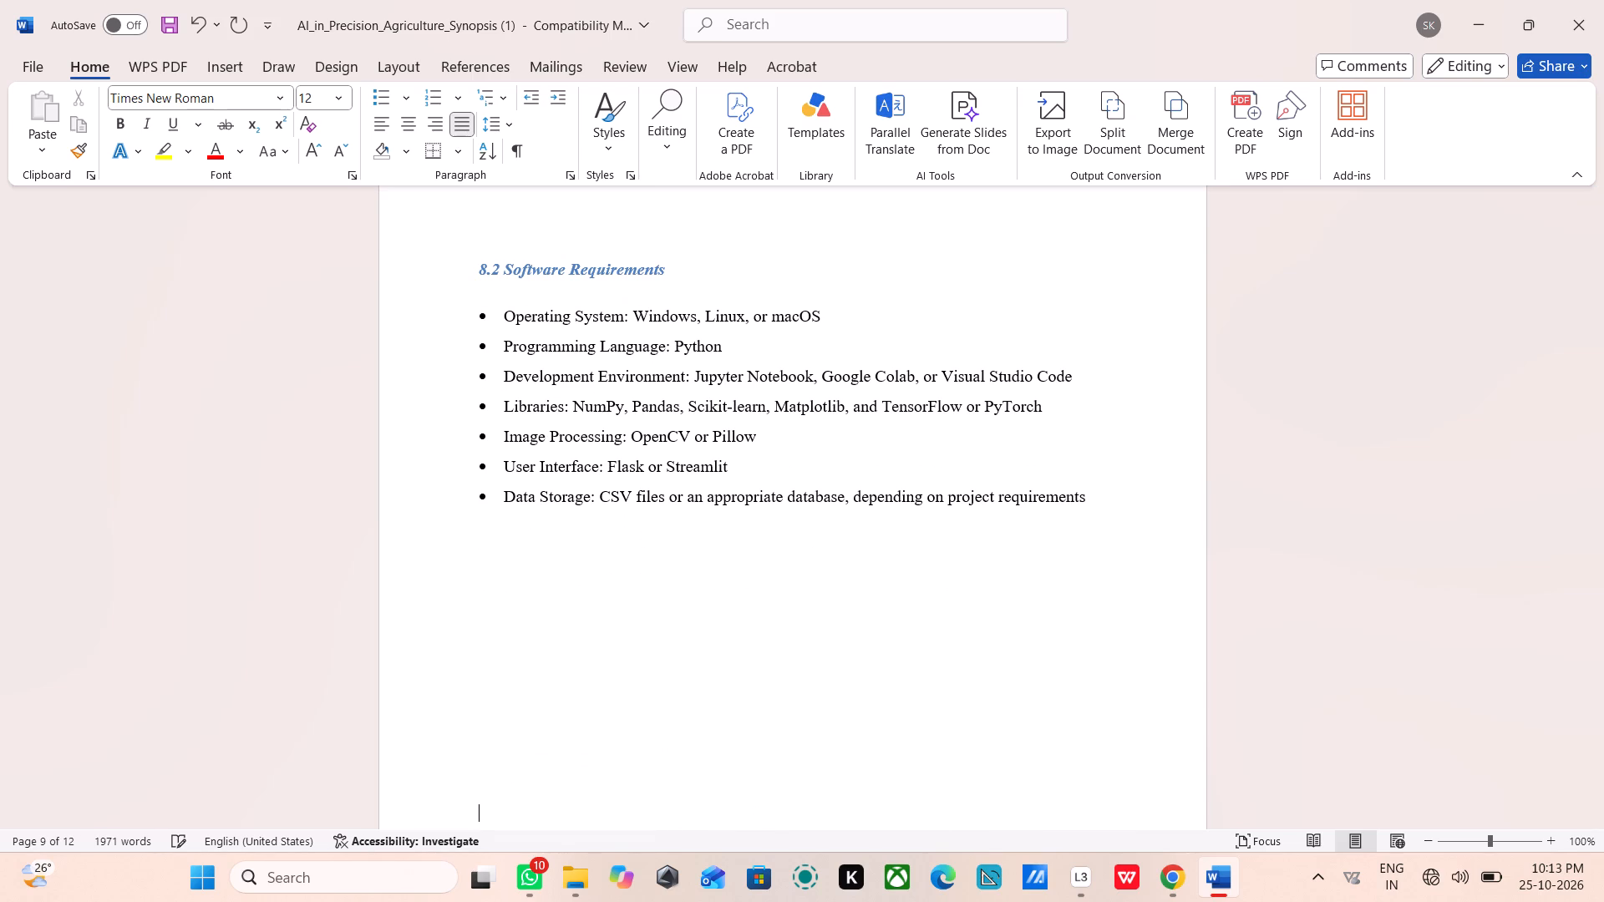
scroll(495, 687, down, 4)
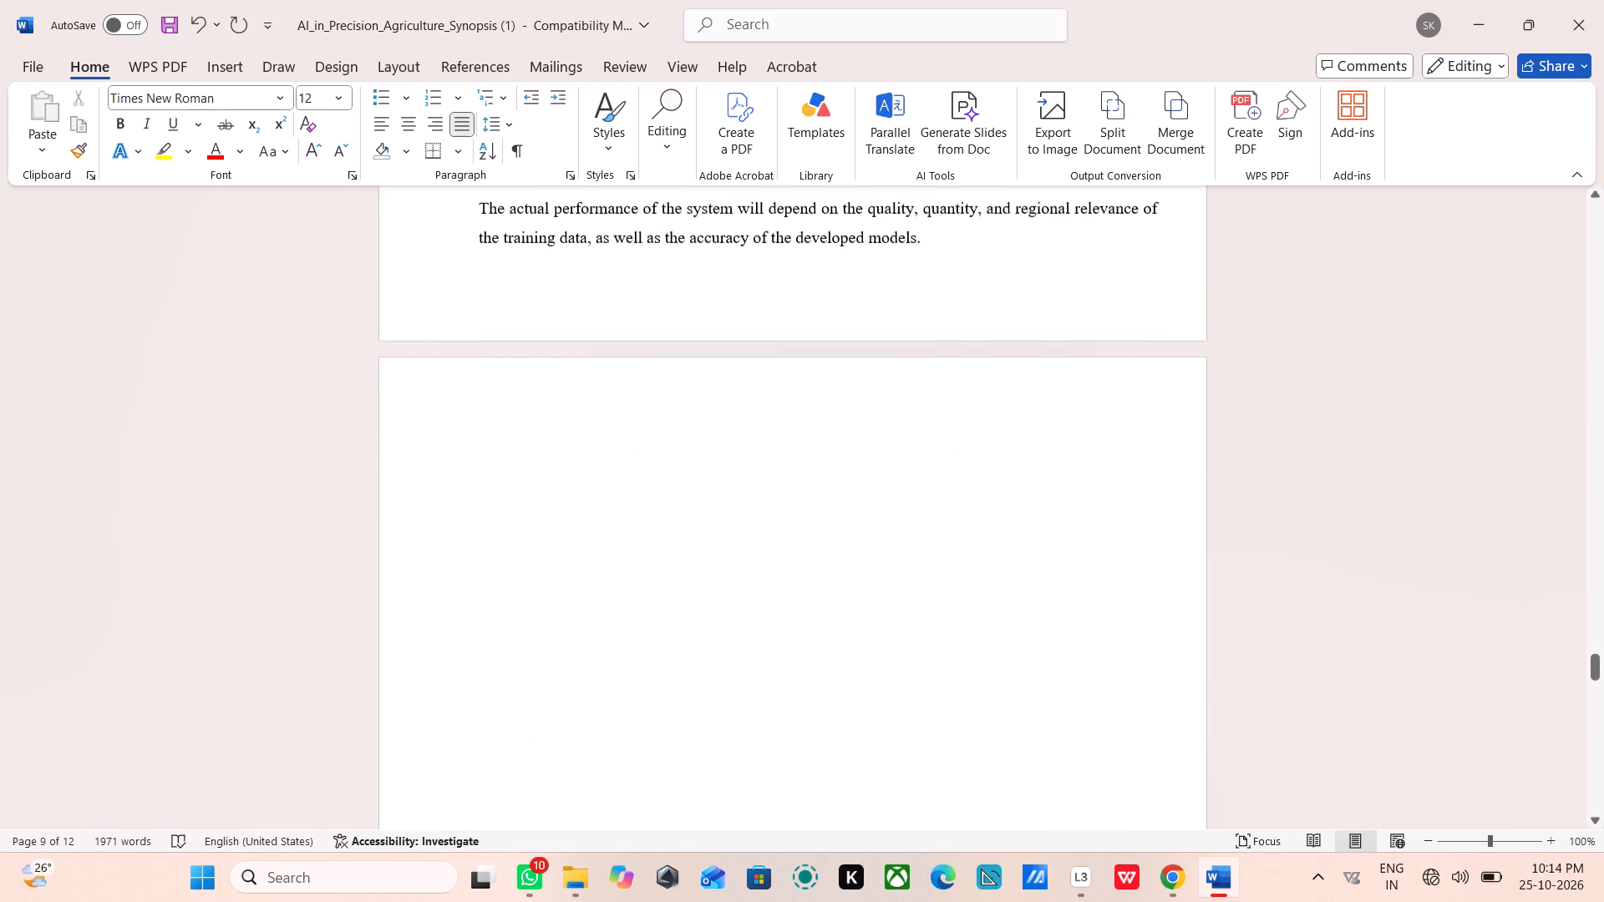
scroll(495, 687, up, 5)
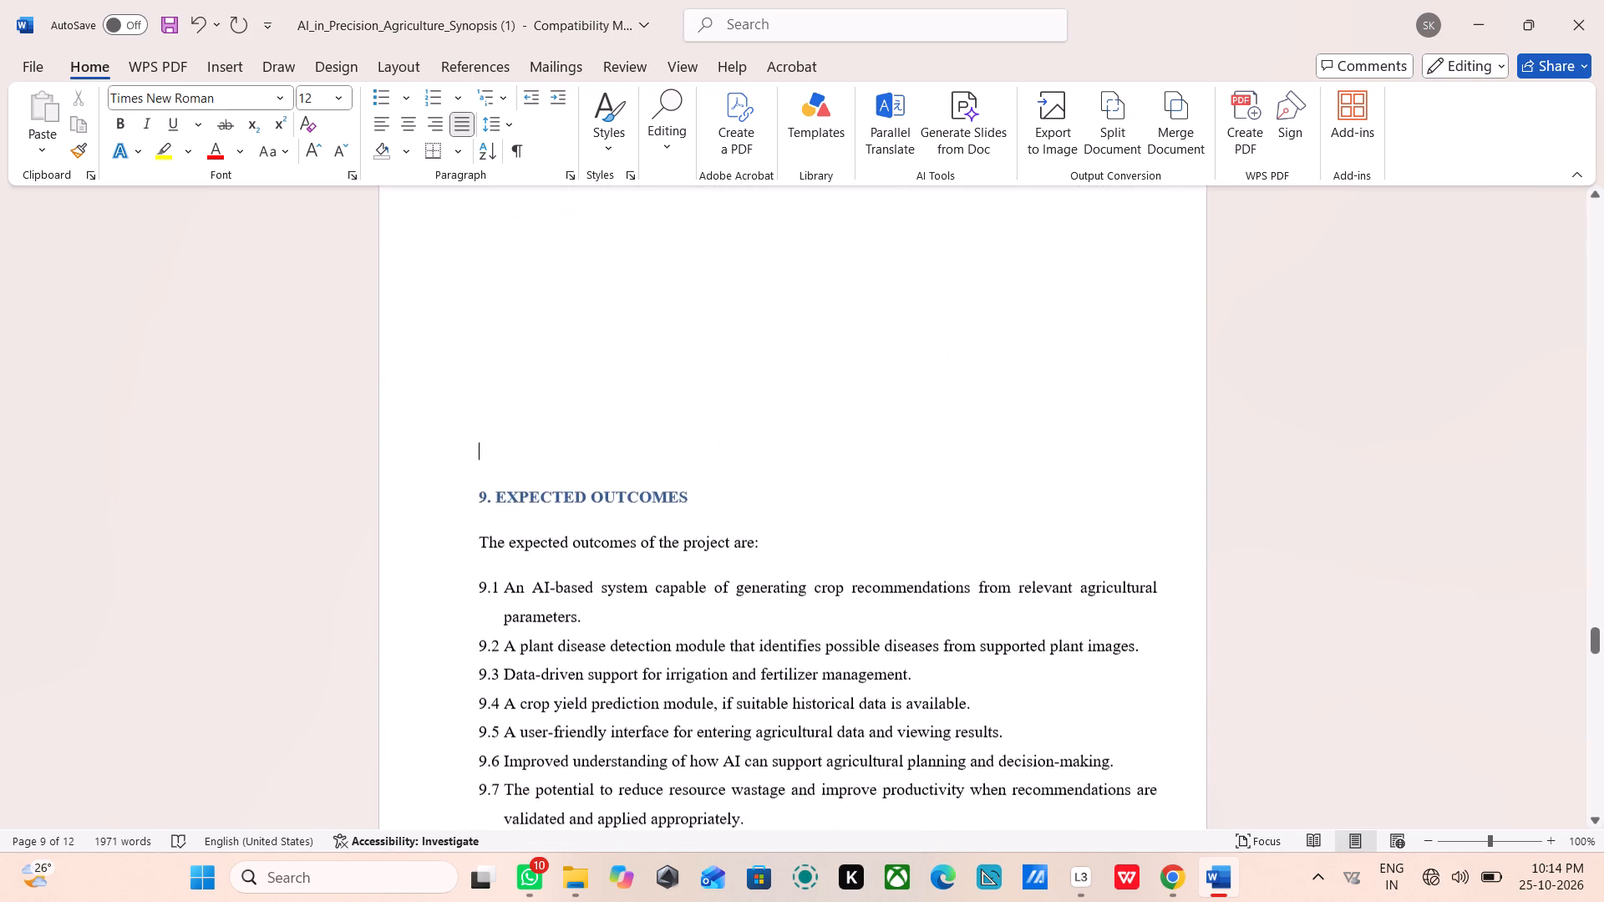
scroll(495, 687, up, 1)
key(Return)
key(Return)
key(Return)
key(Return)
key(Return)
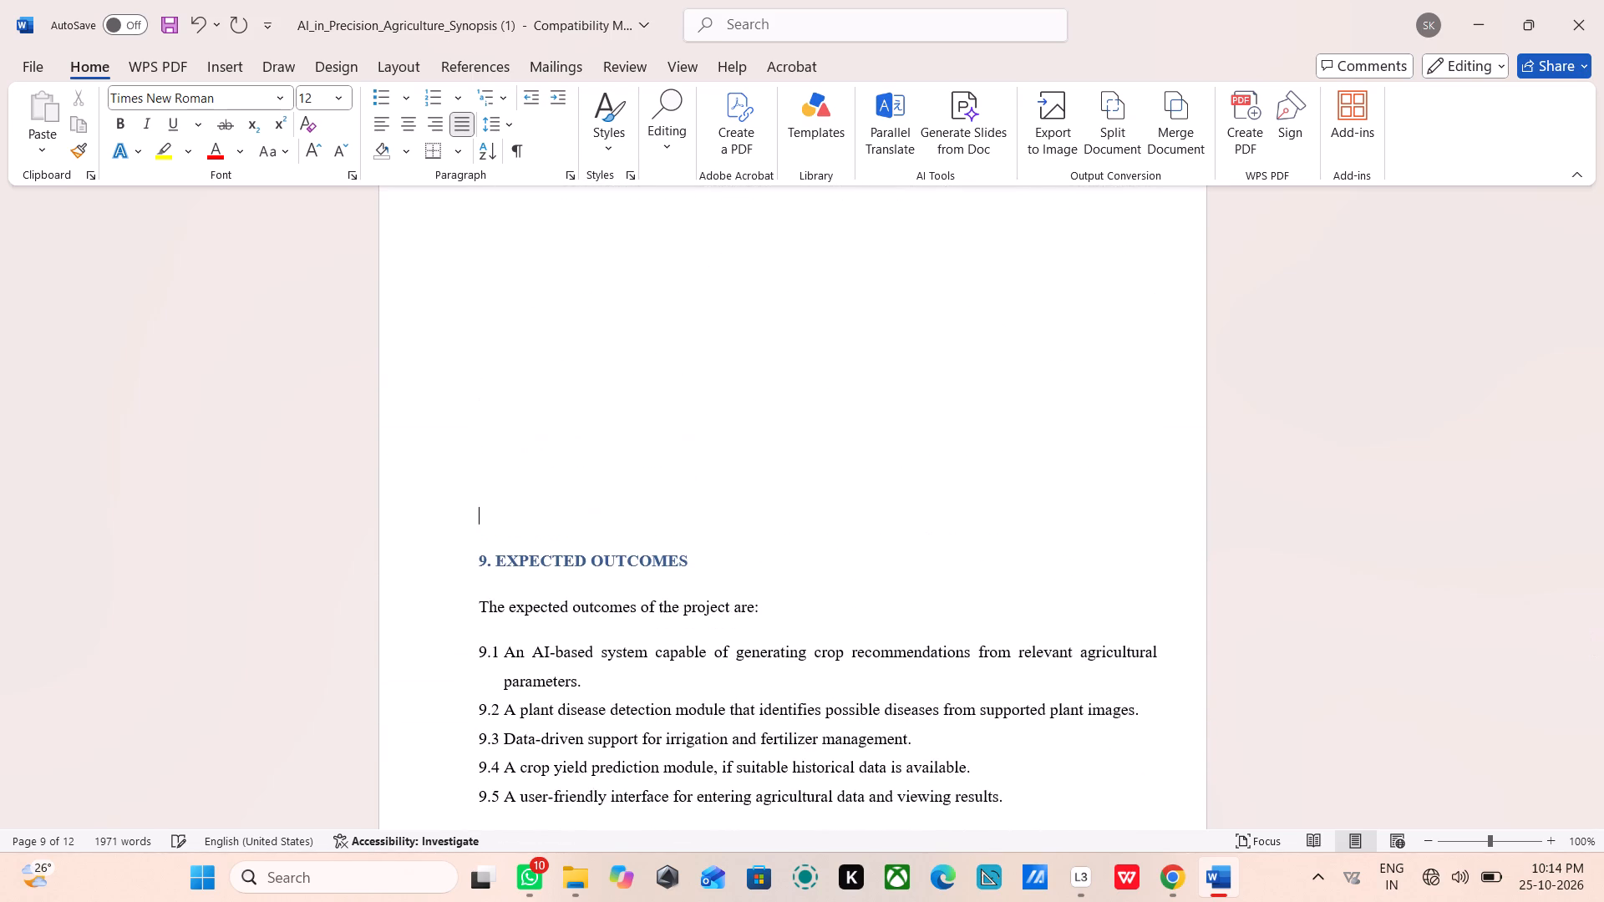
key(Return)
key(Return)
key(Return)
key(Return)
scroll(495, 687, down, 3)
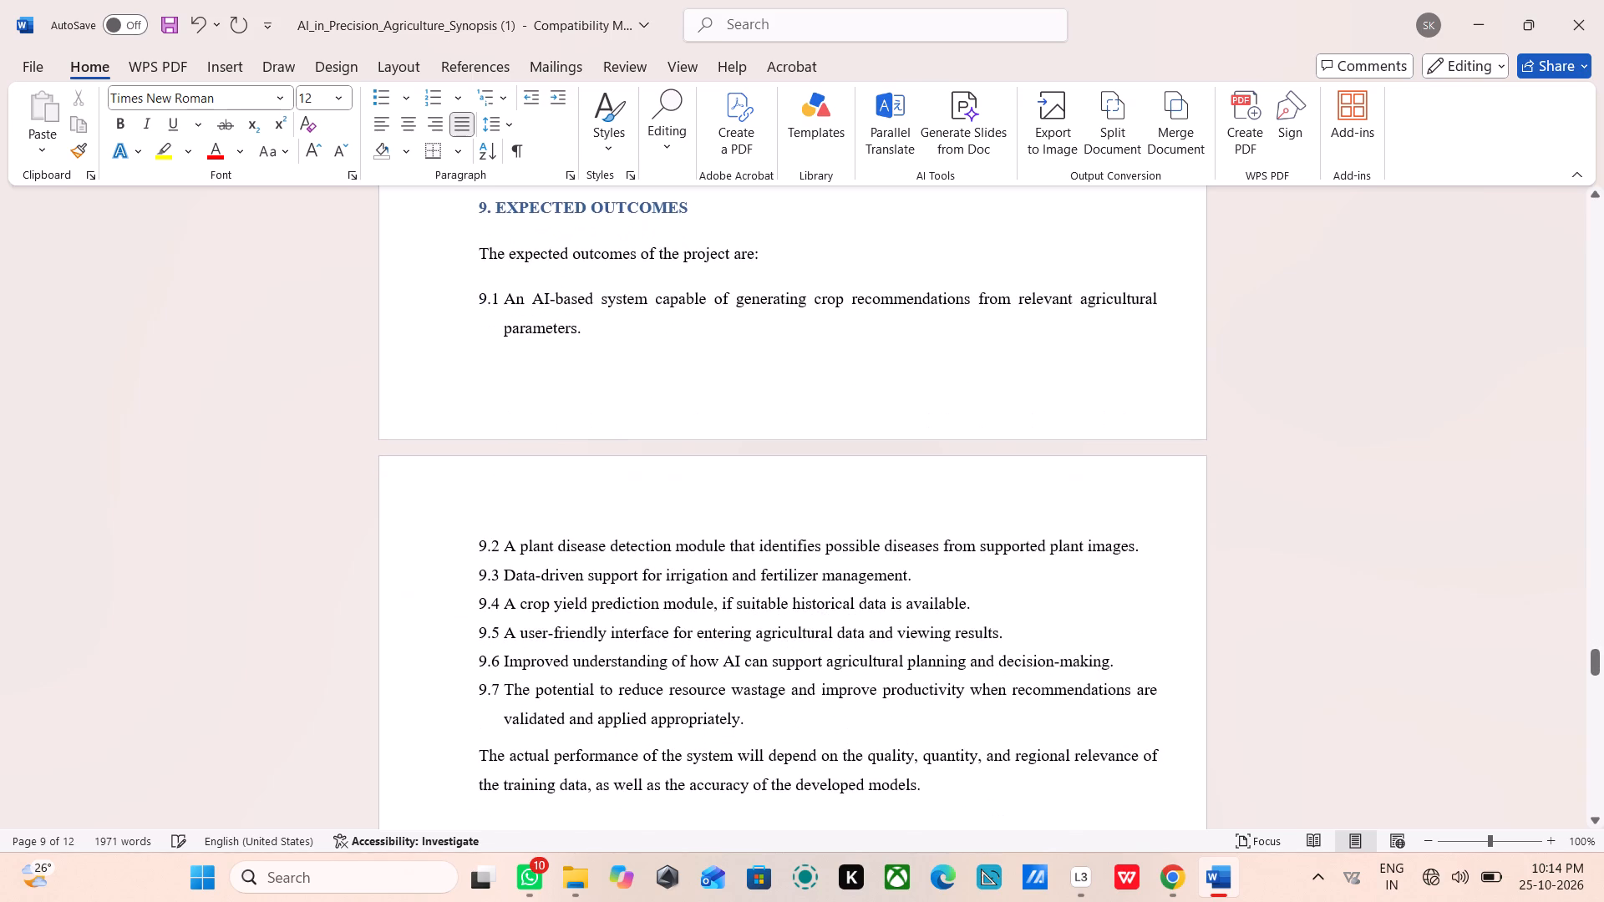
key(Return)
key(Return)
key(Return)
key(Return)
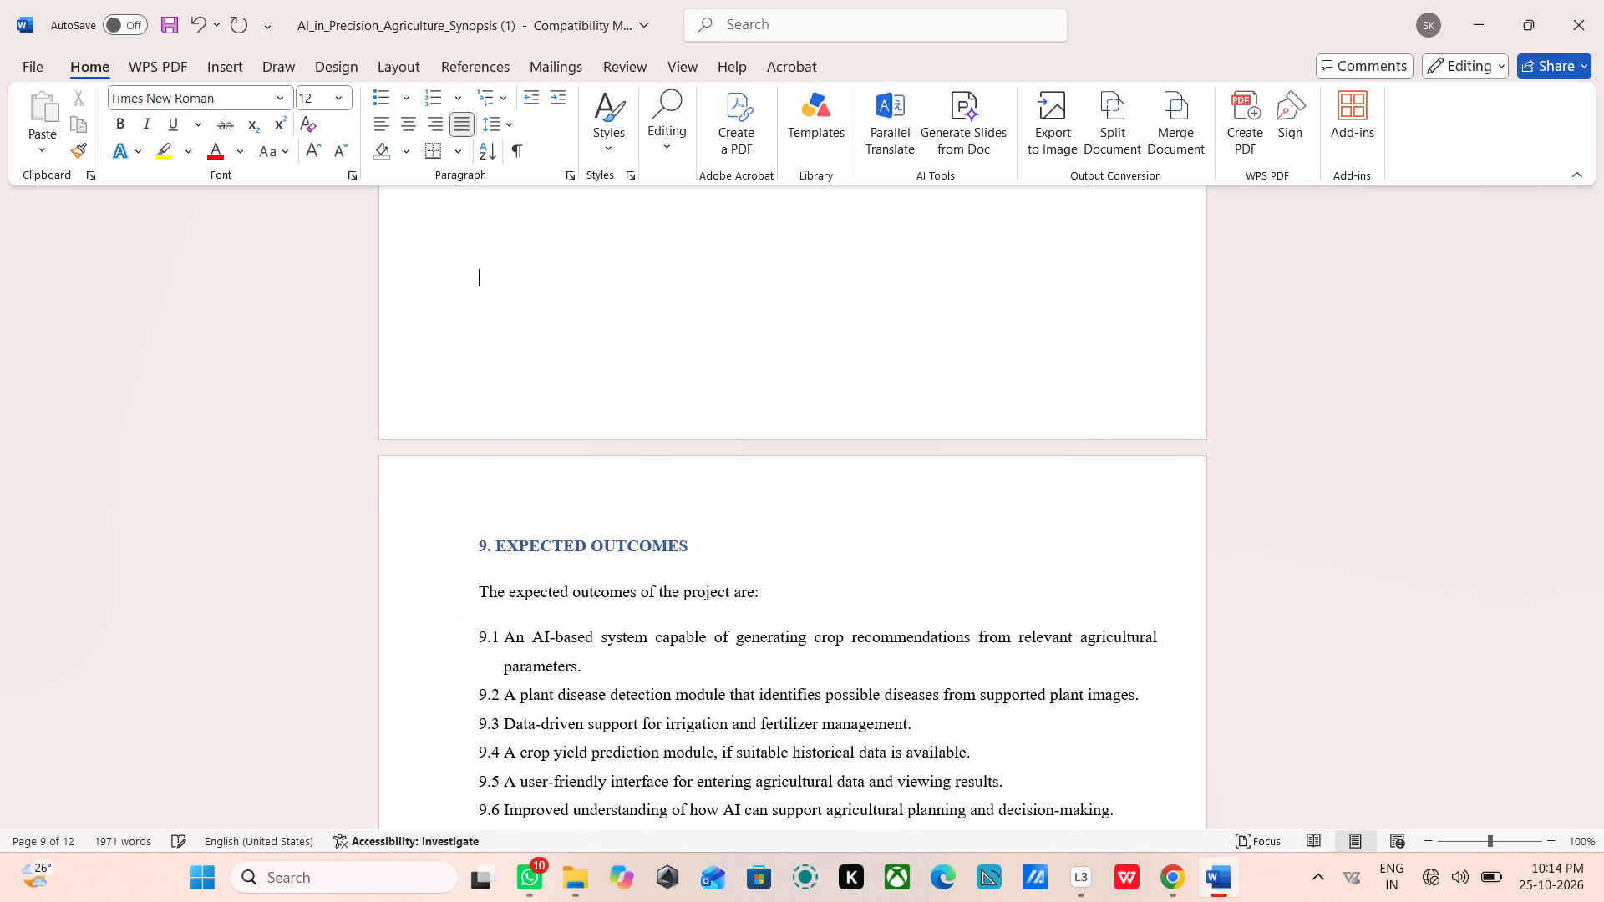
Check the page starts and layout from 9. Expected Outcomes through to the 15. References list.
scroll(495, 687, down, 8)
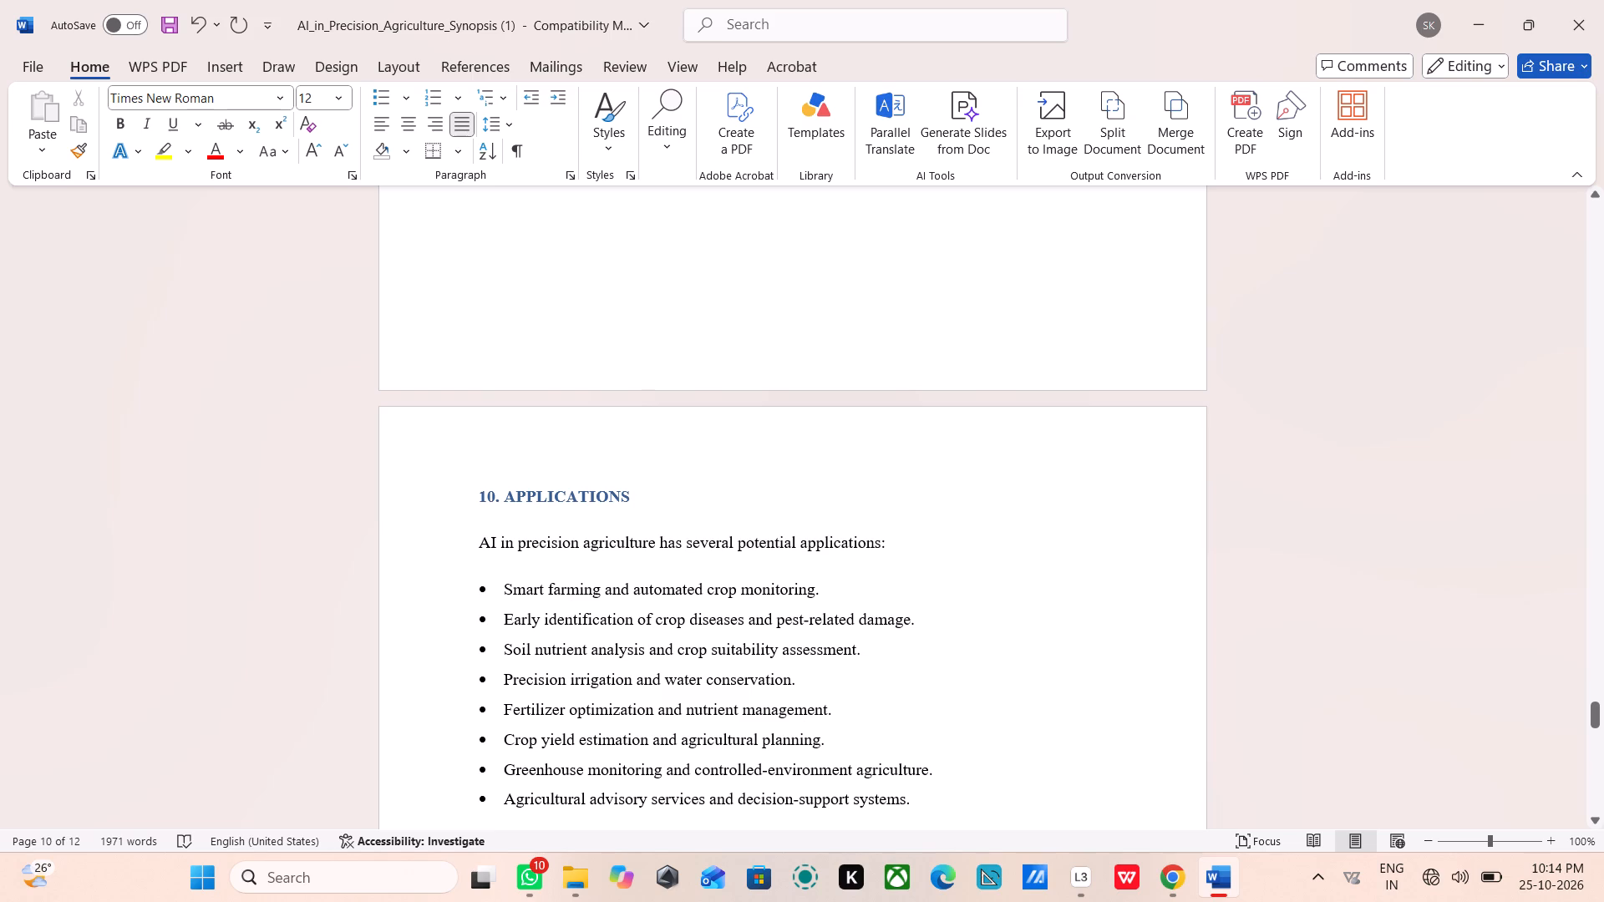
scroll(495, 687, down, 5)
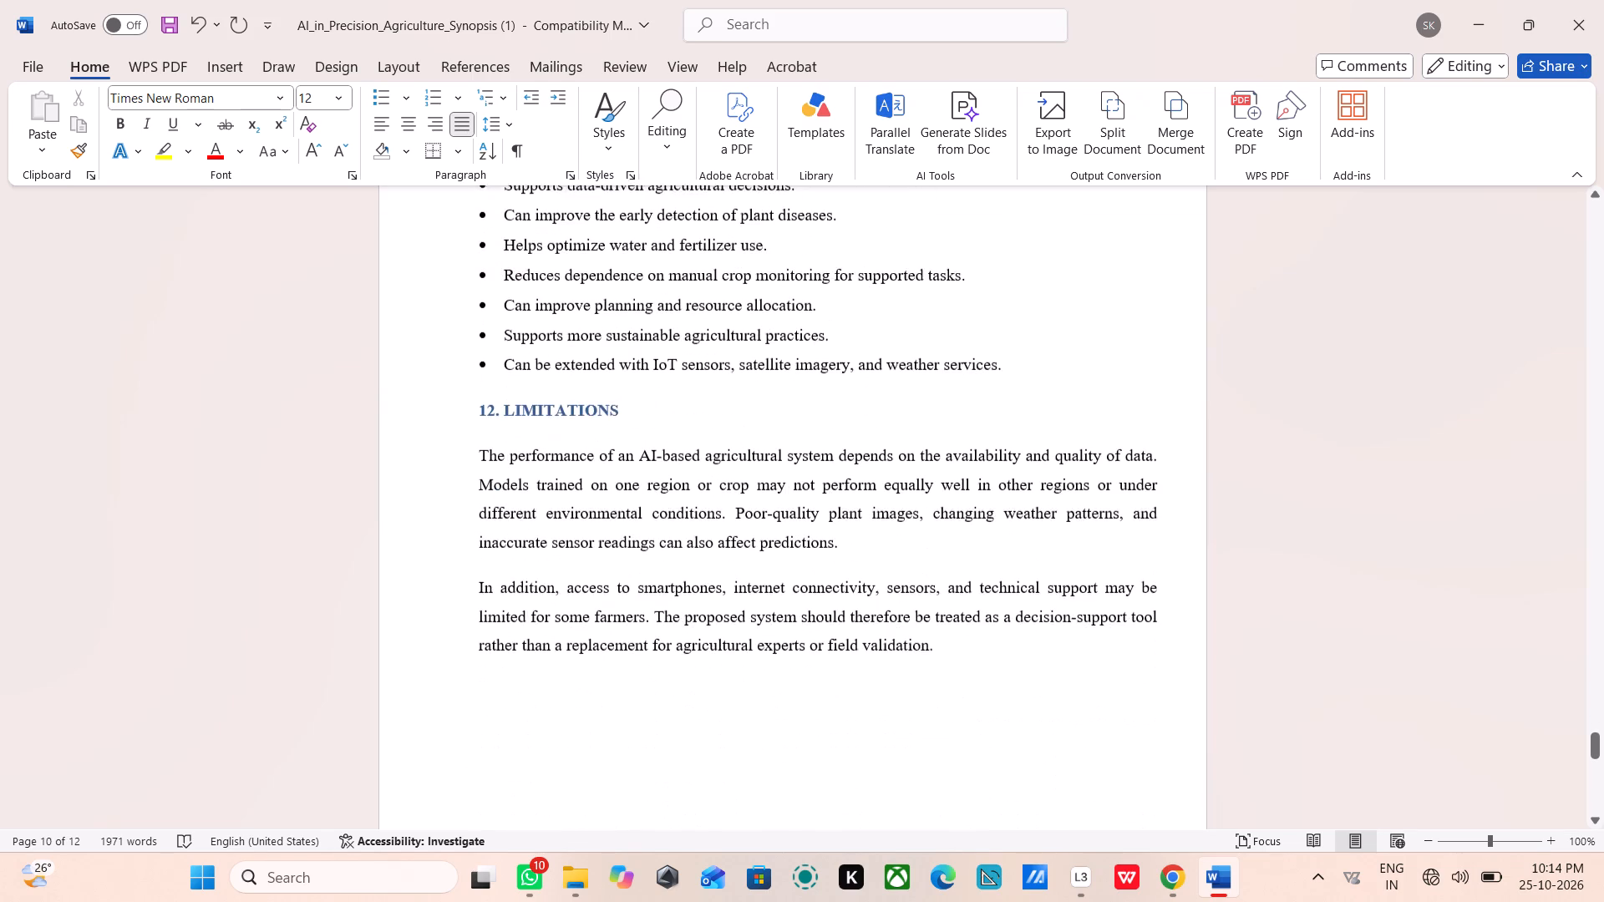
scroll(510, 636, down, 6)
scroll(510, 636, up, 4)
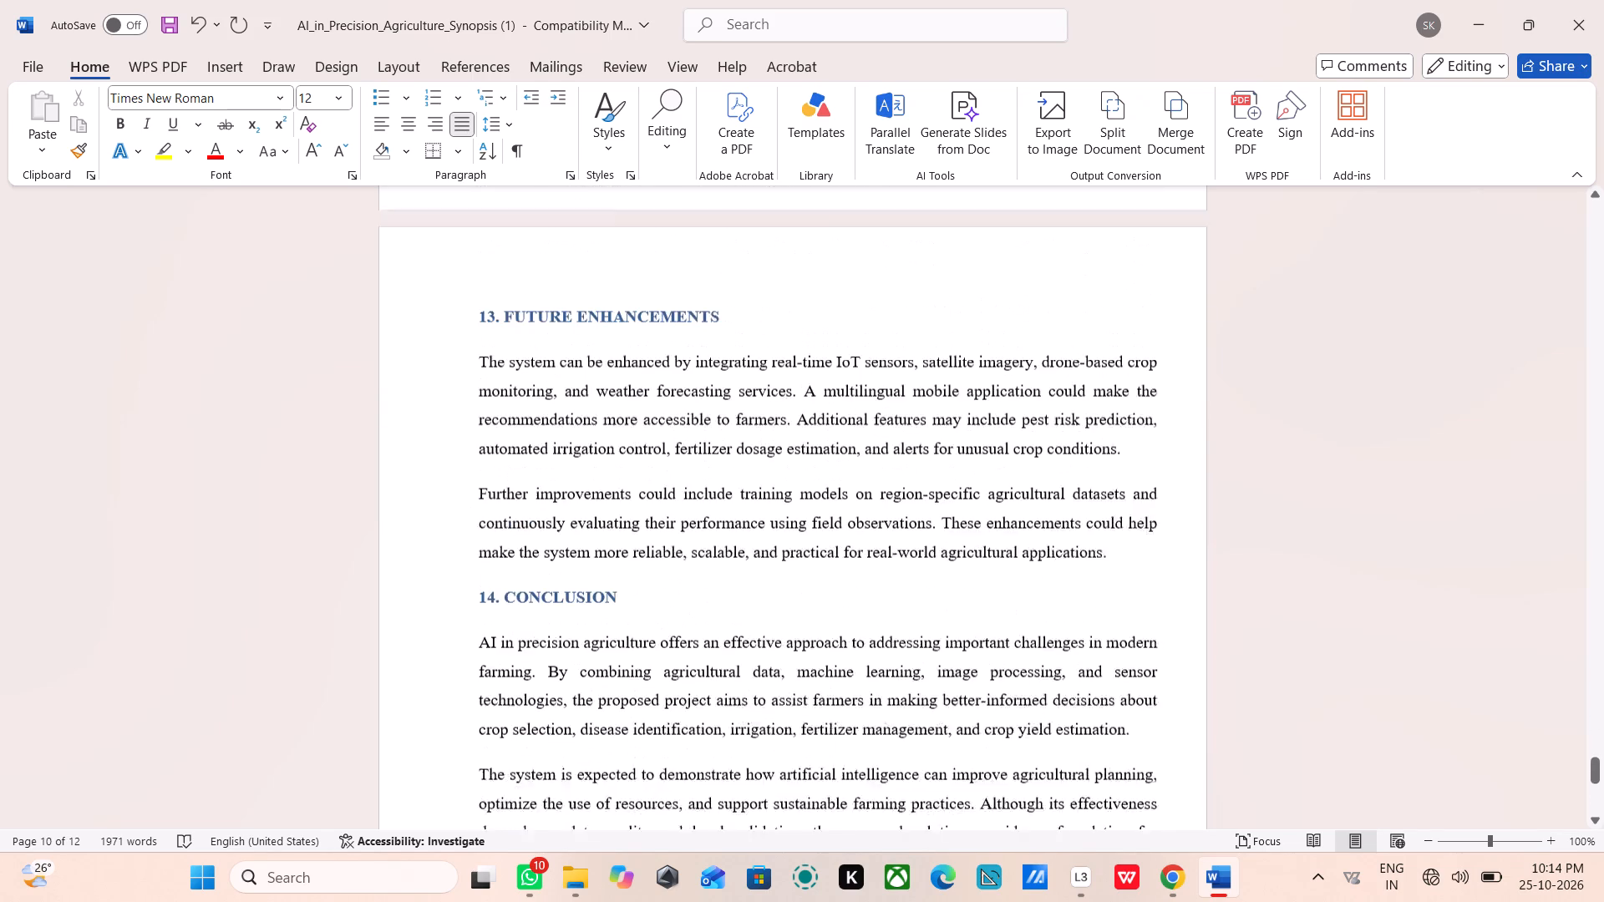
scroll(510, 636, down, 2)
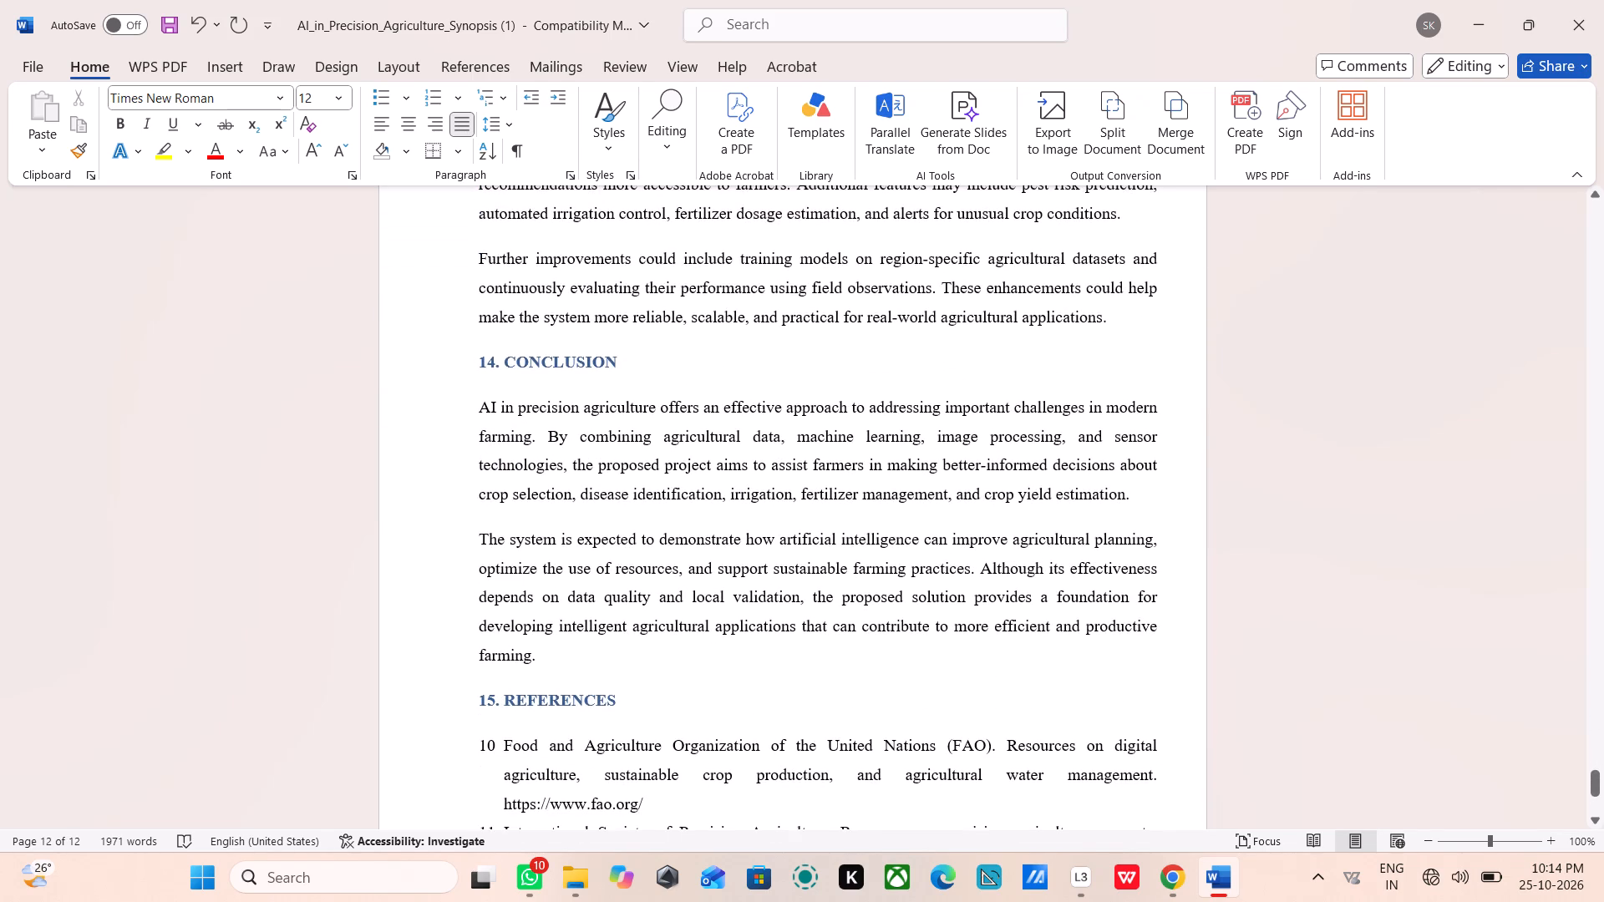
scroll(510, 636, down, 18)
scroll(510, 636, up, 3)
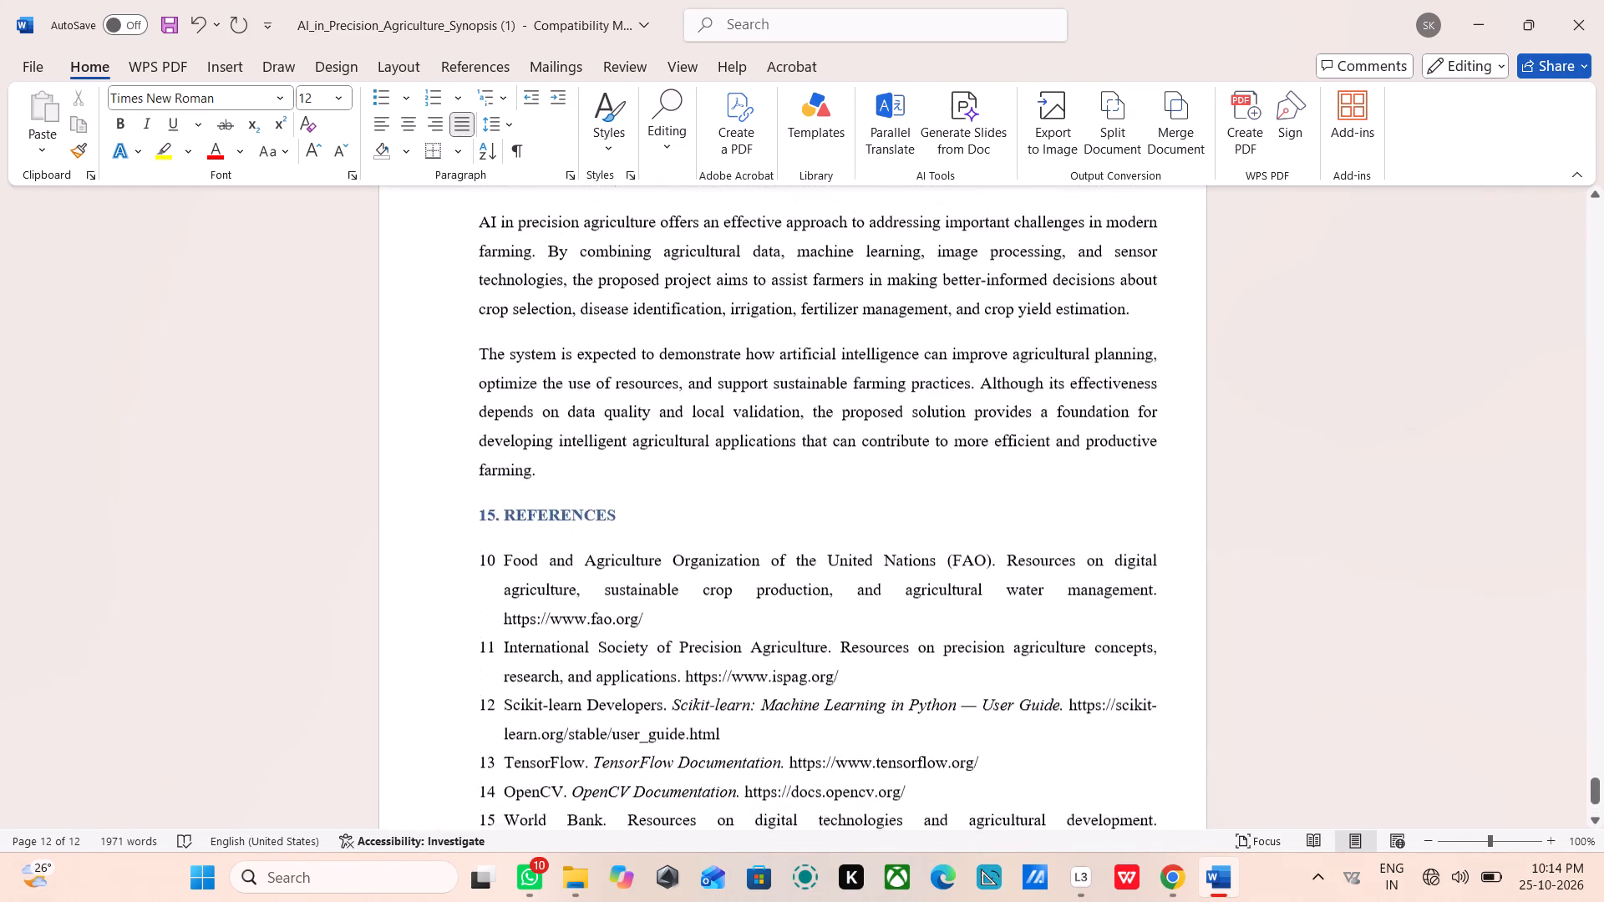
Change the first entry of the 15. References list, the Food and Agriculture Organization one, to the second list level.
scroll(510, 636, up, 2)
scroll(510, 636, down, 1)
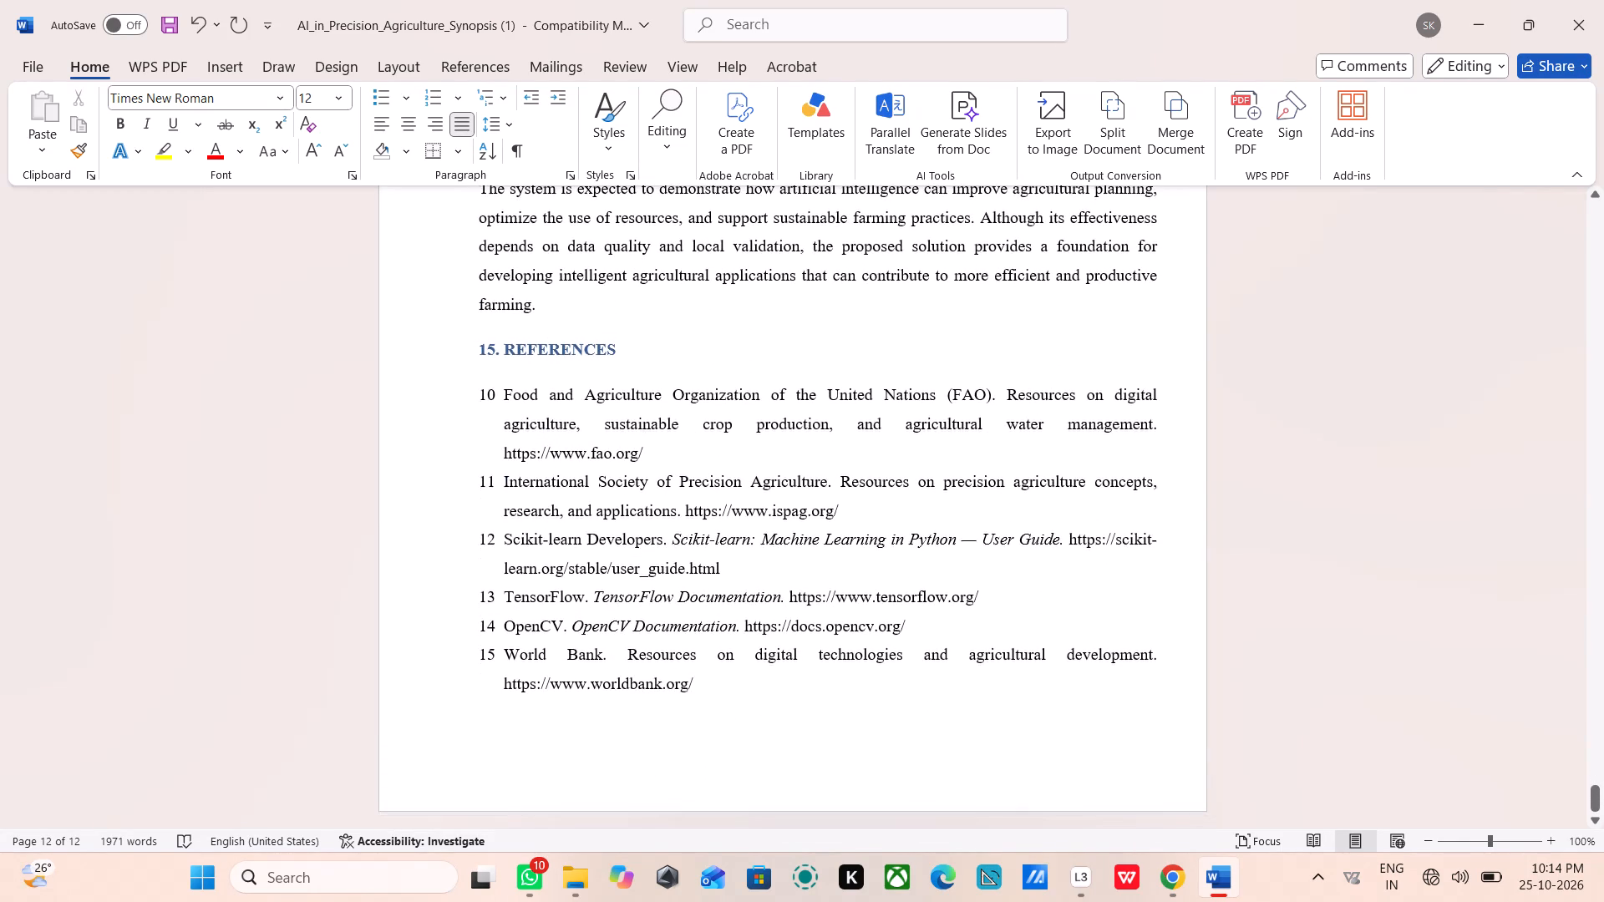
double_click(488, 398)
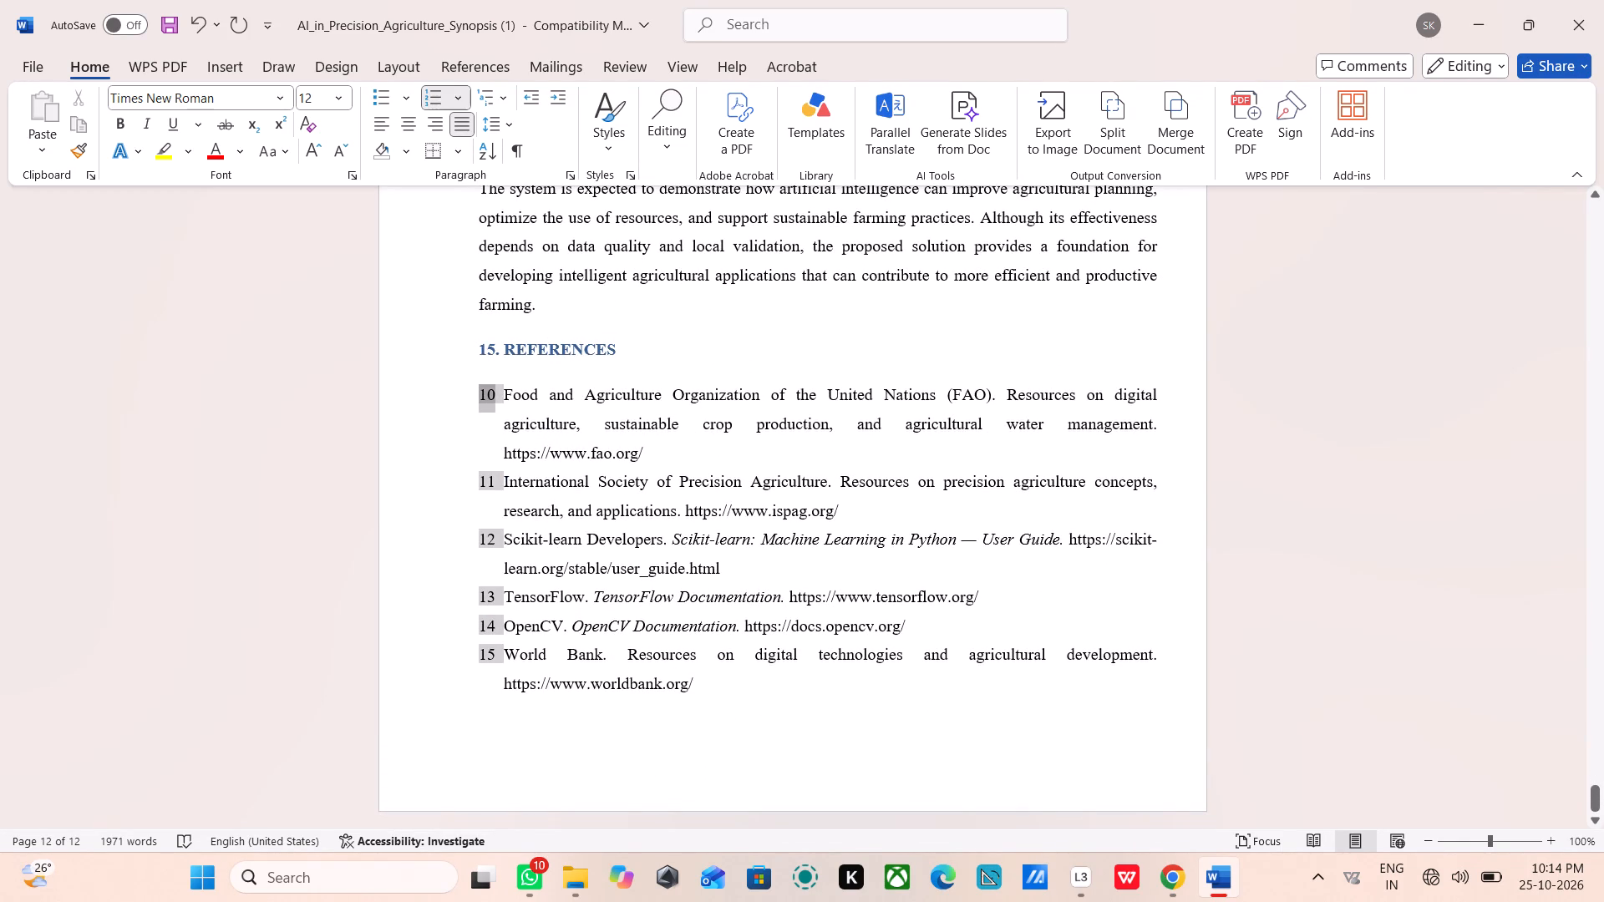
click(458, 90)
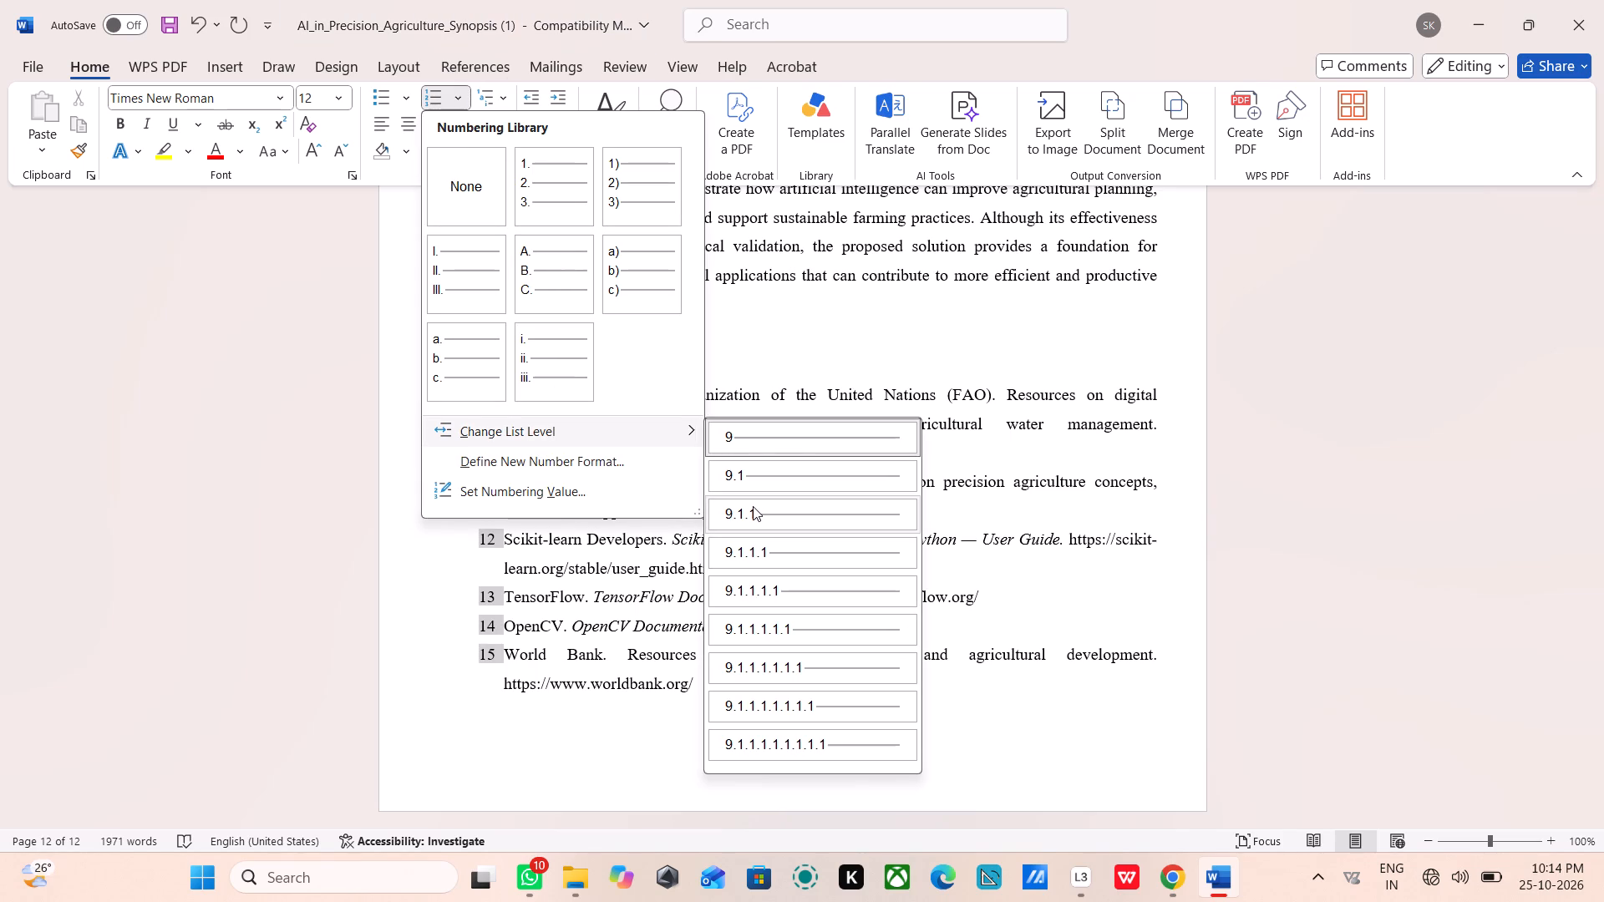
click(760, 482)
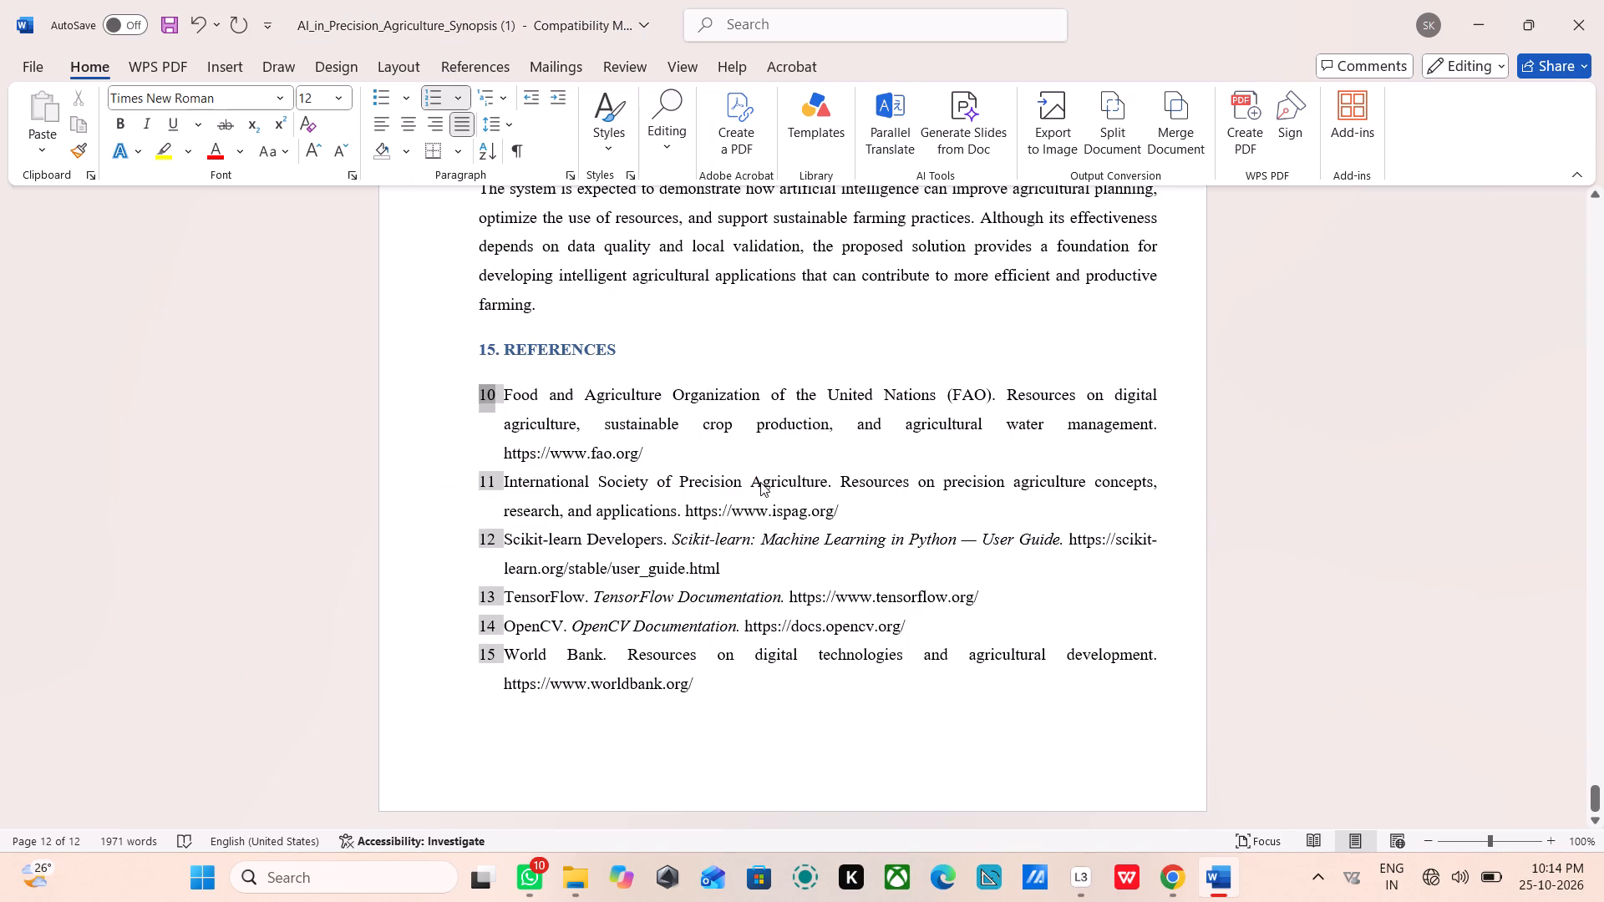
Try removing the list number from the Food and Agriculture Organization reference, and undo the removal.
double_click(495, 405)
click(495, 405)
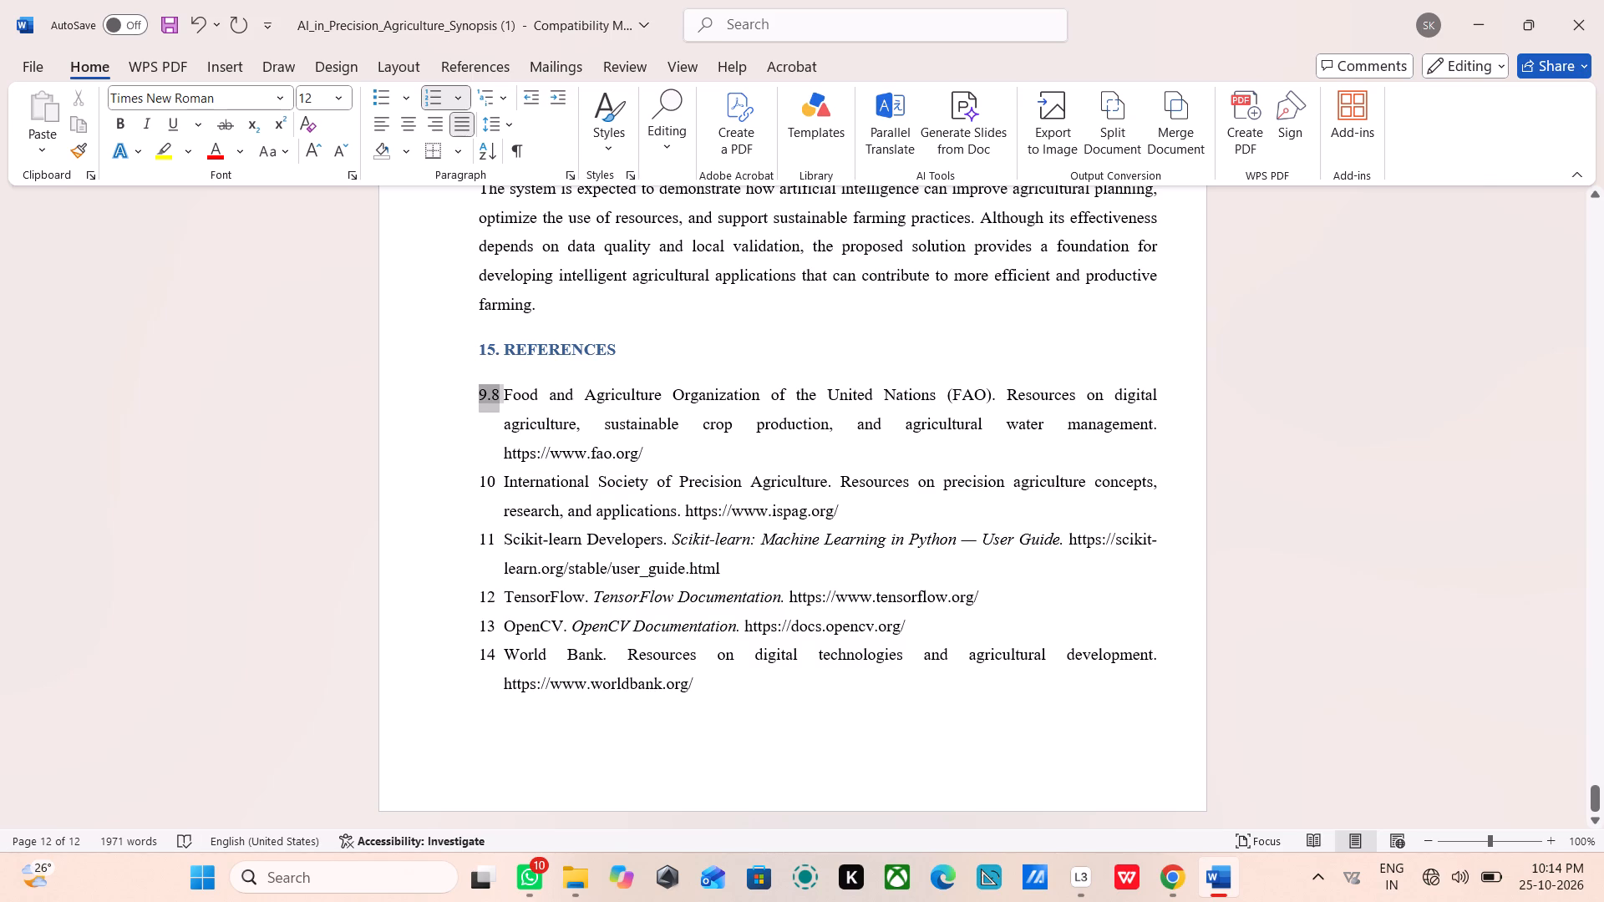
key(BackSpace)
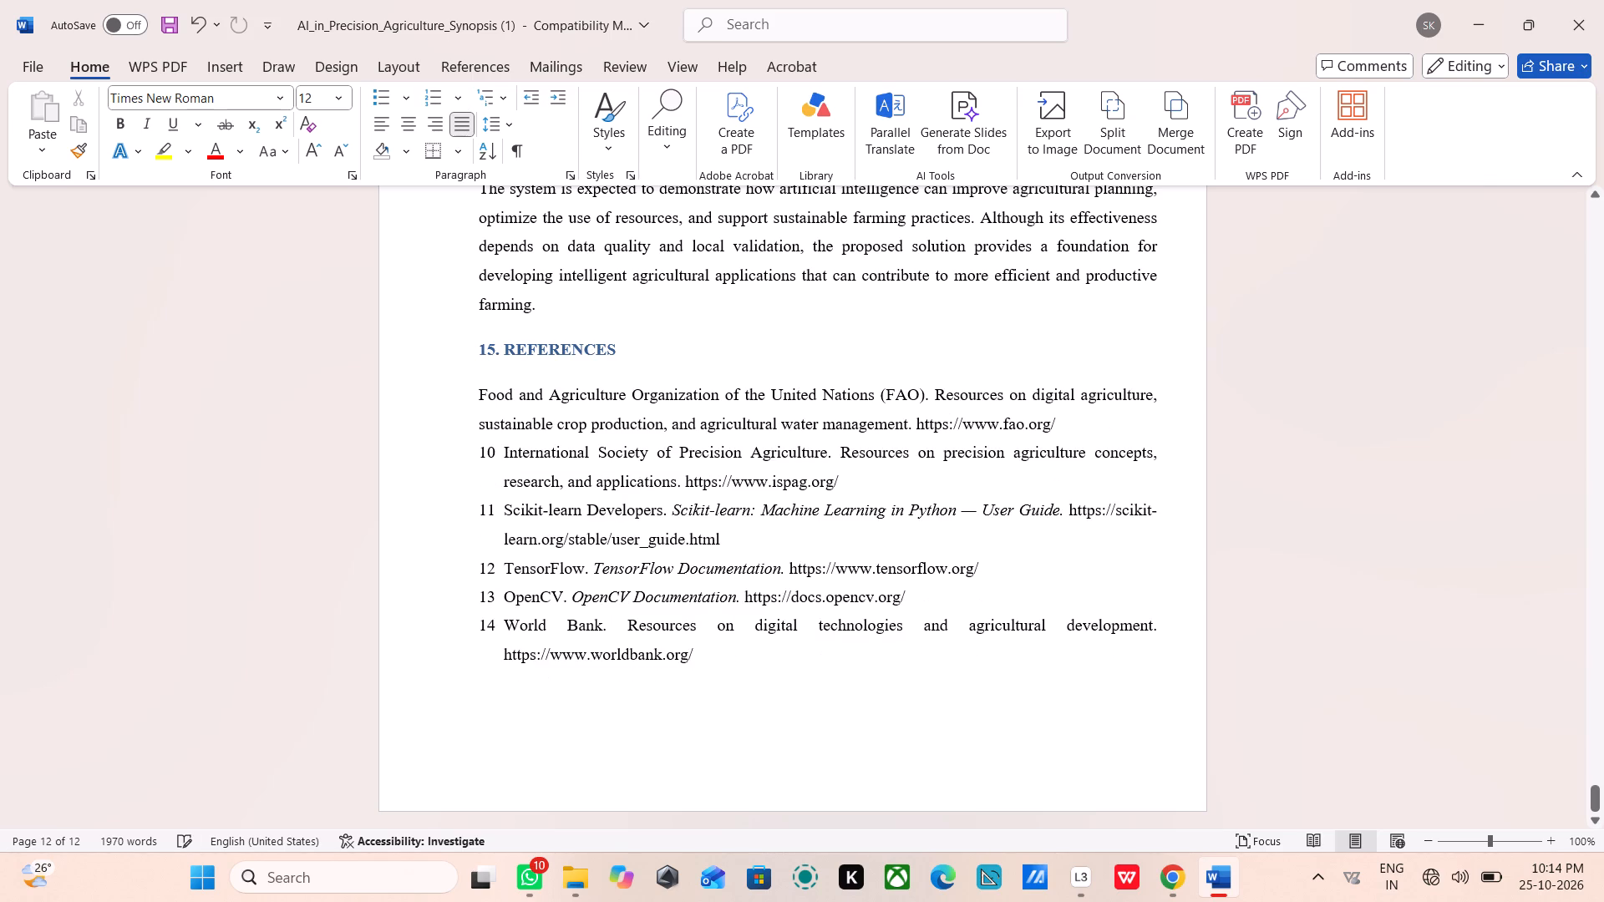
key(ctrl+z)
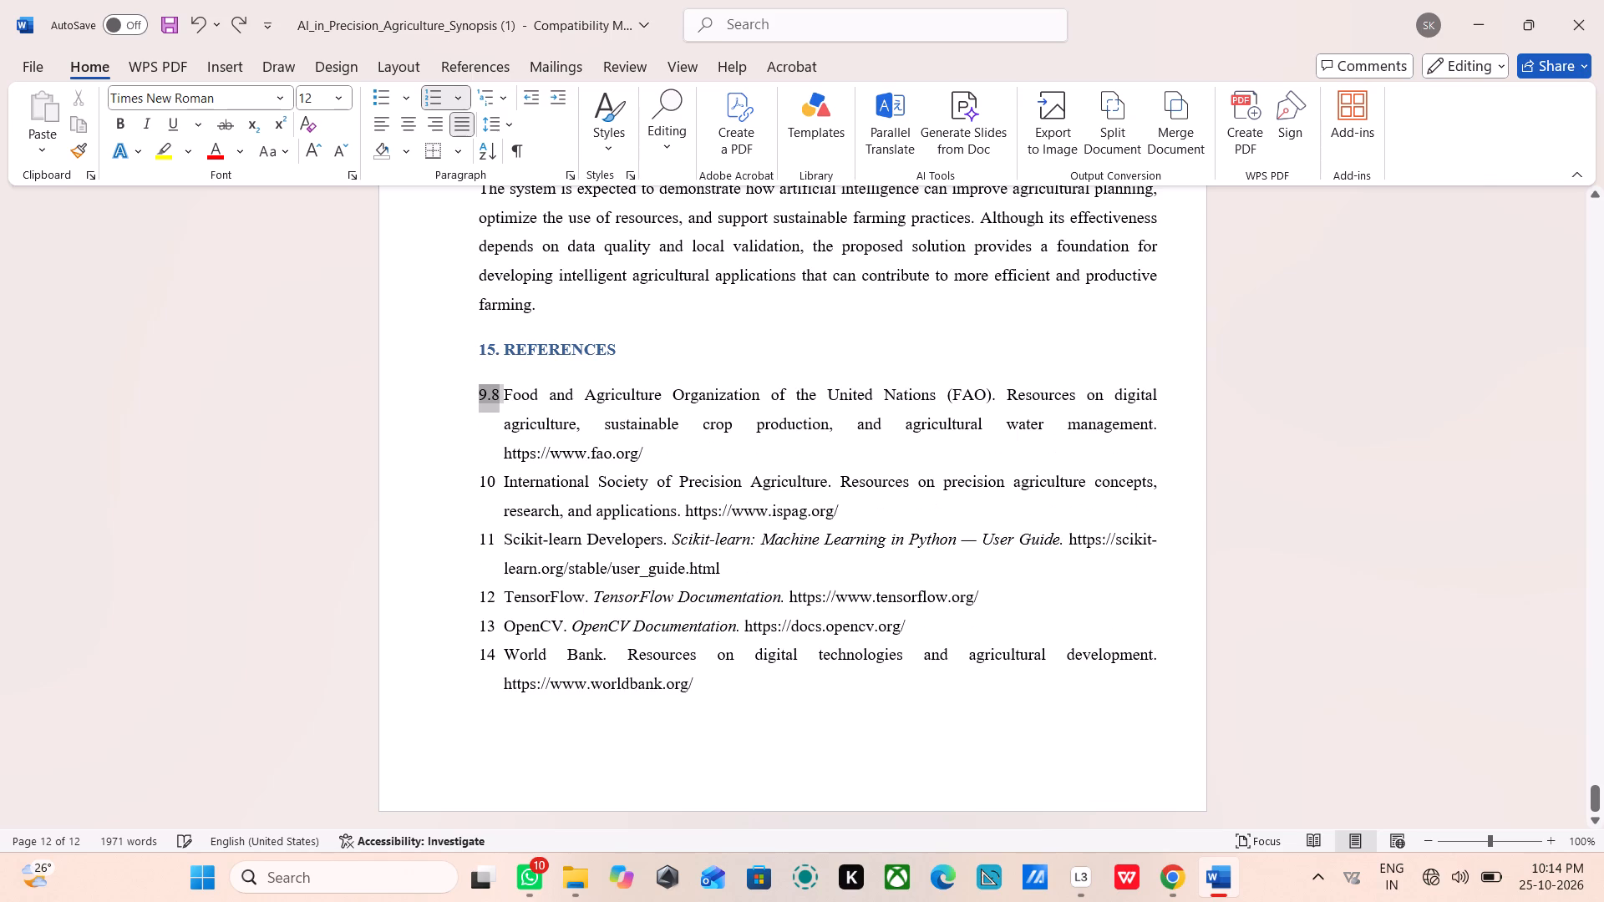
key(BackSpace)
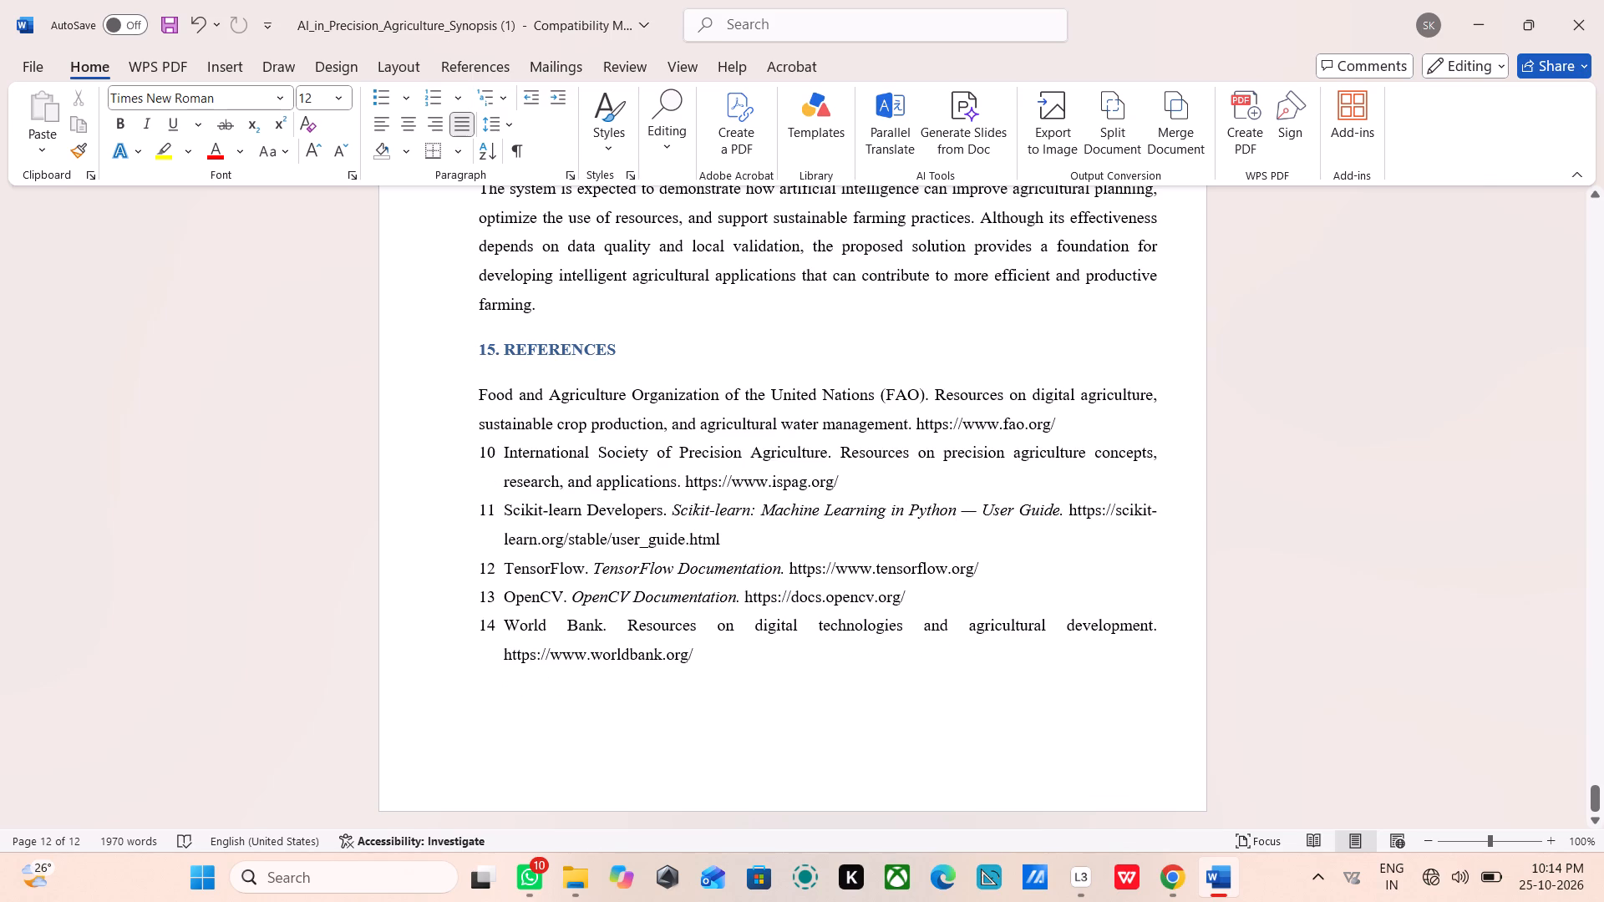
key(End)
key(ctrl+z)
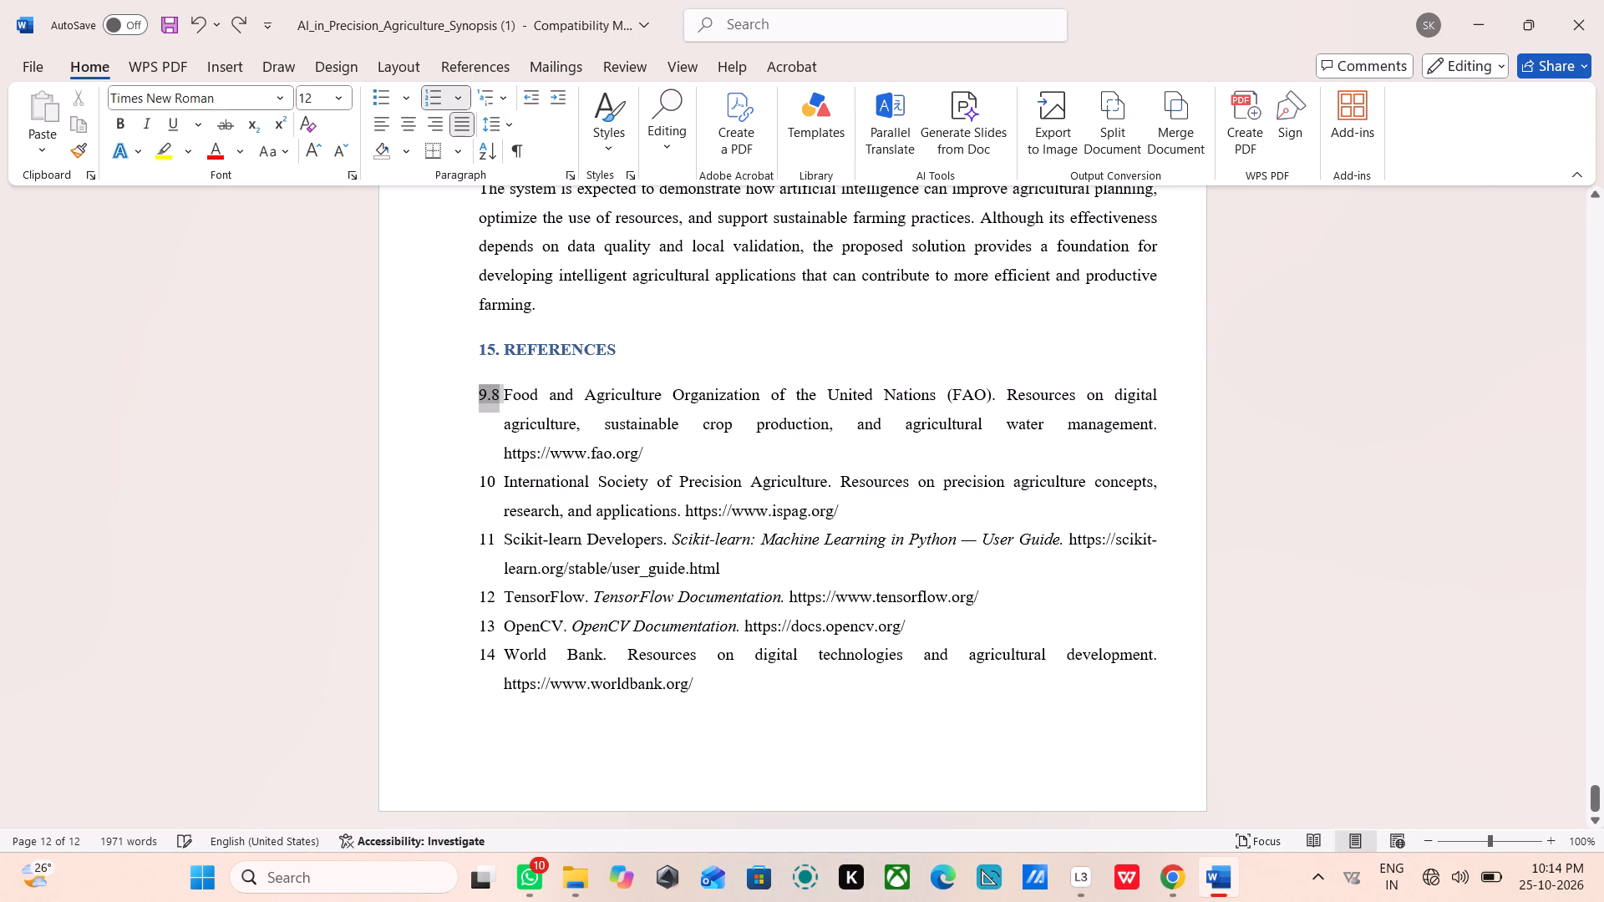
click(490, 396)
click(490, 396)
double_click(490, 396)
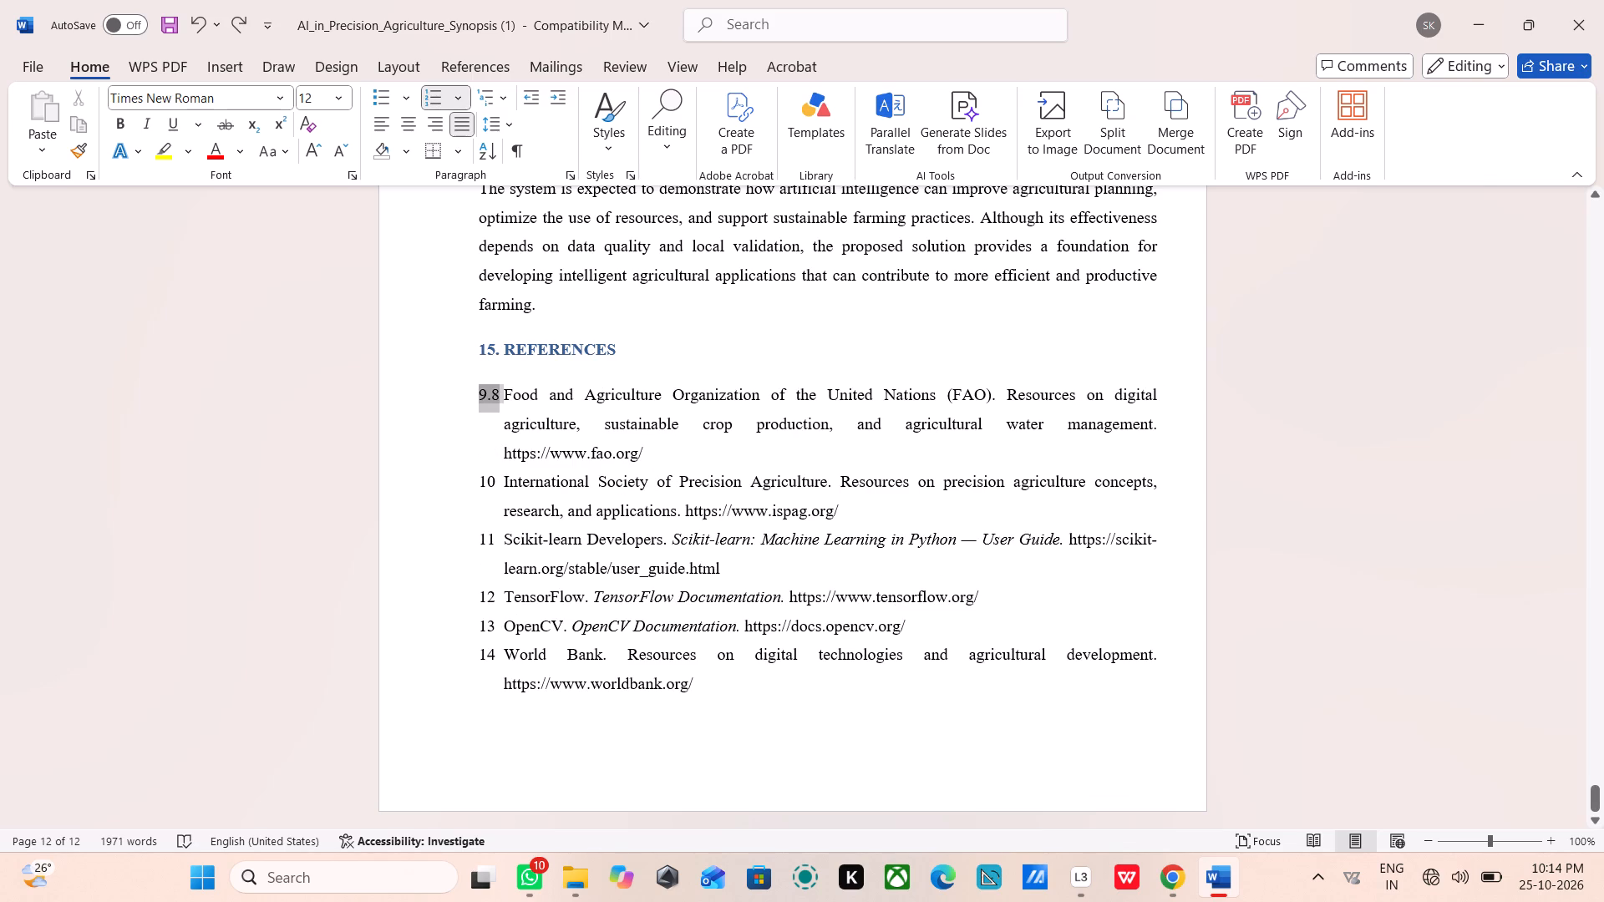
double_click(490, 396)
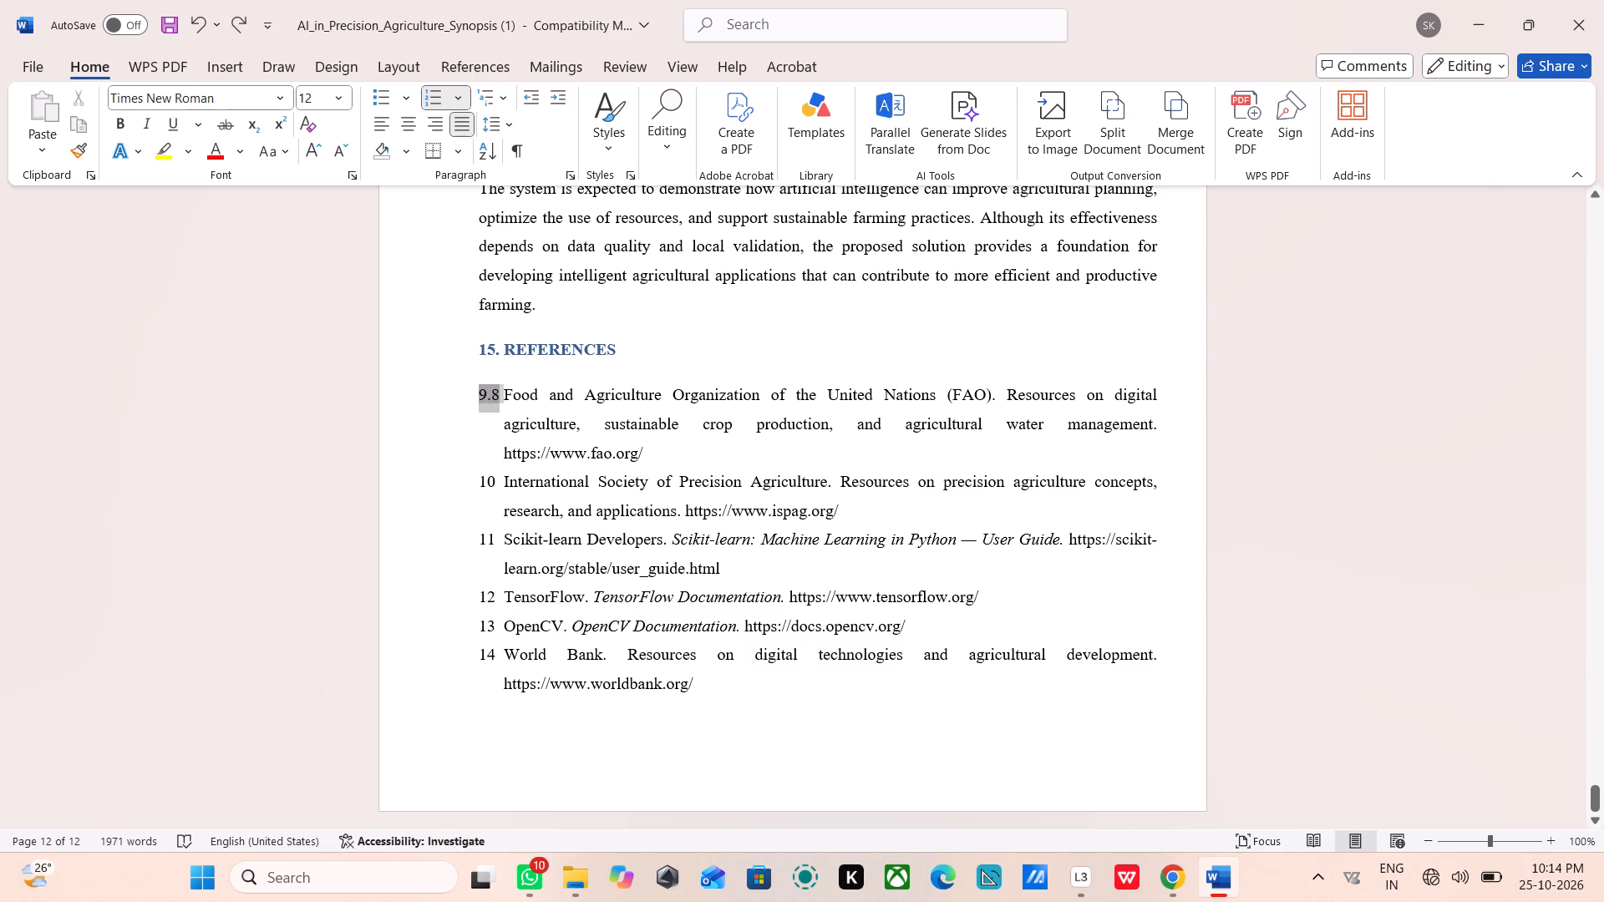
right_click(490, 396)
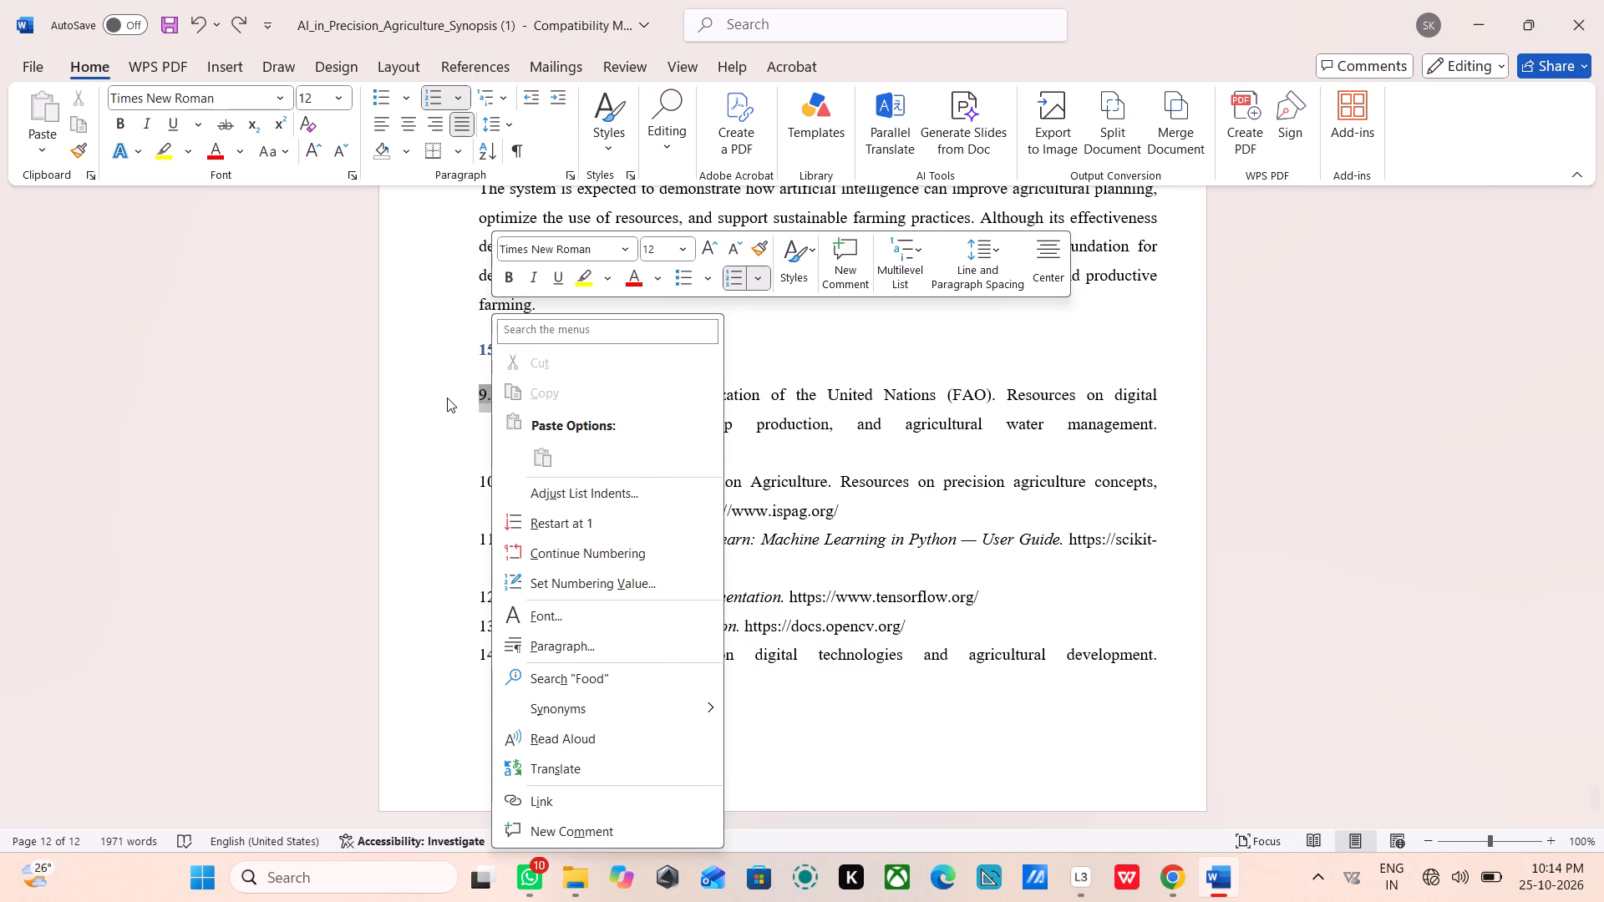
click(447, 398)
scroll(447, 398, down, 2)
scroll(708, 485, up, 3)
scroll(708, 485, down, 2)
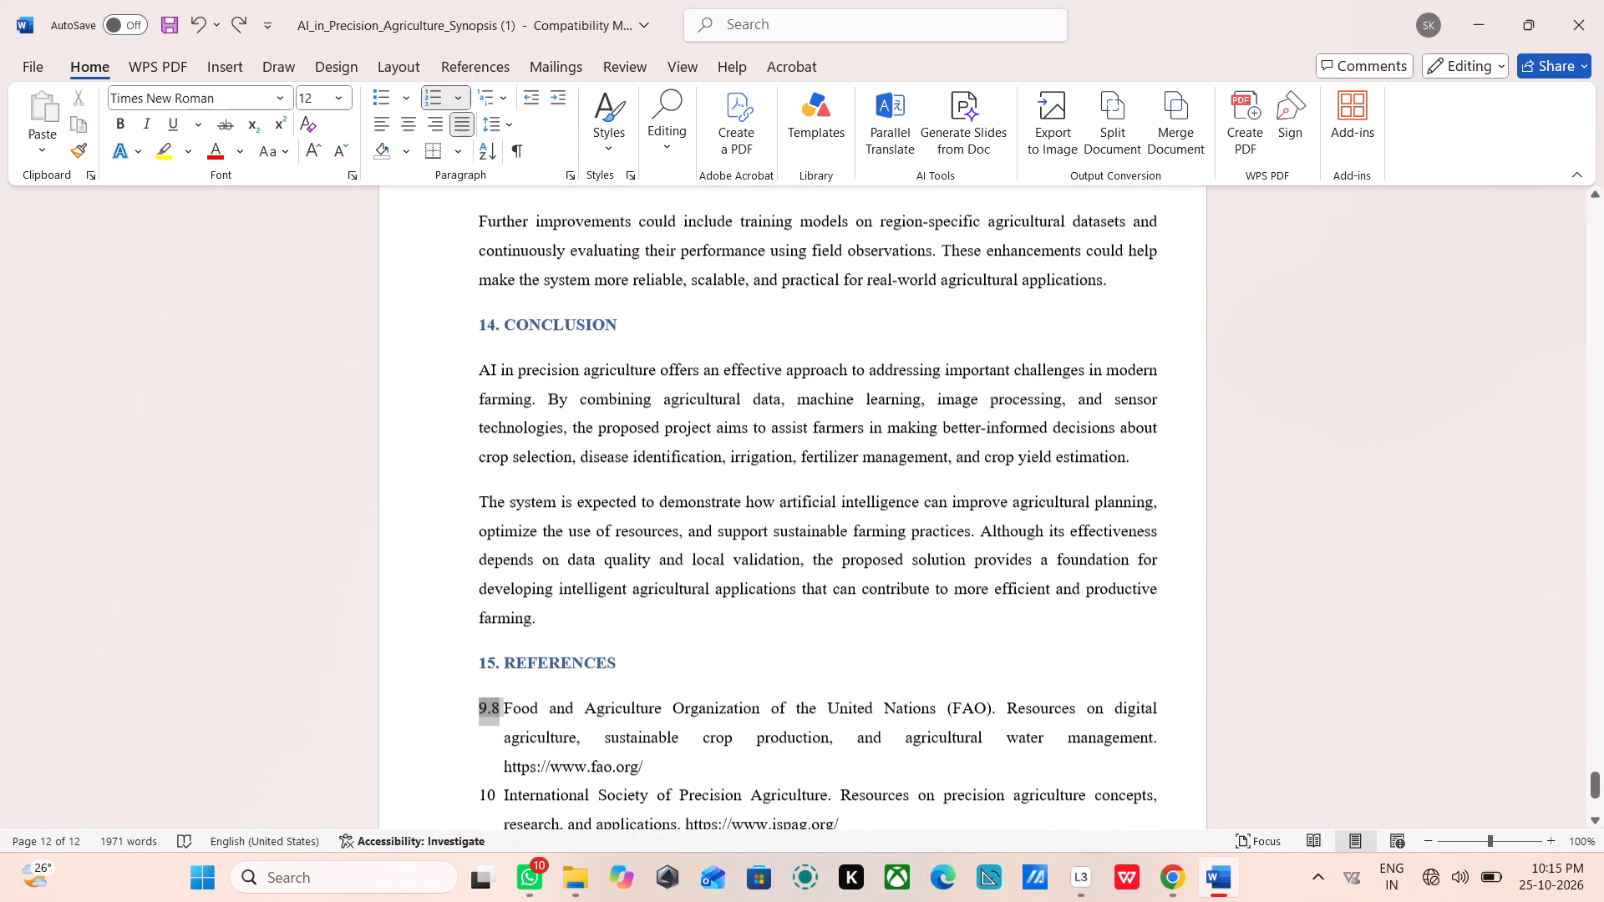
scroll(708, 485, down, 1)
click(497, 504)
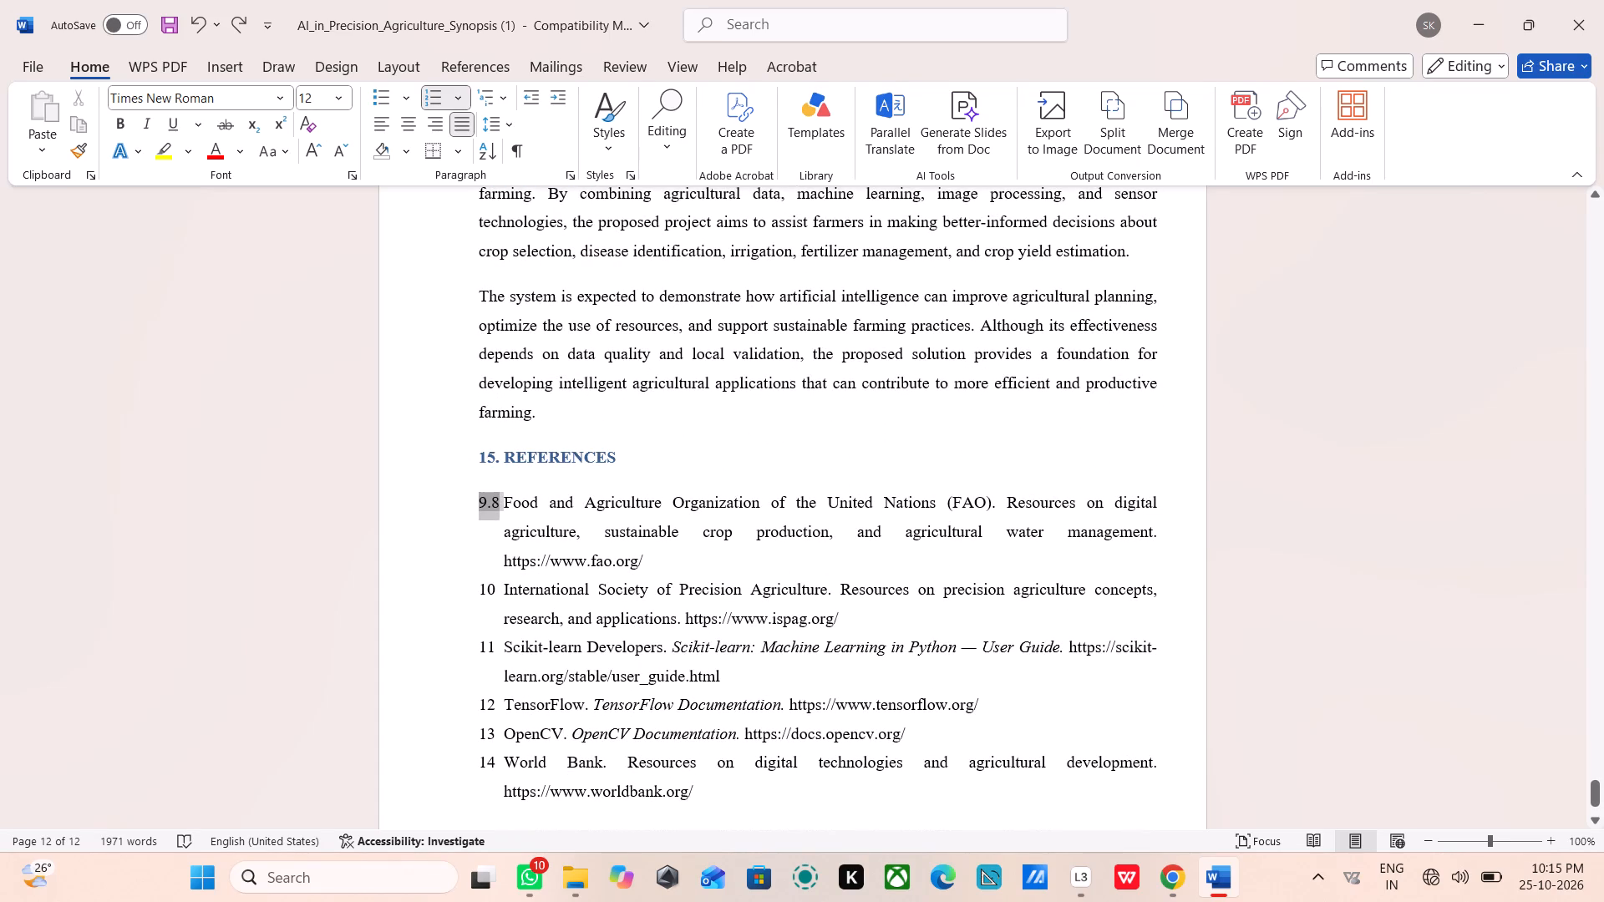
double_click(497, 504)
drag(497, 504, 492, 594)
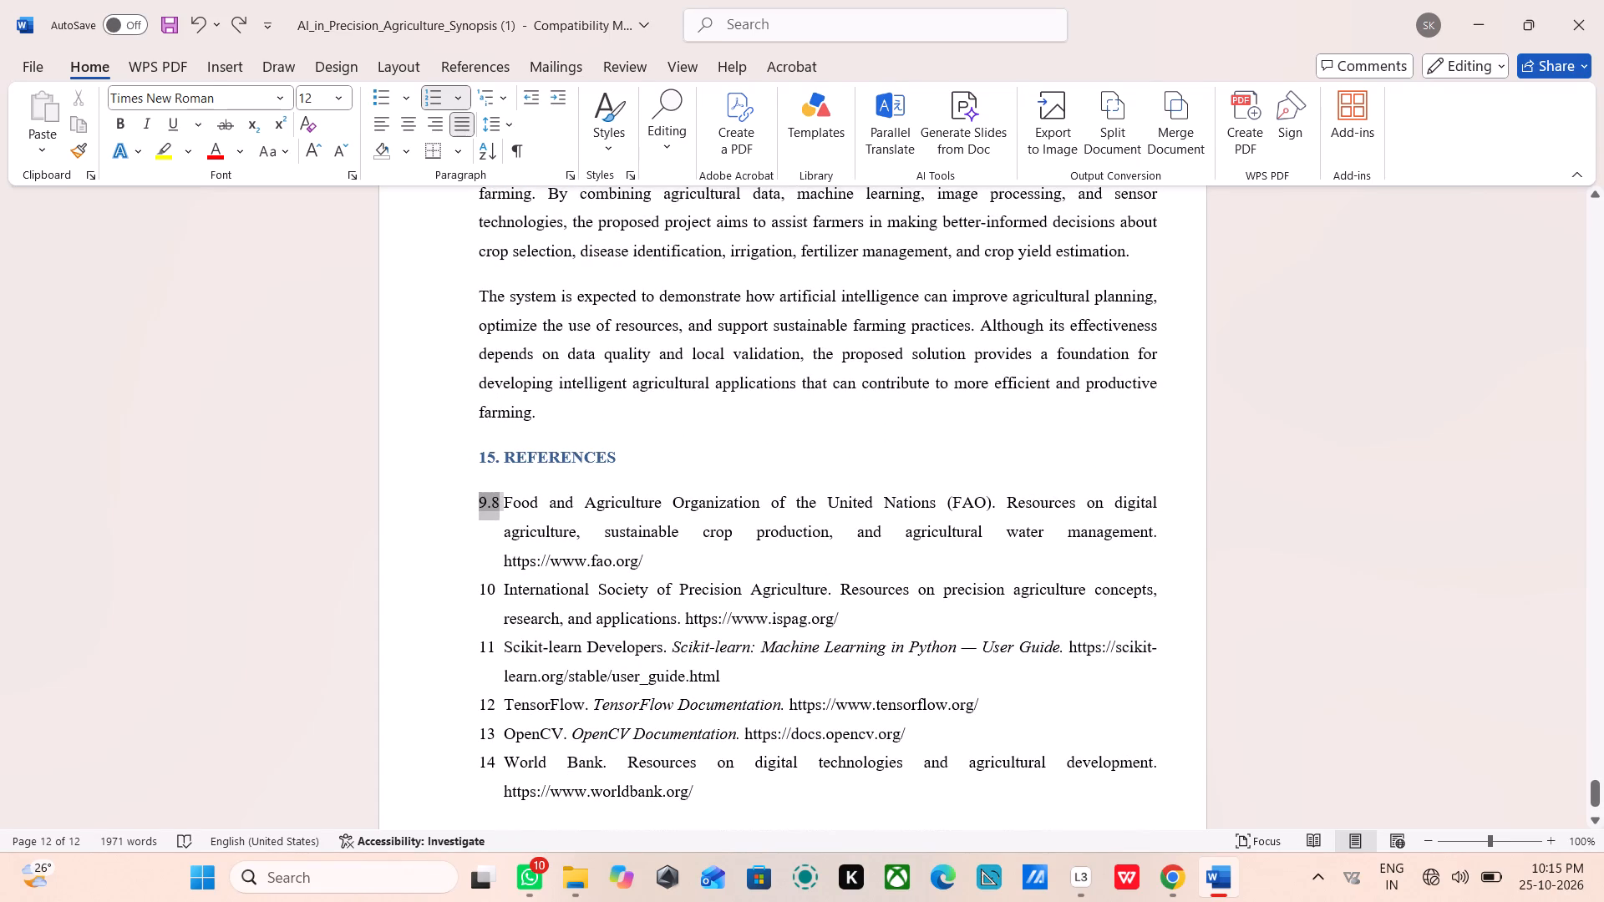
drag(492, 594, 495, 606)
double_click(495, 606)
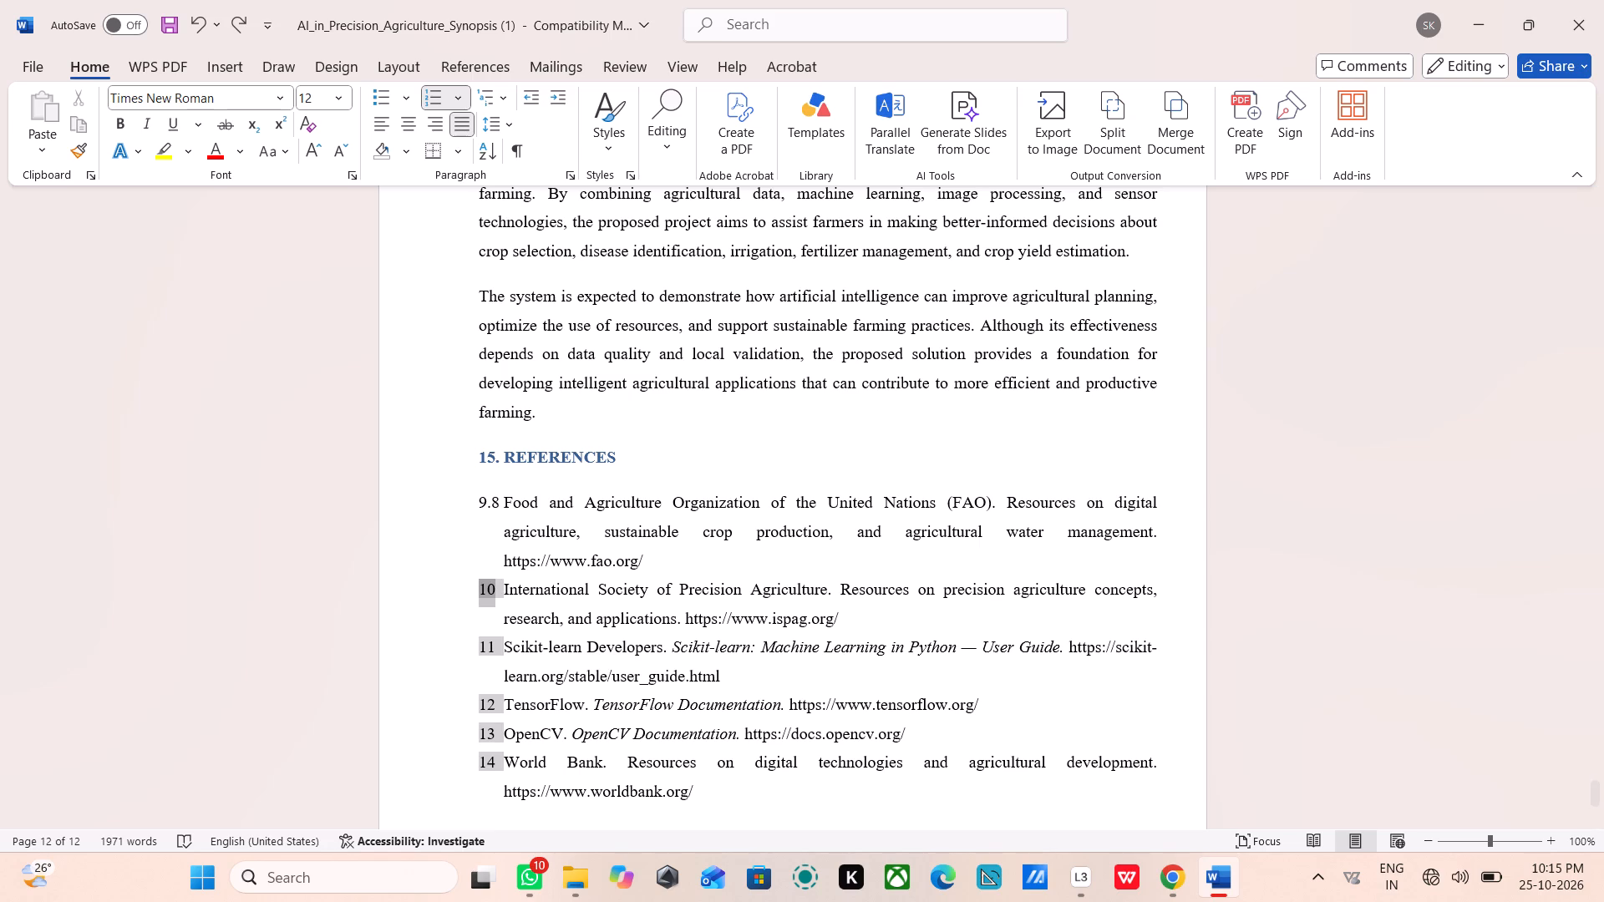
Define a new number format for the Food and Agriculture Organization reference's list number, entering 15.1 as the format.
click(485, 570)
double_click(485, 509)
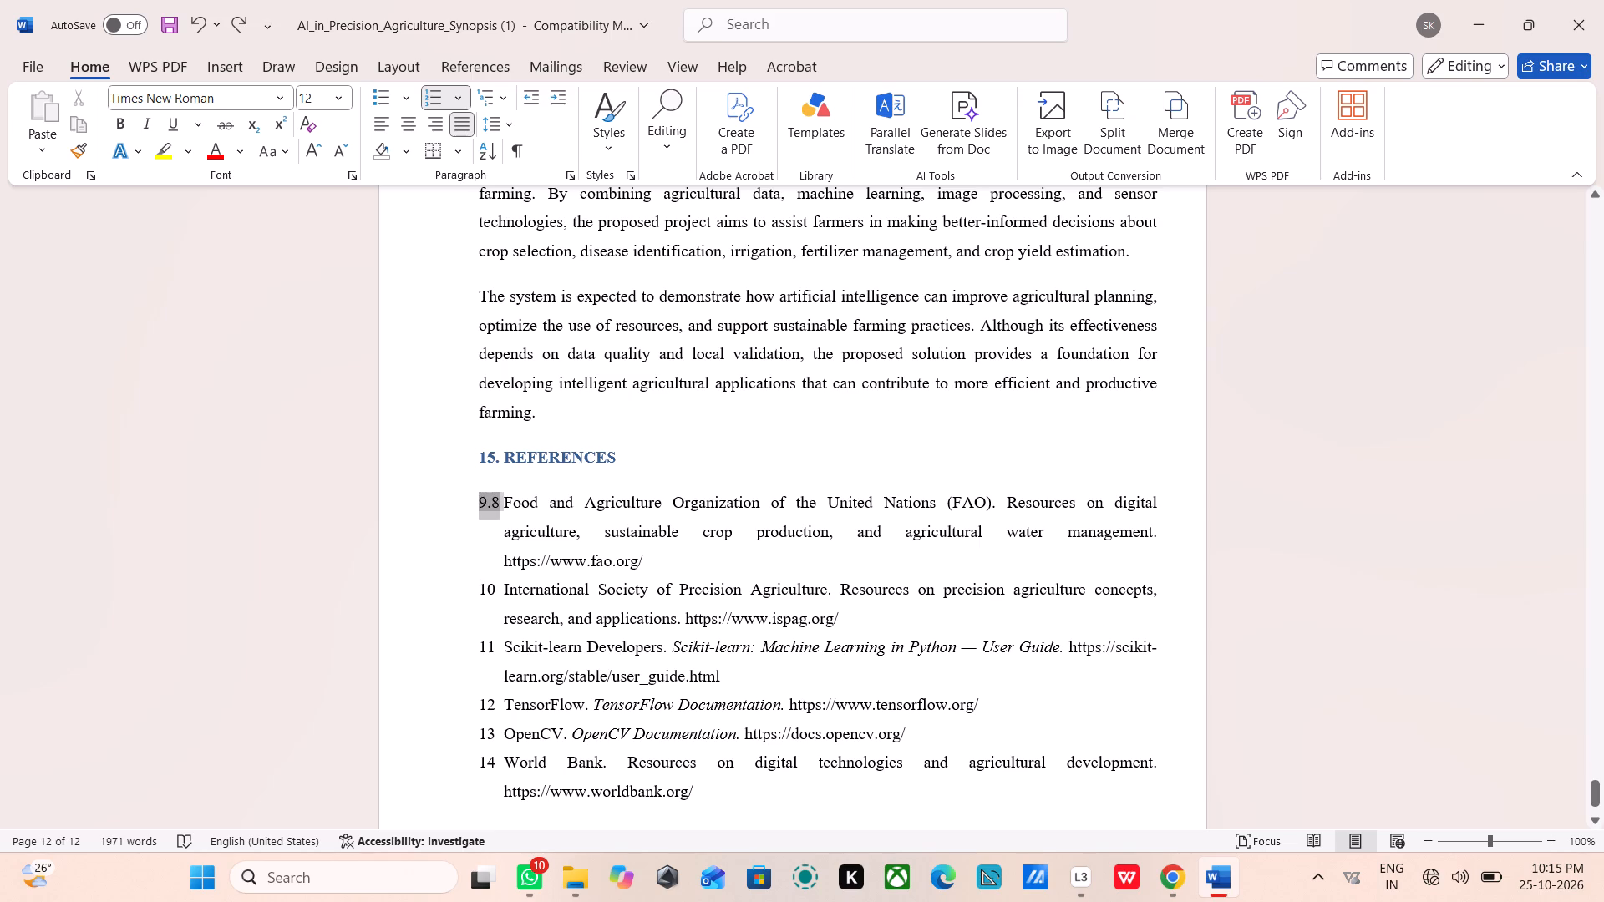
click(464, 109)
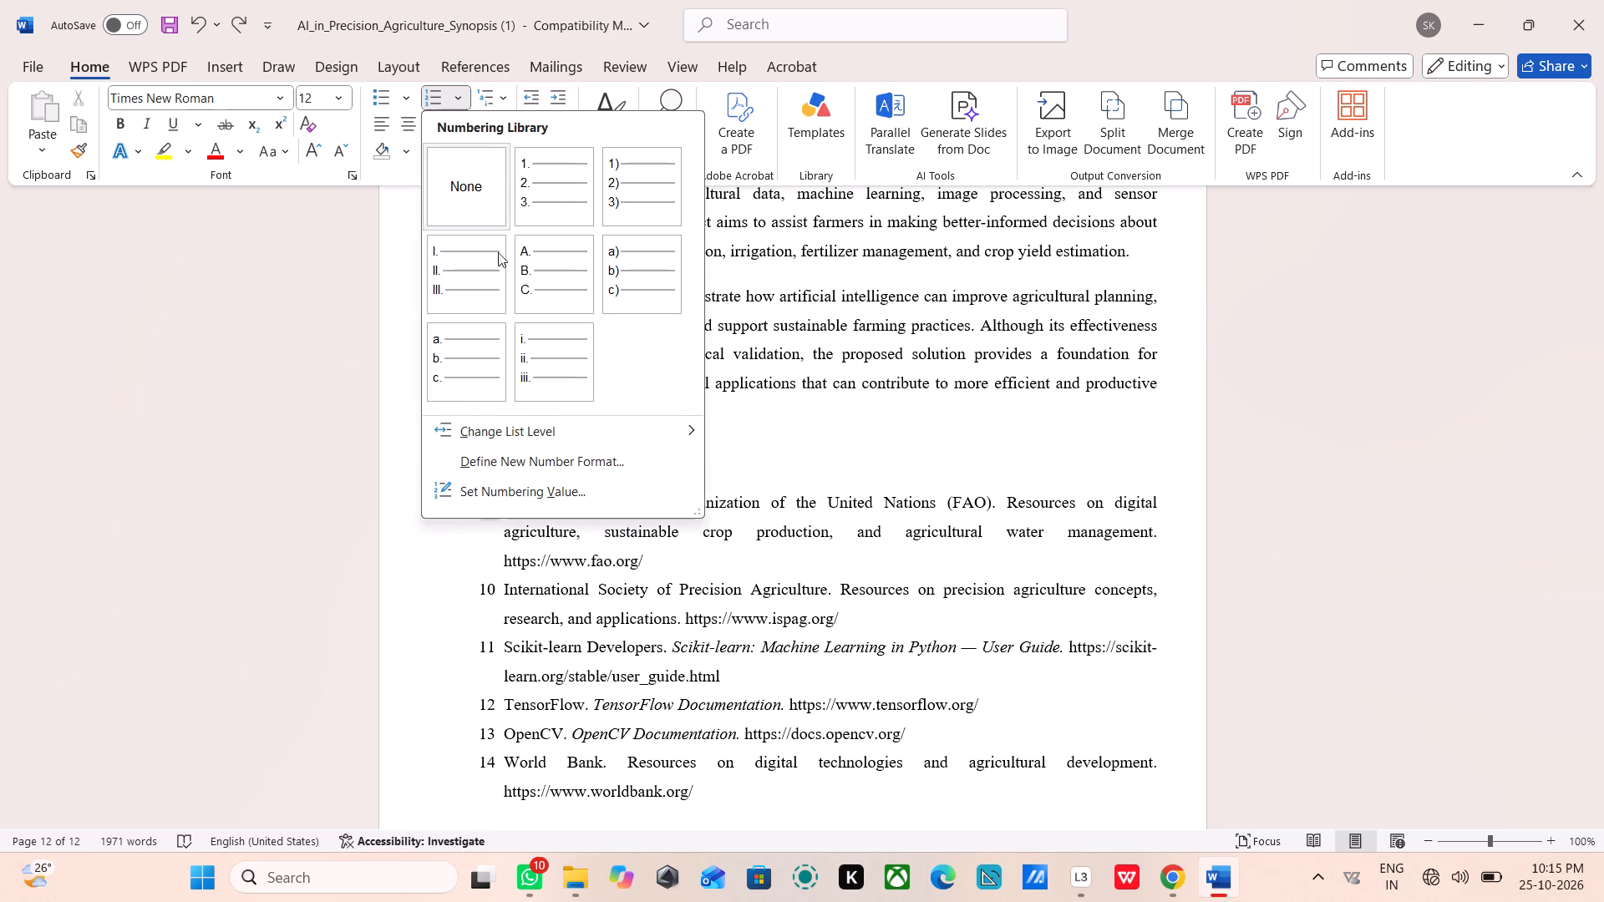
click(495, 451)
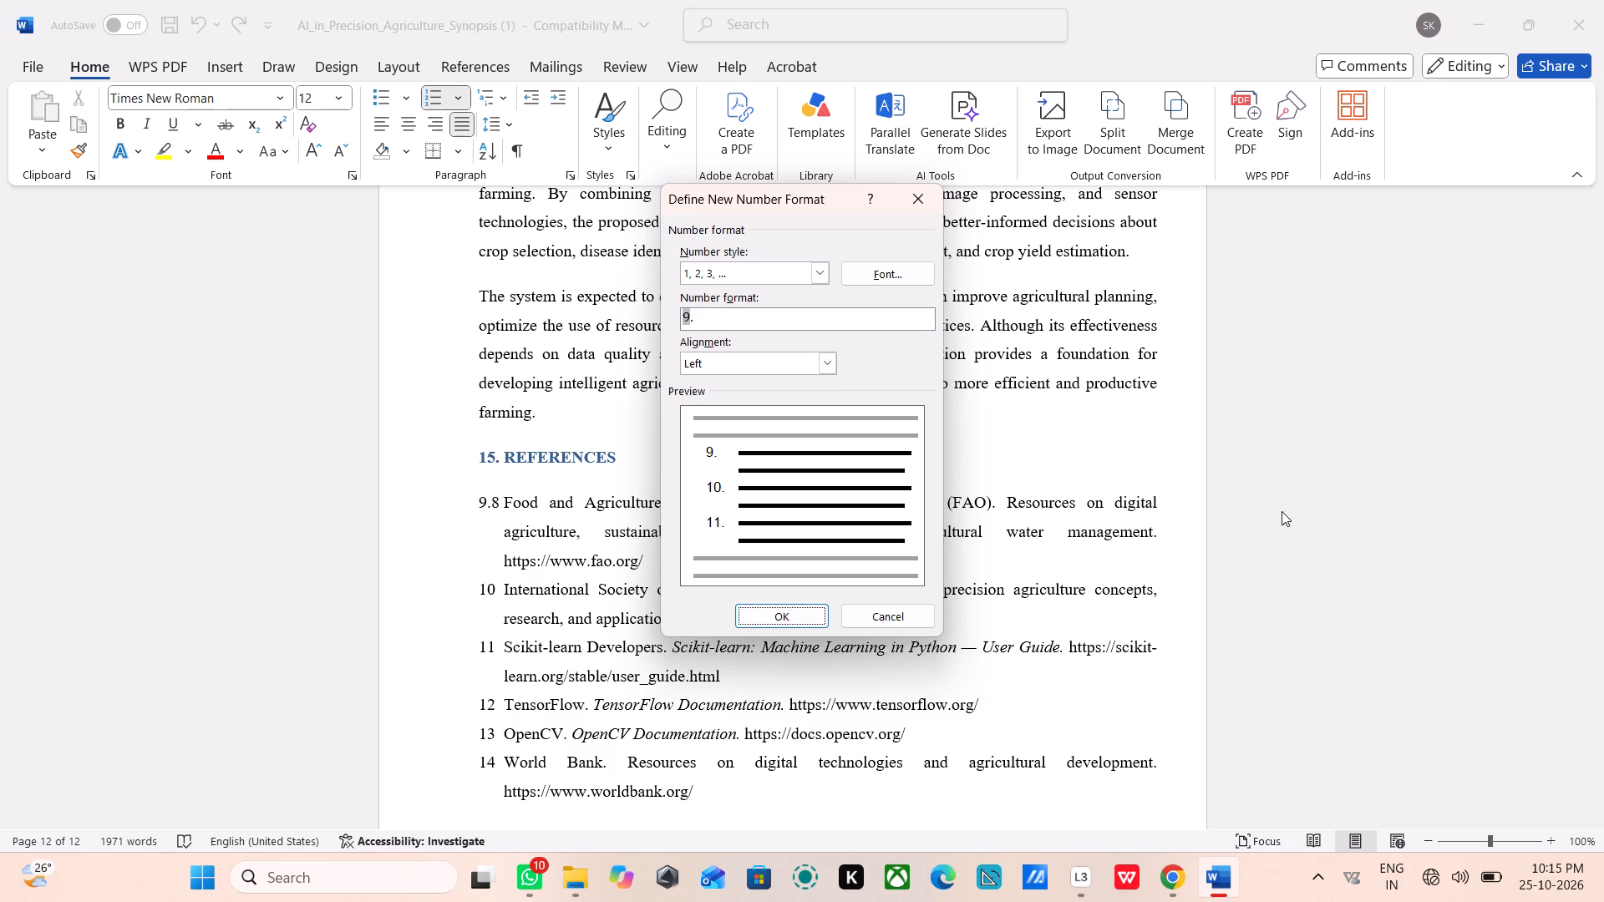
click(734, 317)
key(BackSpace)
key(BackSpace)
key(BackSpace)
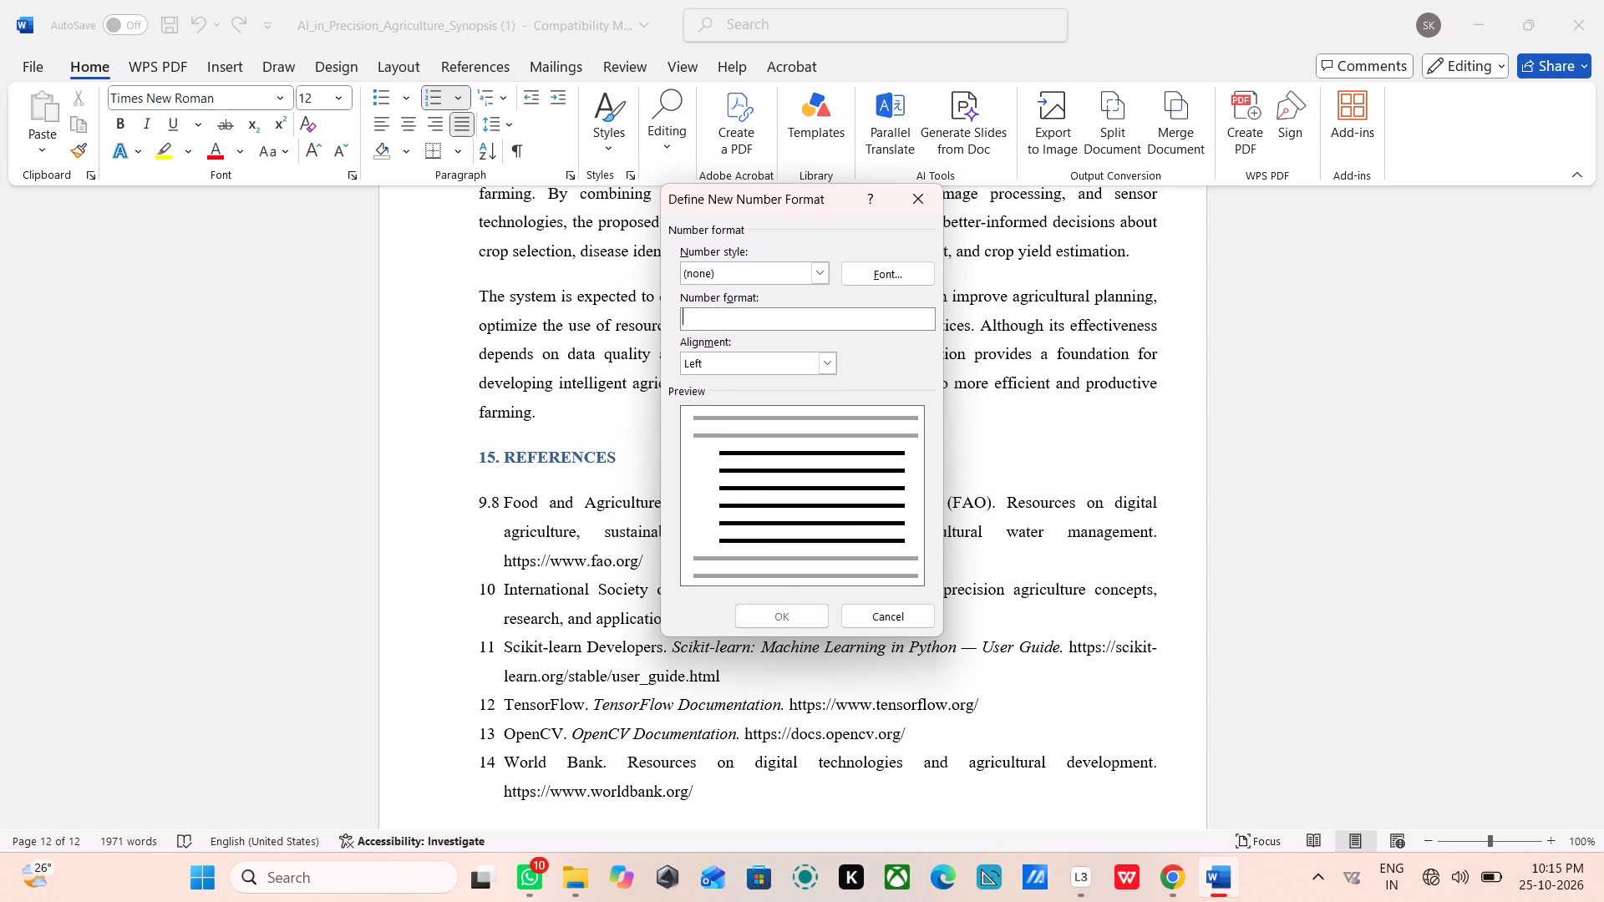
key(End)
key(End)
key(1)
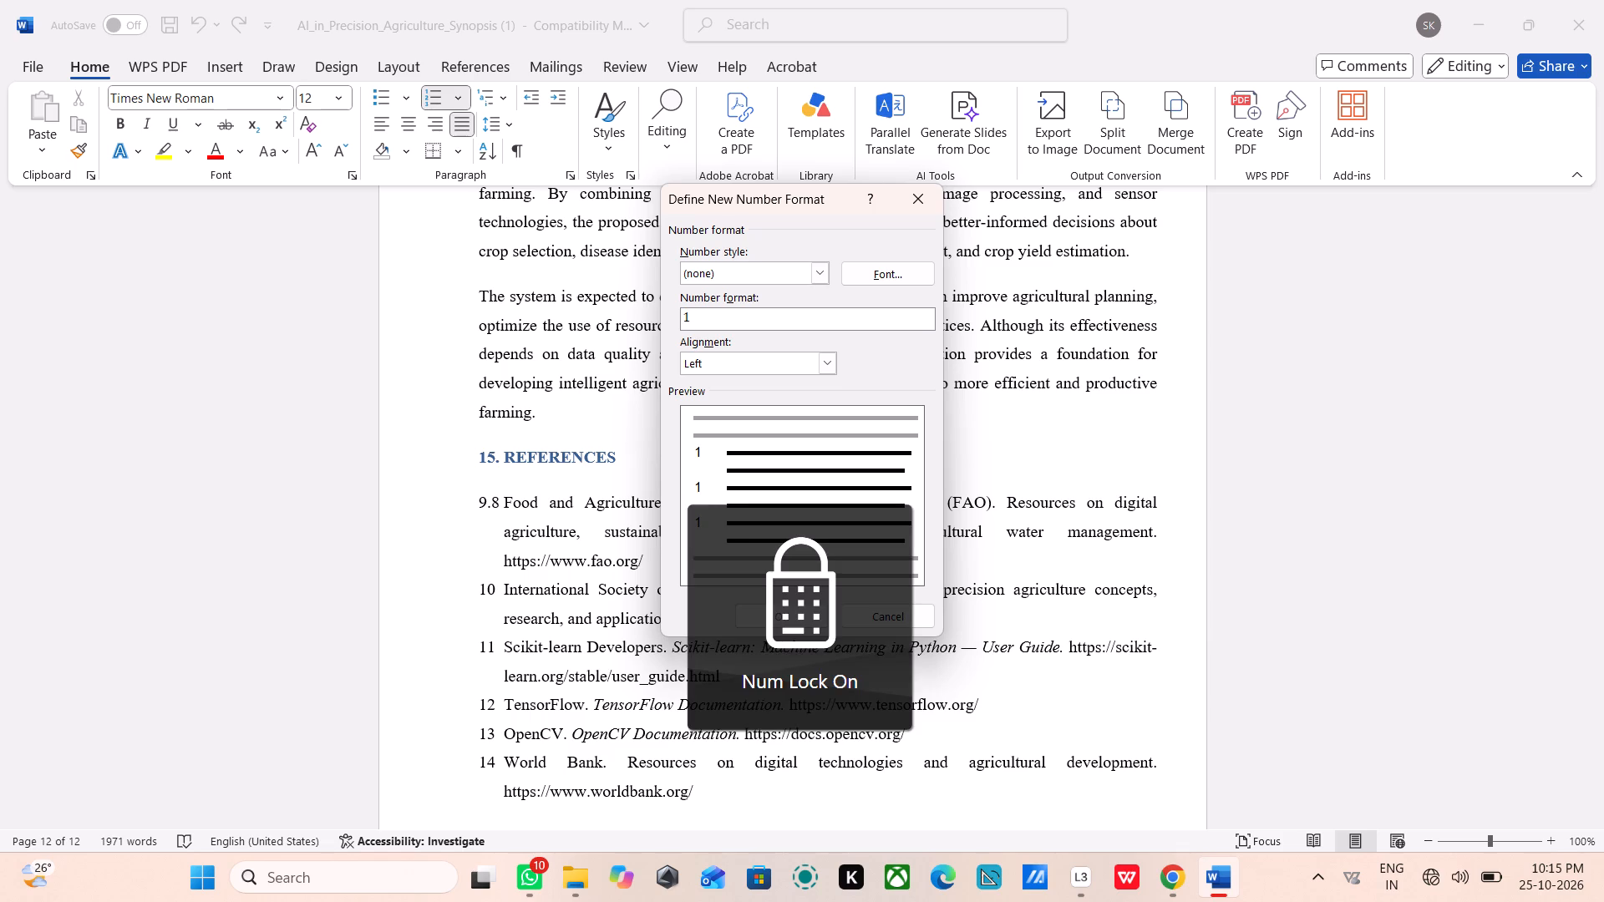
key(5)
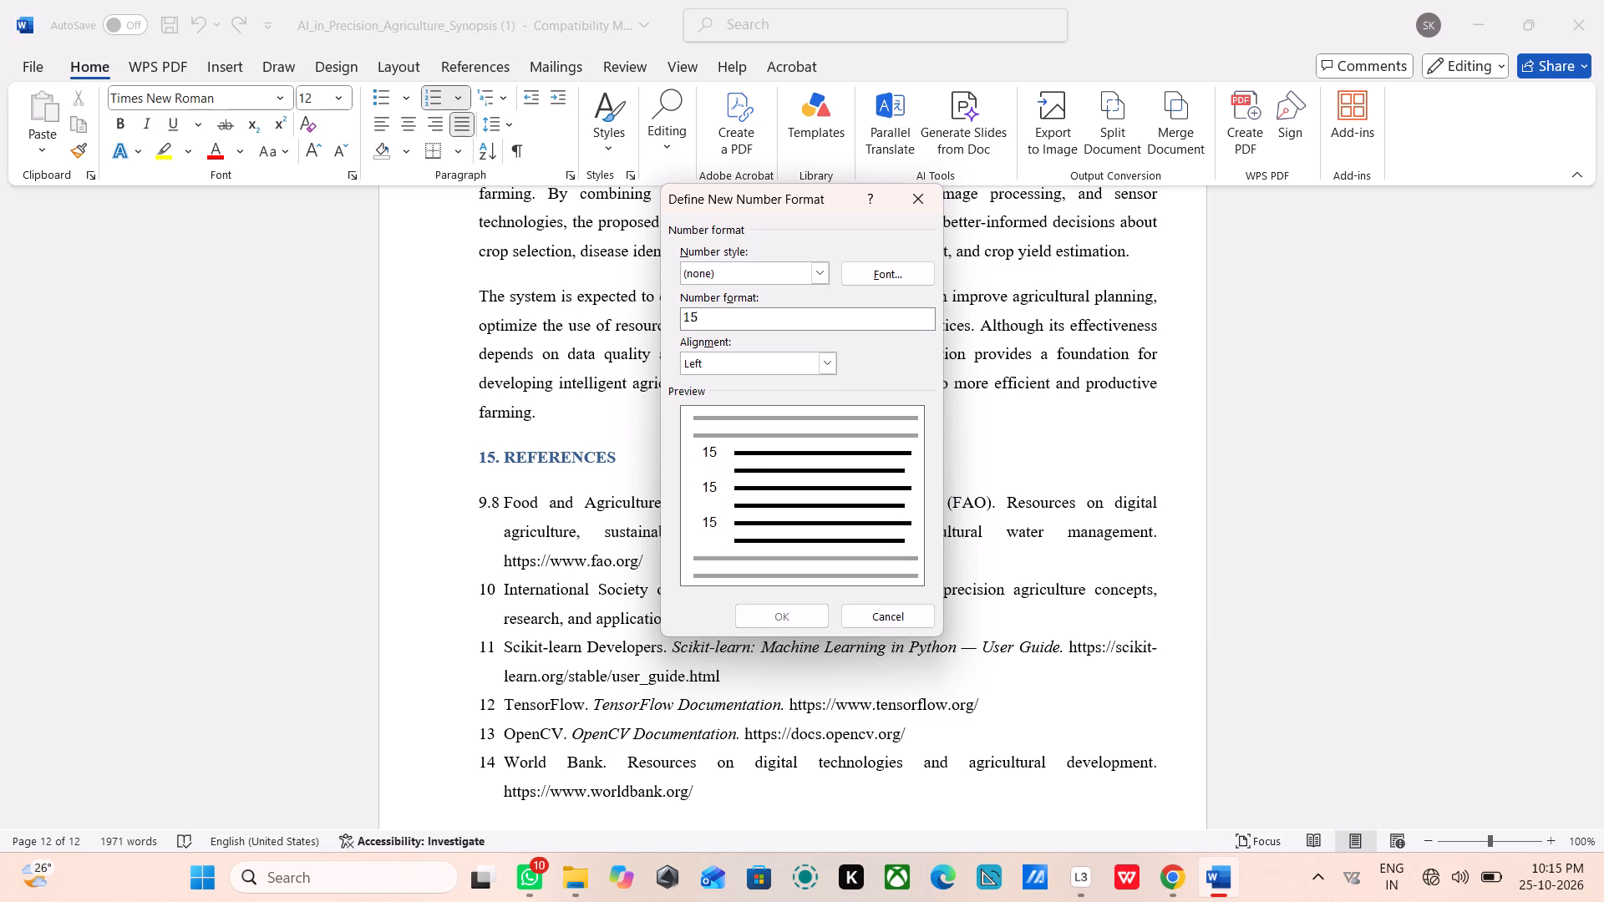
text(.1)
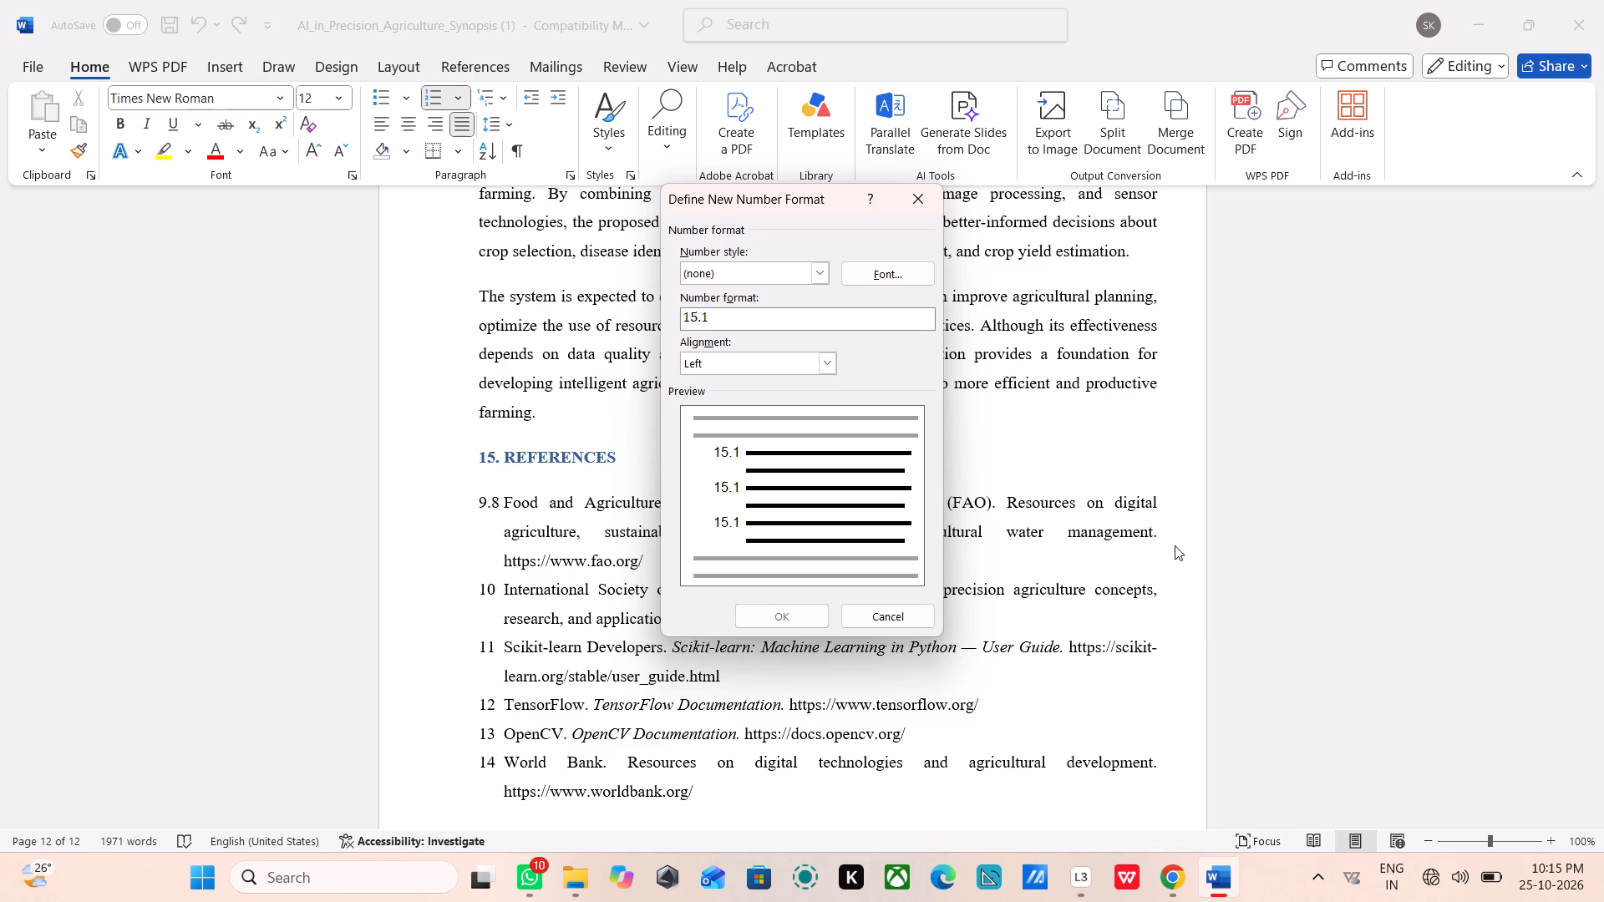
click(789, 613)
click(789, 613)
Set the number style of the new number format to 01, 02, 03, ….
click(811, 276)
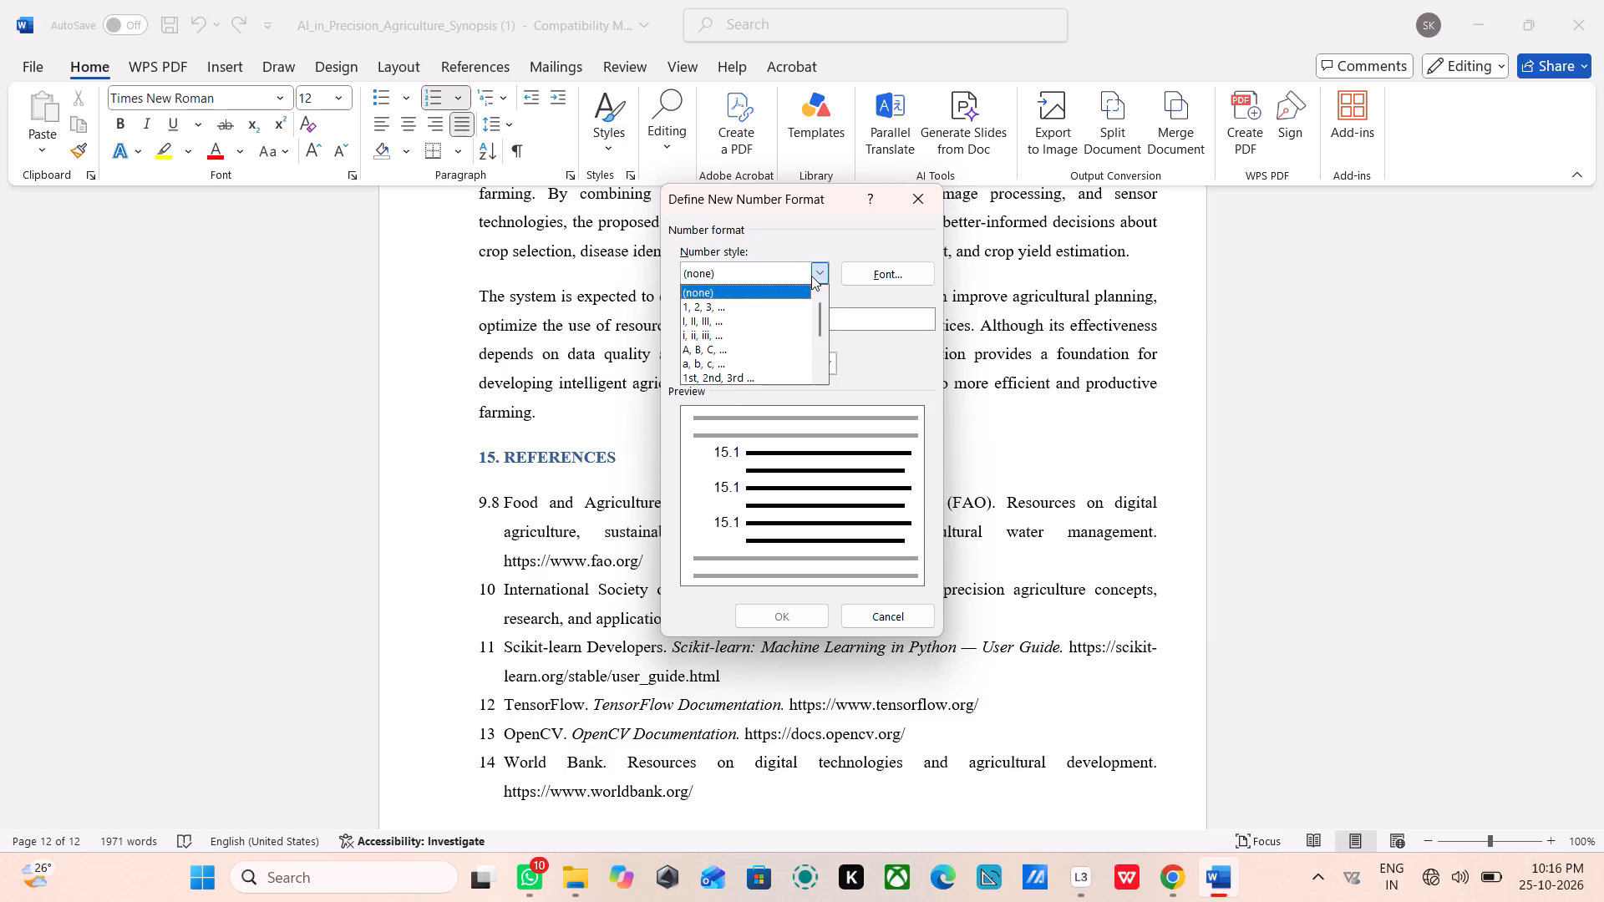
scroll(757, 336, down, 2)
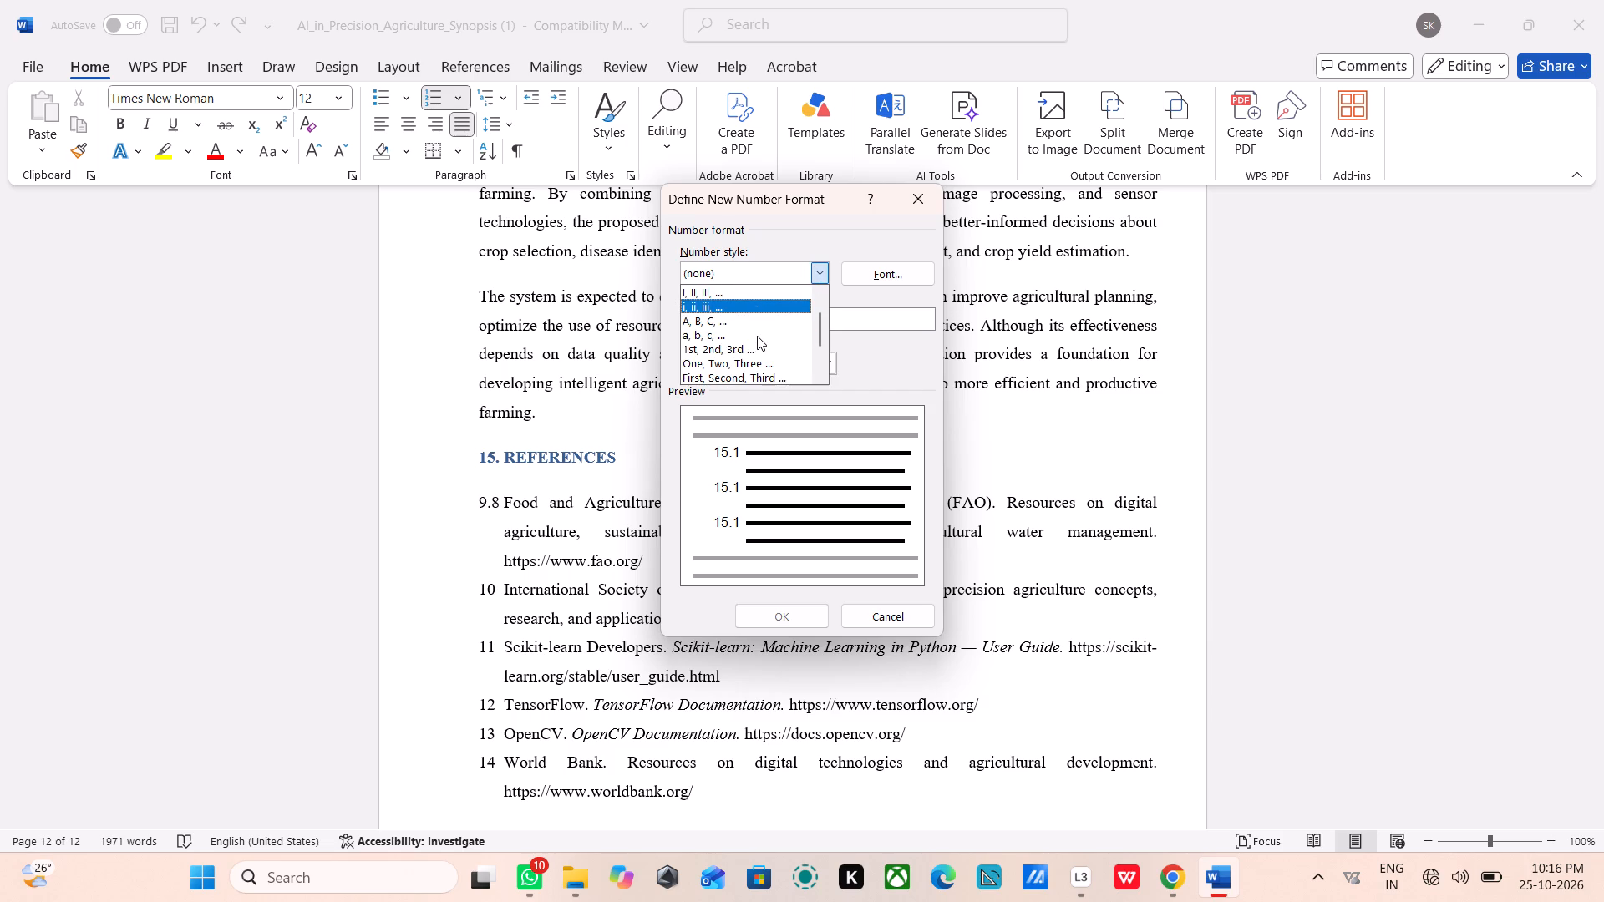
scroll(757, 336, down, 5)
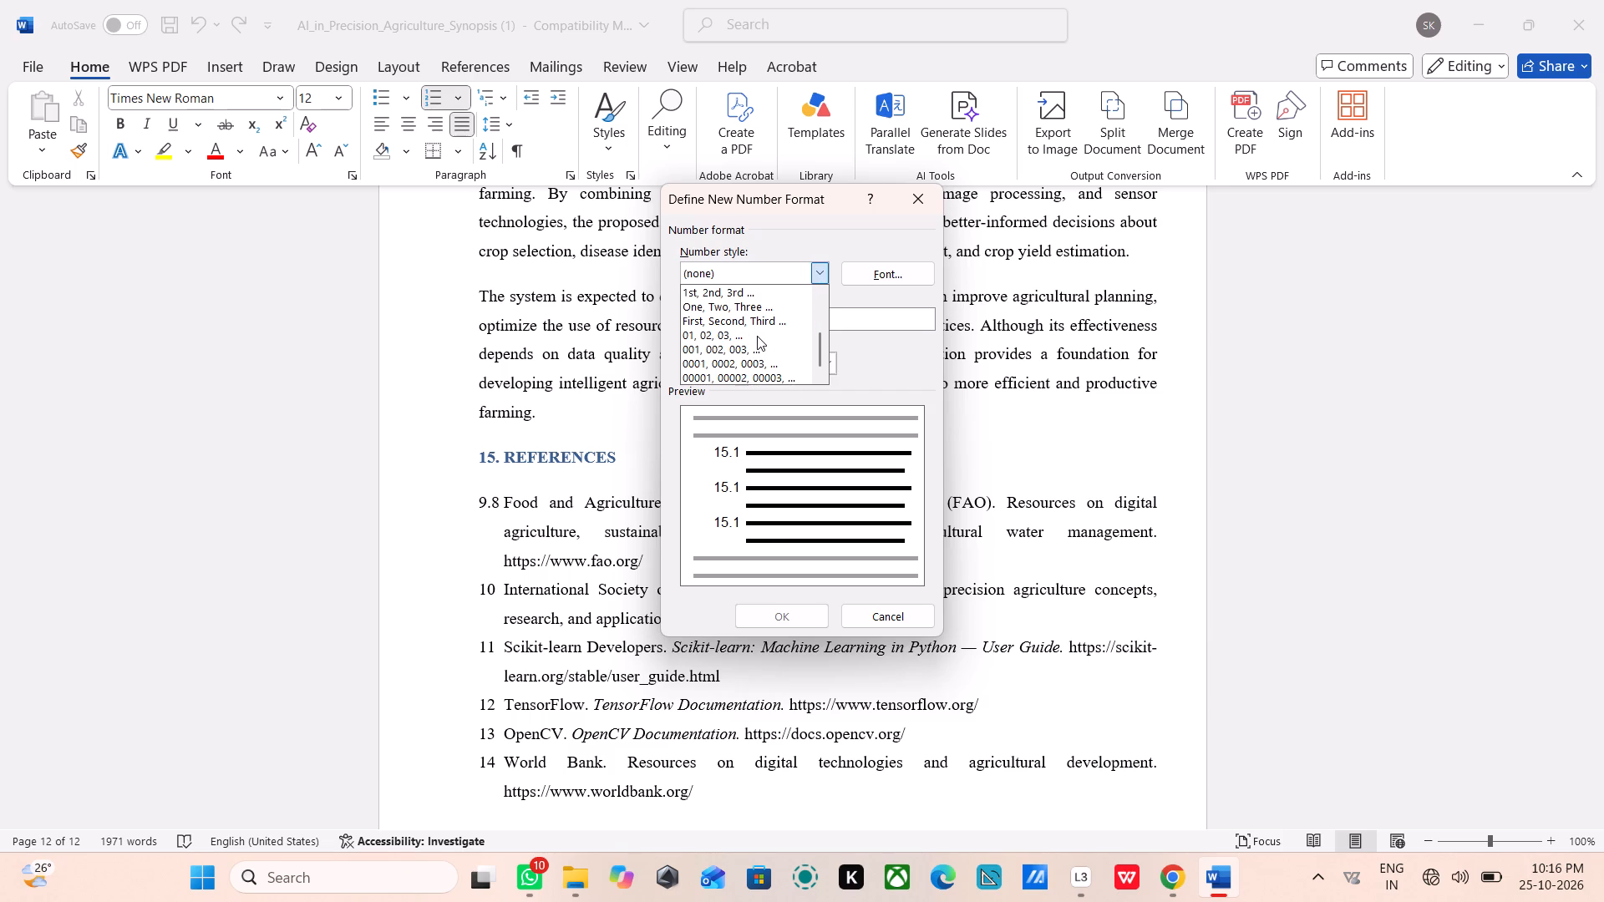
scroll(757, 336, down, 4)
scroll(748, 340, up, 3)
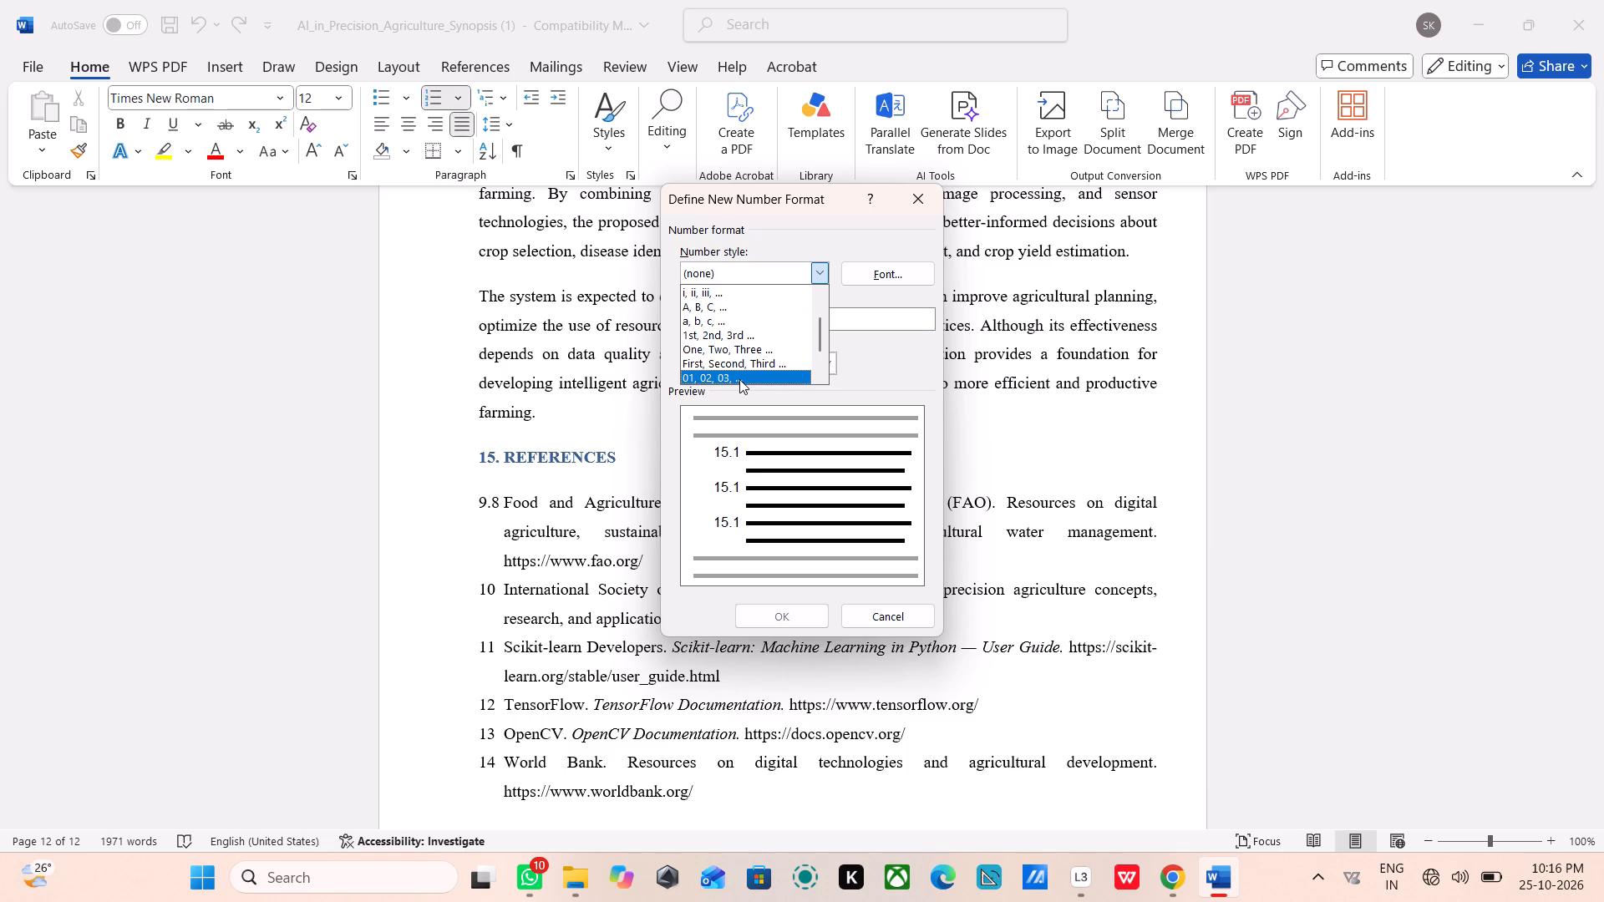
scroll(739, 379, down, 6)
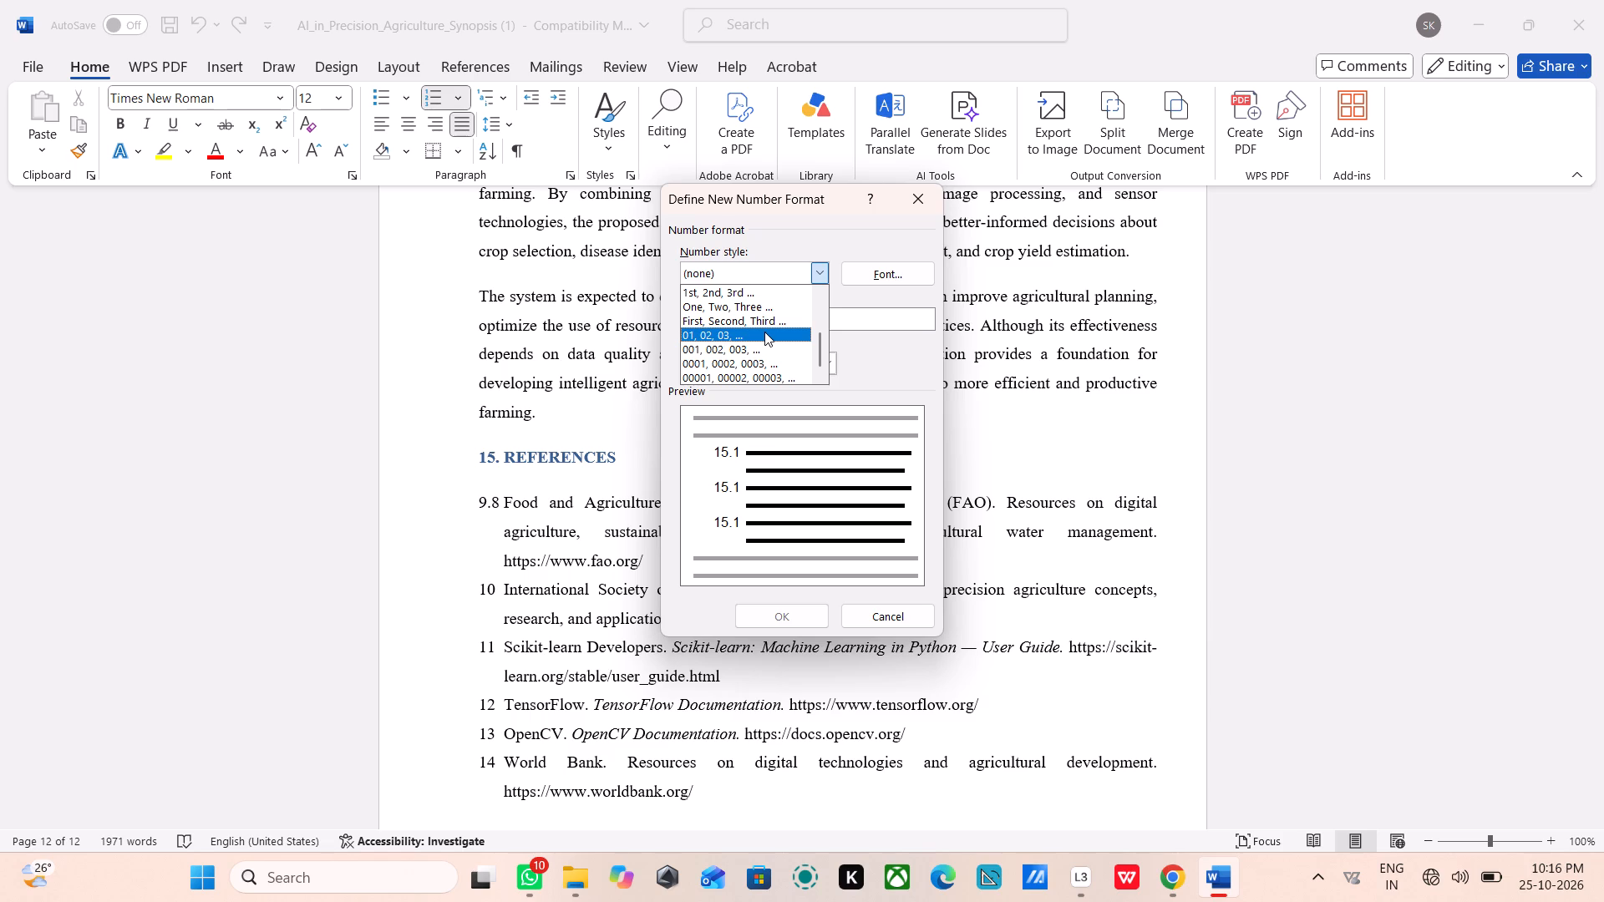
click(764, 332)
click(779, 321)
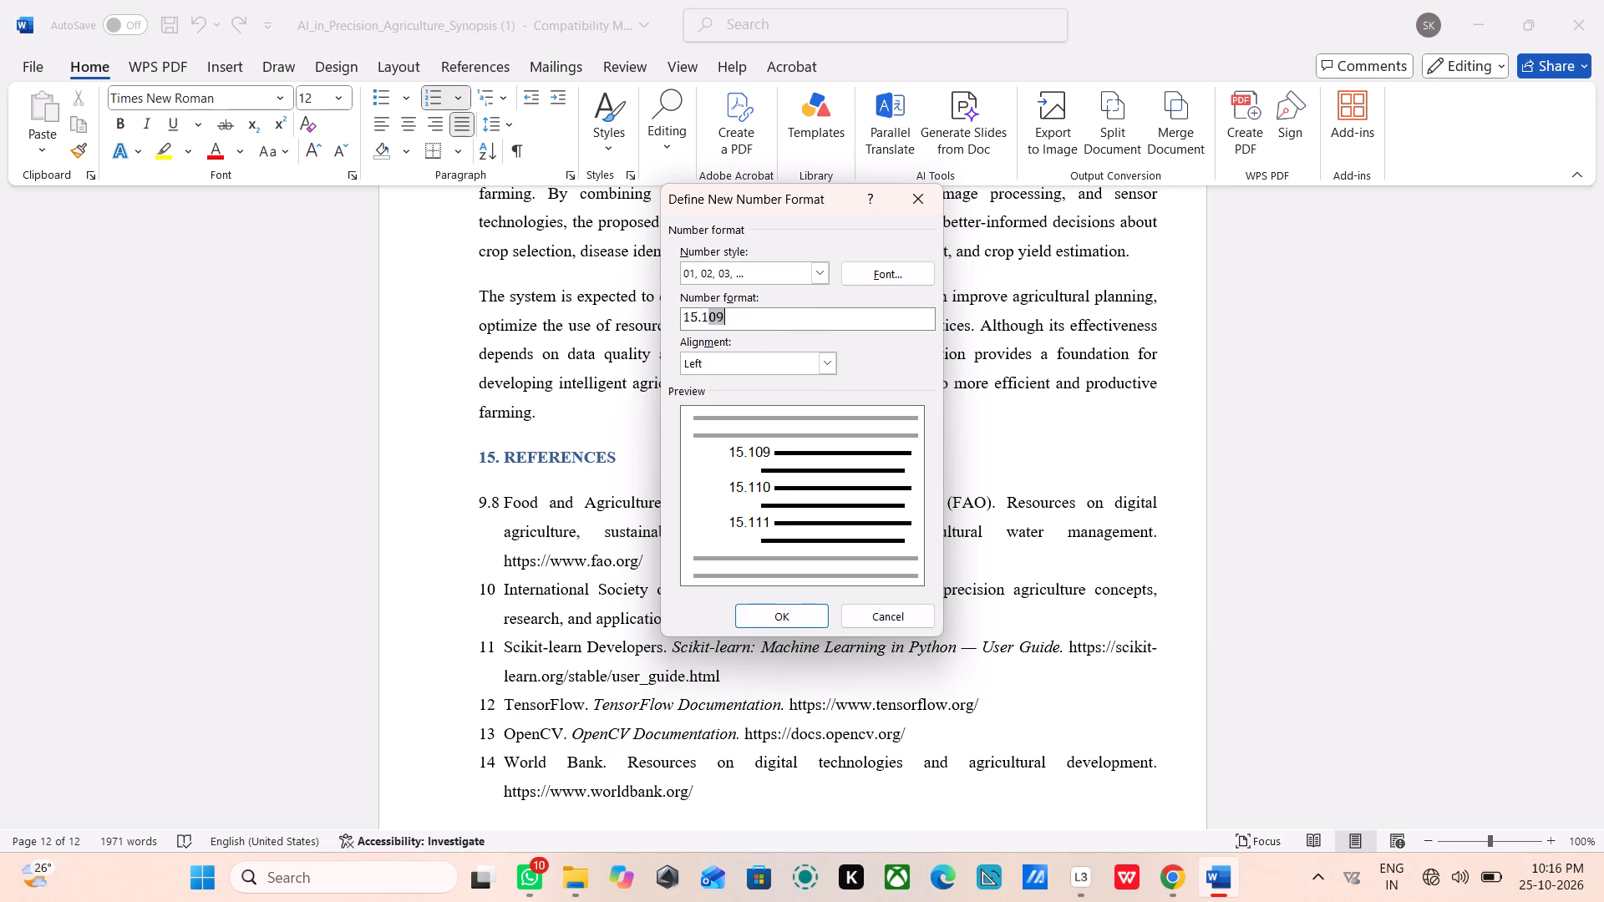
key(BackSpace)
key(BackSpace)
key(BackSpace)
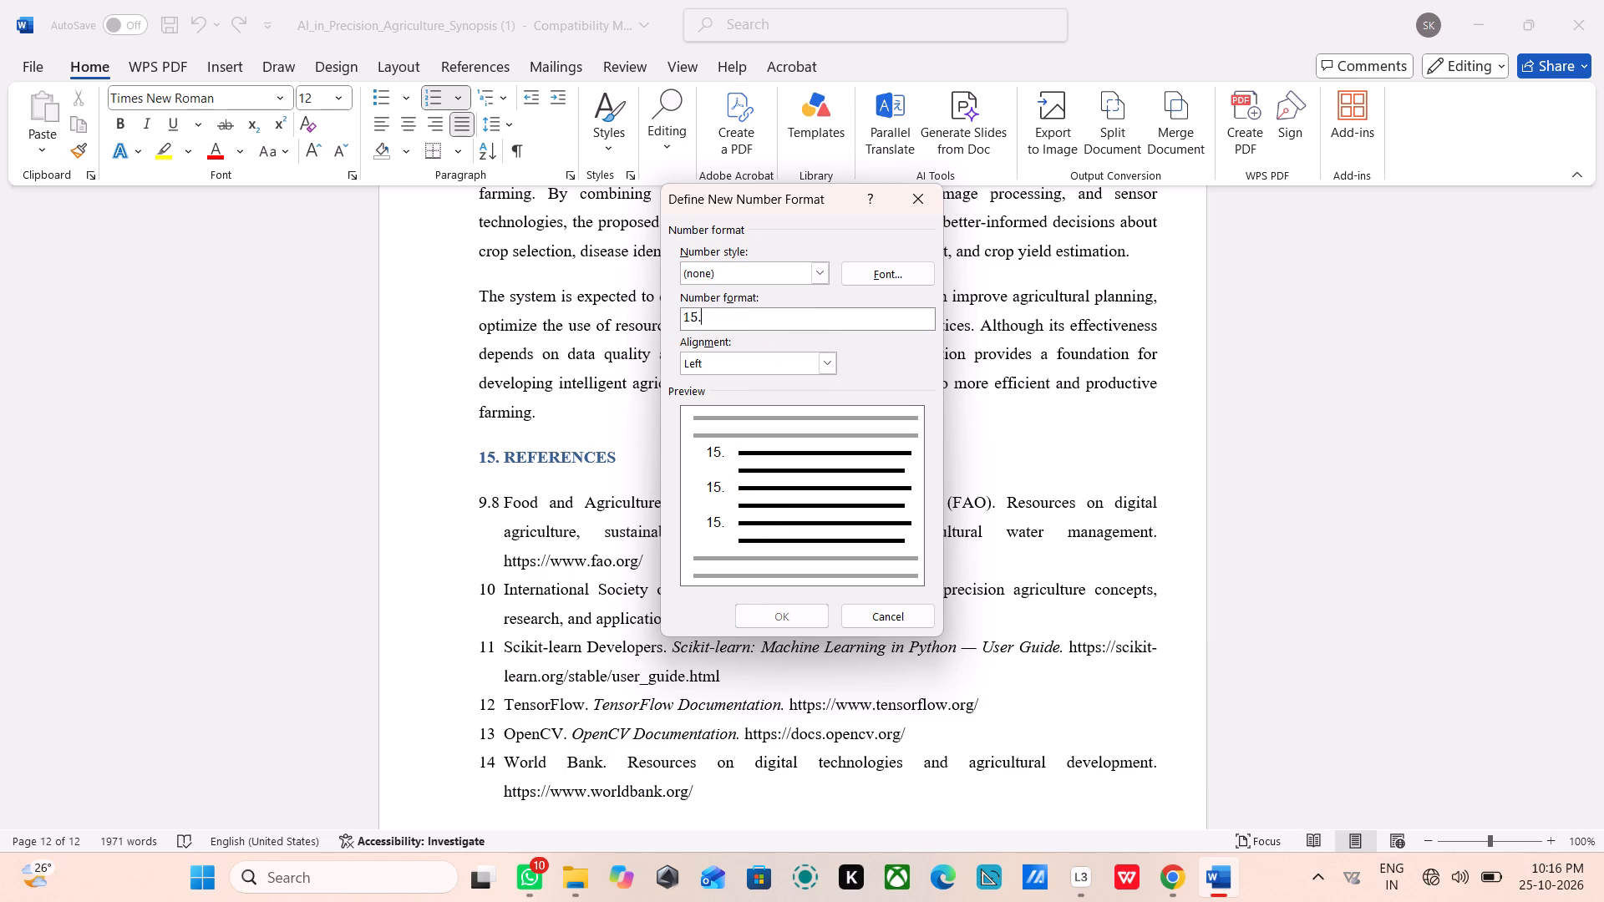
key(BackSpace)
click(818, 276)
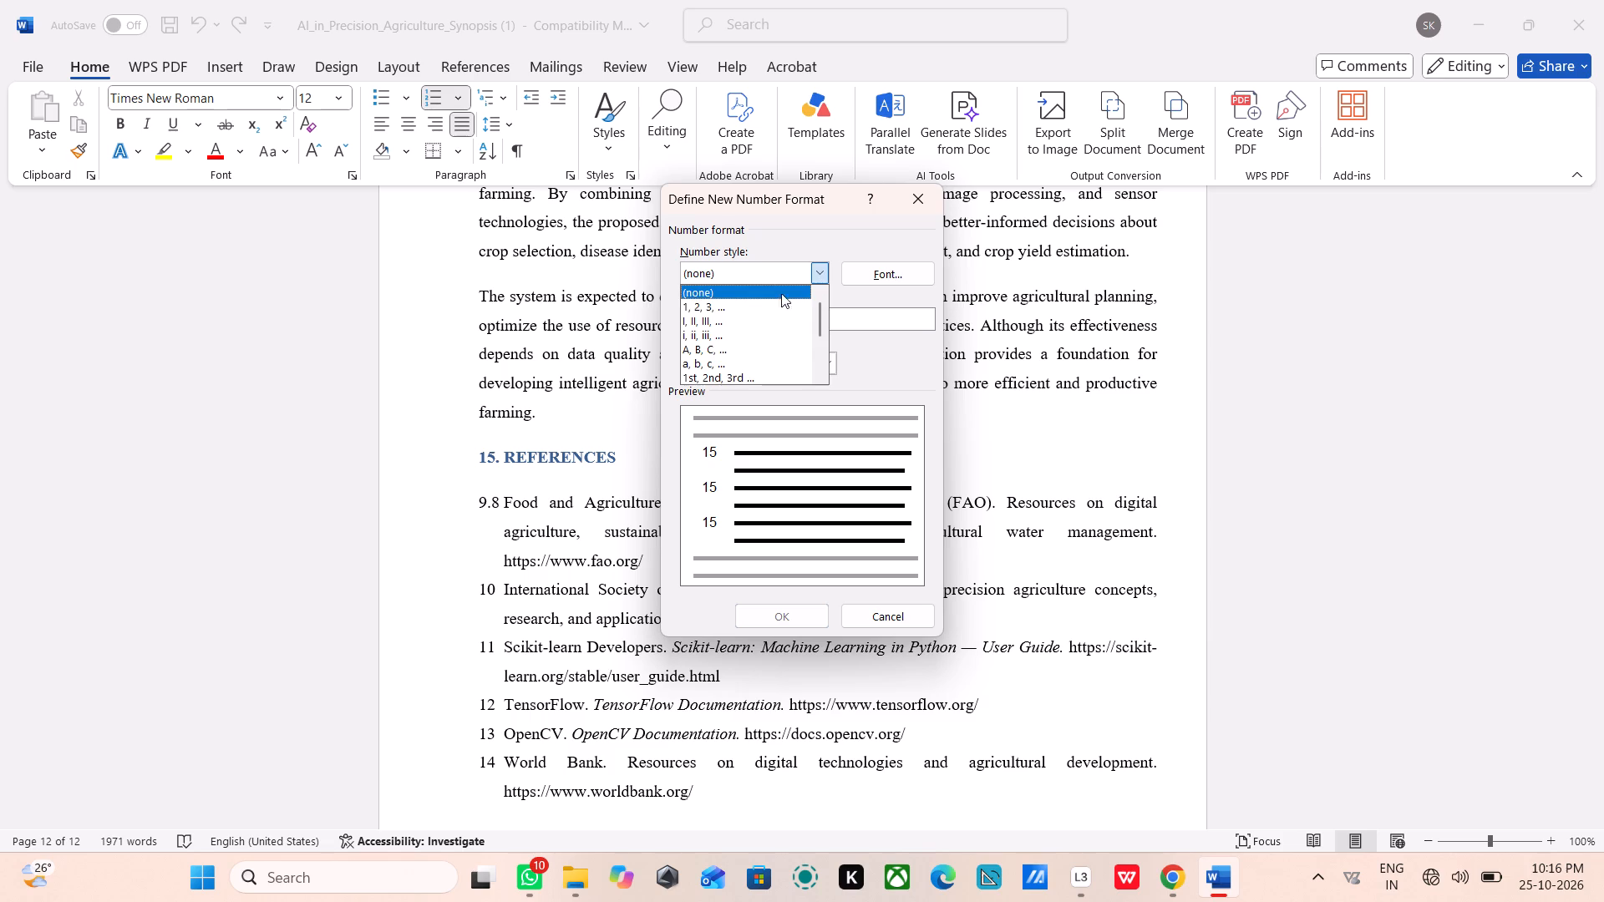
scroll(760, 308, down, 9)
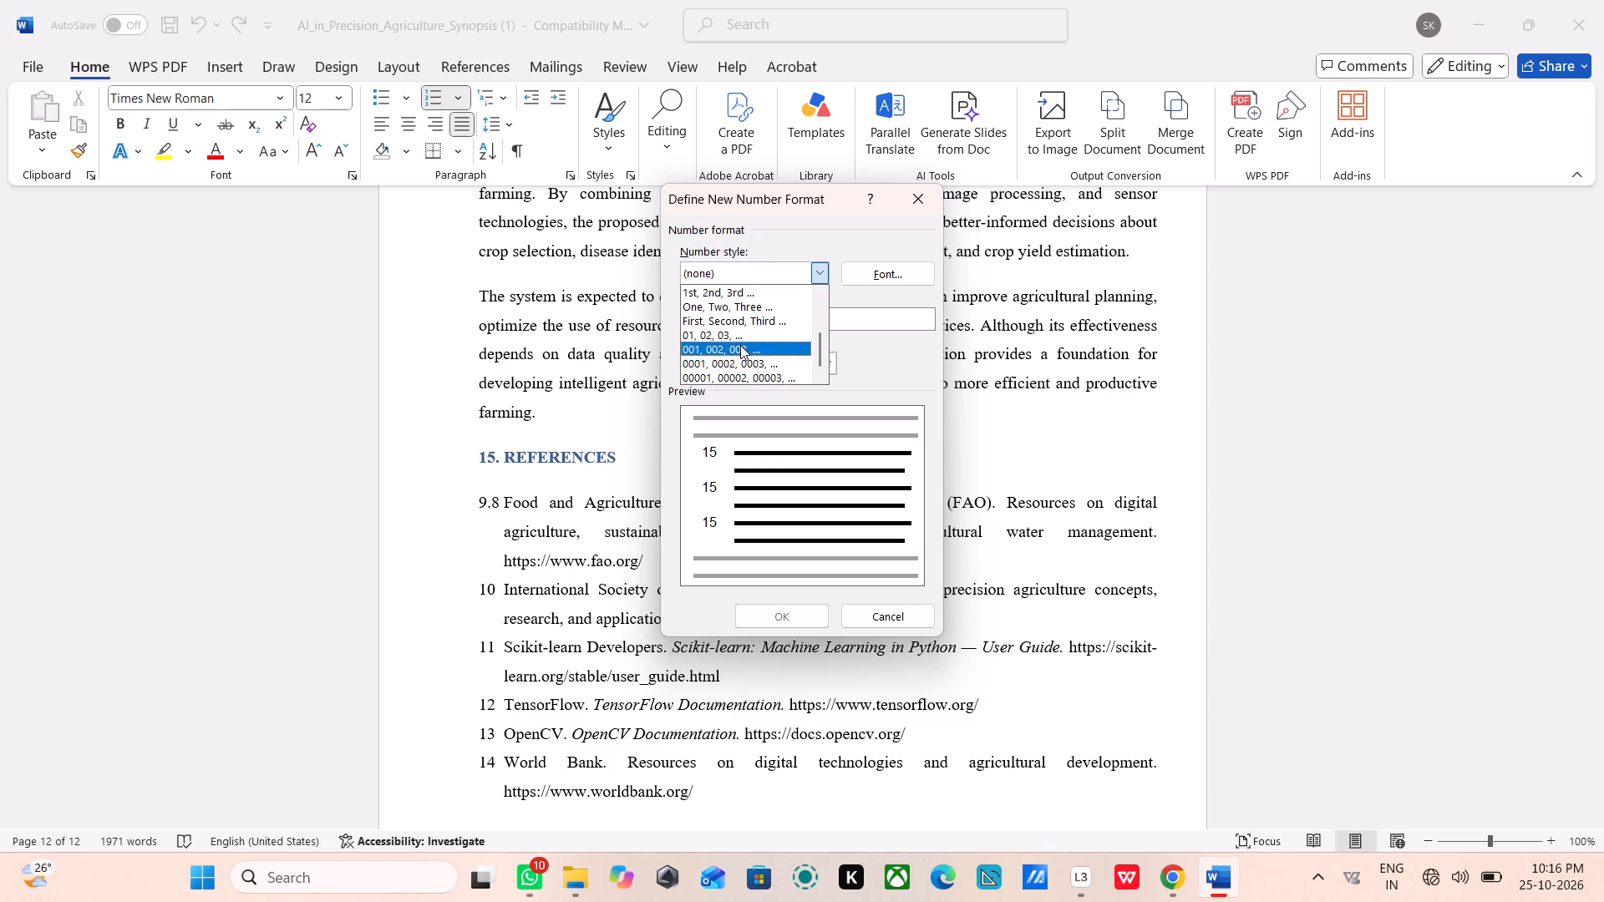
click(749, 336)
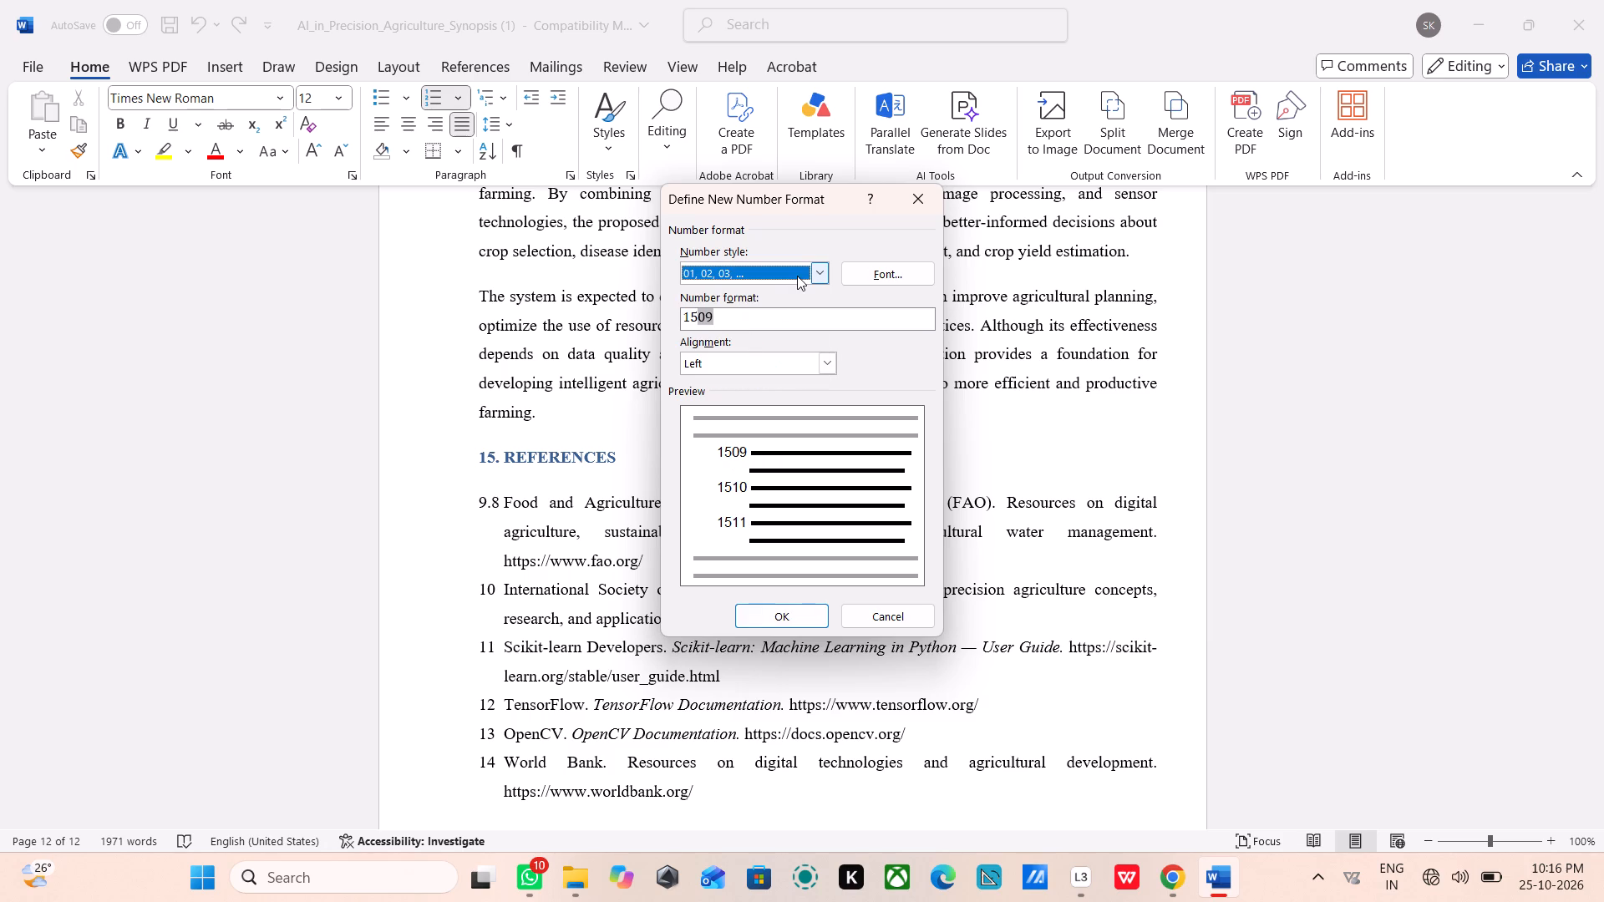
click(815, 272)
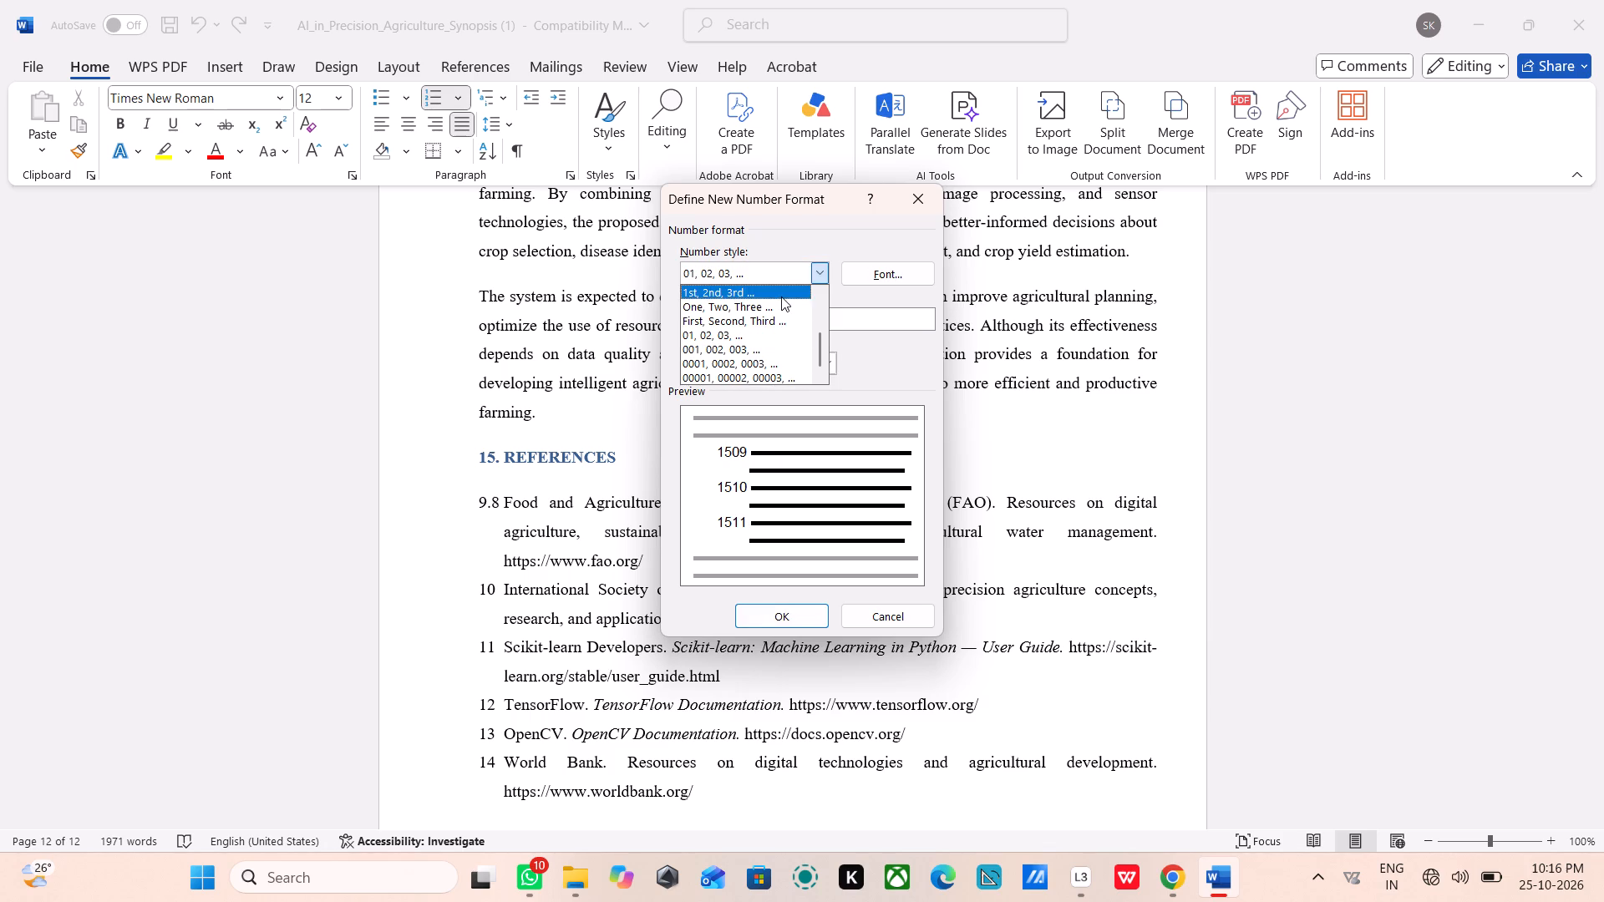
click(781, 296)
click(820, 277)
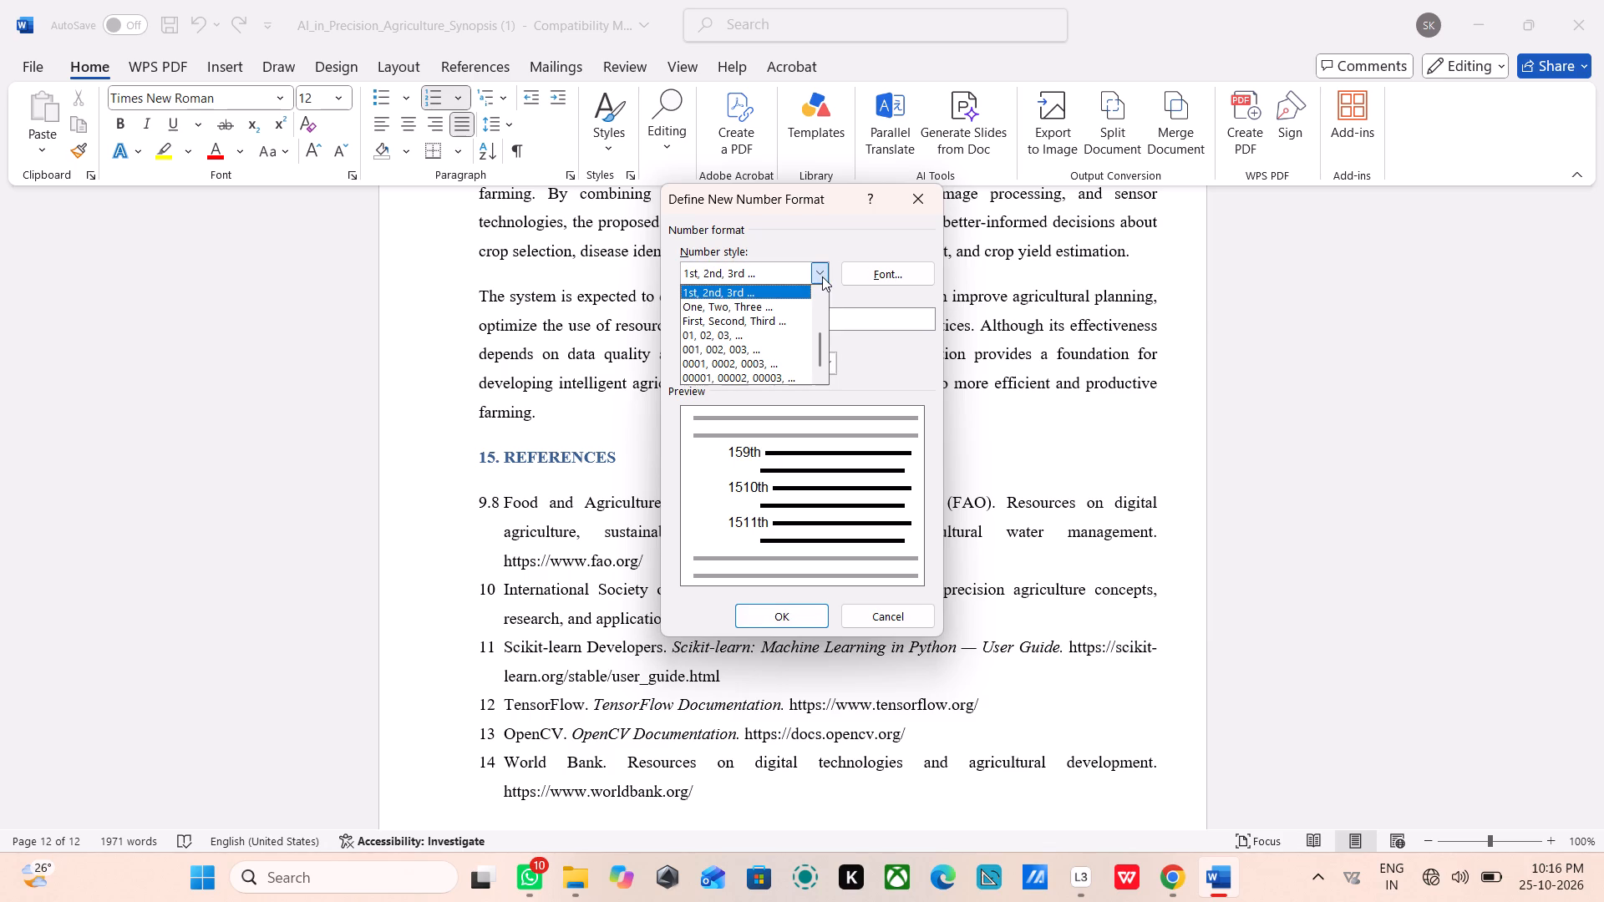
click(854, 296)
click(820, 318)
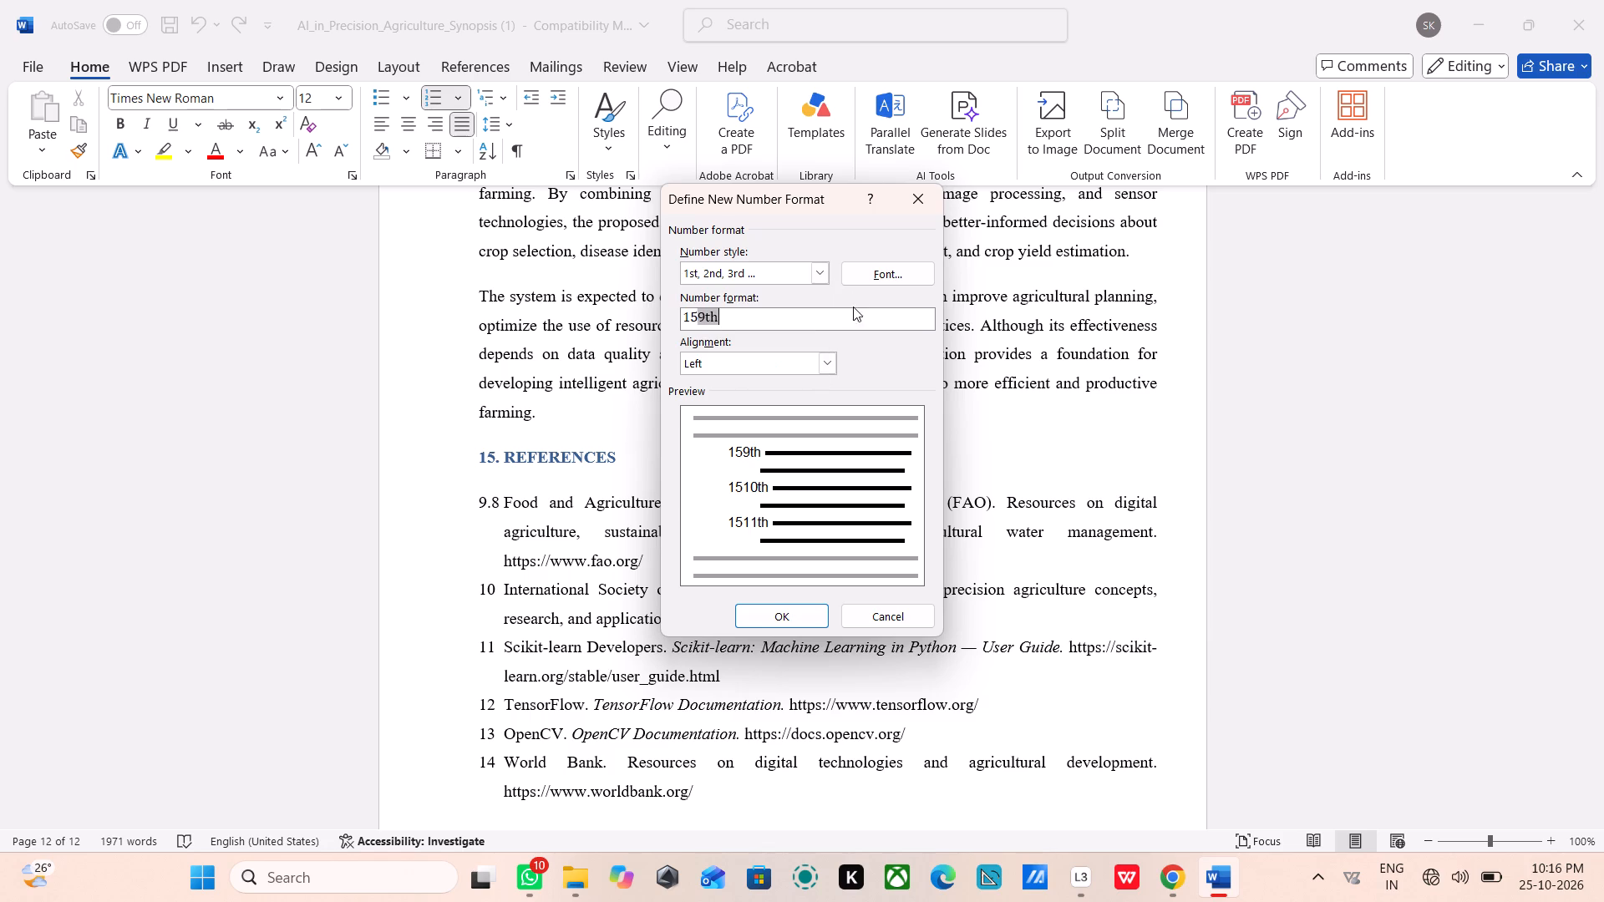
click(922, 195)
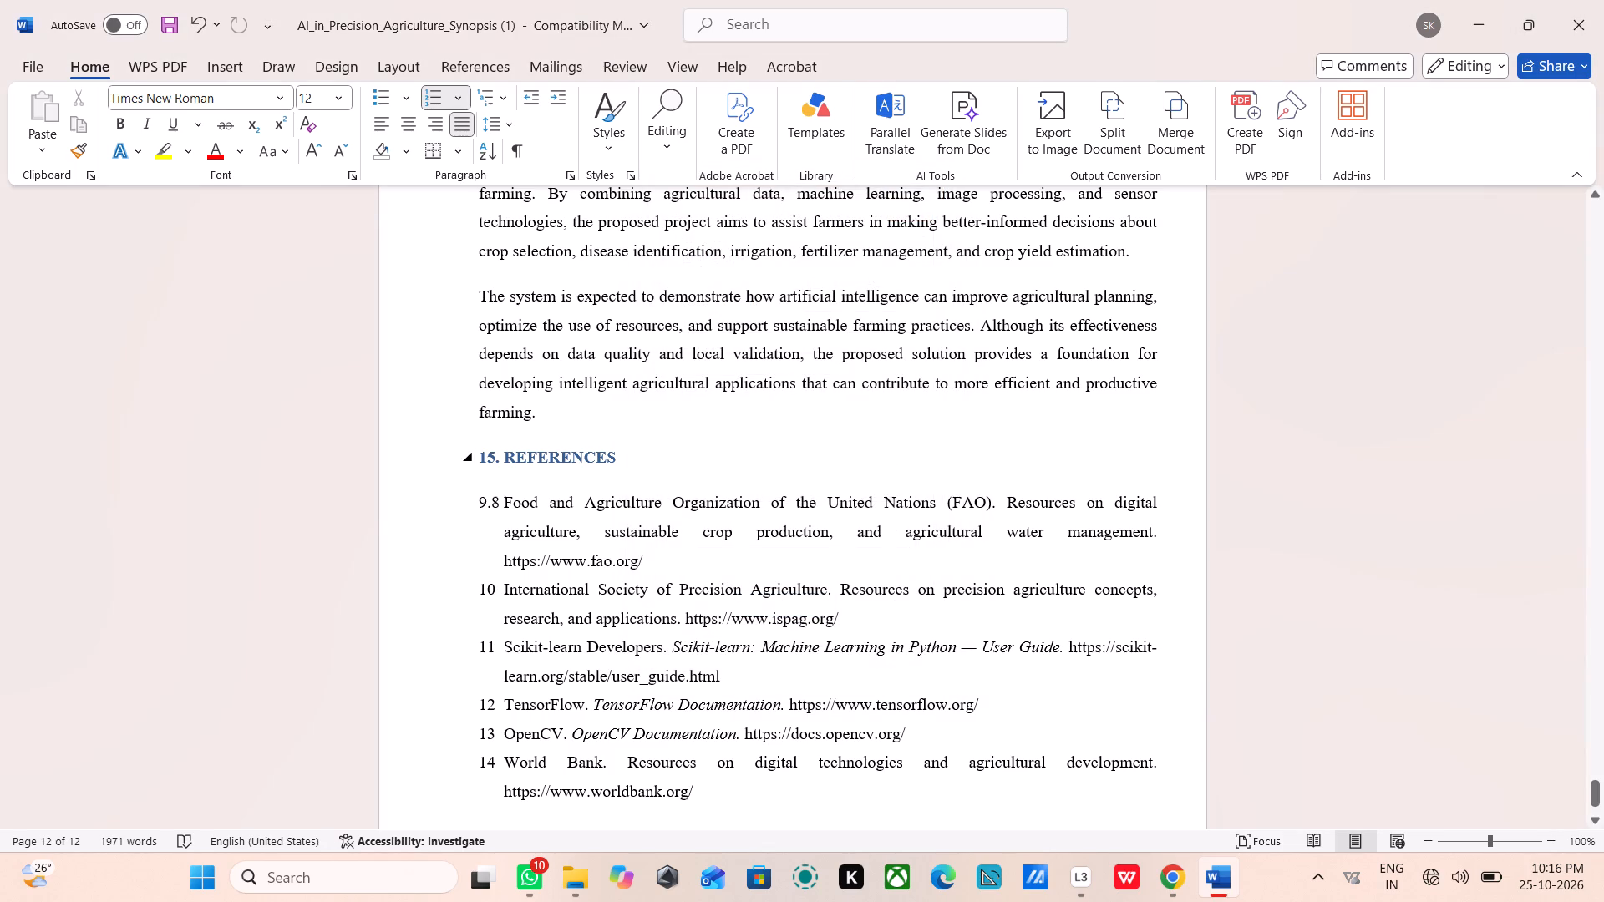
Replace the Food and Agriculture Organization reference's list number with 15.1, followed by a space before the text.
click(491, 507)
click(495, 505)
key(BackSpace)
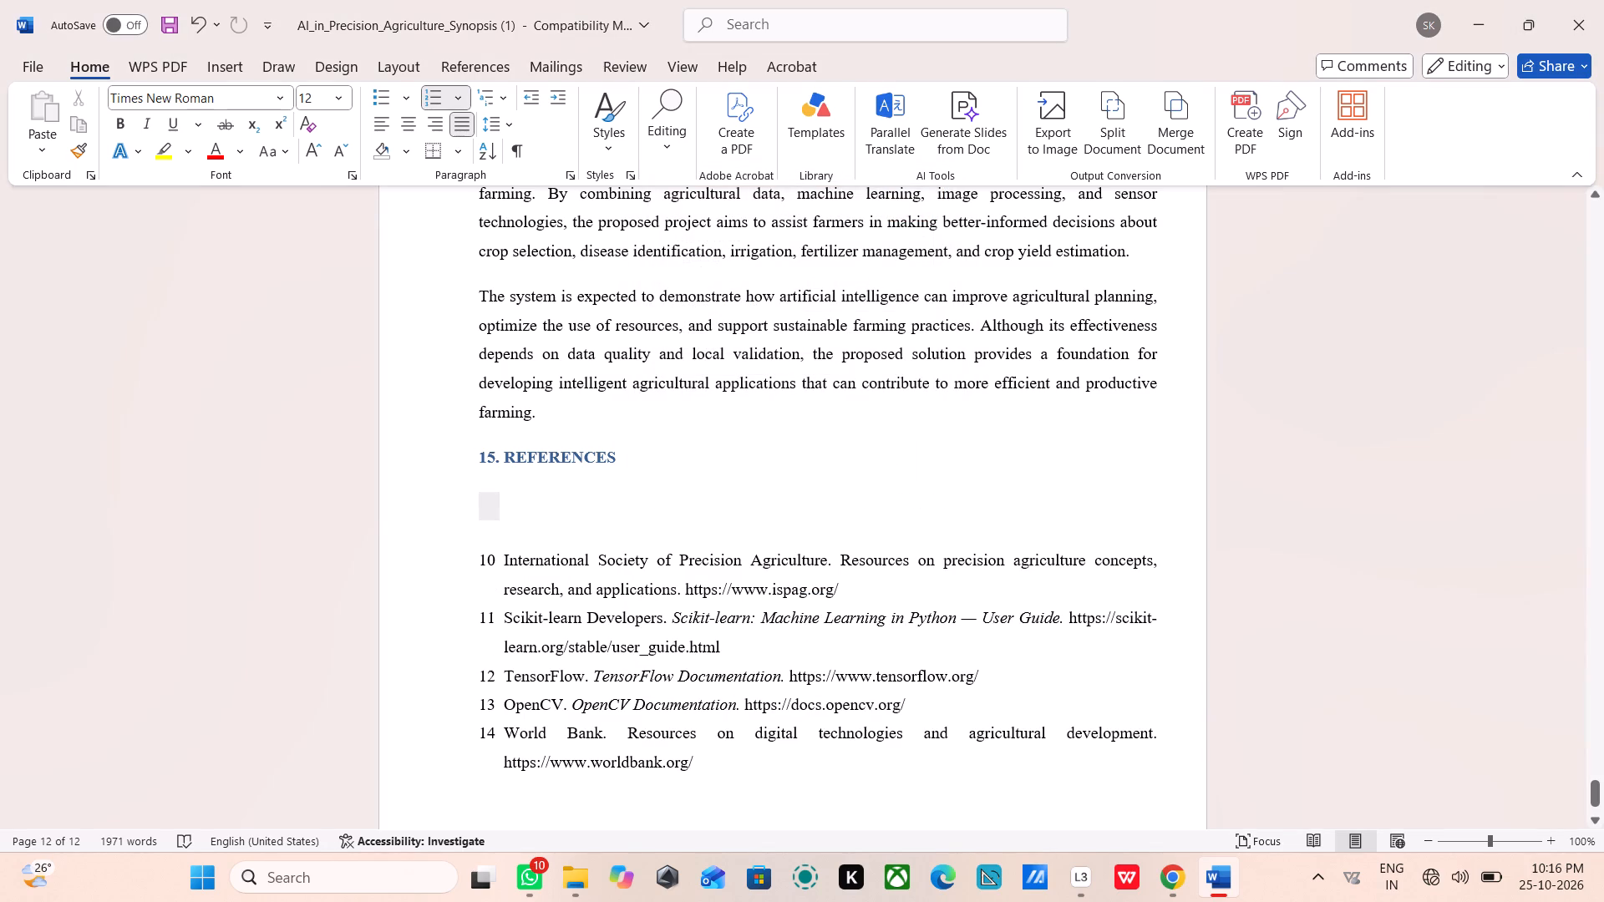
key(1)
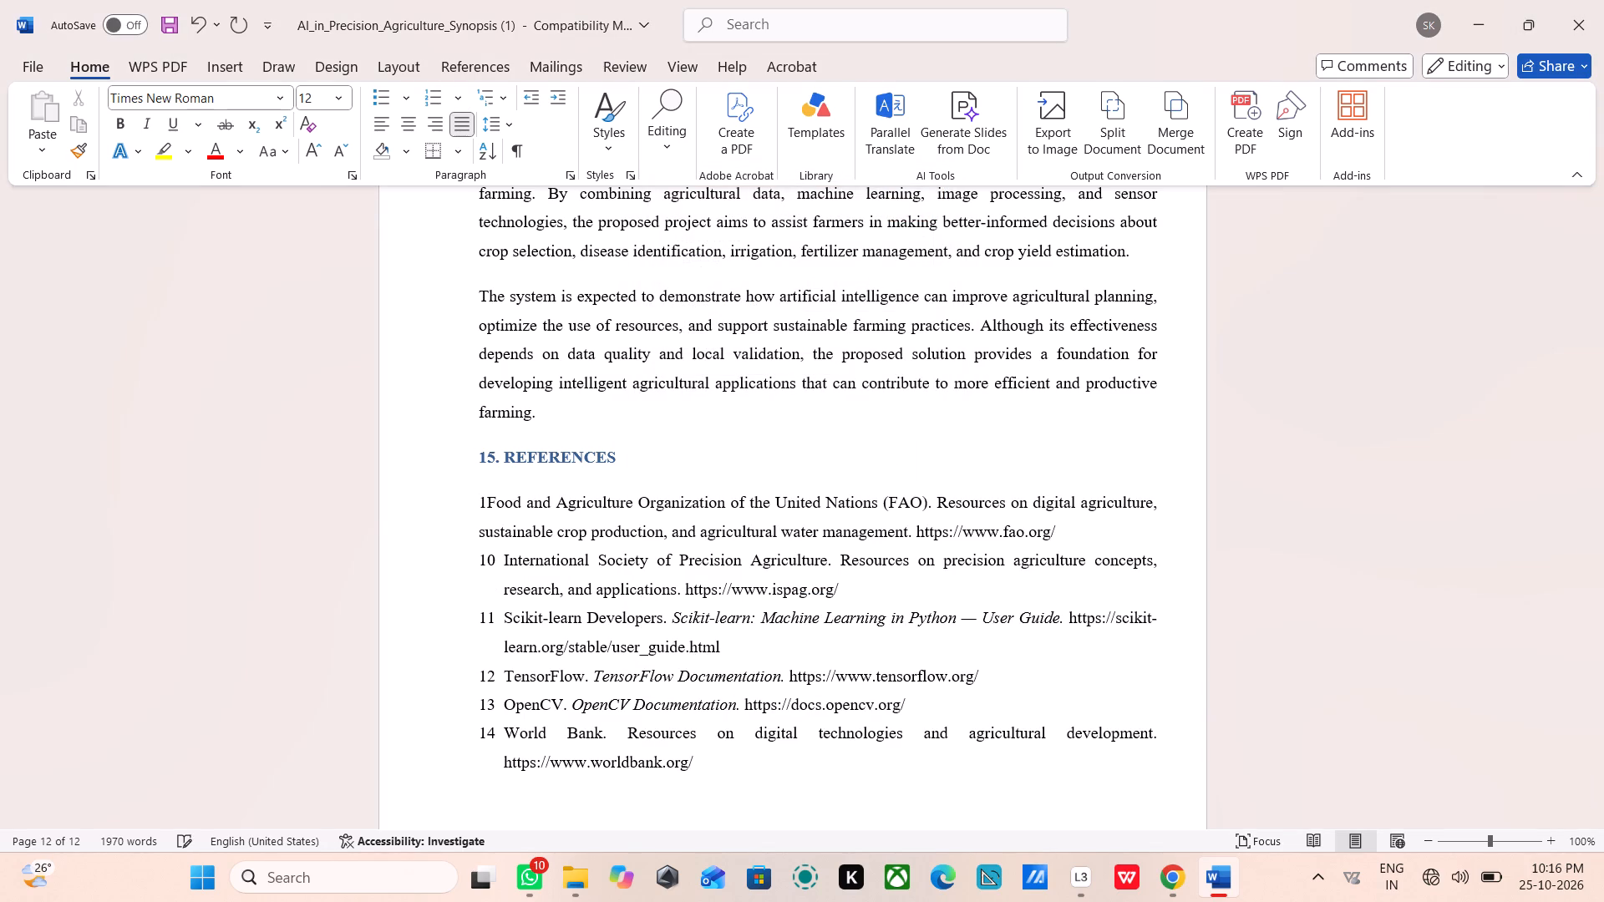
text(5.1)
scroll(495, 505, down, 1)
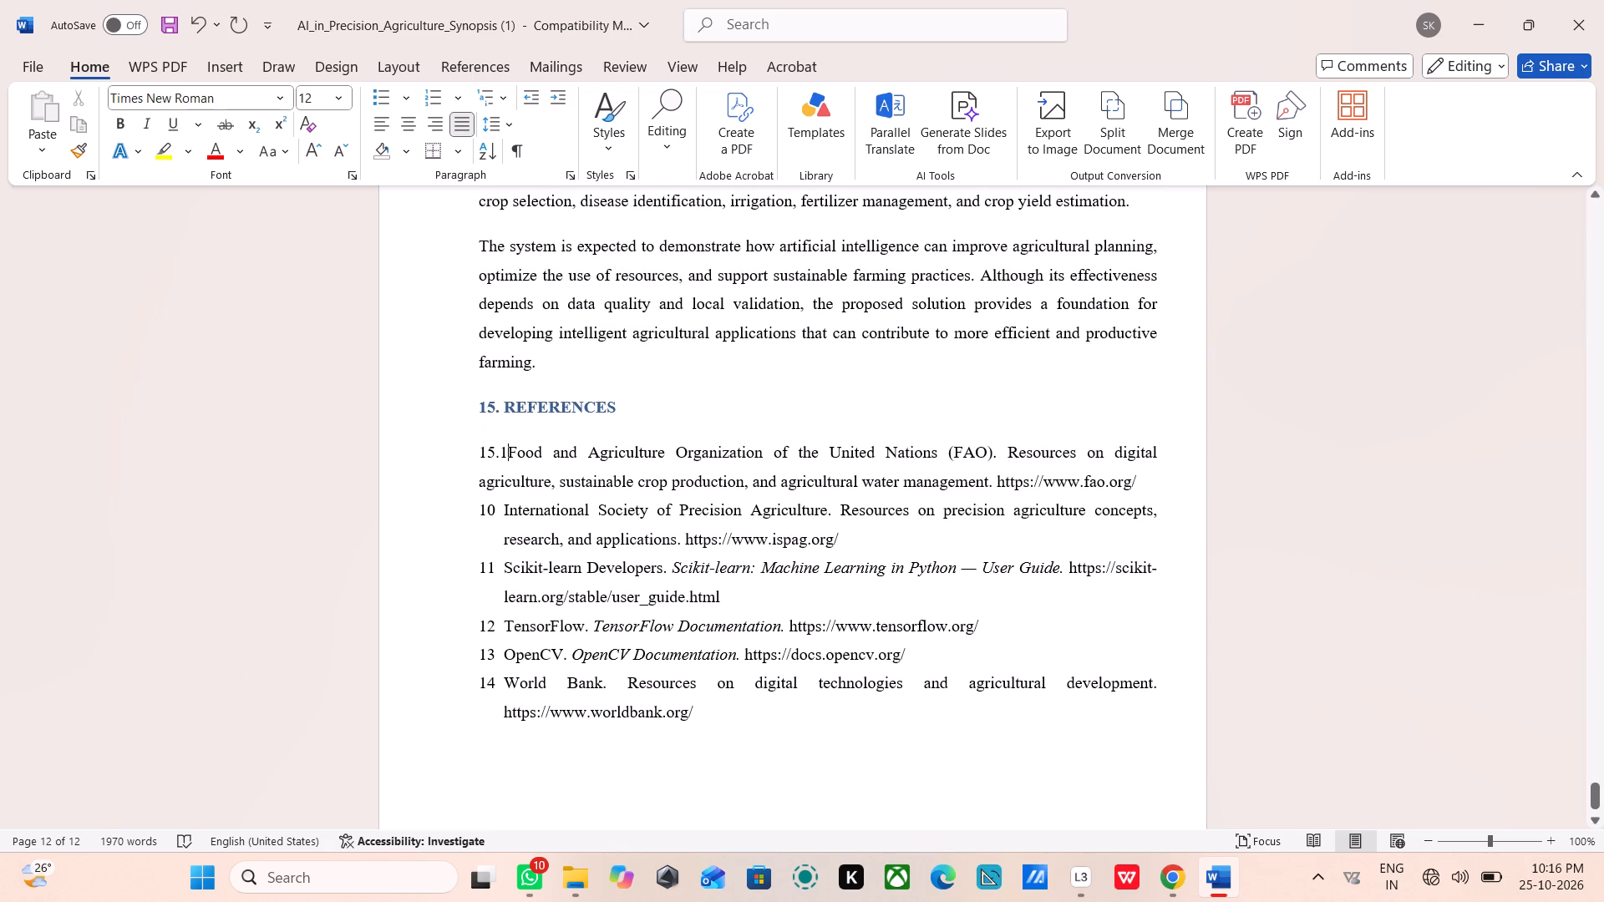
key(space)
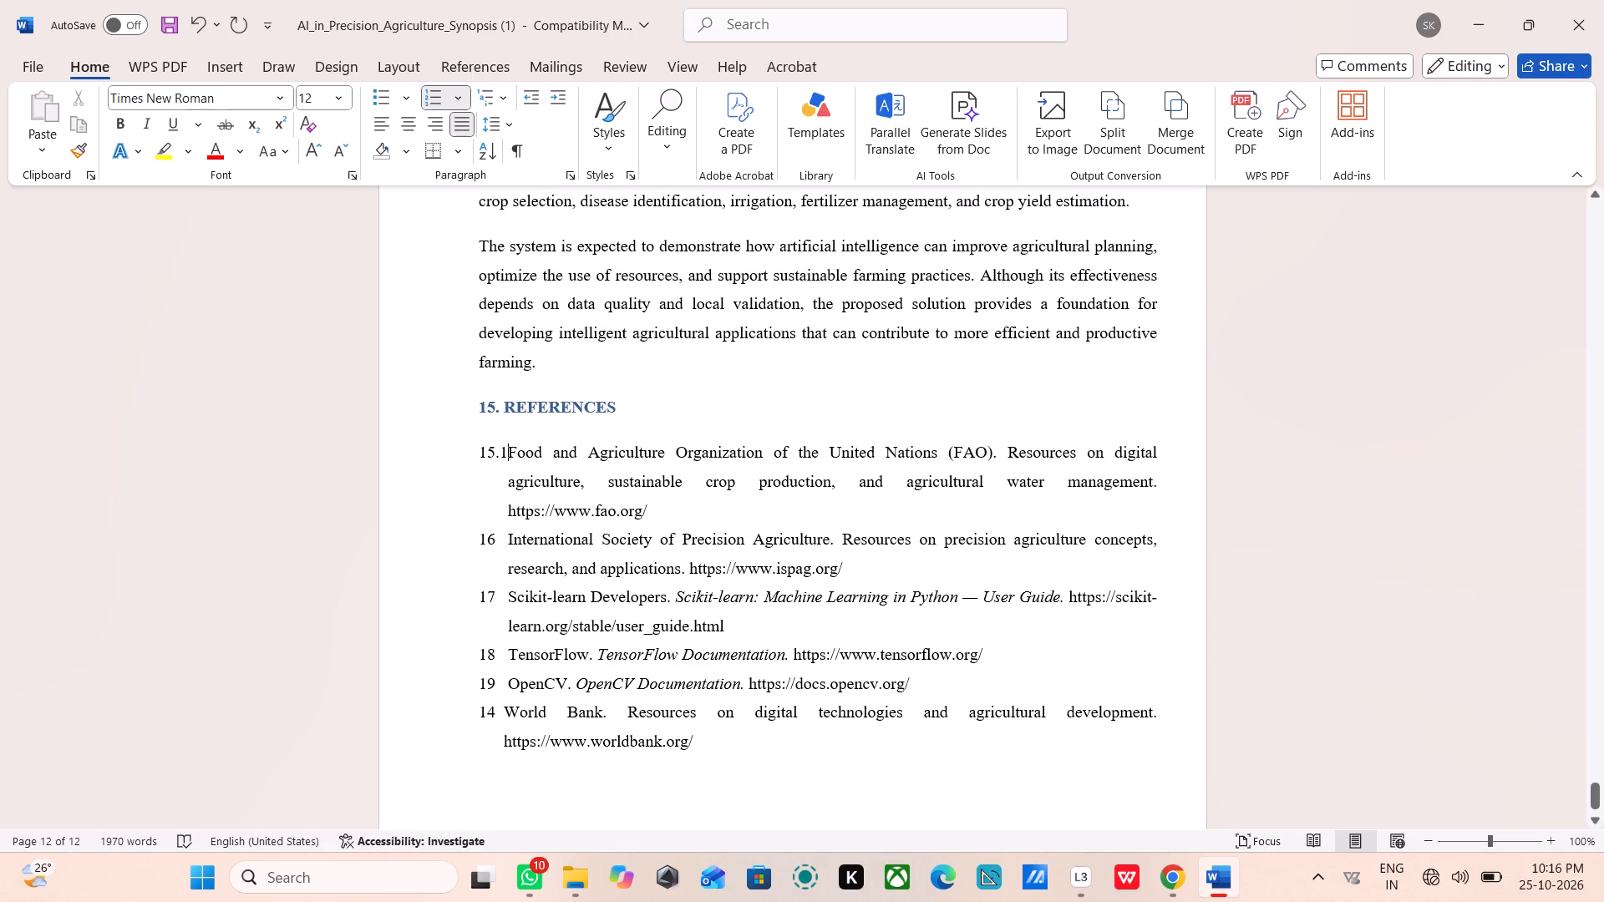
key(space)
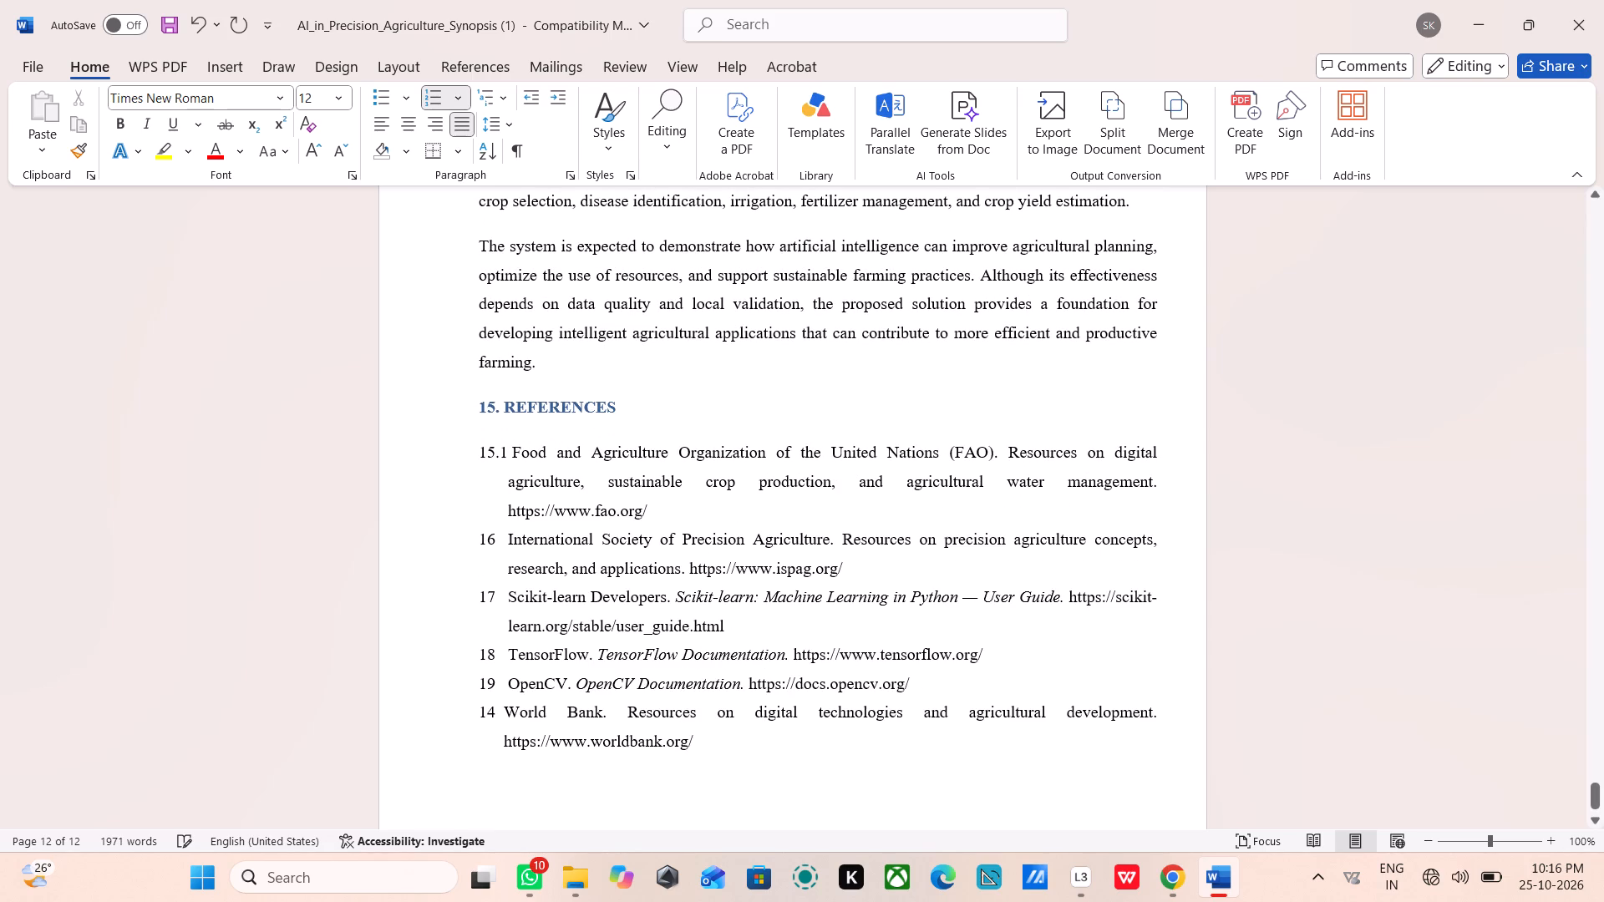
Change the International Society of Precision Agriculture reference to the second list level and insert one space before its text.
double_click(485, 535)
right_click(485, 535)
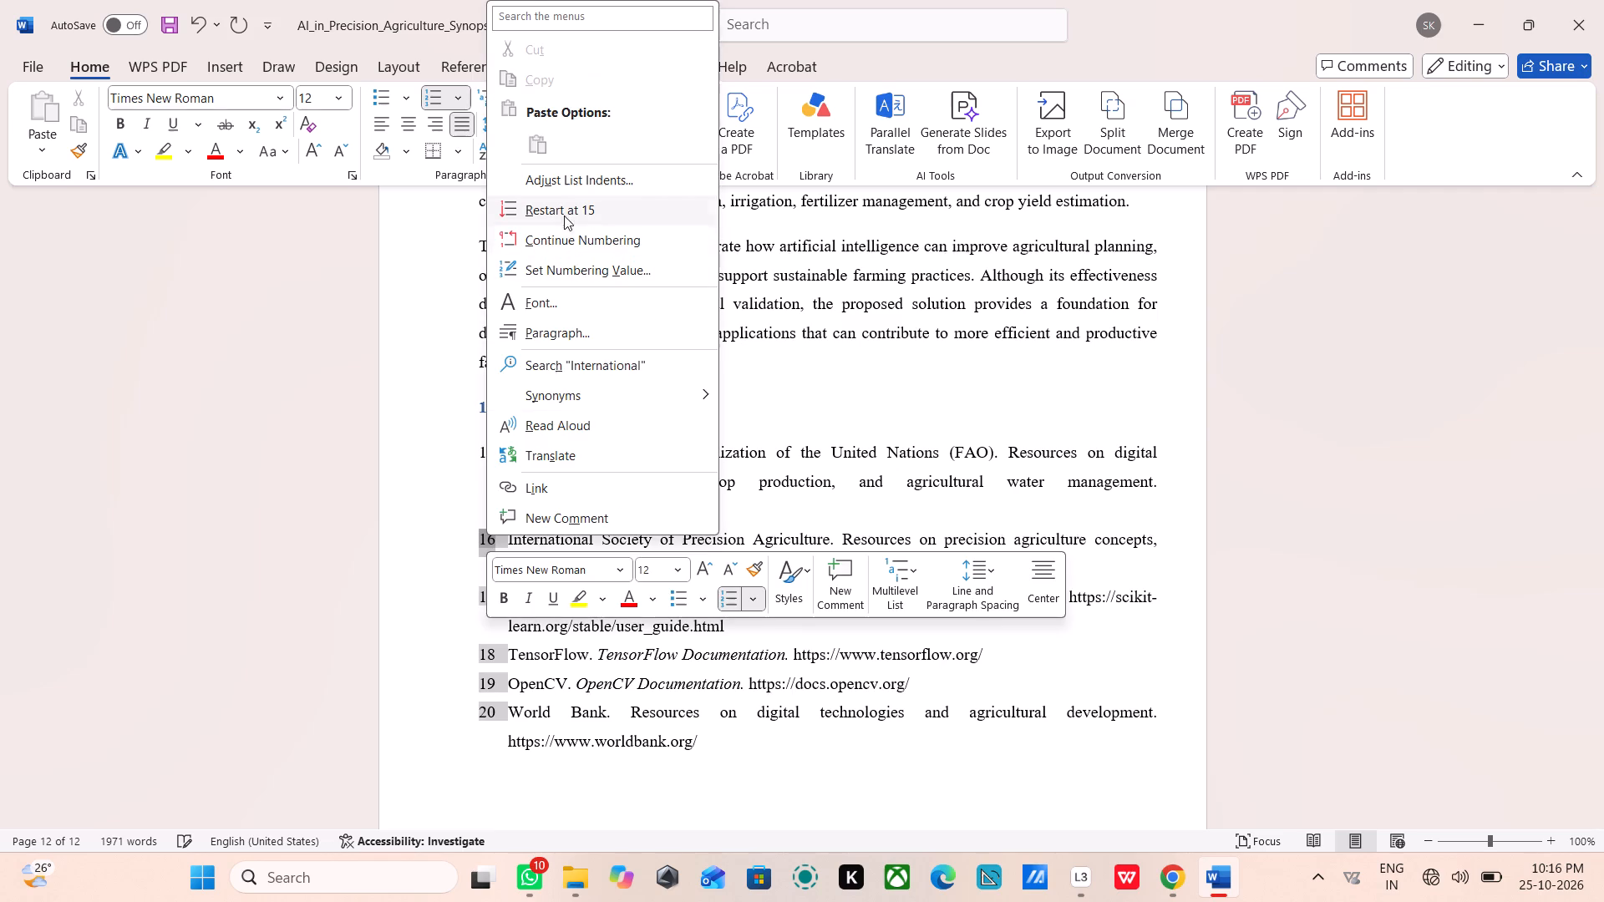
click(752, 602)
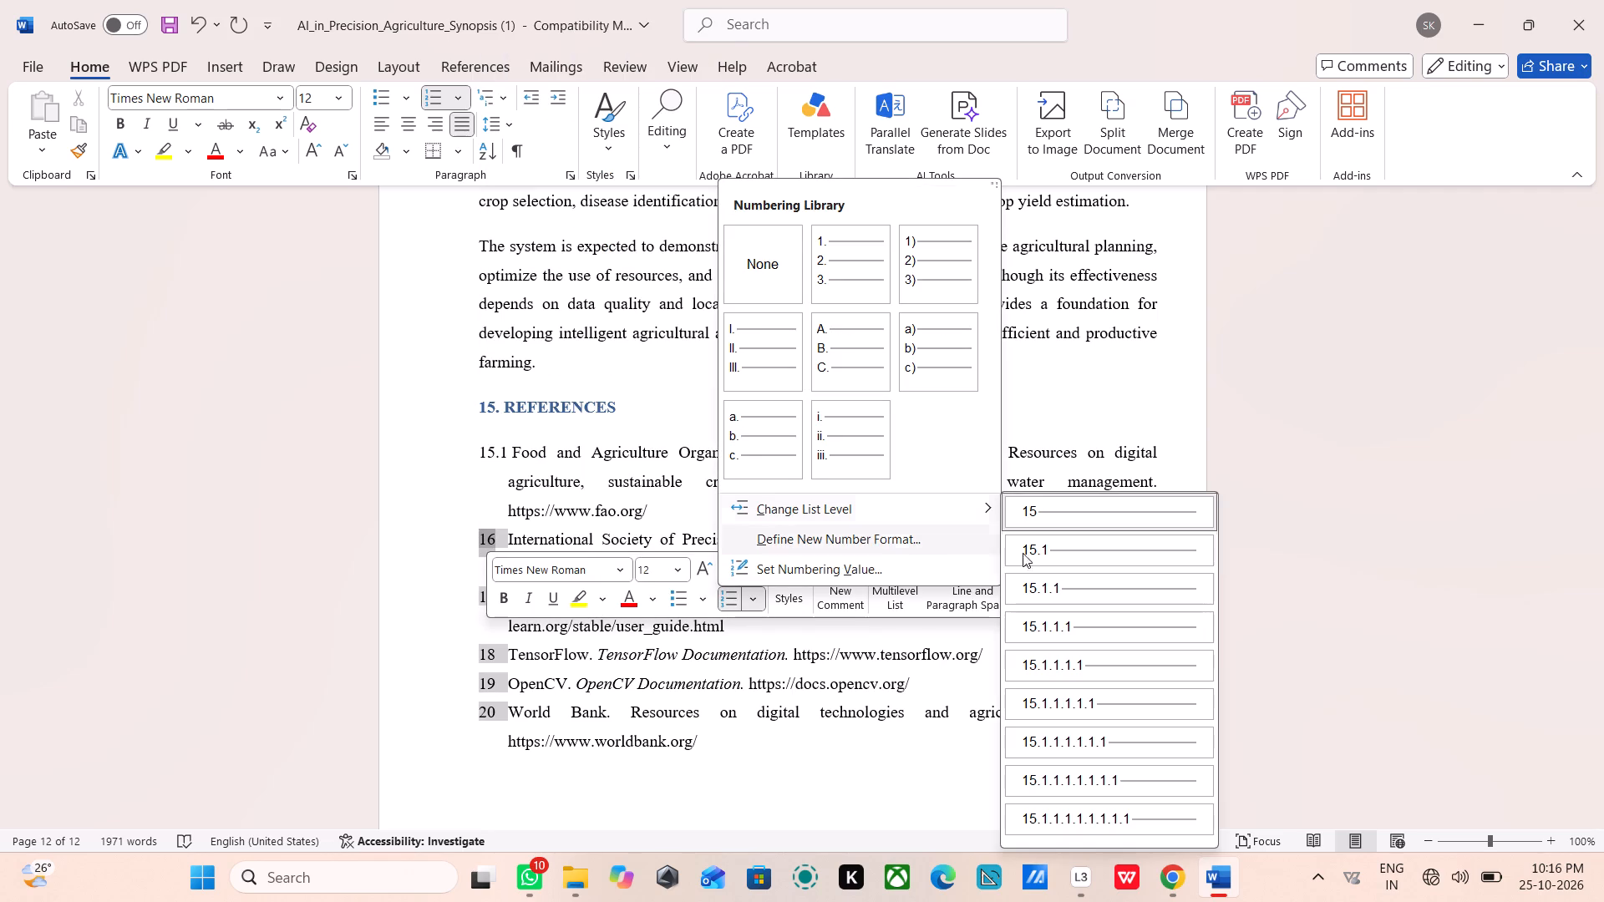
click(1082, 550)
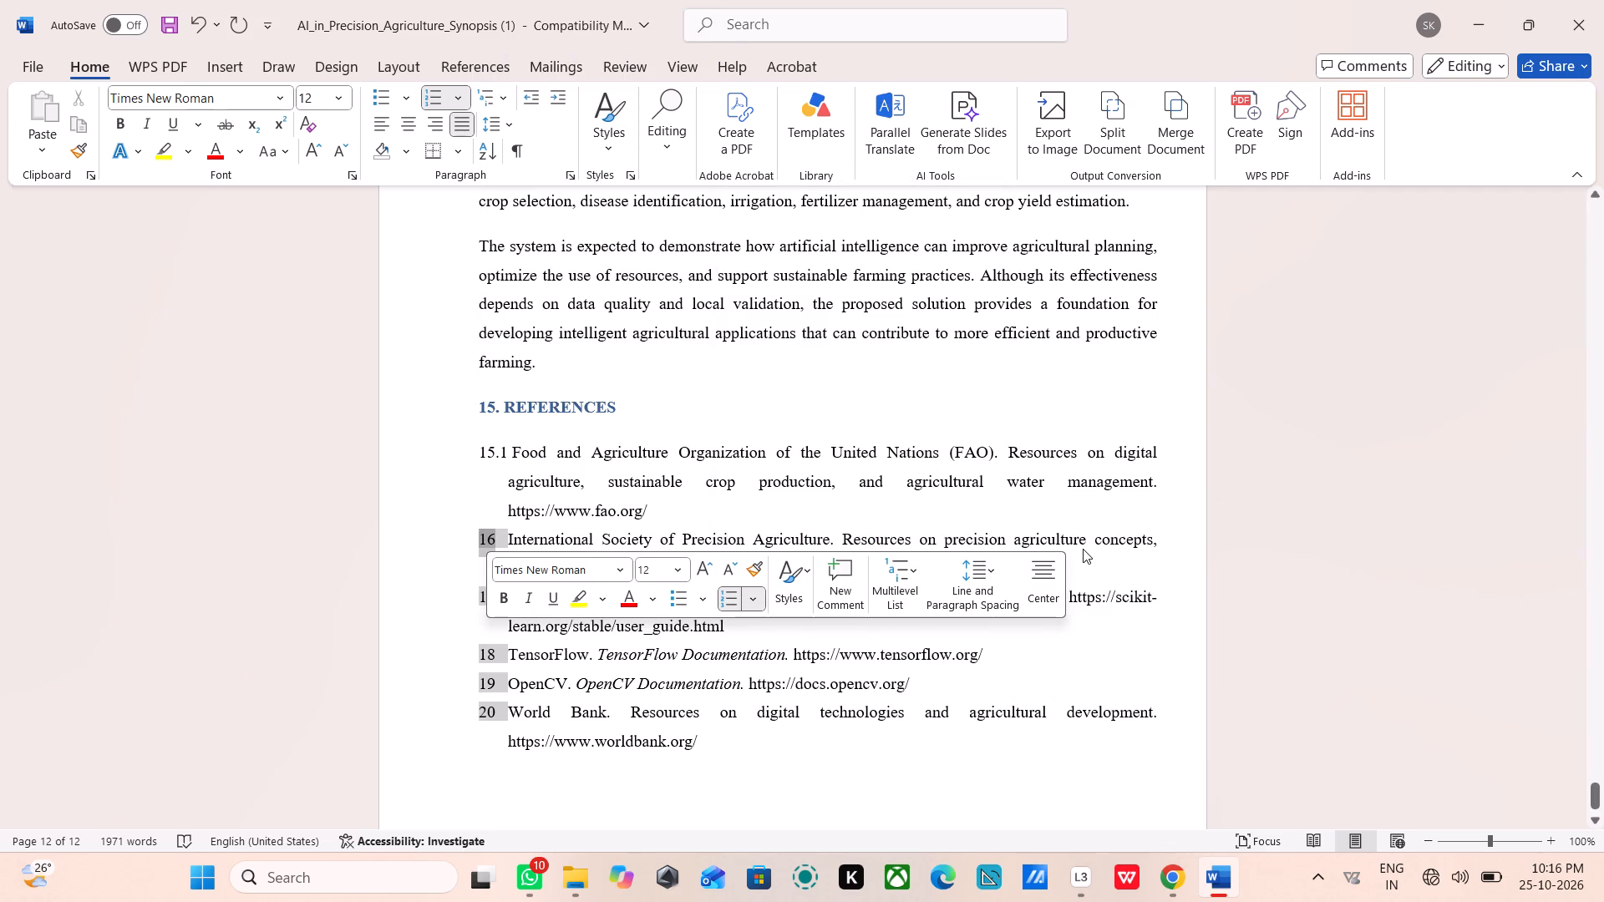
click(525, 525)
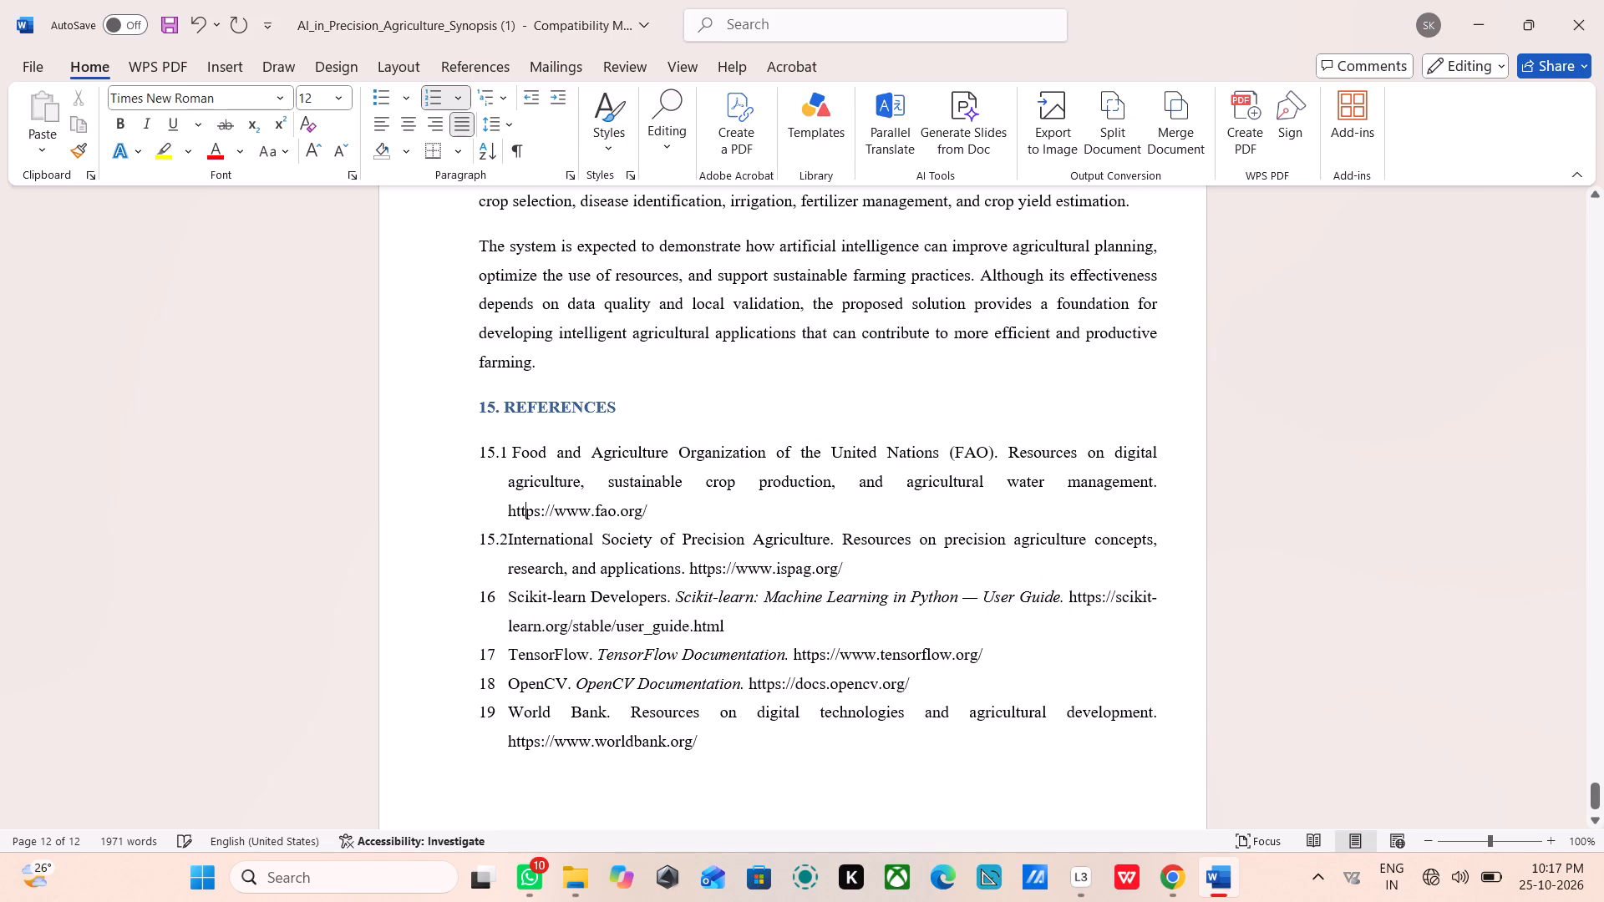
click(509, 534)
key(space)
key(space)
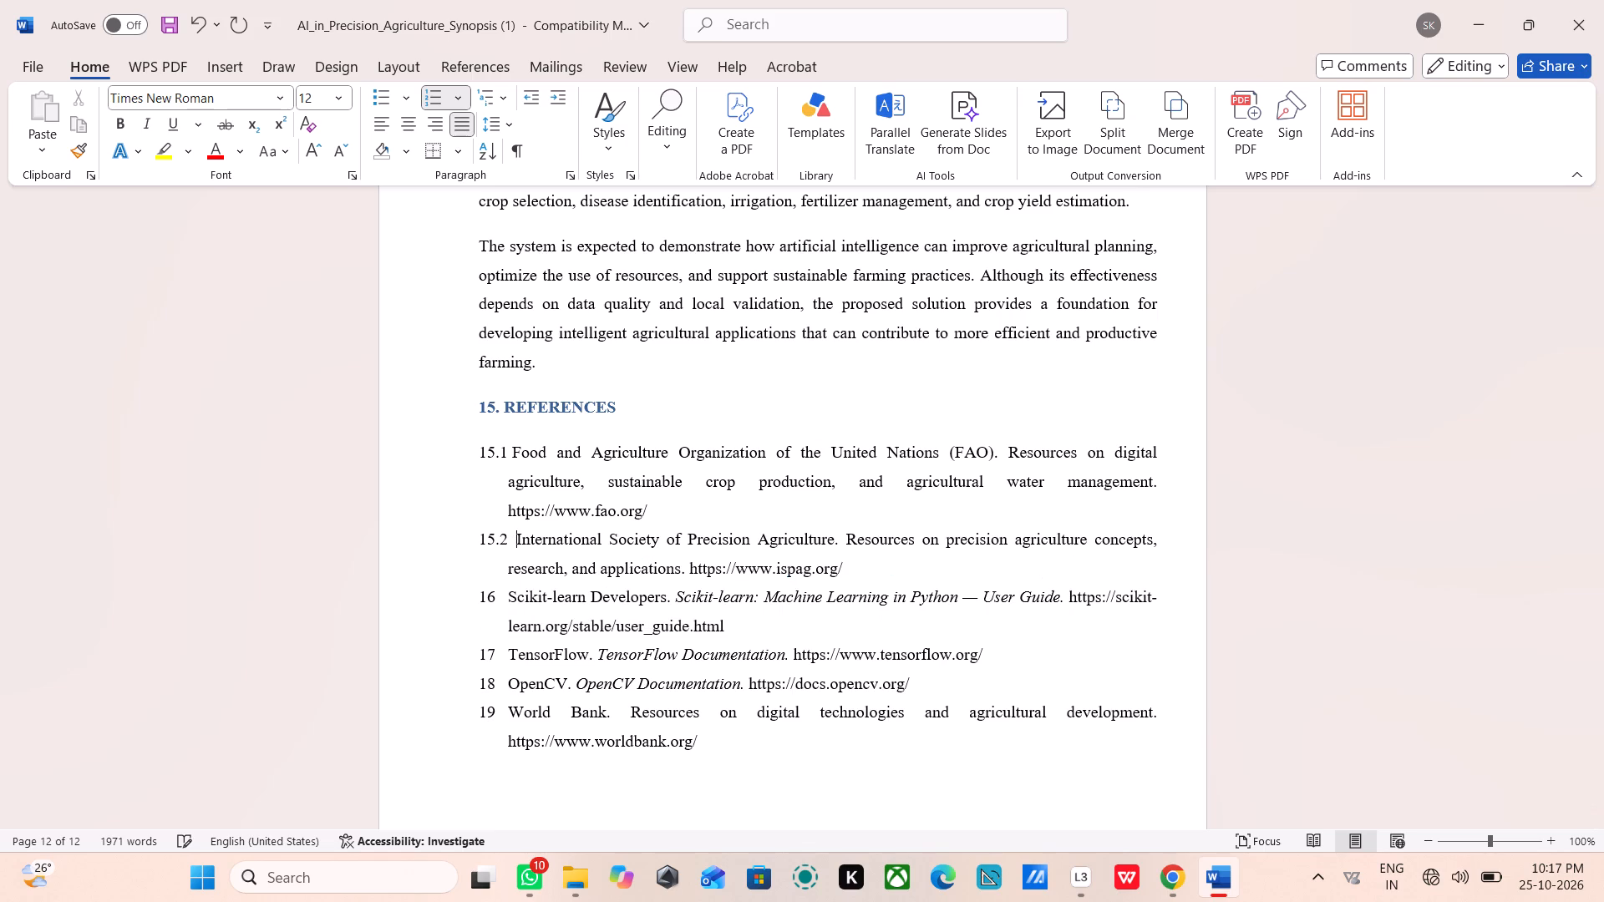
key(BackSpace)
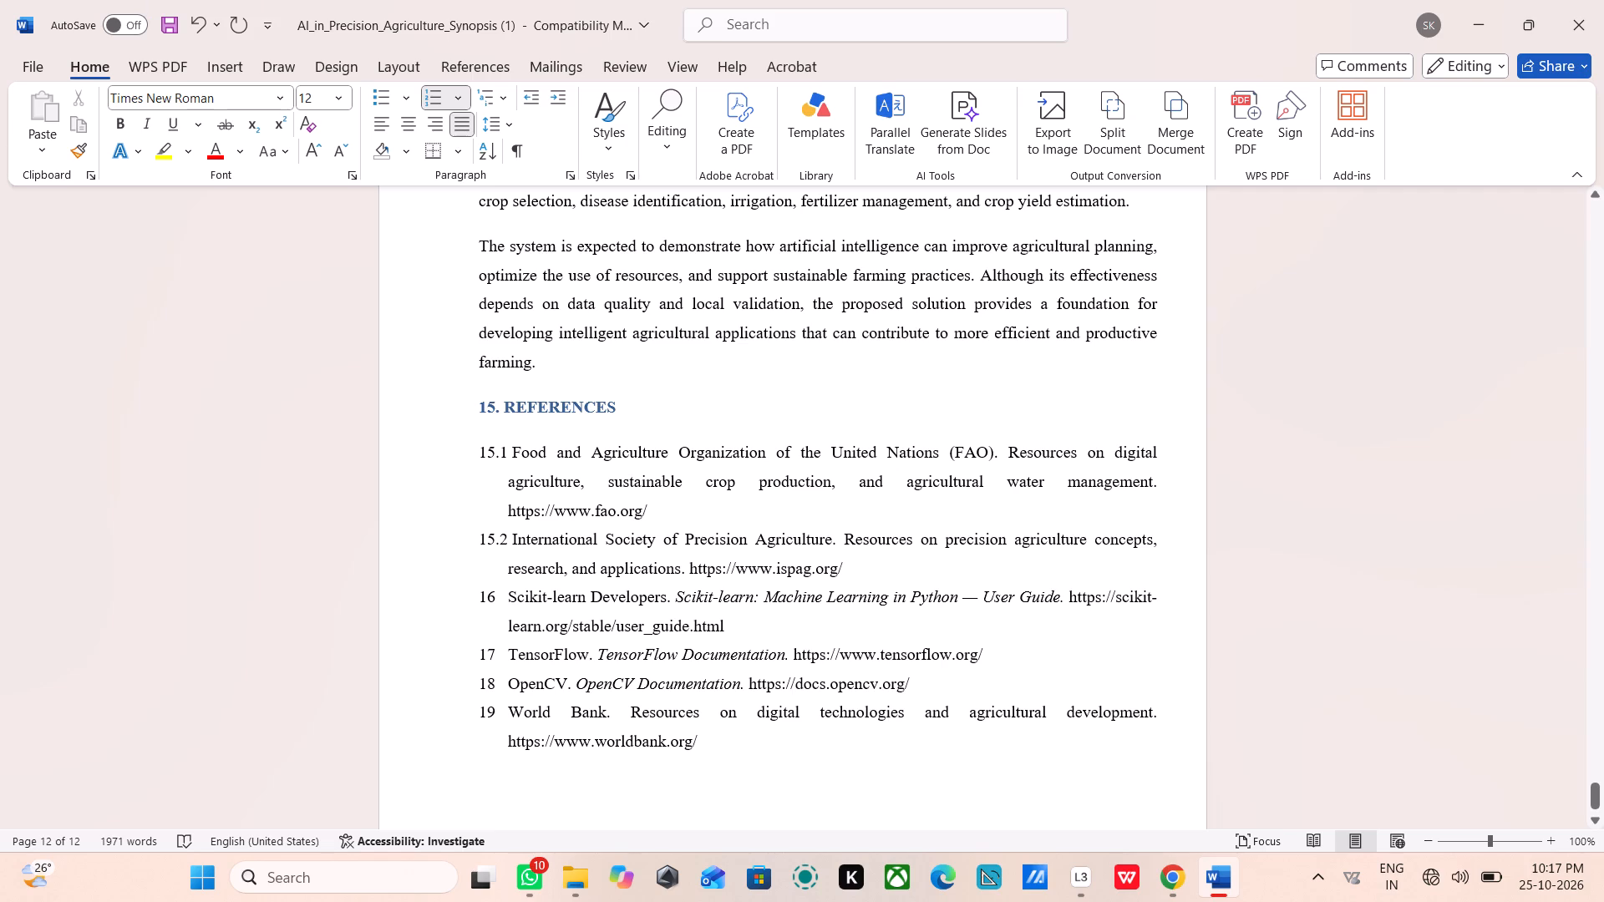
Change the Scikit-learn Developers reference to the second list level and insert a space before its text.
double_click(487, 592)
right_click(487, 592)
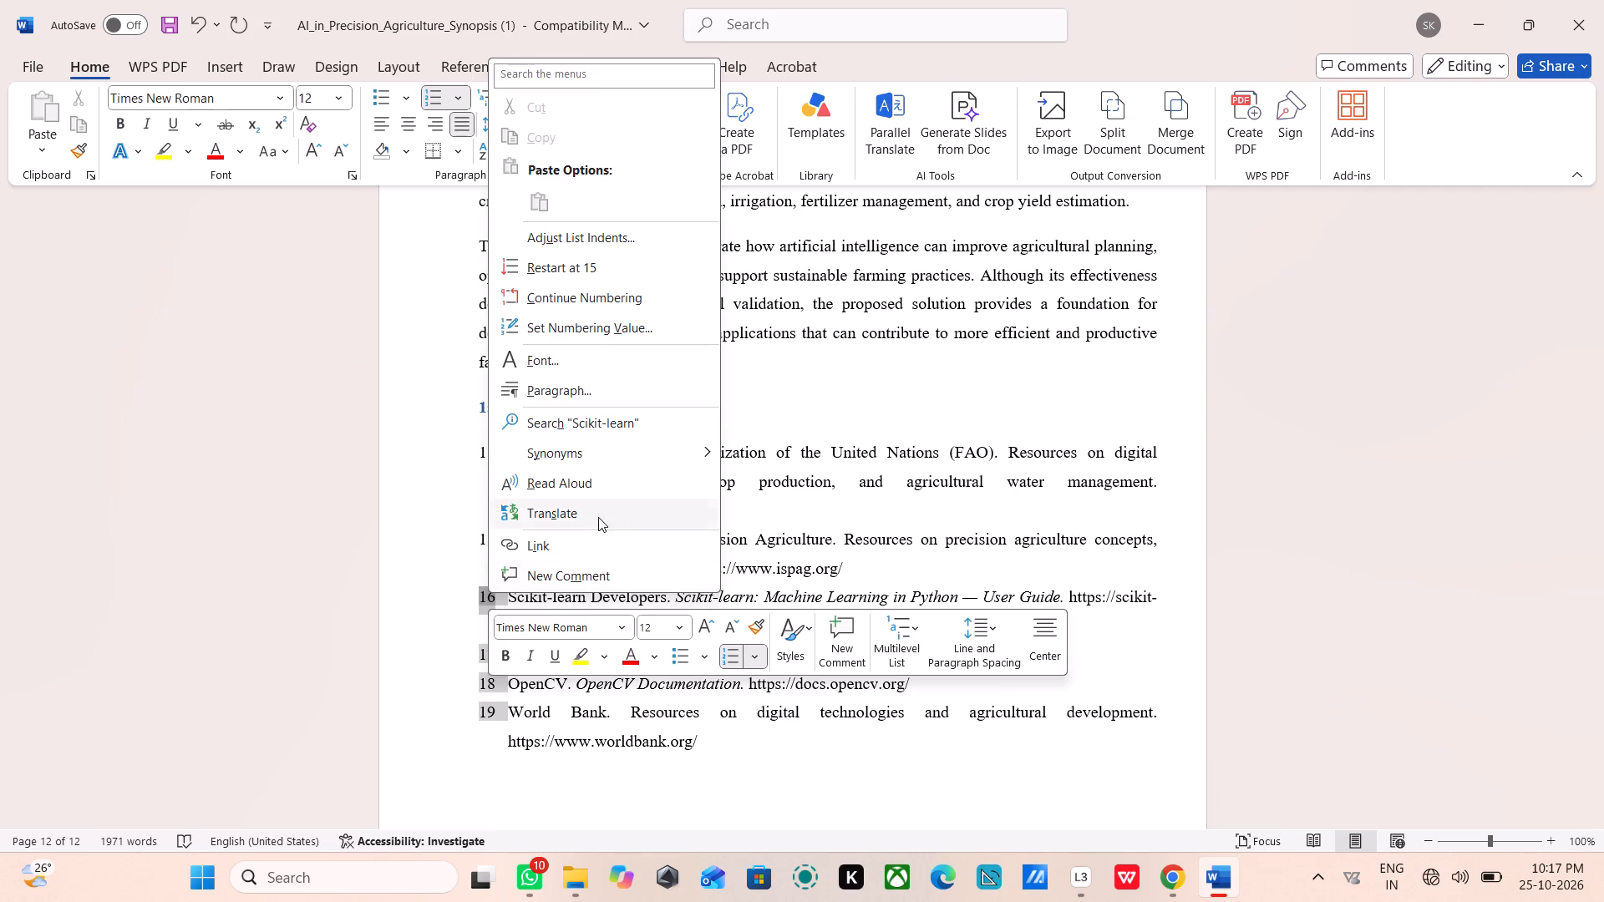
click(762, 647)
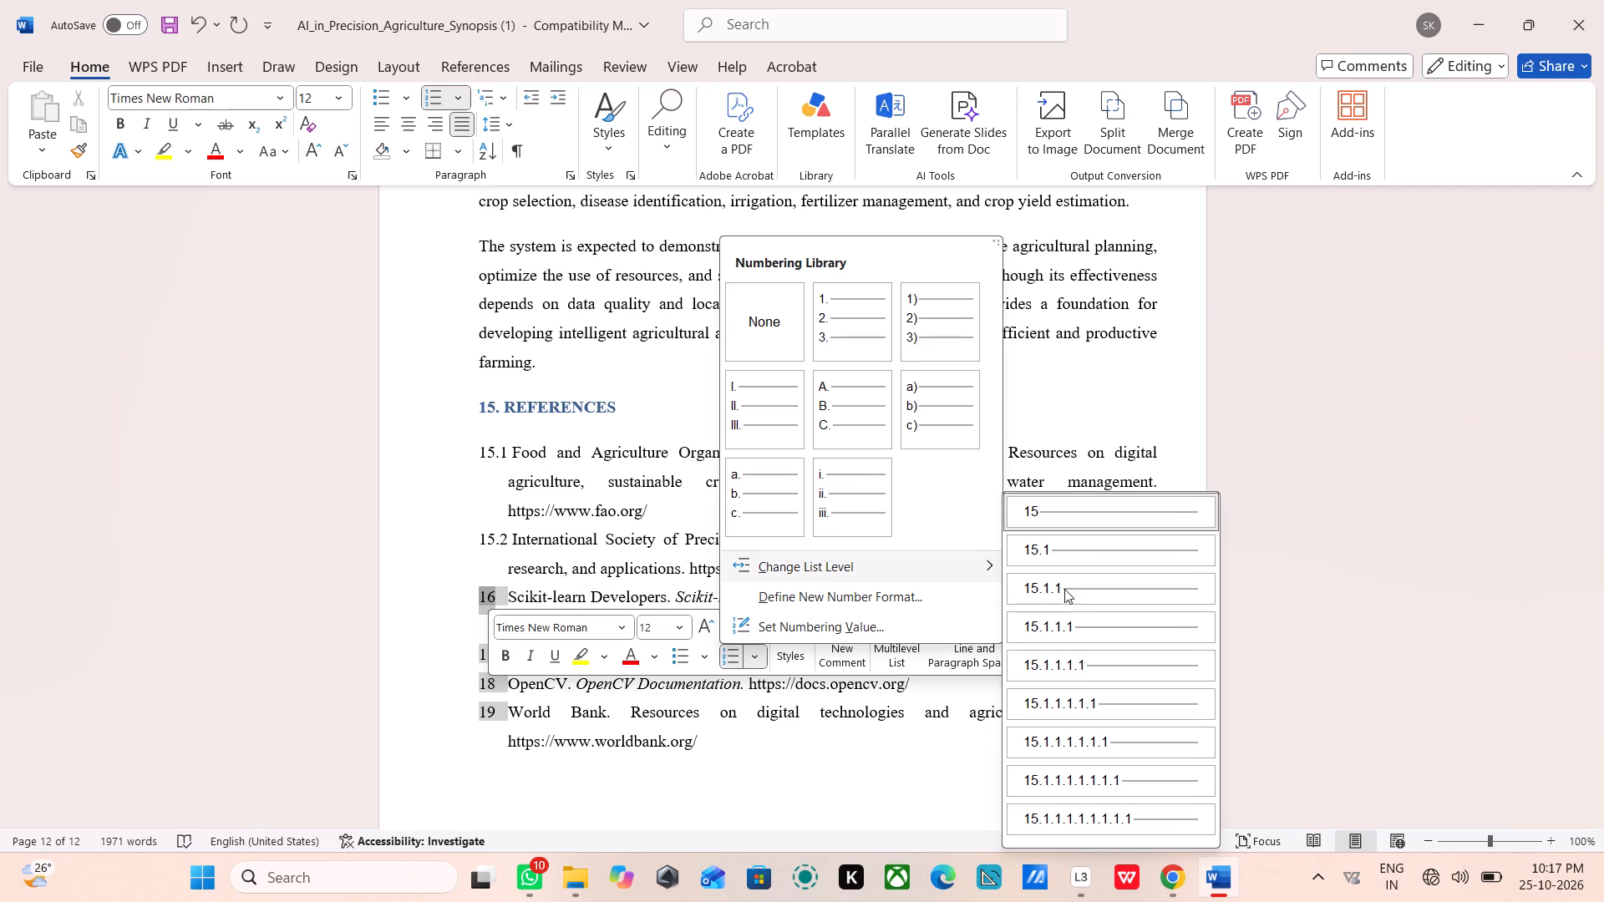
click(1065, 552)
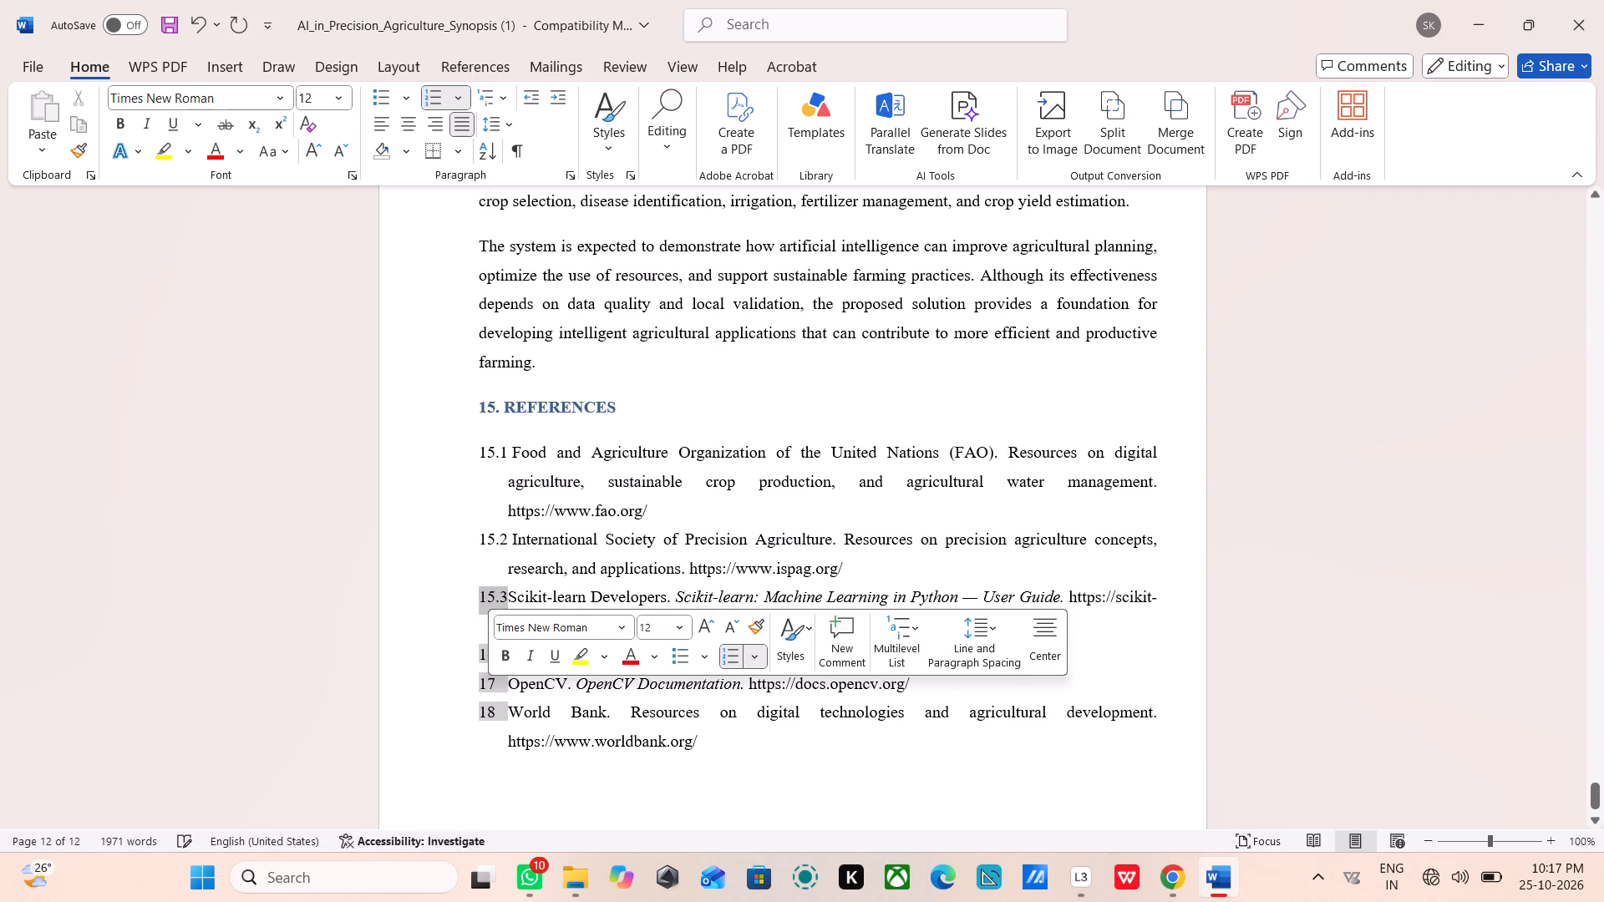
click(697, 586)
click(515, 595)
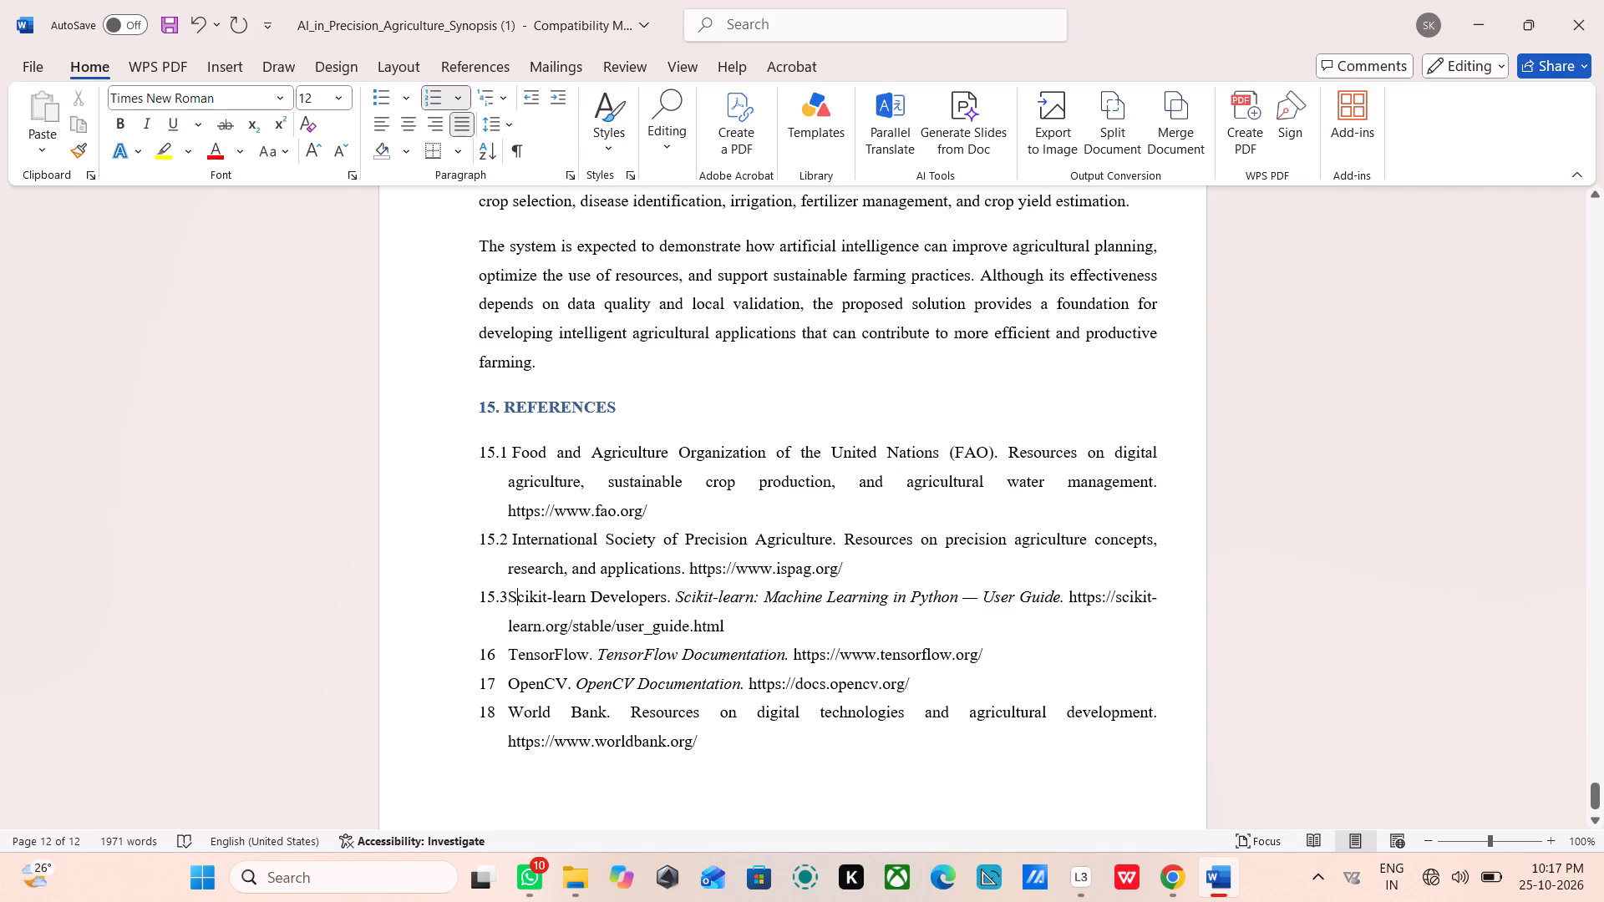
click(510, 589)
key(space)
click(512, 540)
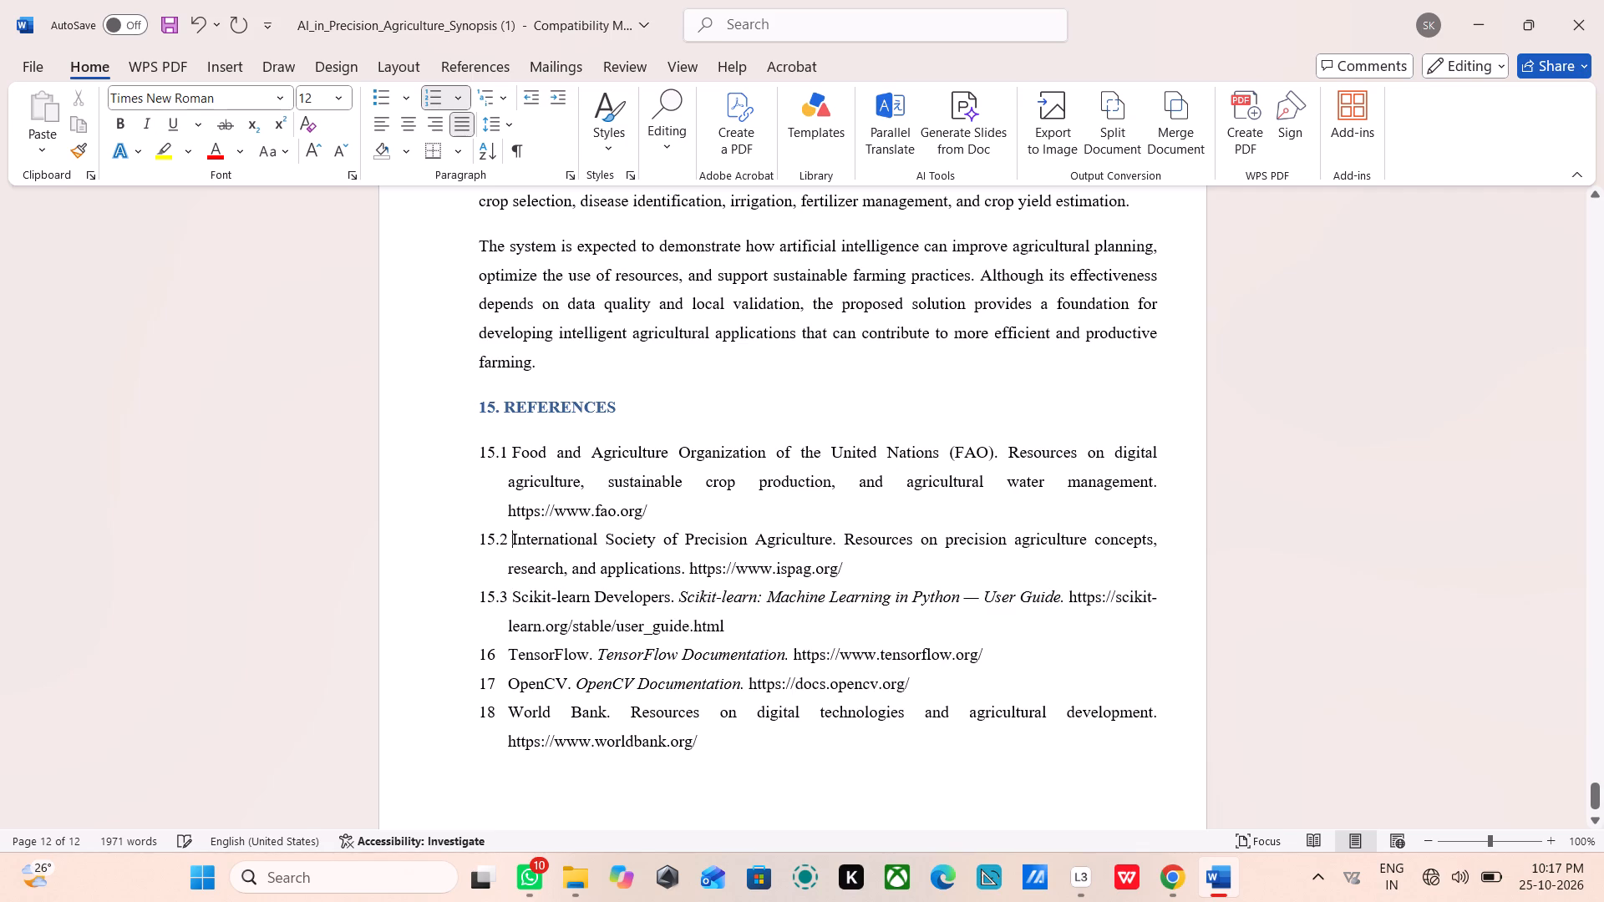
Change the TensorFlow reference to the second list level and insert a space before its text.
double_click(481, 658)
right_click(481, 658)
click(748, 726)
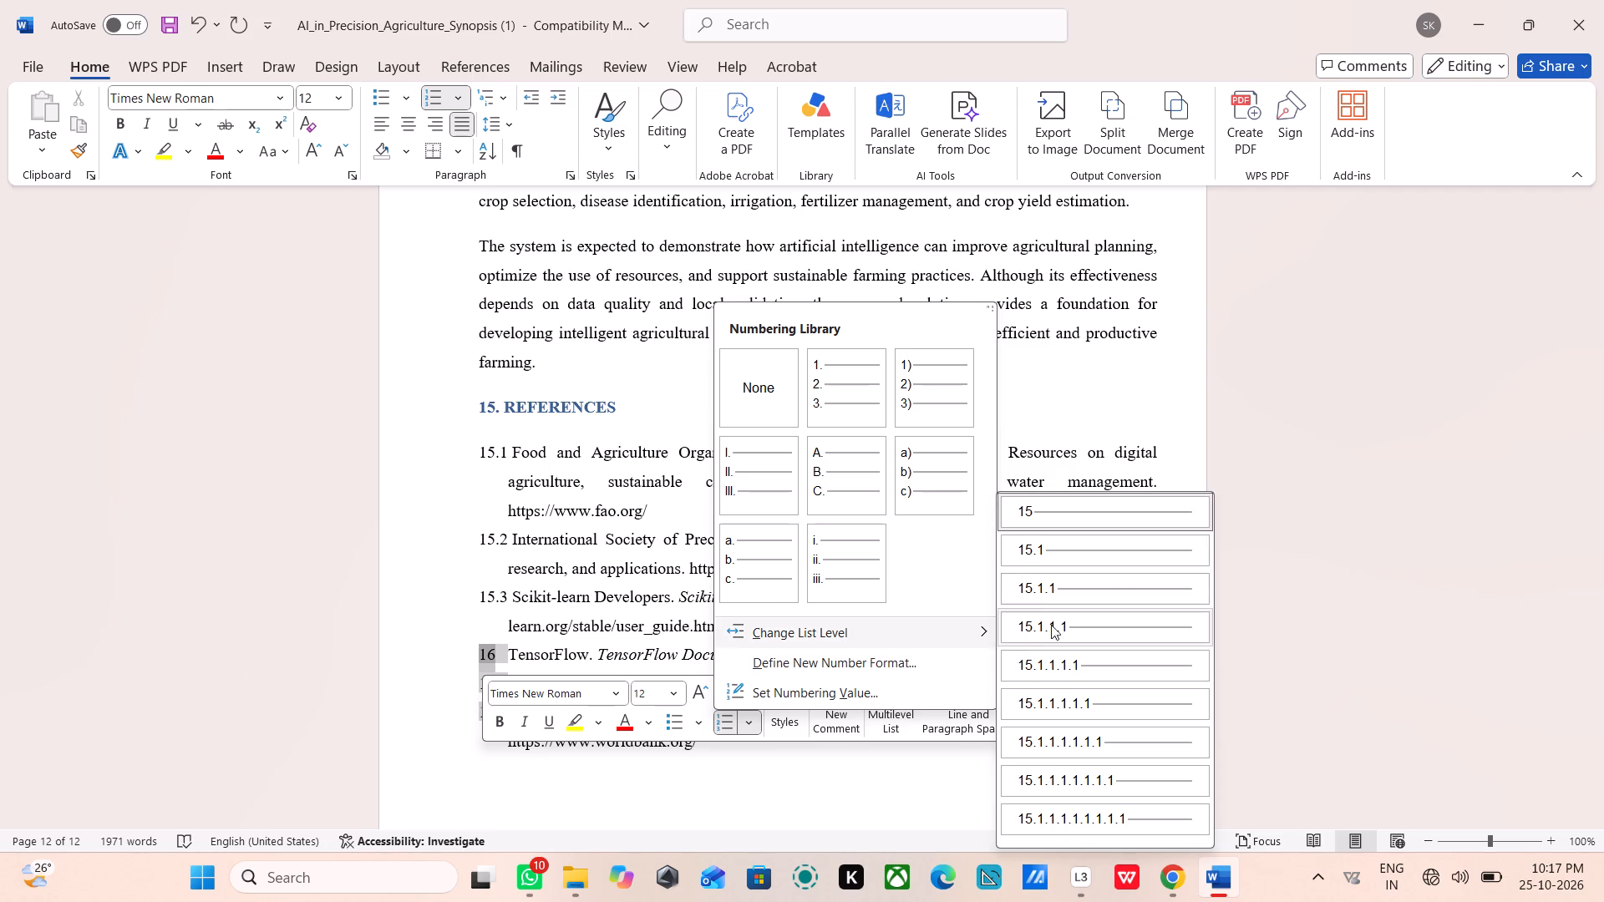
click(1065, 560)
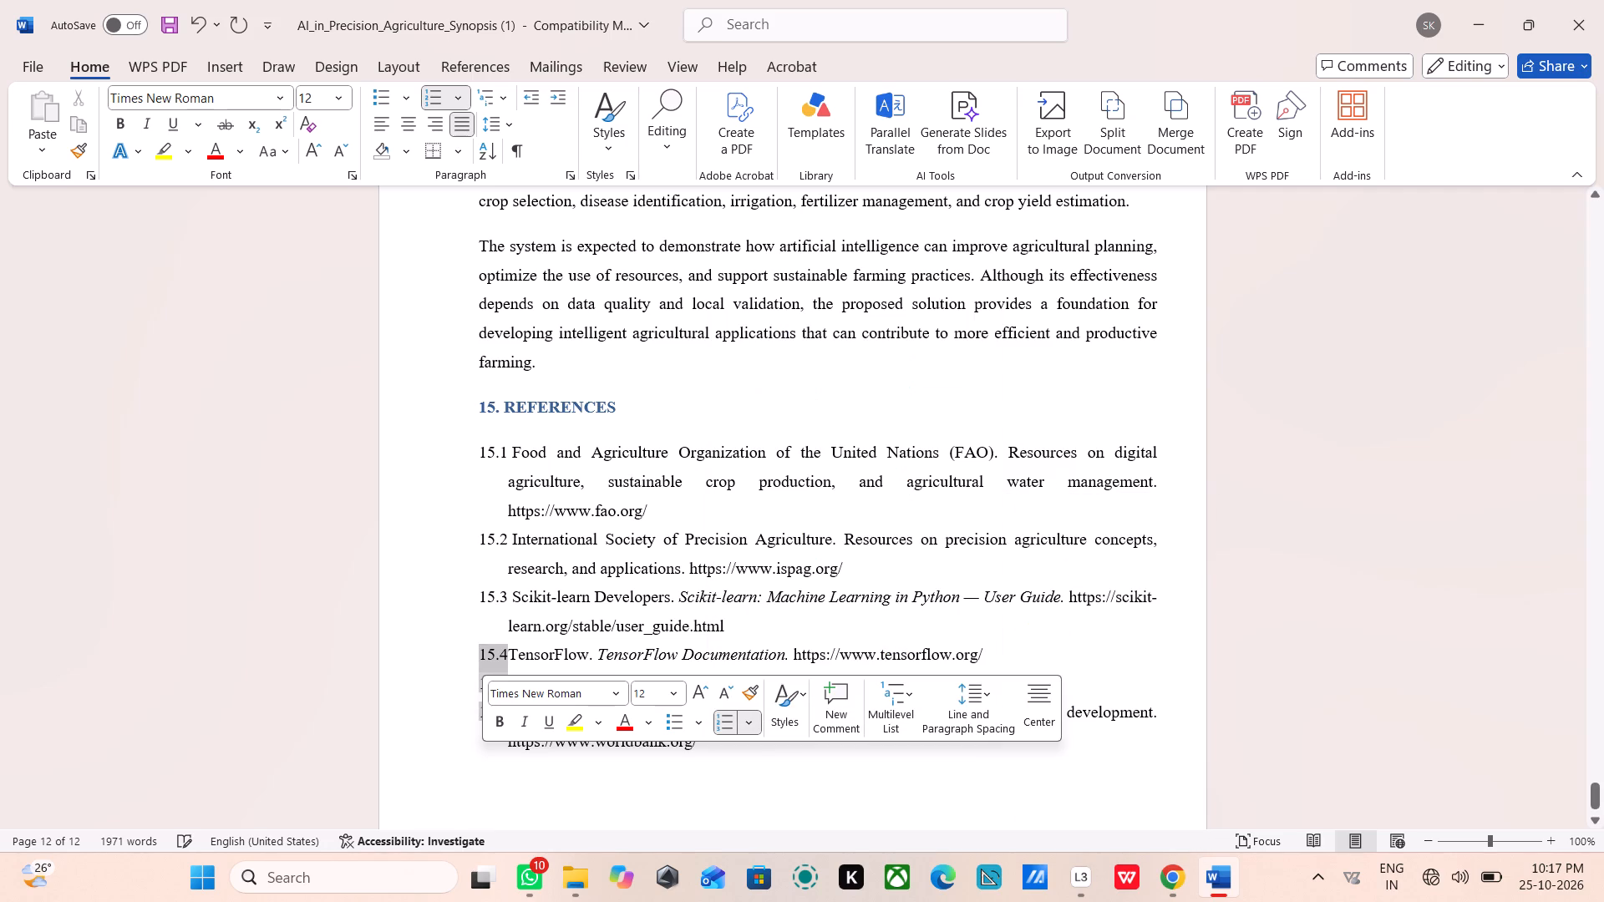
click(569, 643)
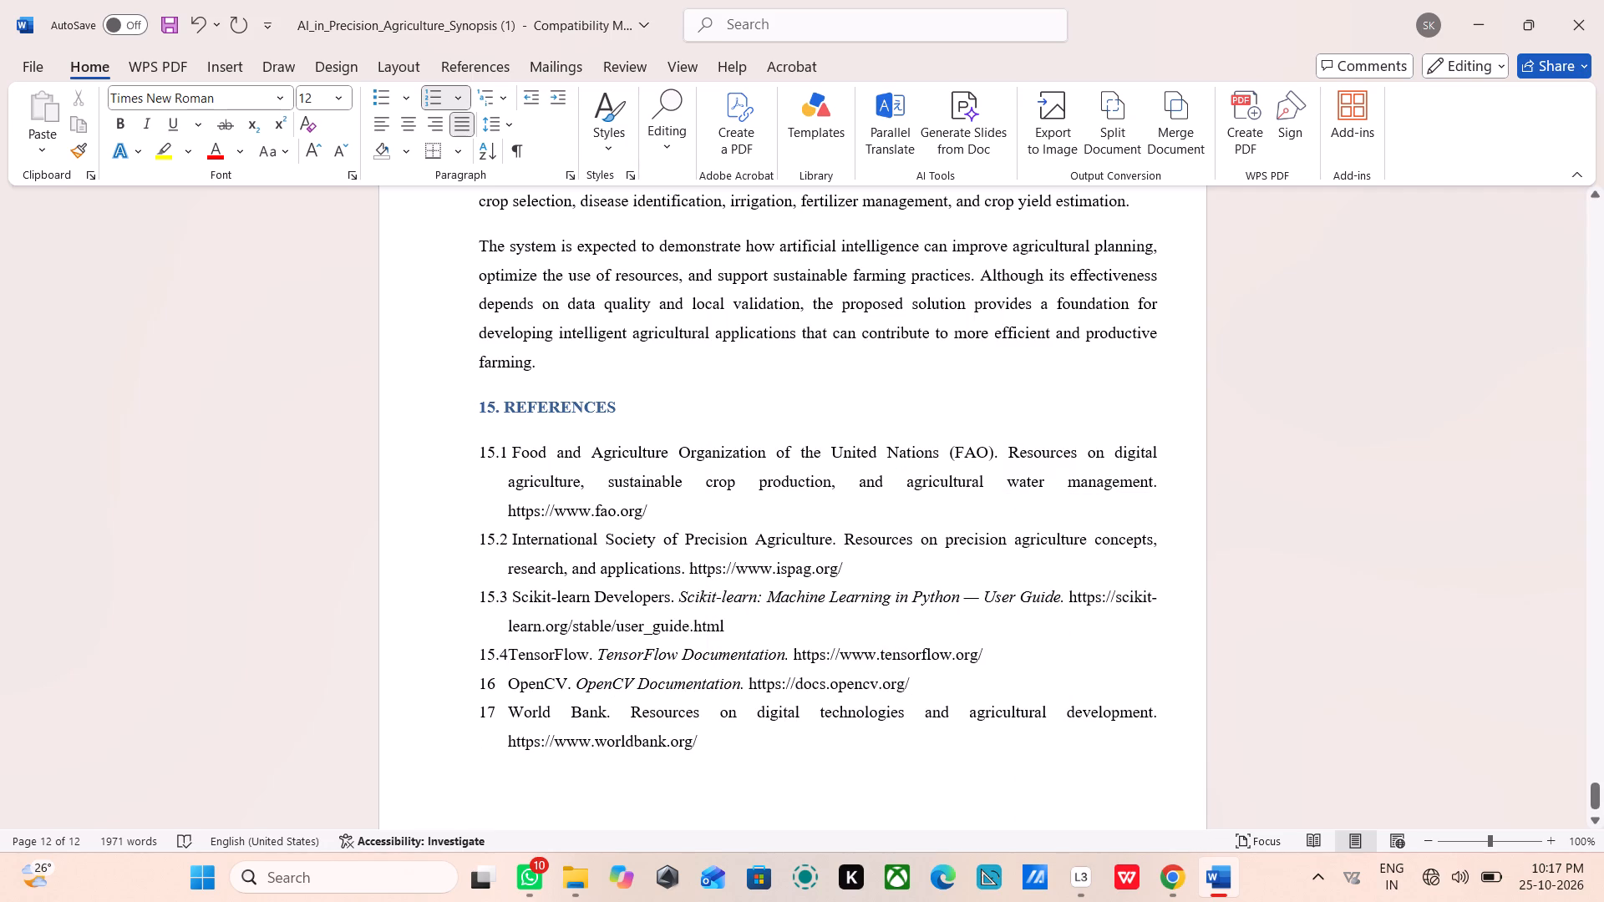
click(509, 656)
key(space)
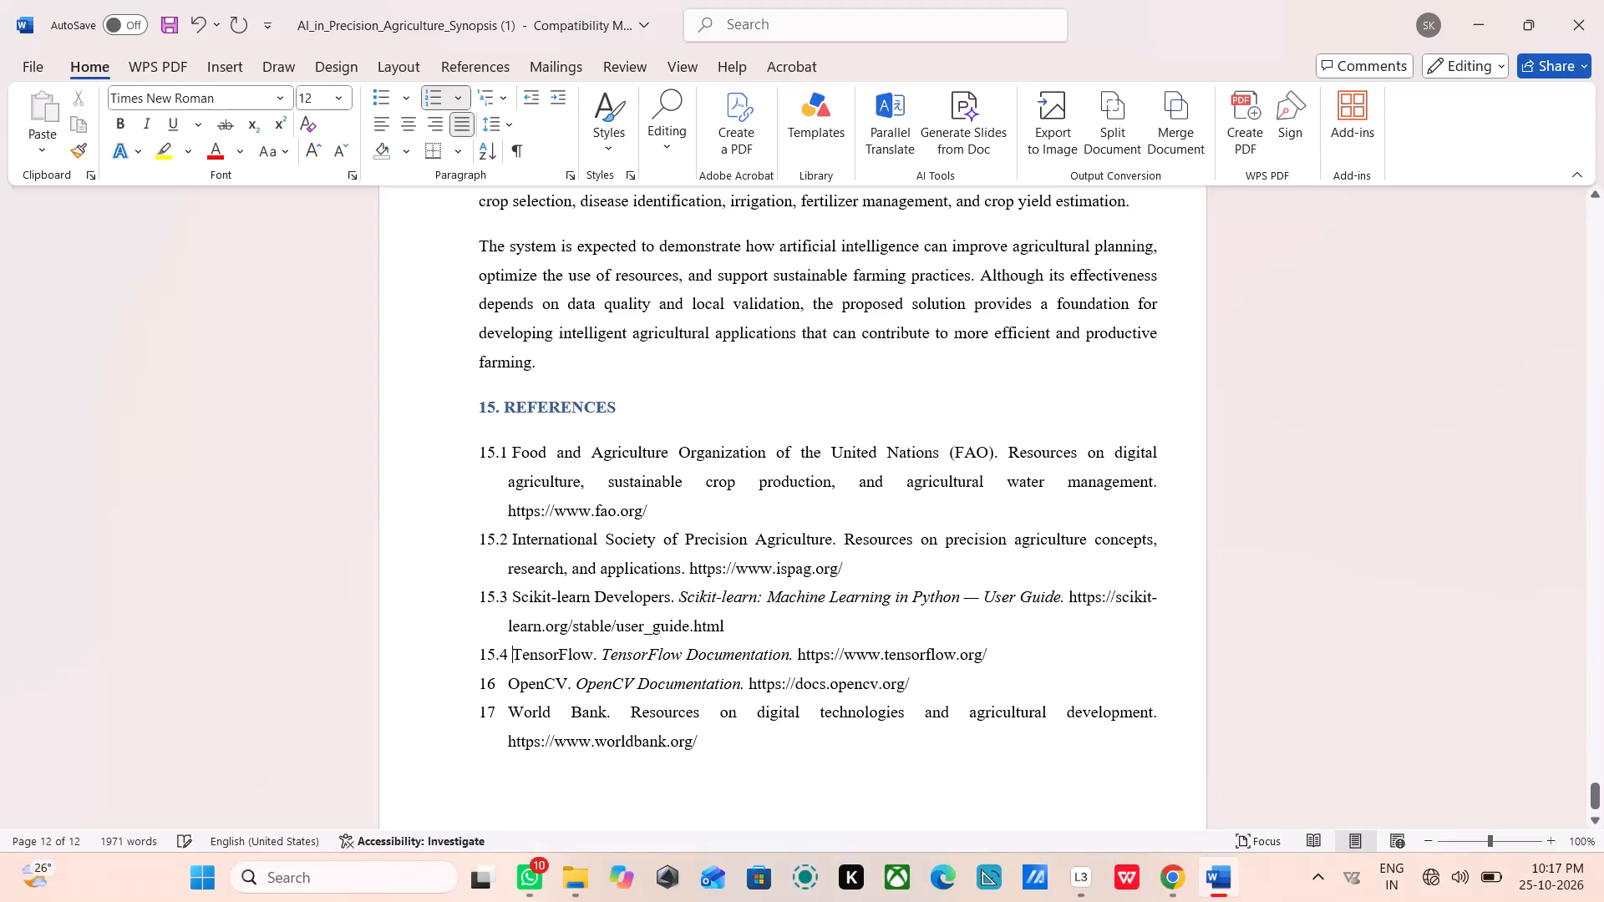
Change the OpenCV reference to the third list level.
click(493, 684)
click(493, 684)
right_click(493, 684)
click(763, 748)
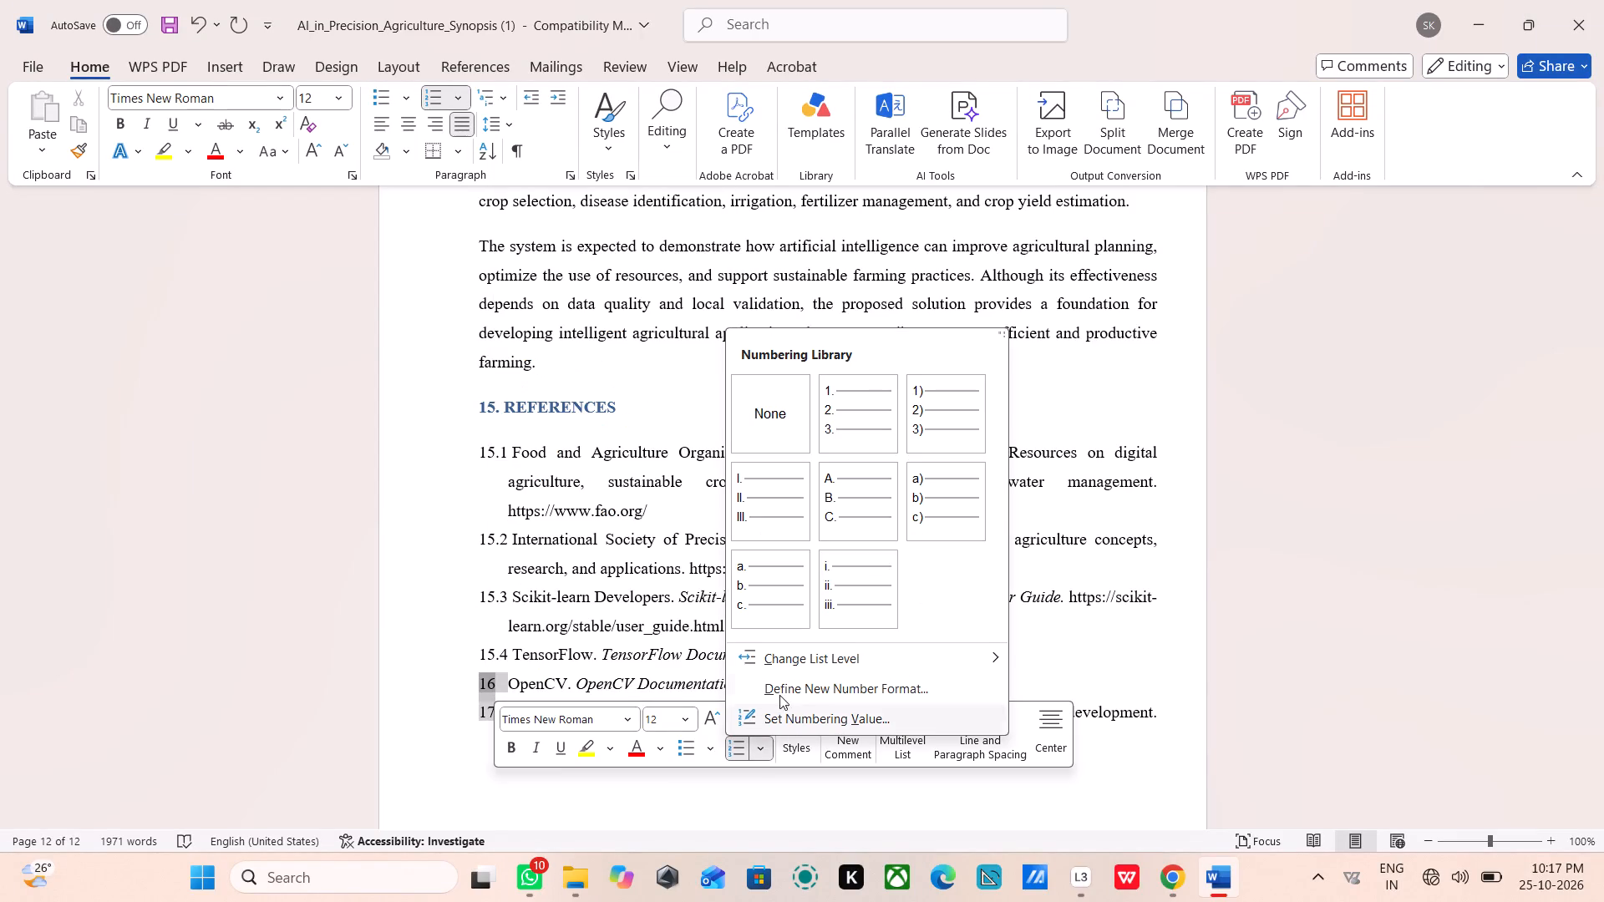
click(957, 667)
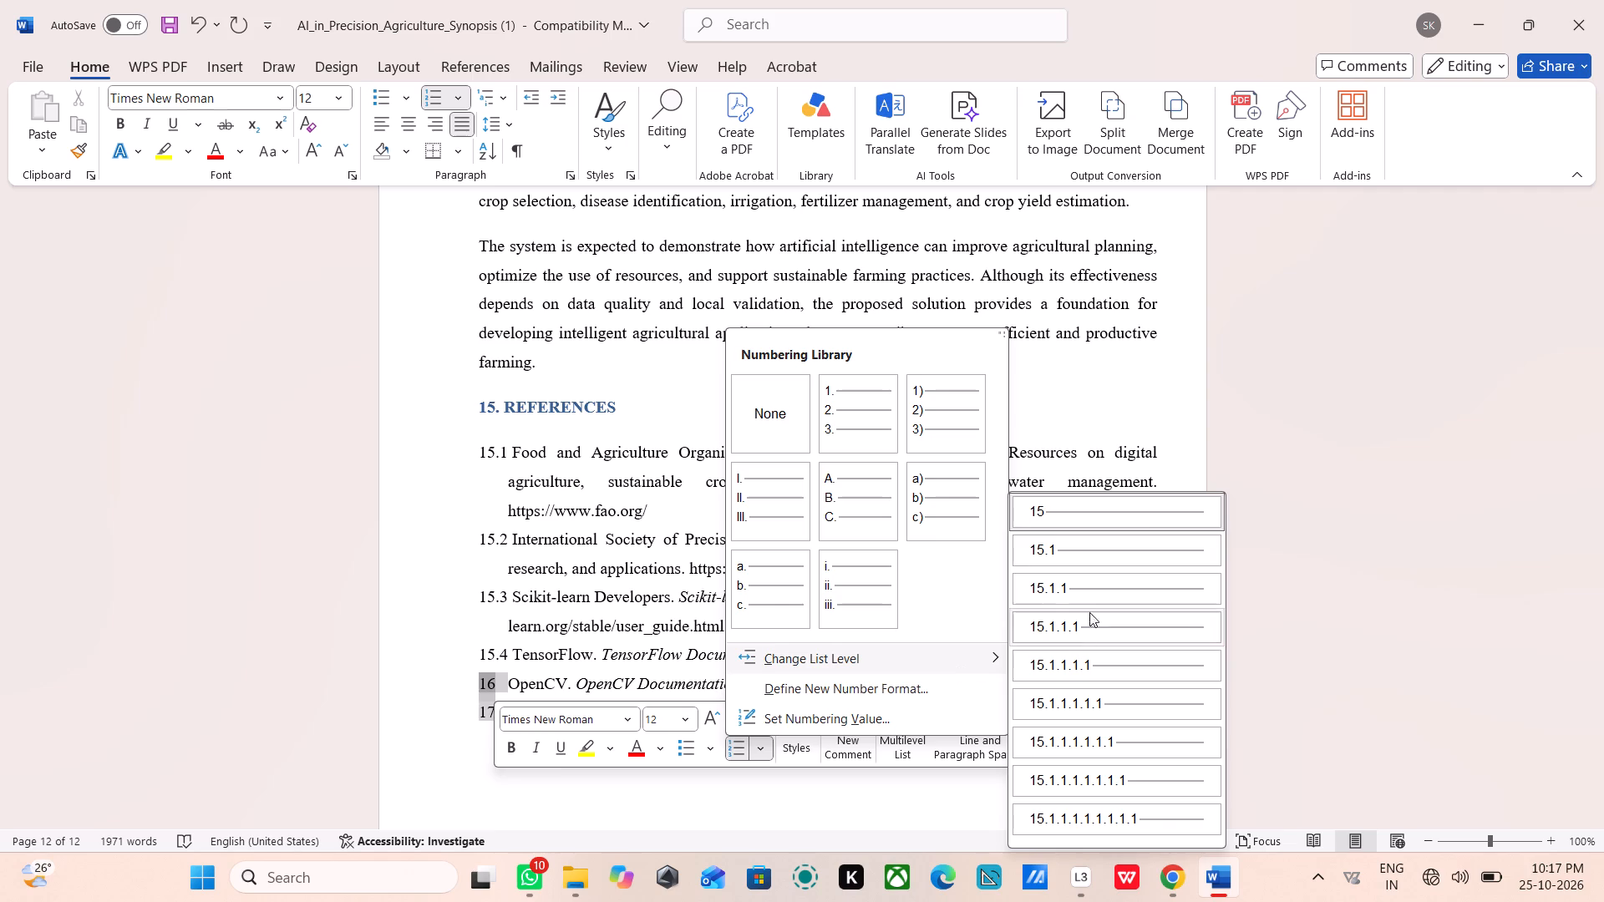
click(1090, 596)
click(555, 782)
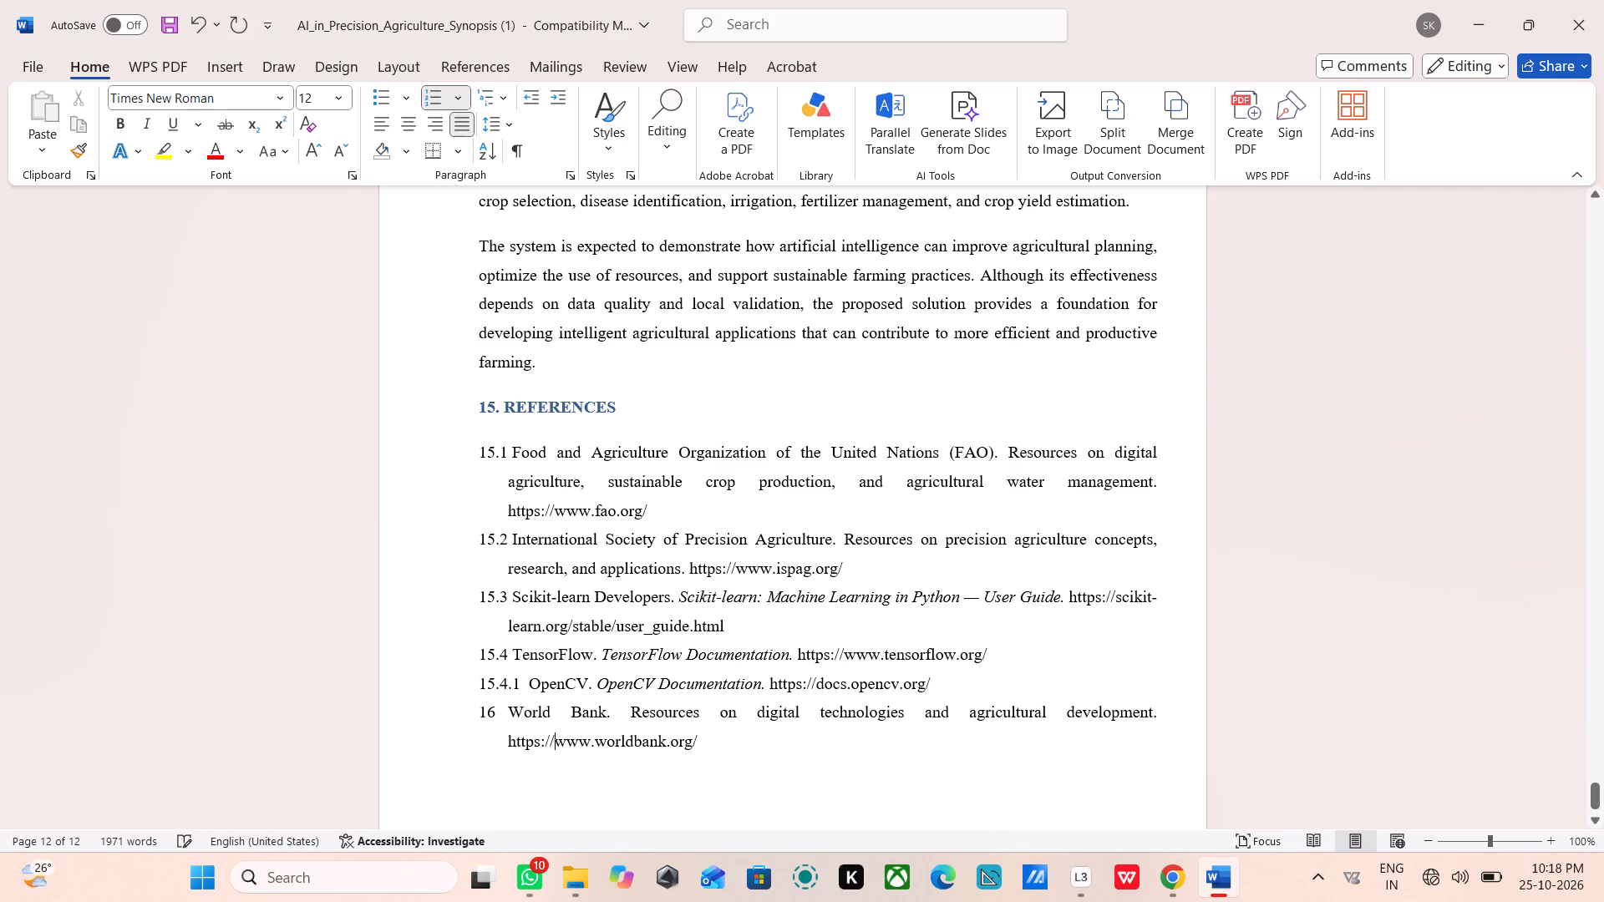
Remove the OpenCV reference's list number and indent its text with eight spaces, in line with the reference text above.
click(523, 692)
click(520, 685)
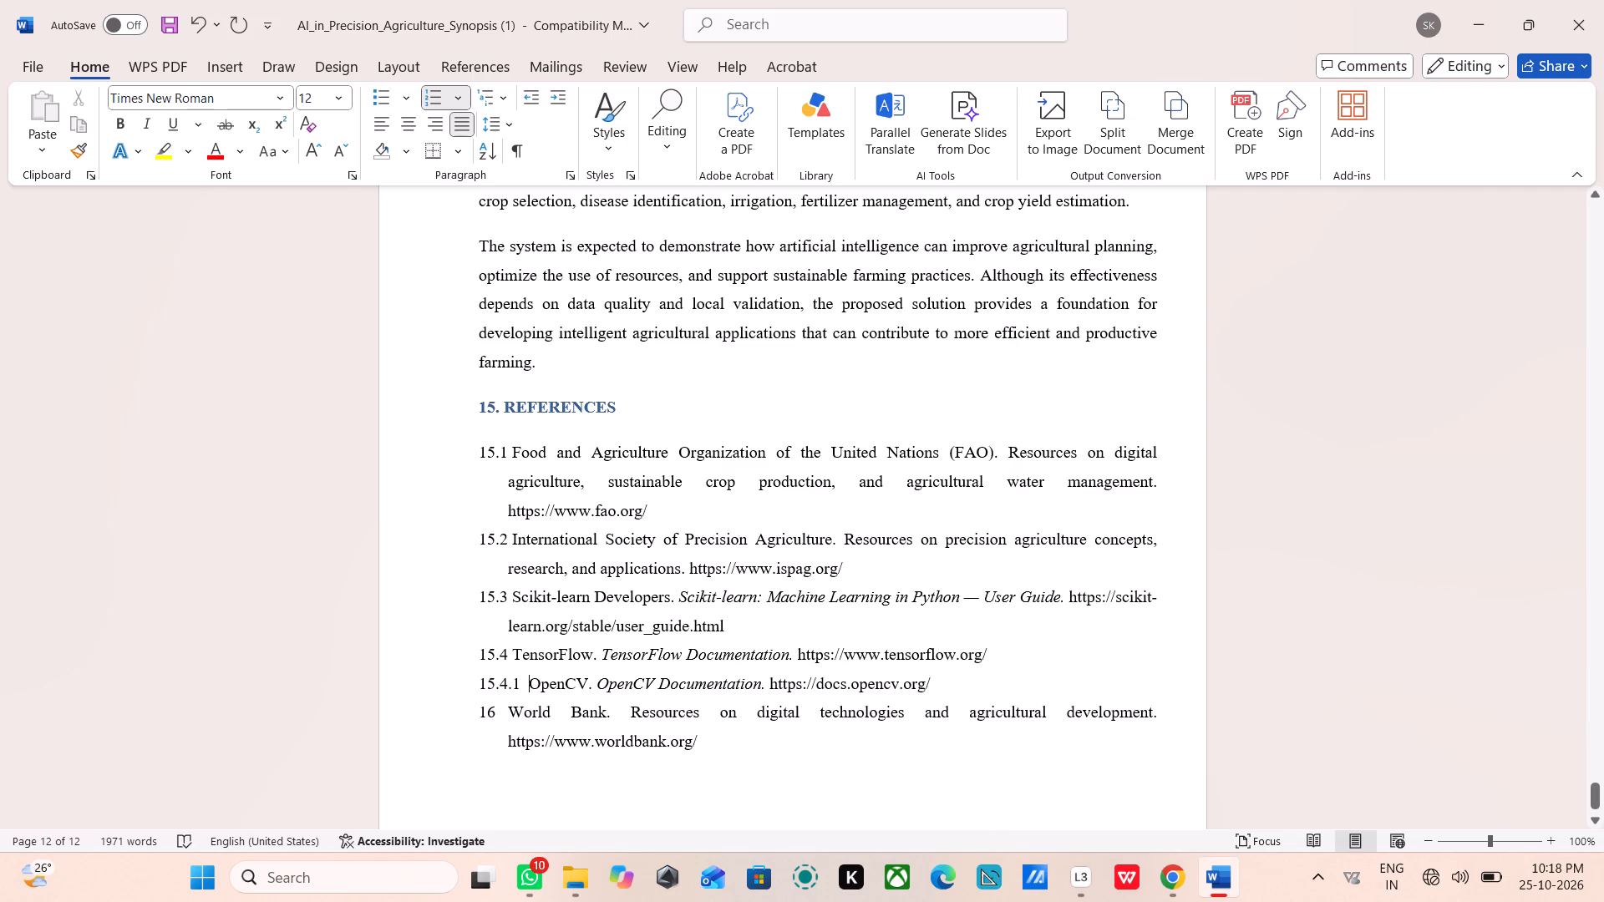
click(520, 685)
drag(521, 685, 530, 687)
key(BackSpace)
key(BackSpace)
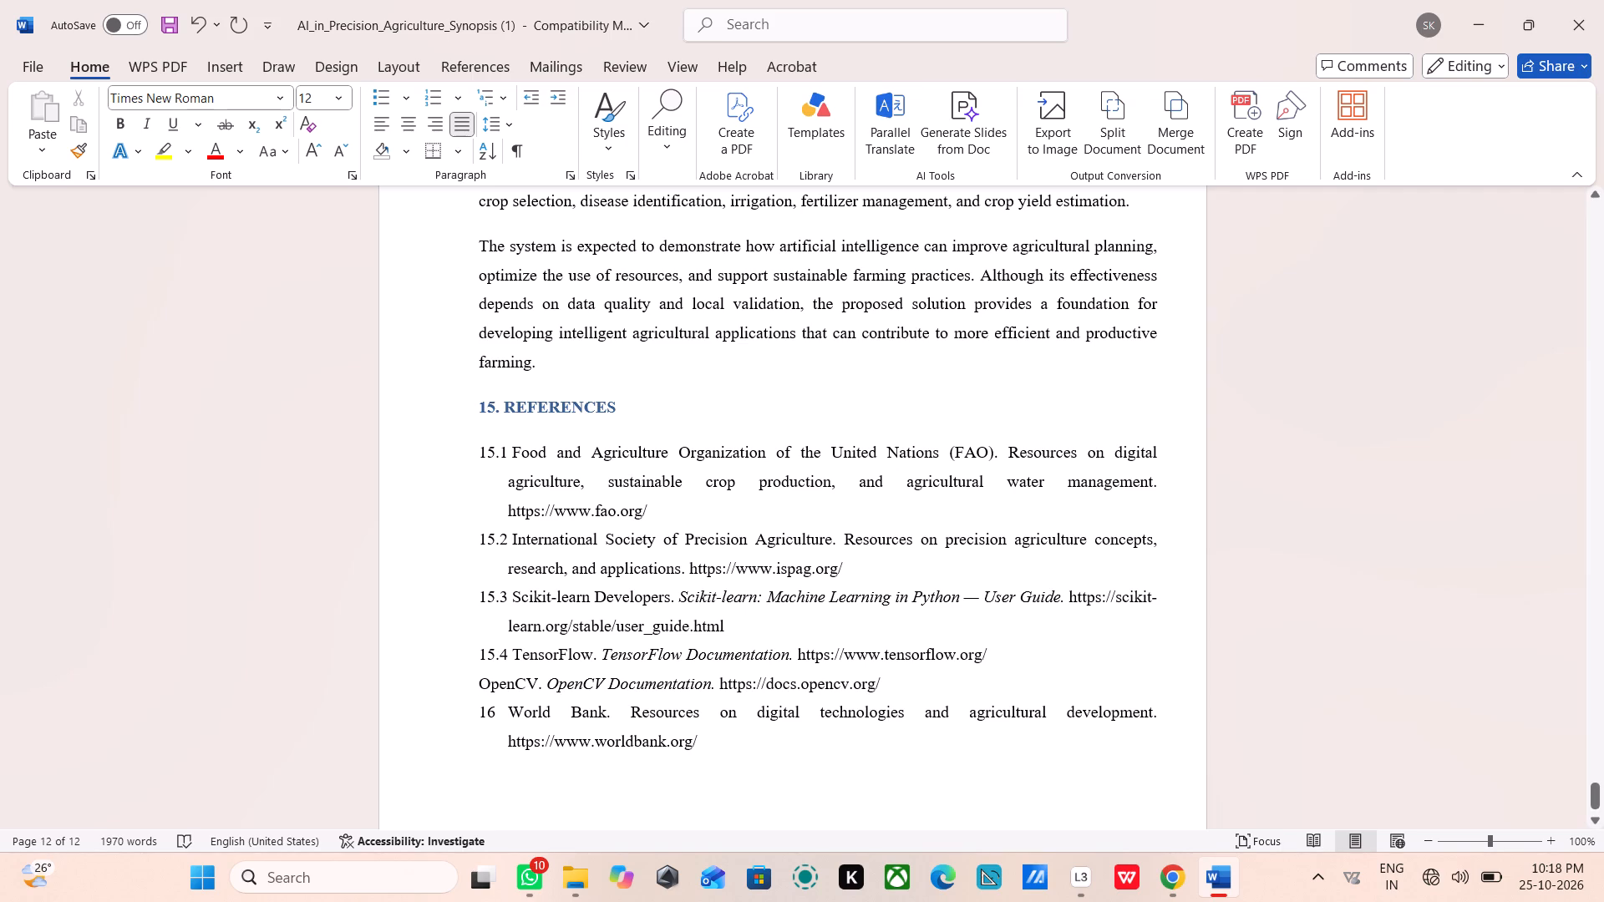
key(space)
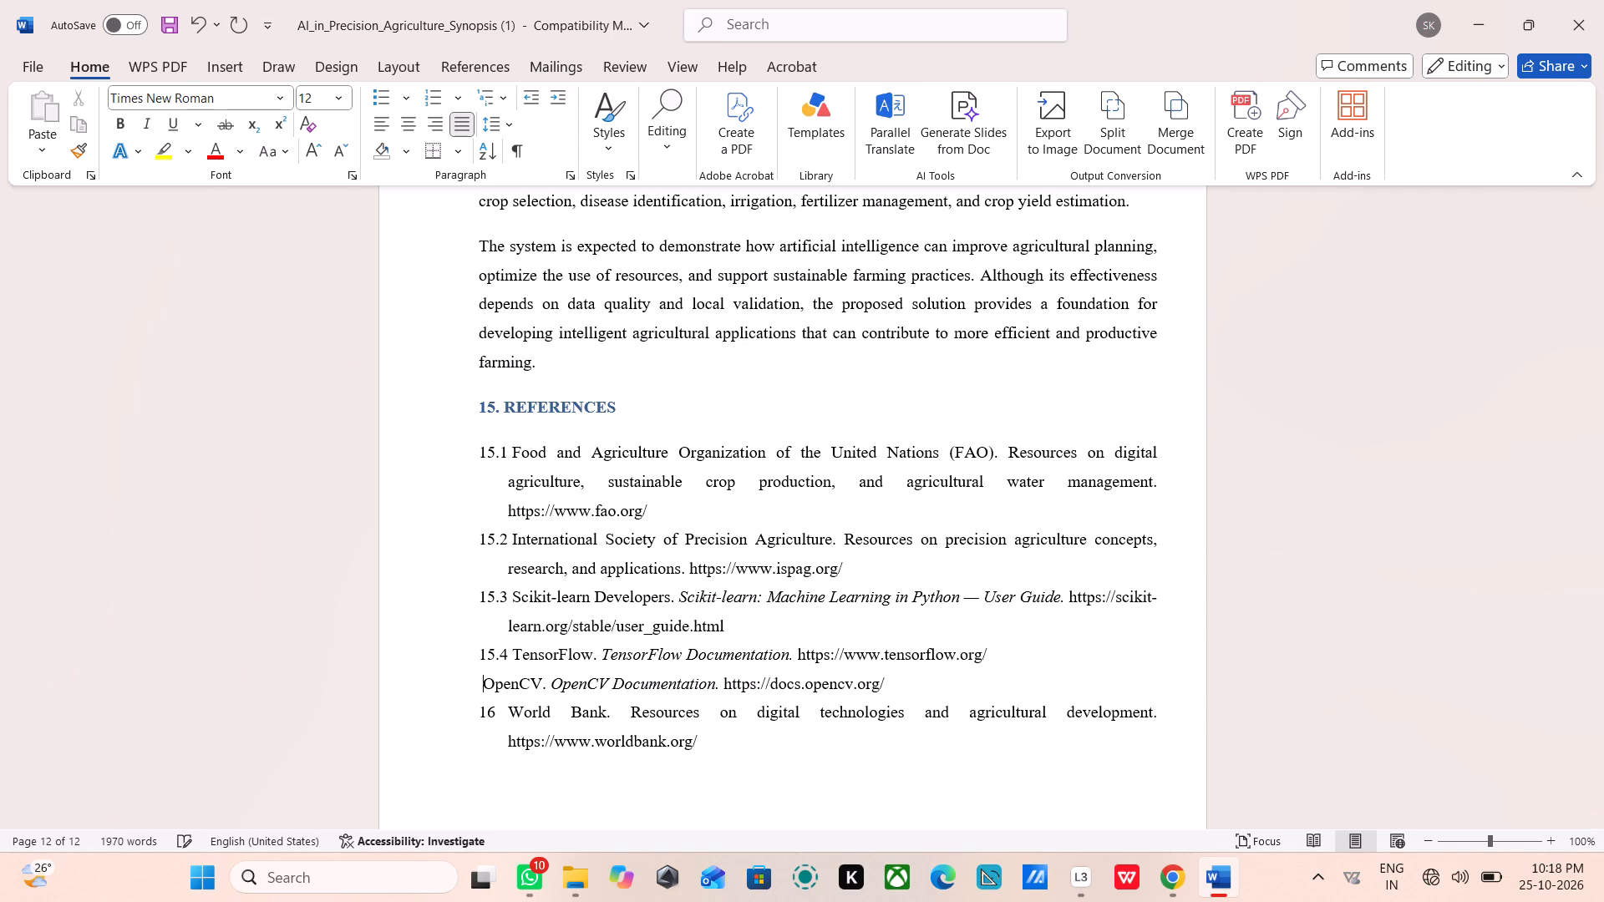
key(space)
key(space)
key(space)
key(space)
key(space)
key(space)
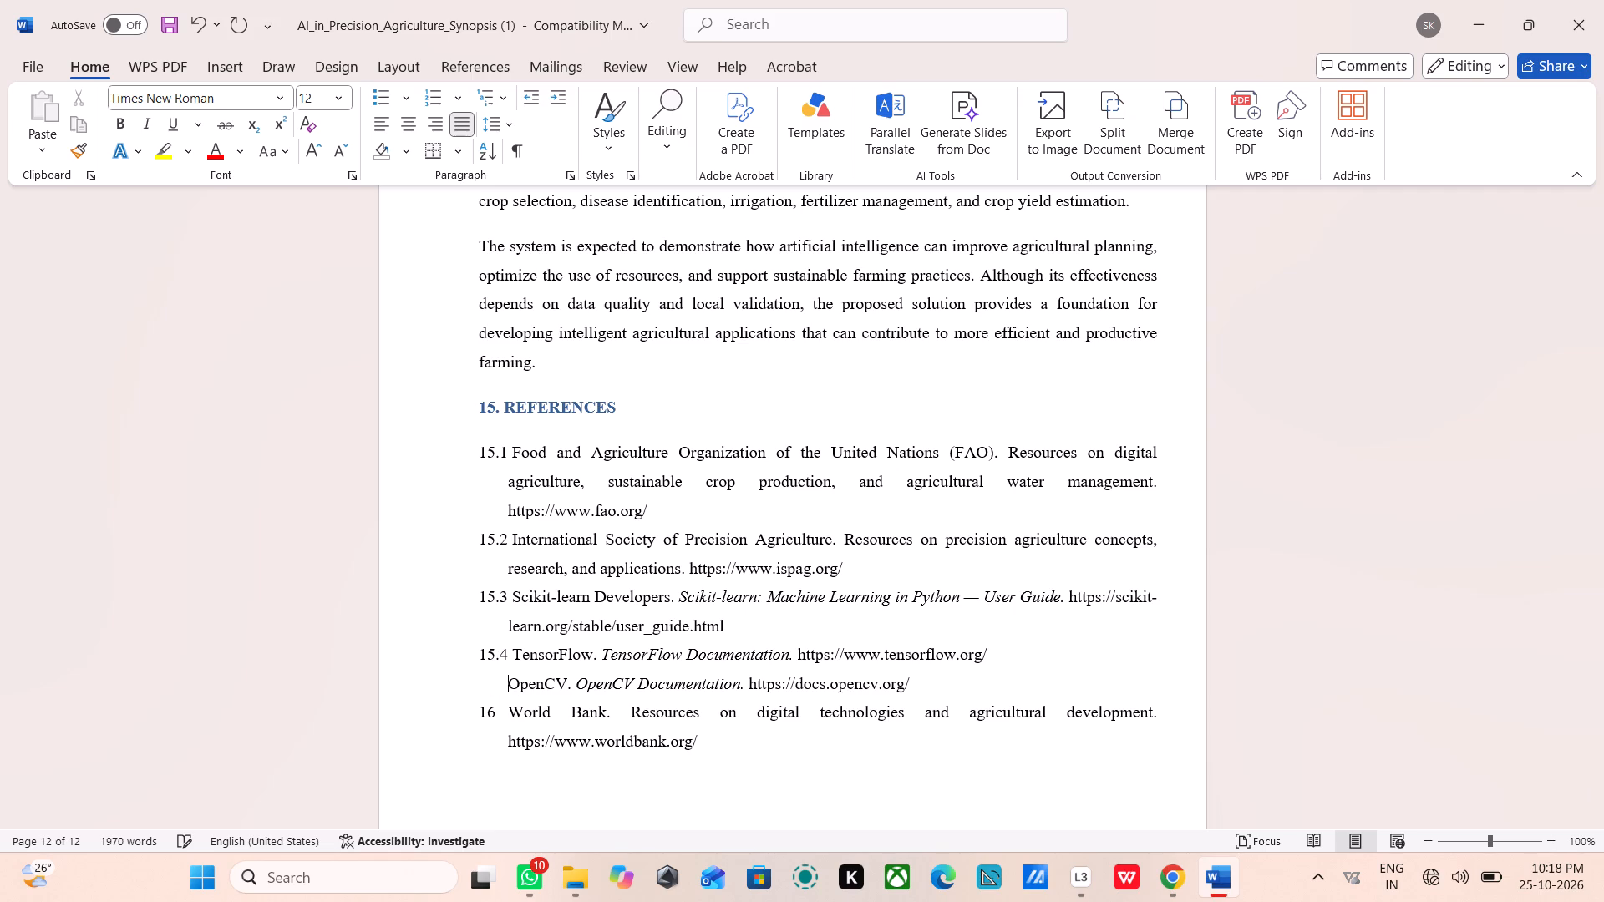
key(space)
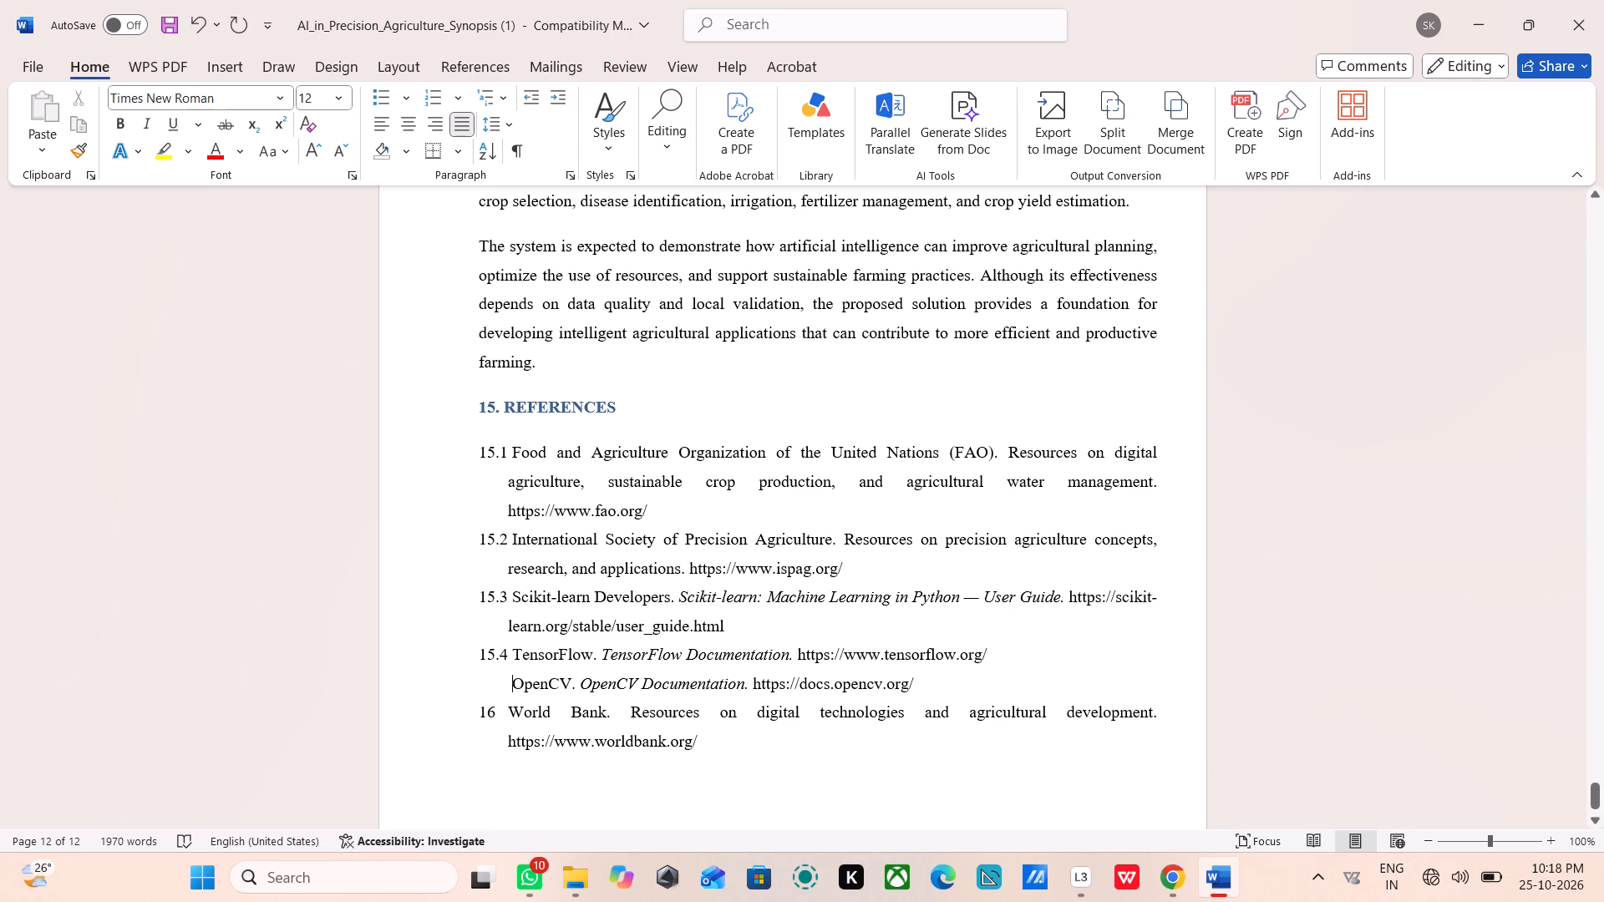
Replace the World Bank reference's list number with 15.5, followed by a space before the text.
double_click(484, 712)
key(BackSpace)
key(1)
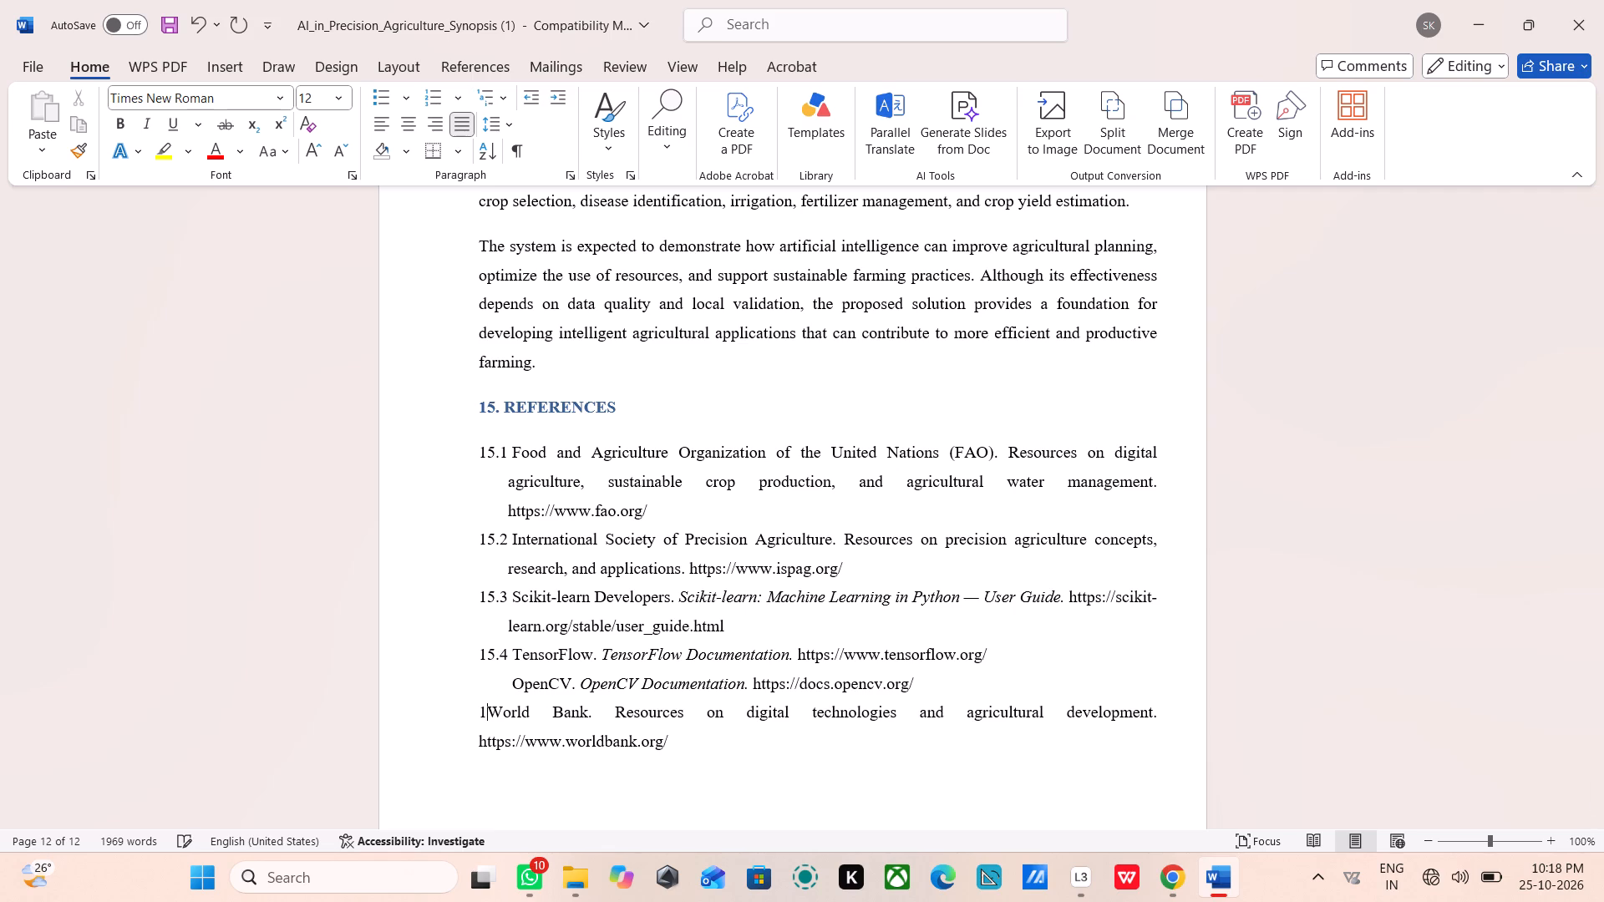
key(5)
text(.5)
key(space)
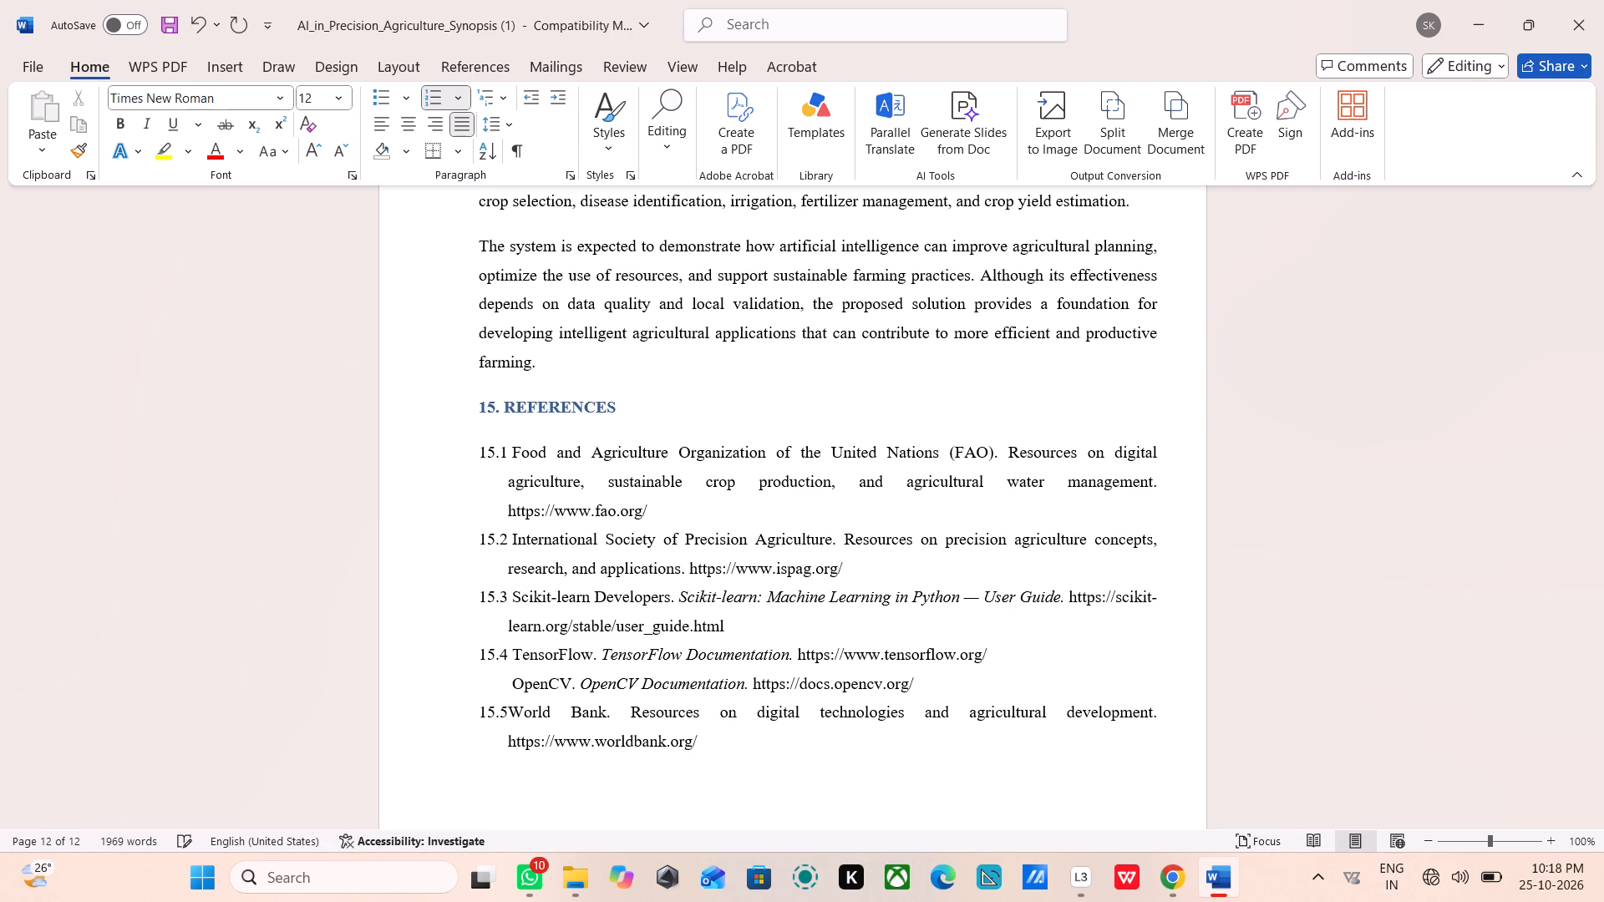
key(space)
Review the page layout and numbering of the sections from References back to section 6.
scroll(485, 711, down, 4)
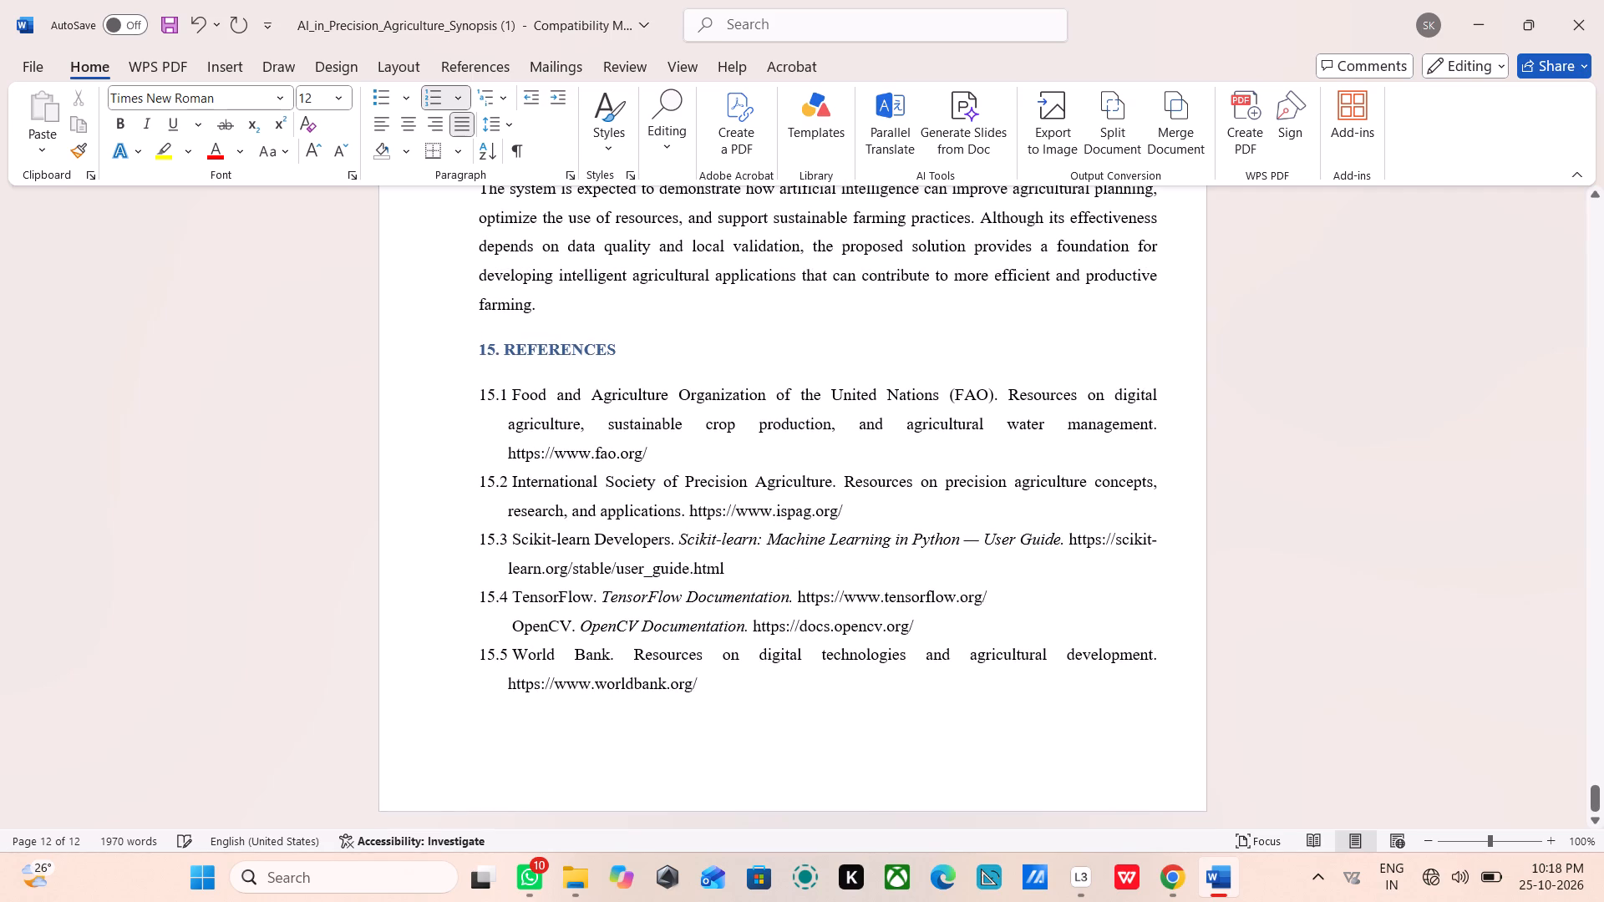
scroll(525, 710, up, 17)
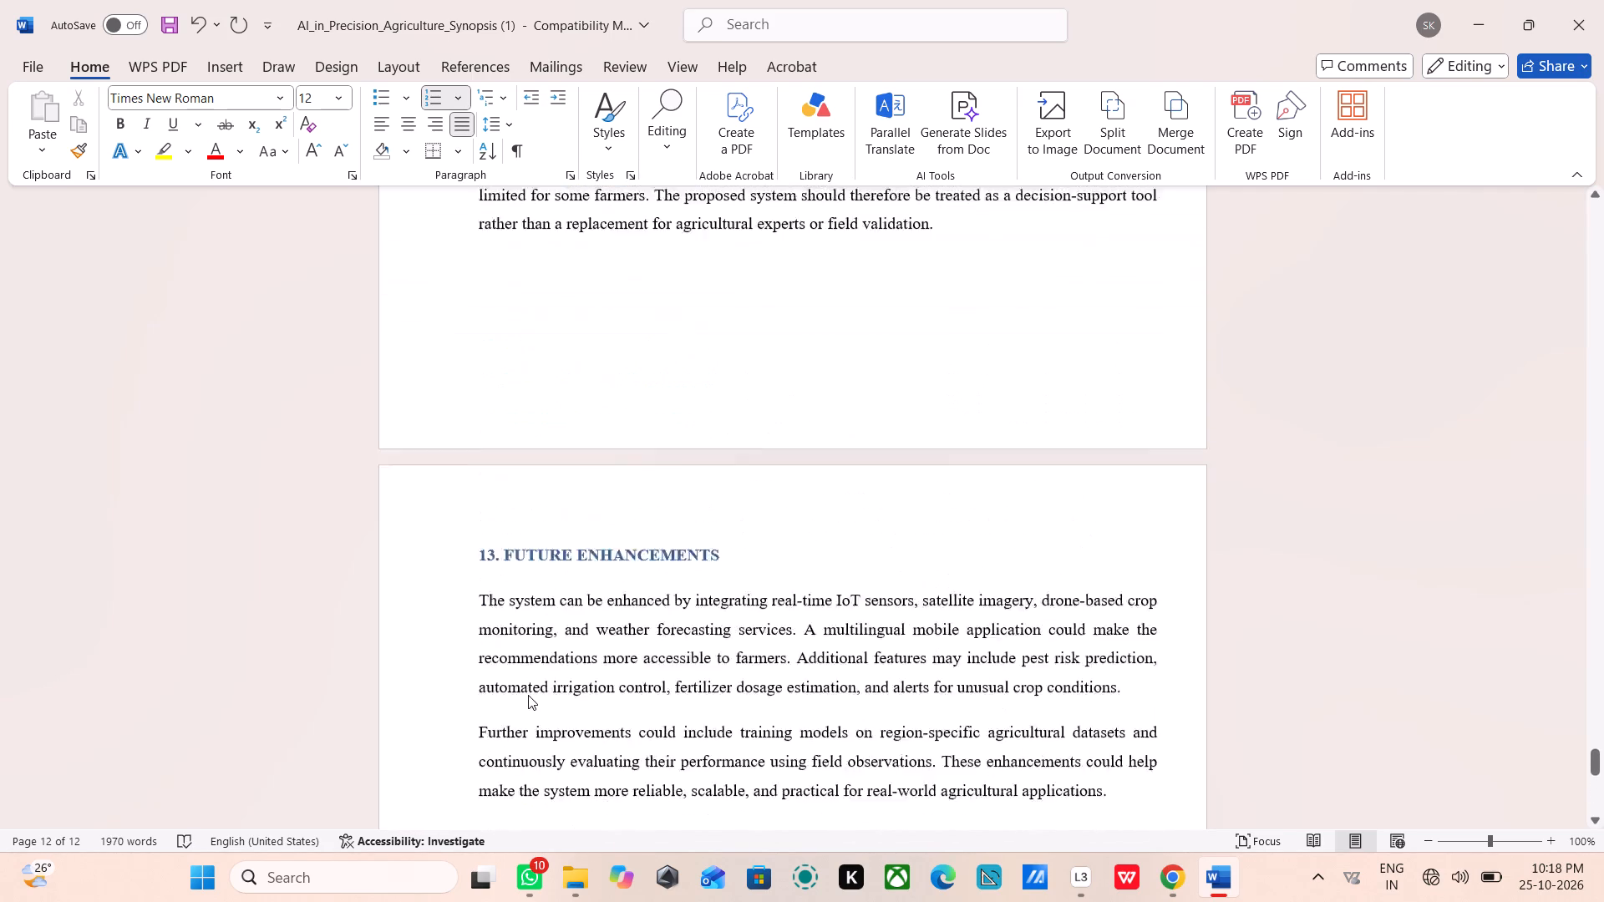
scroll(528, 695, up, 10)
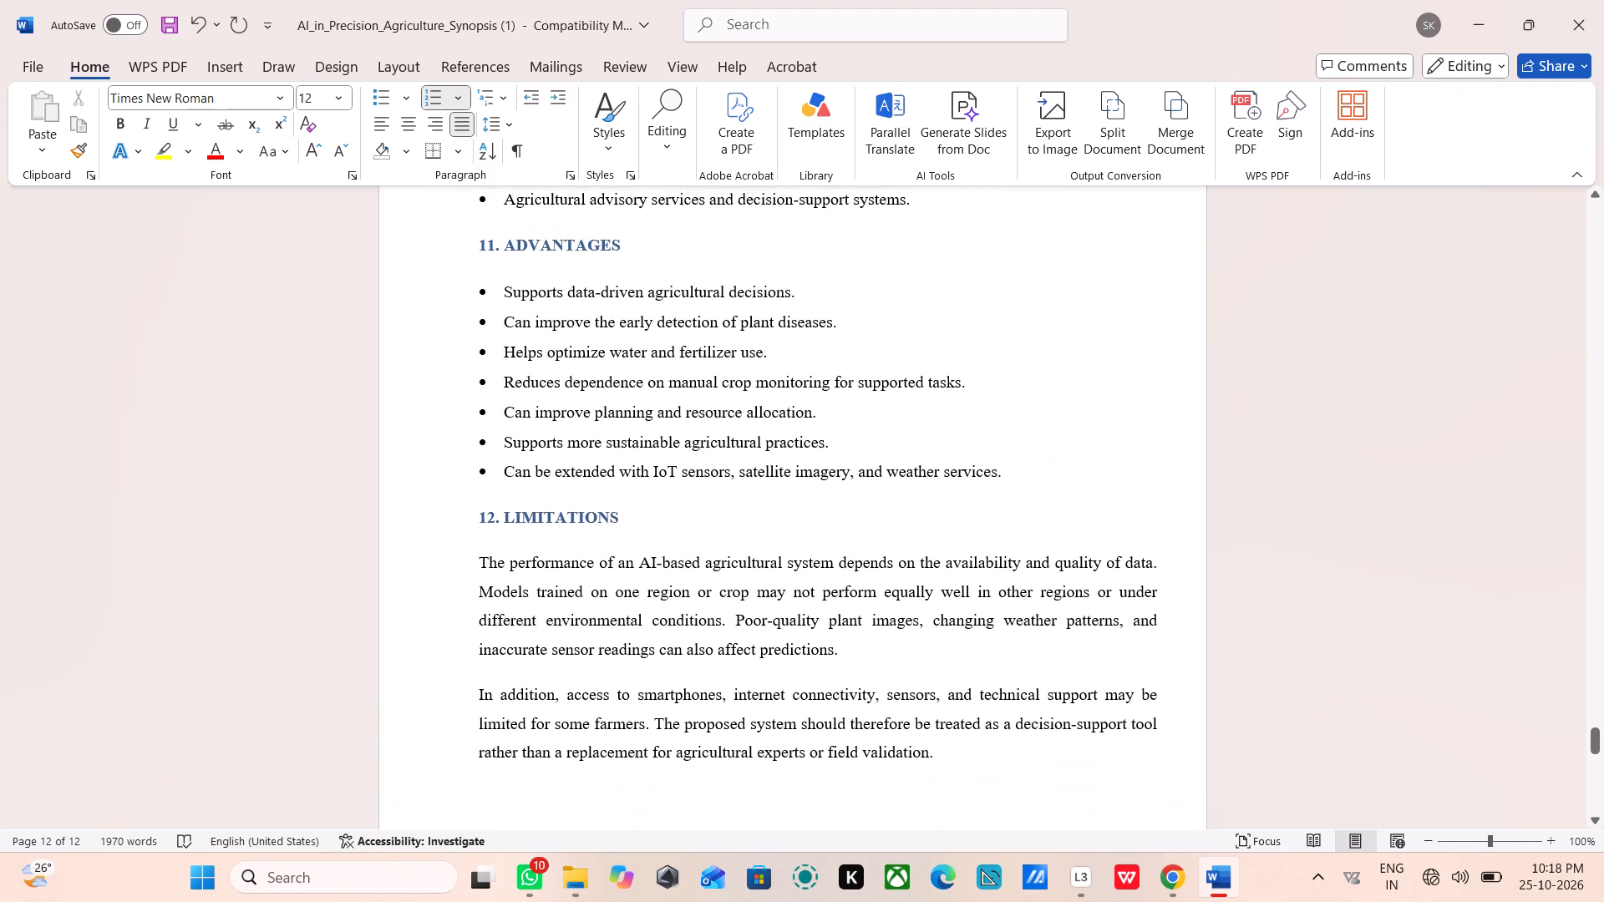
scroll(530, 679, up, 3)
scroll(601, 639, up, 6)
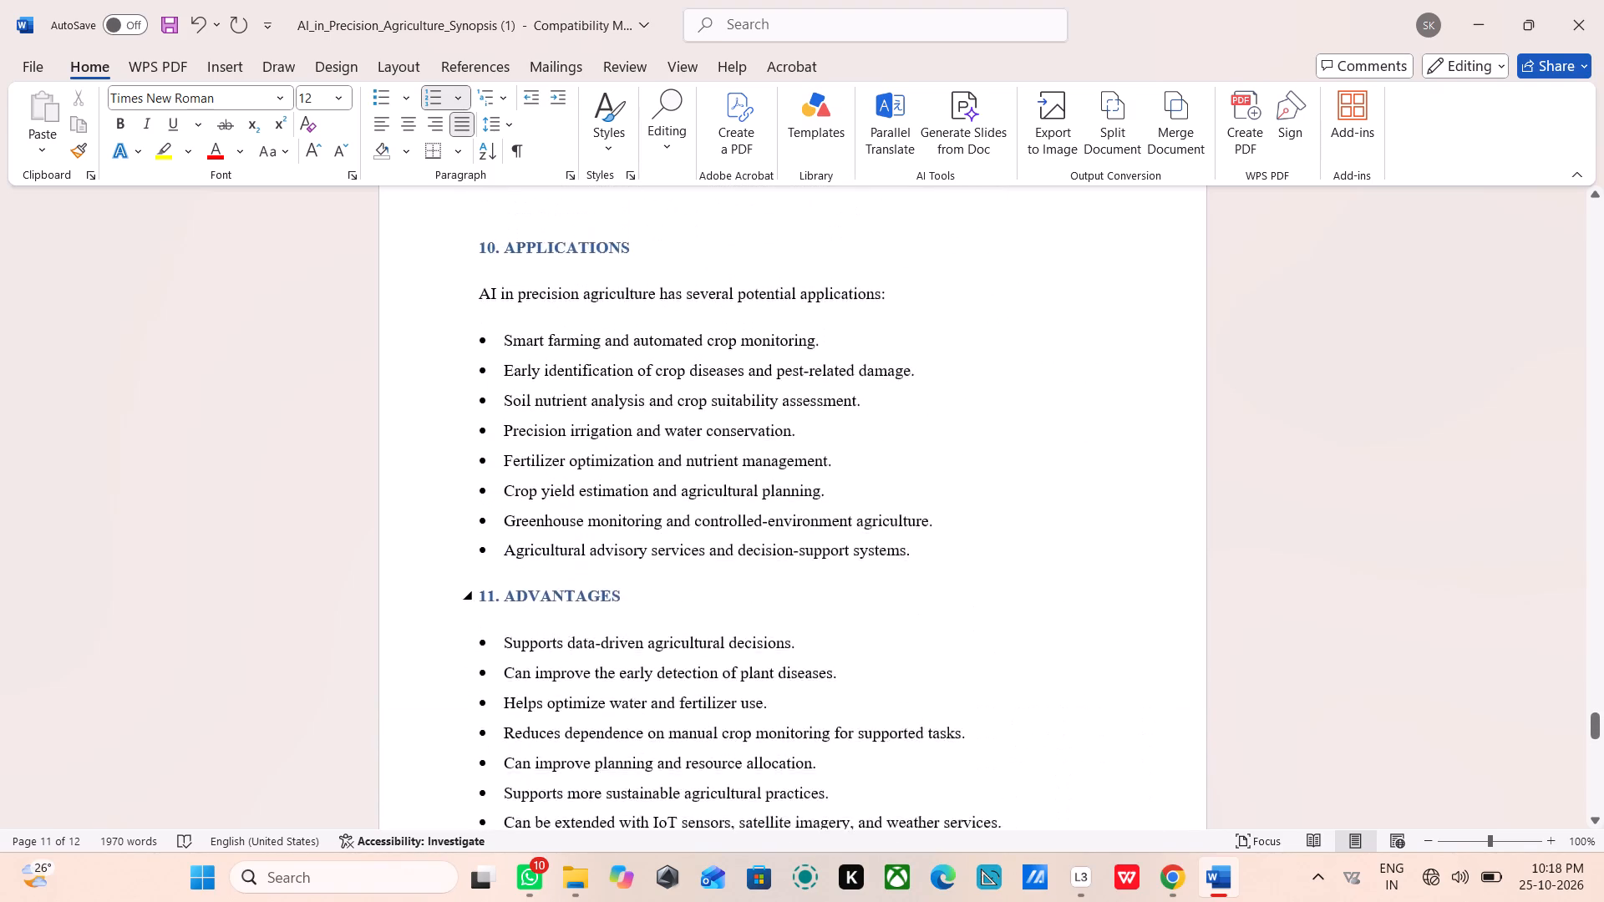
scroll(601, 639, up, 5)
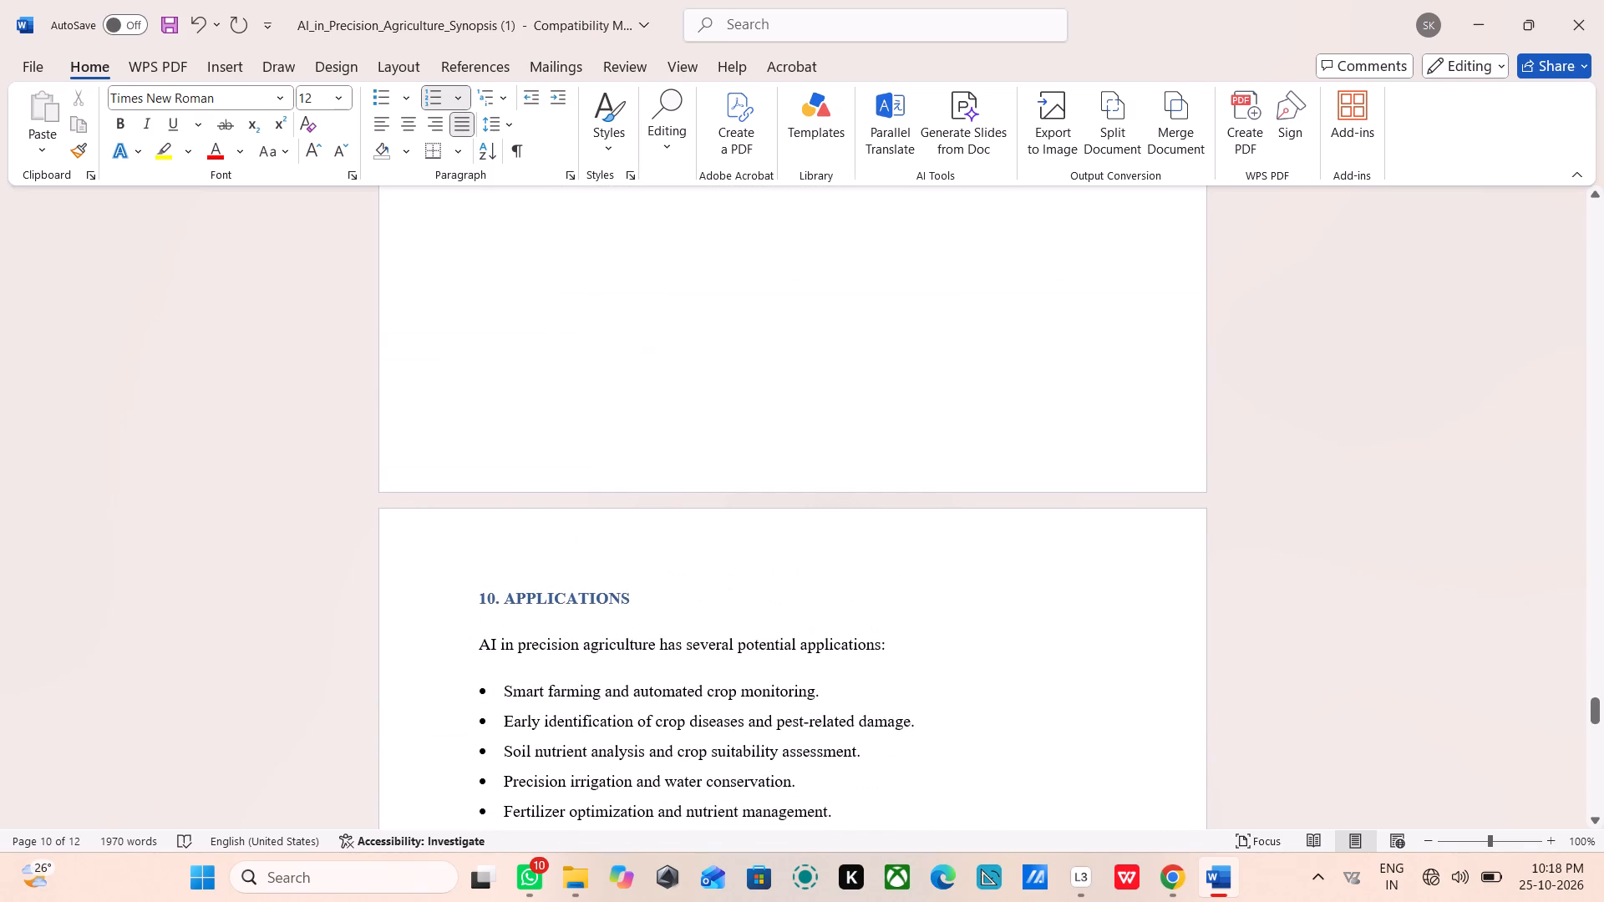
scroll(603, 636, up, 15)
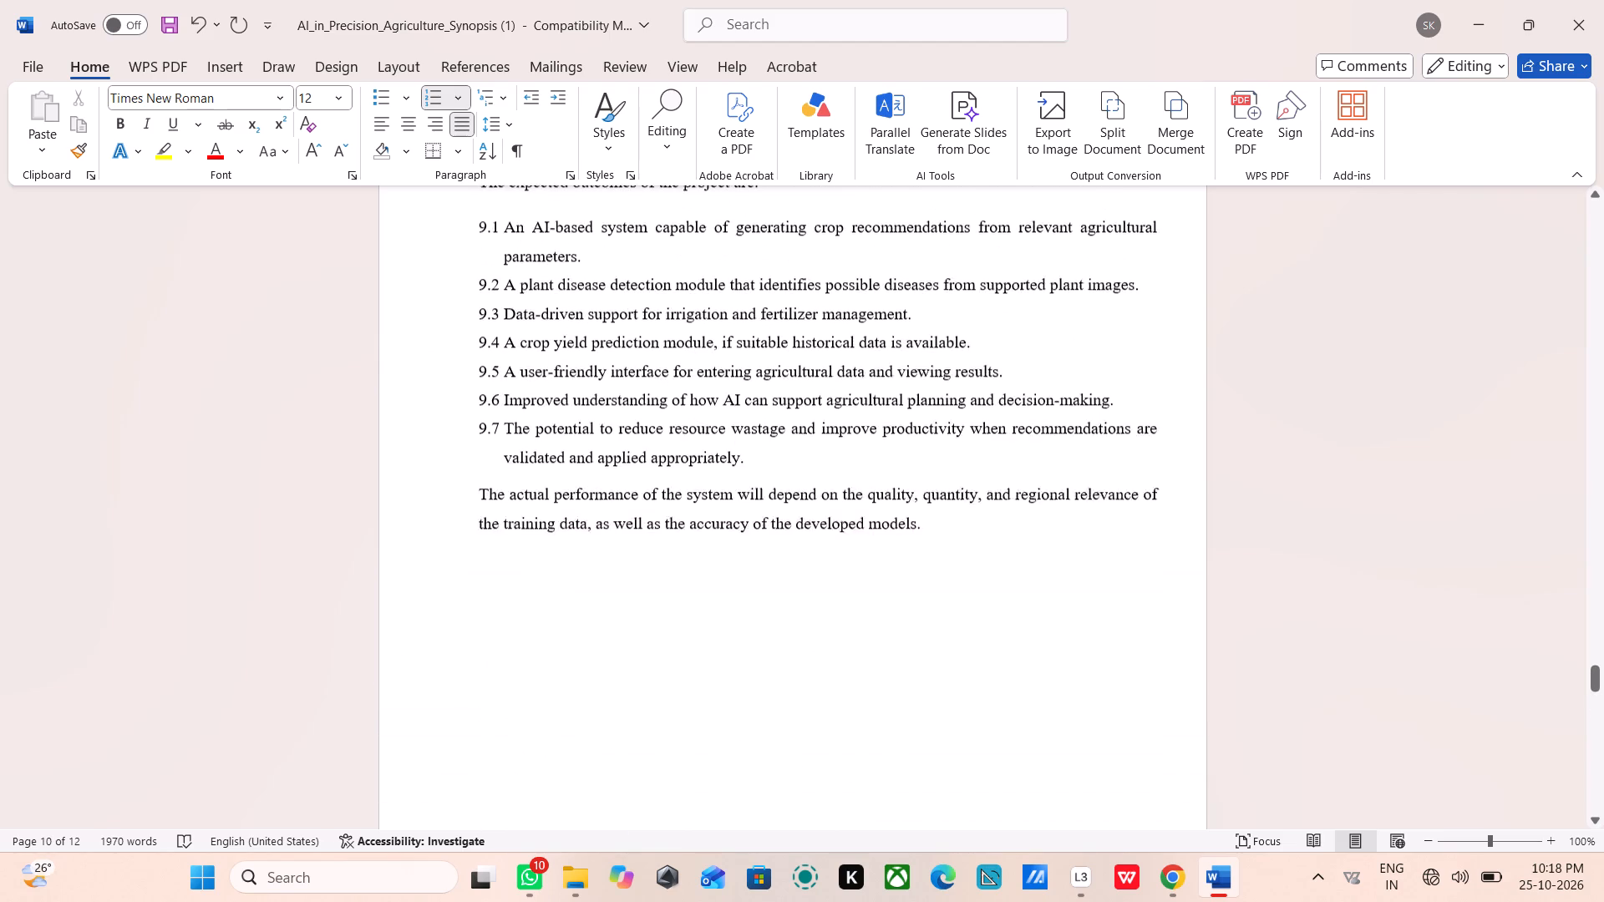
scroll(603, 636, up, 4)
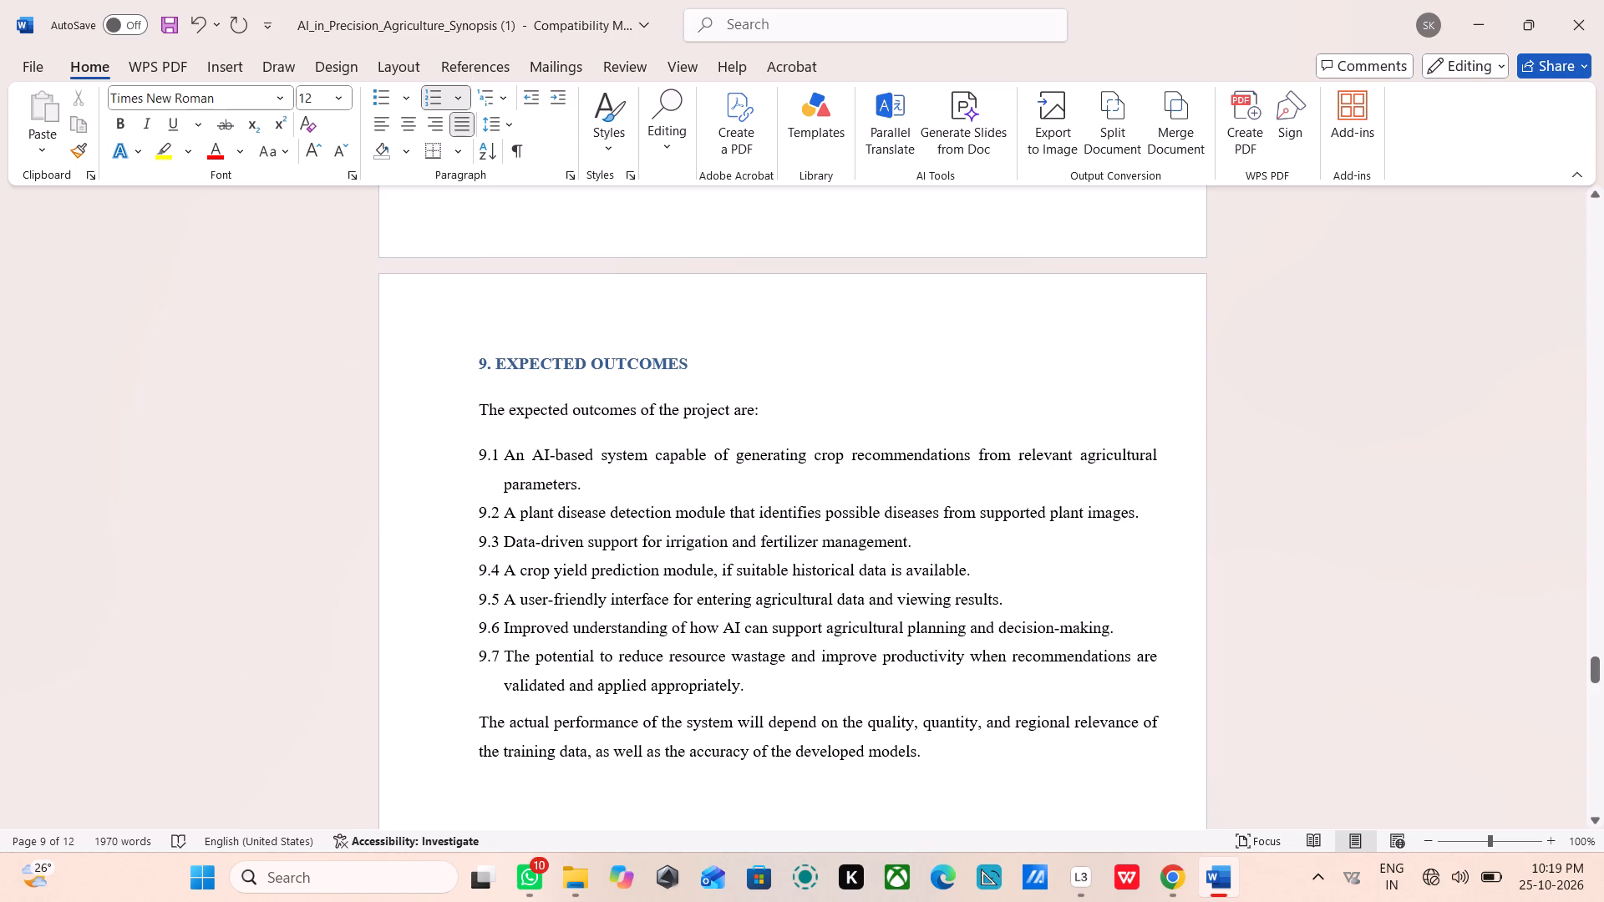
scroll(646, 540, down, 3)
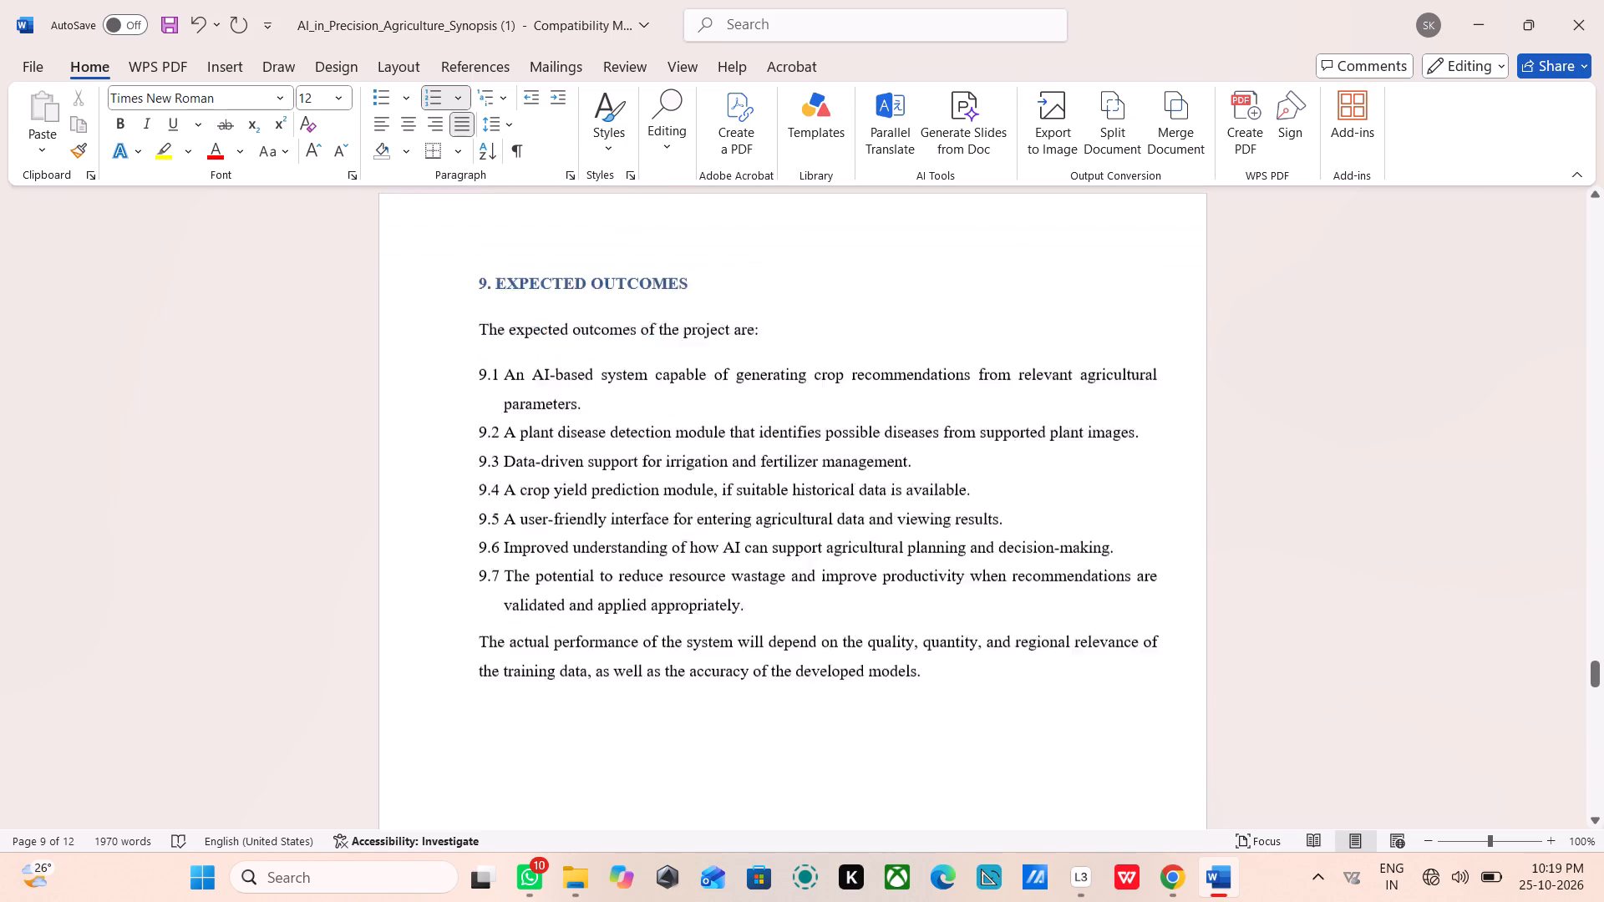
scroll(646, 540, down, 1)
scroll(646, 540, up, 2)
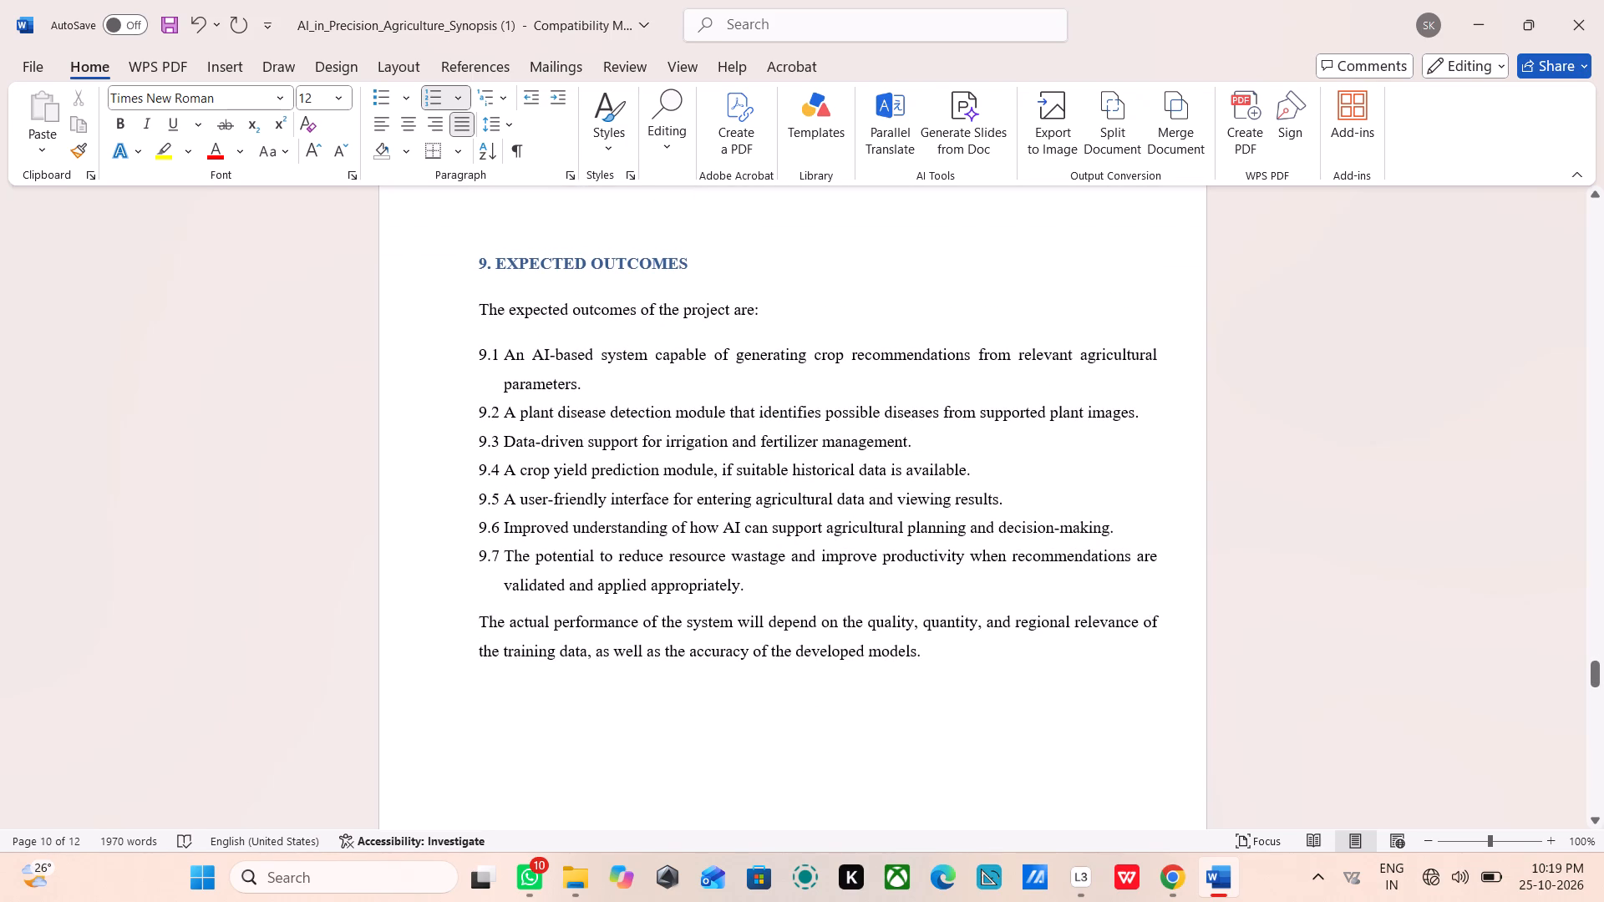
scroll(646, 540, down, 9)
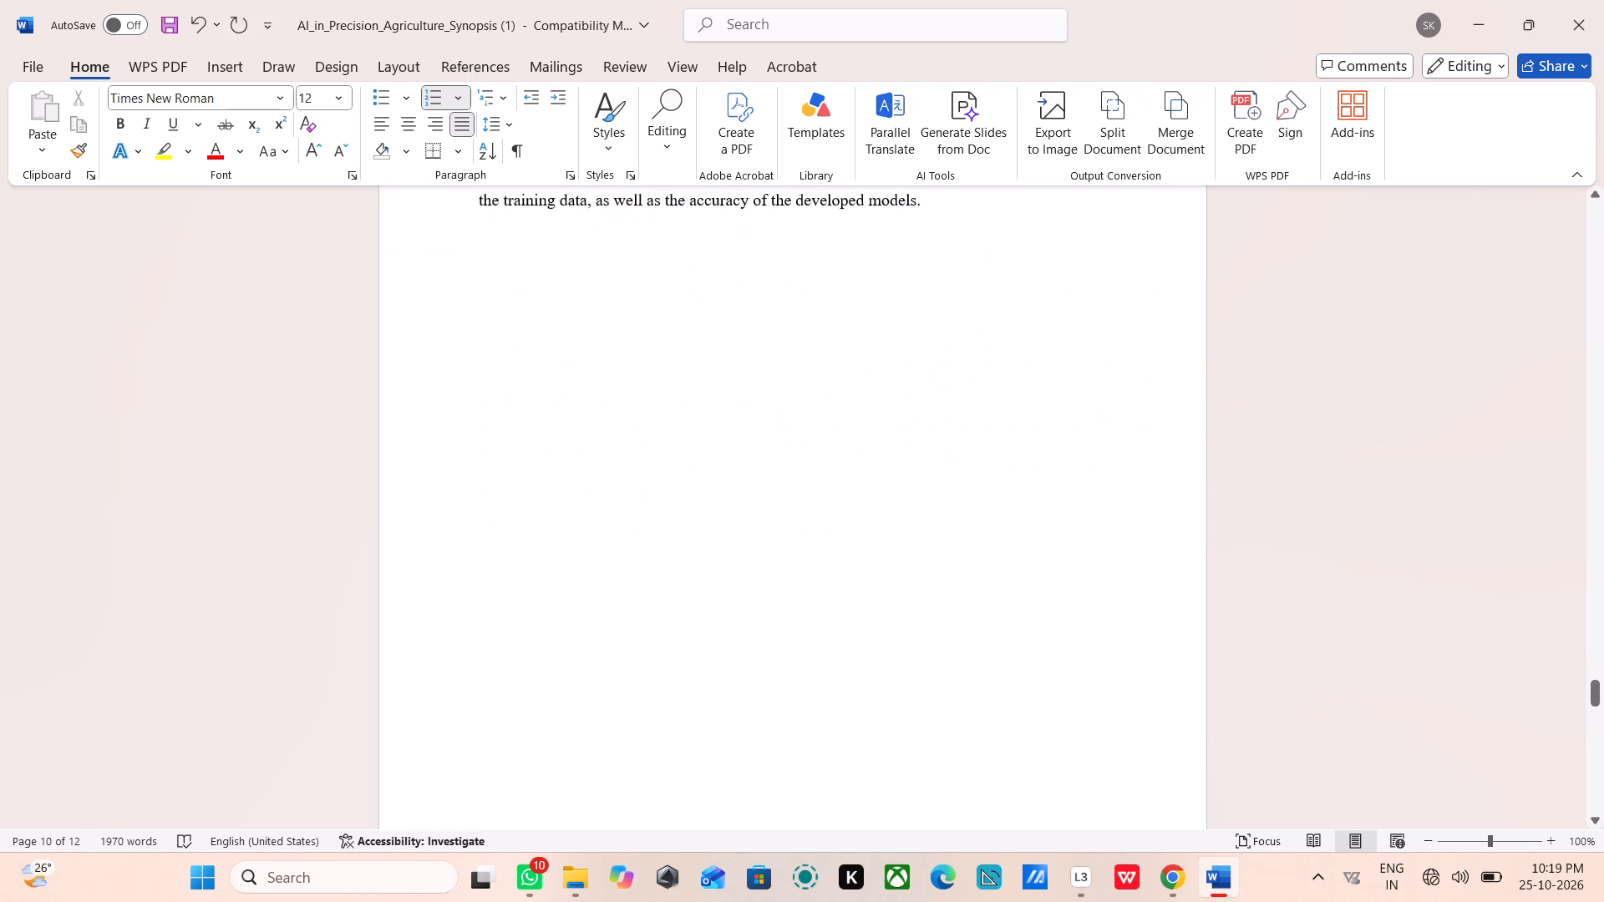
scroll(646, 540, down, 11)
scroll(641, 543, up, 11)
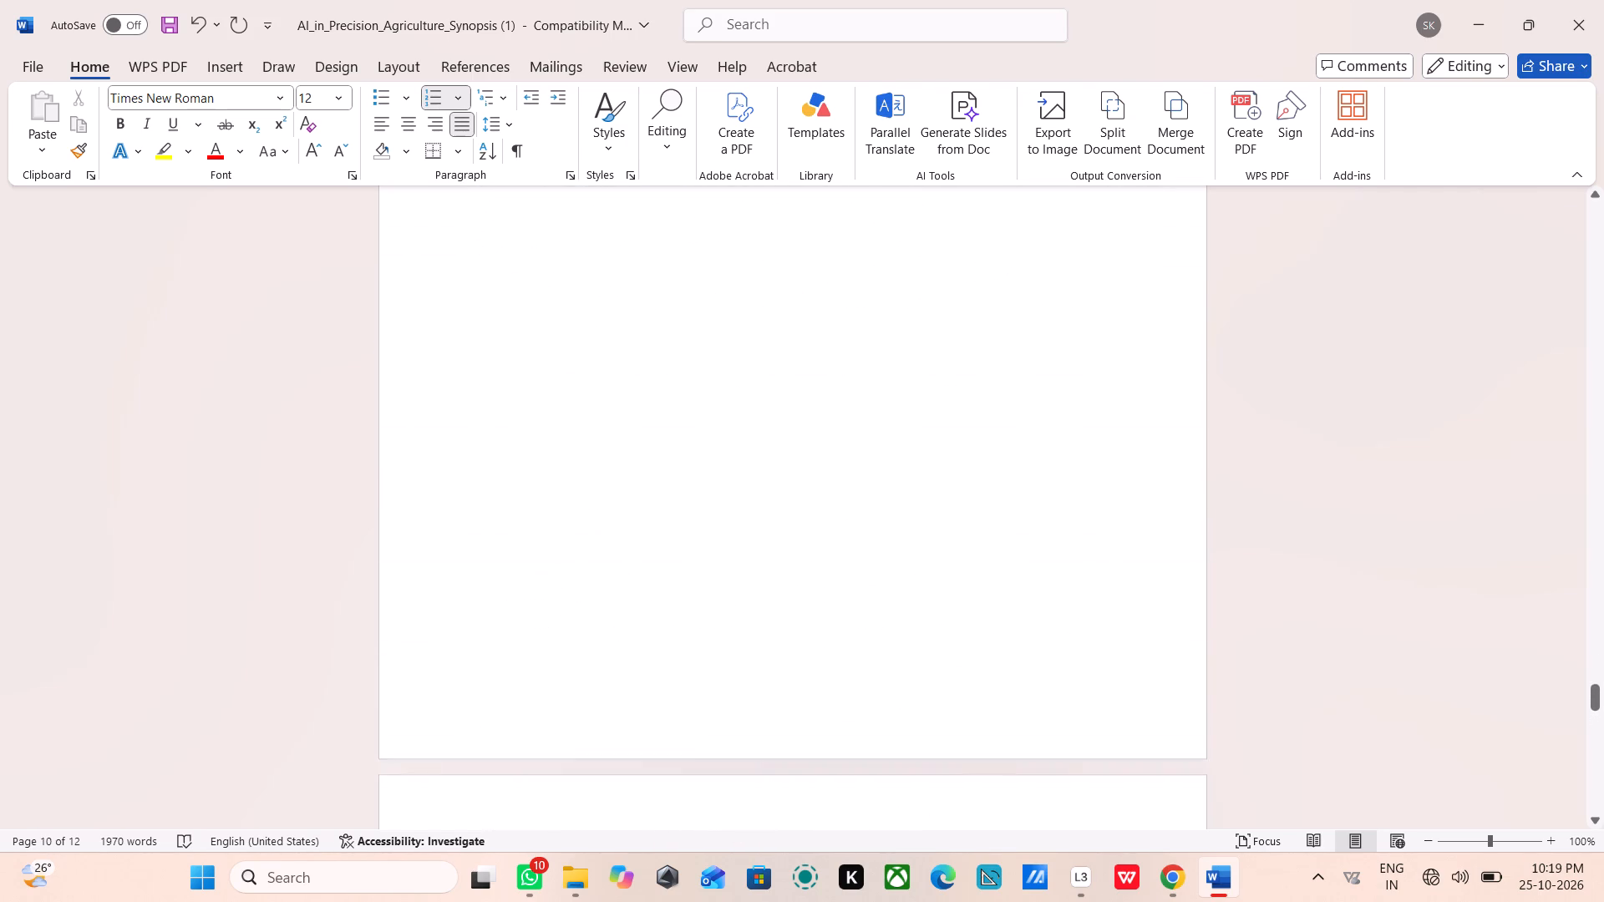
scroll(641, 540, up, 20)
scroll(641, 540, up, 11)
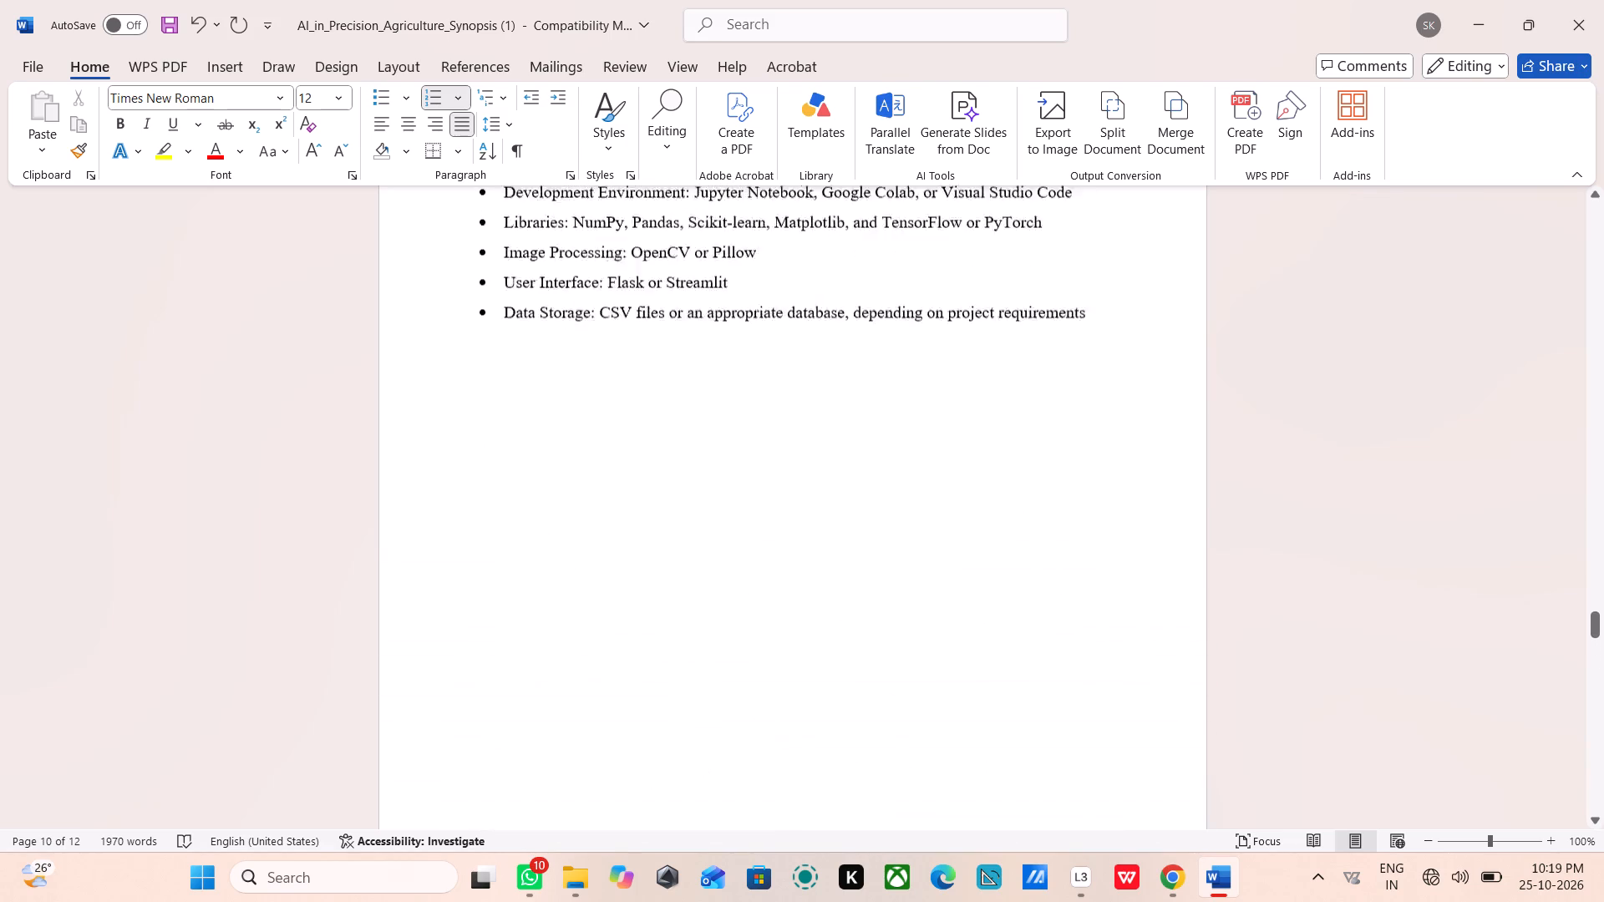
scroll(636, 499, up, 19)
scroll(636, 499, up, 4)
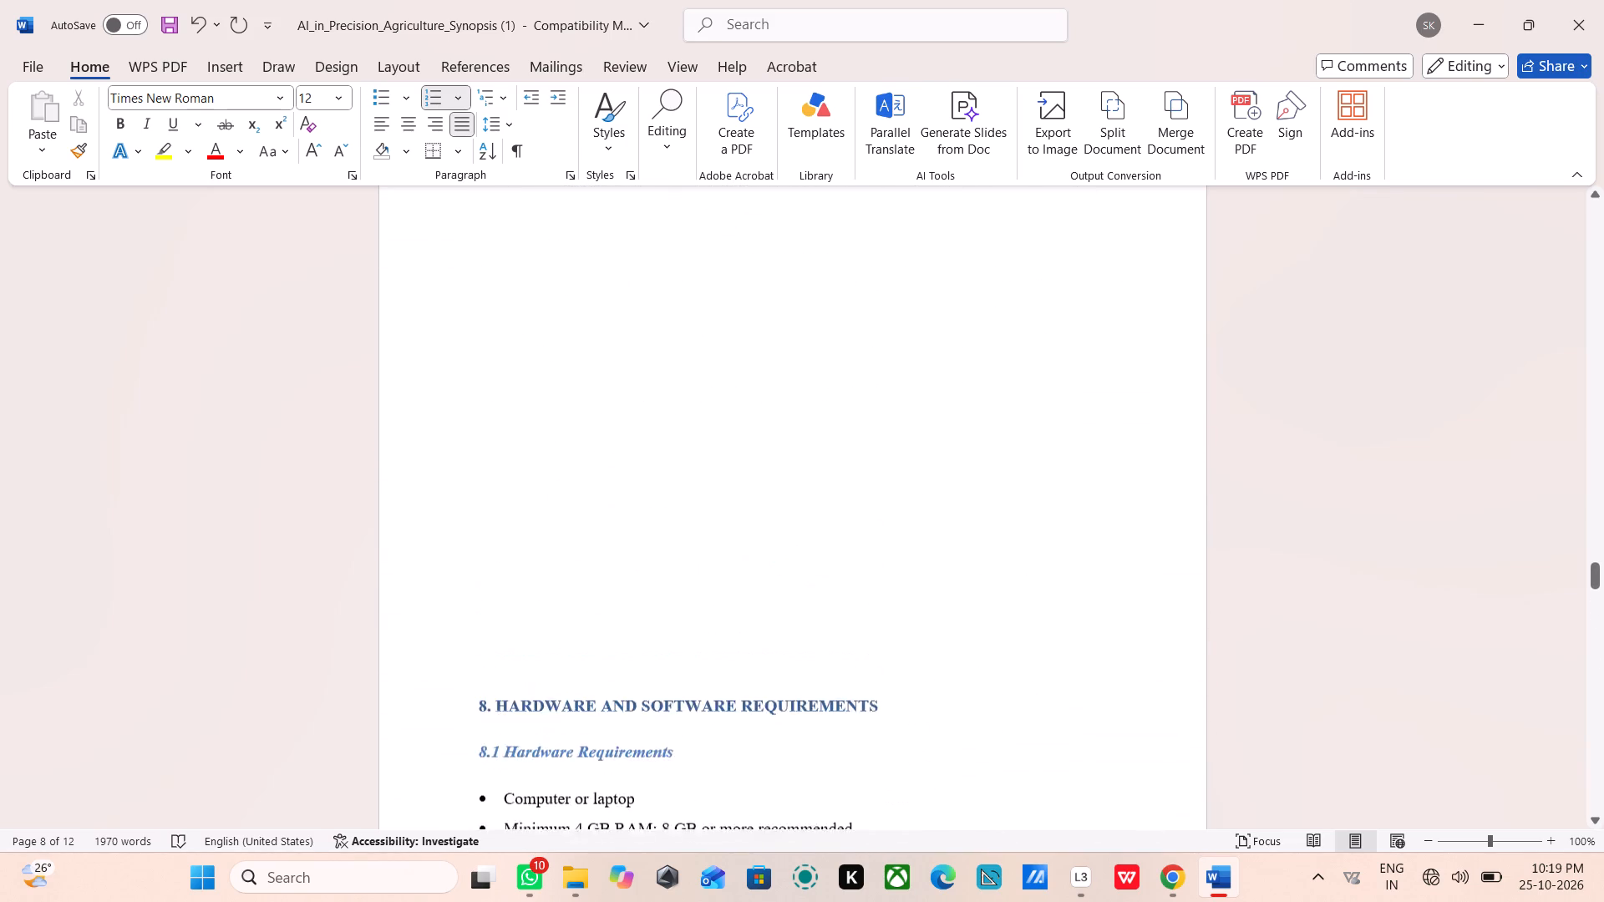
scroll(636, 499, up, 14)
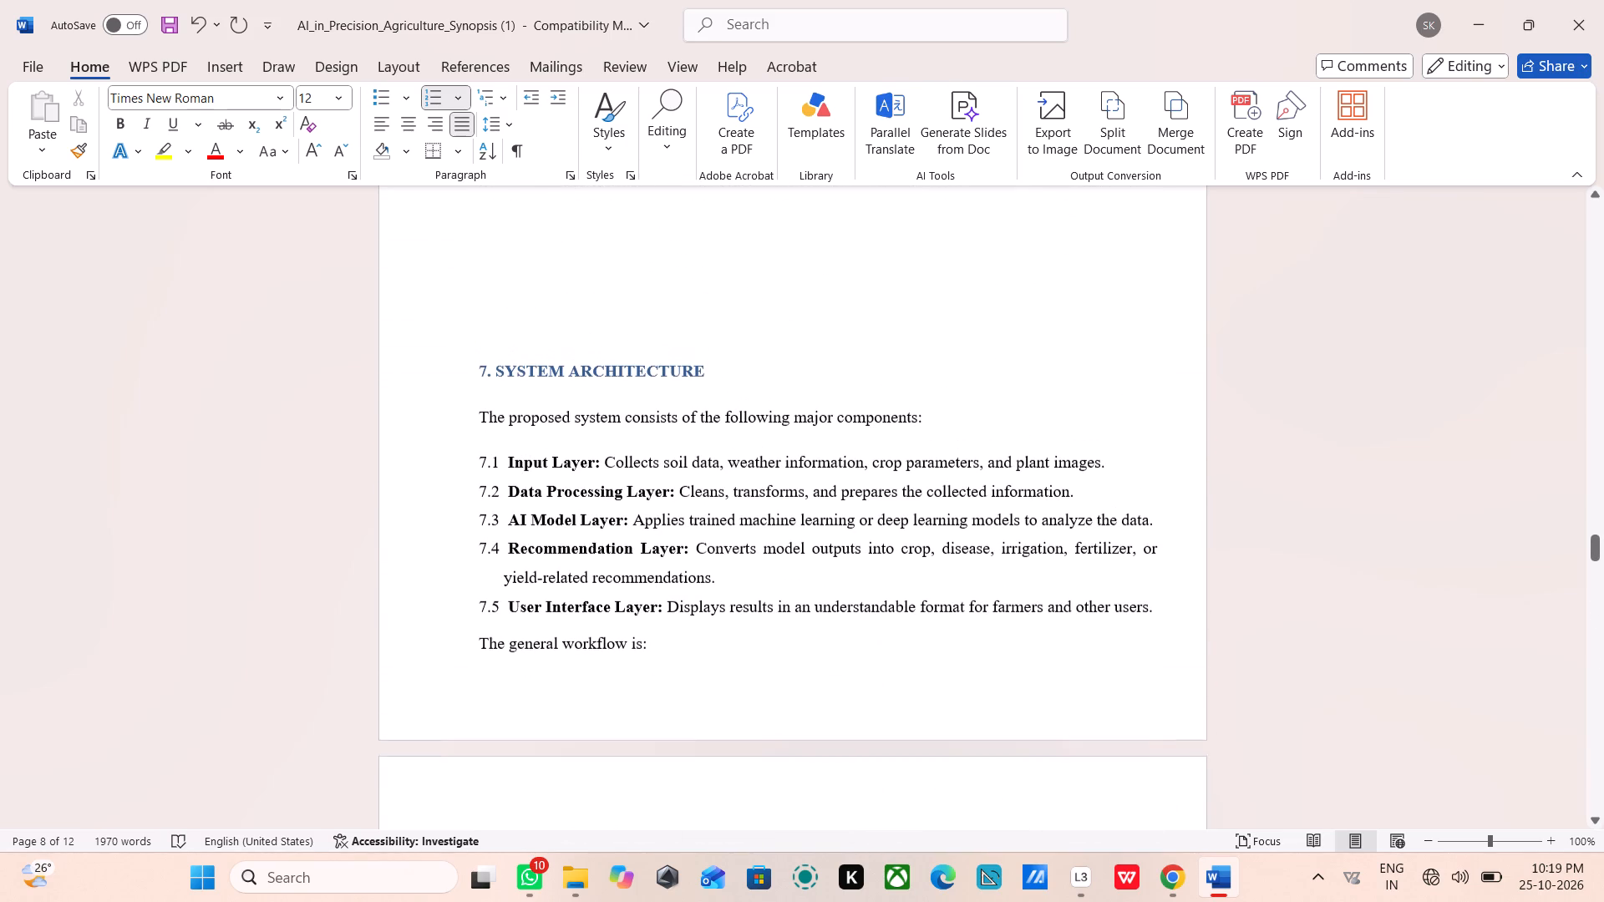
scroll(636, 499, up, 16)
scroll(636, 499, up, 6)
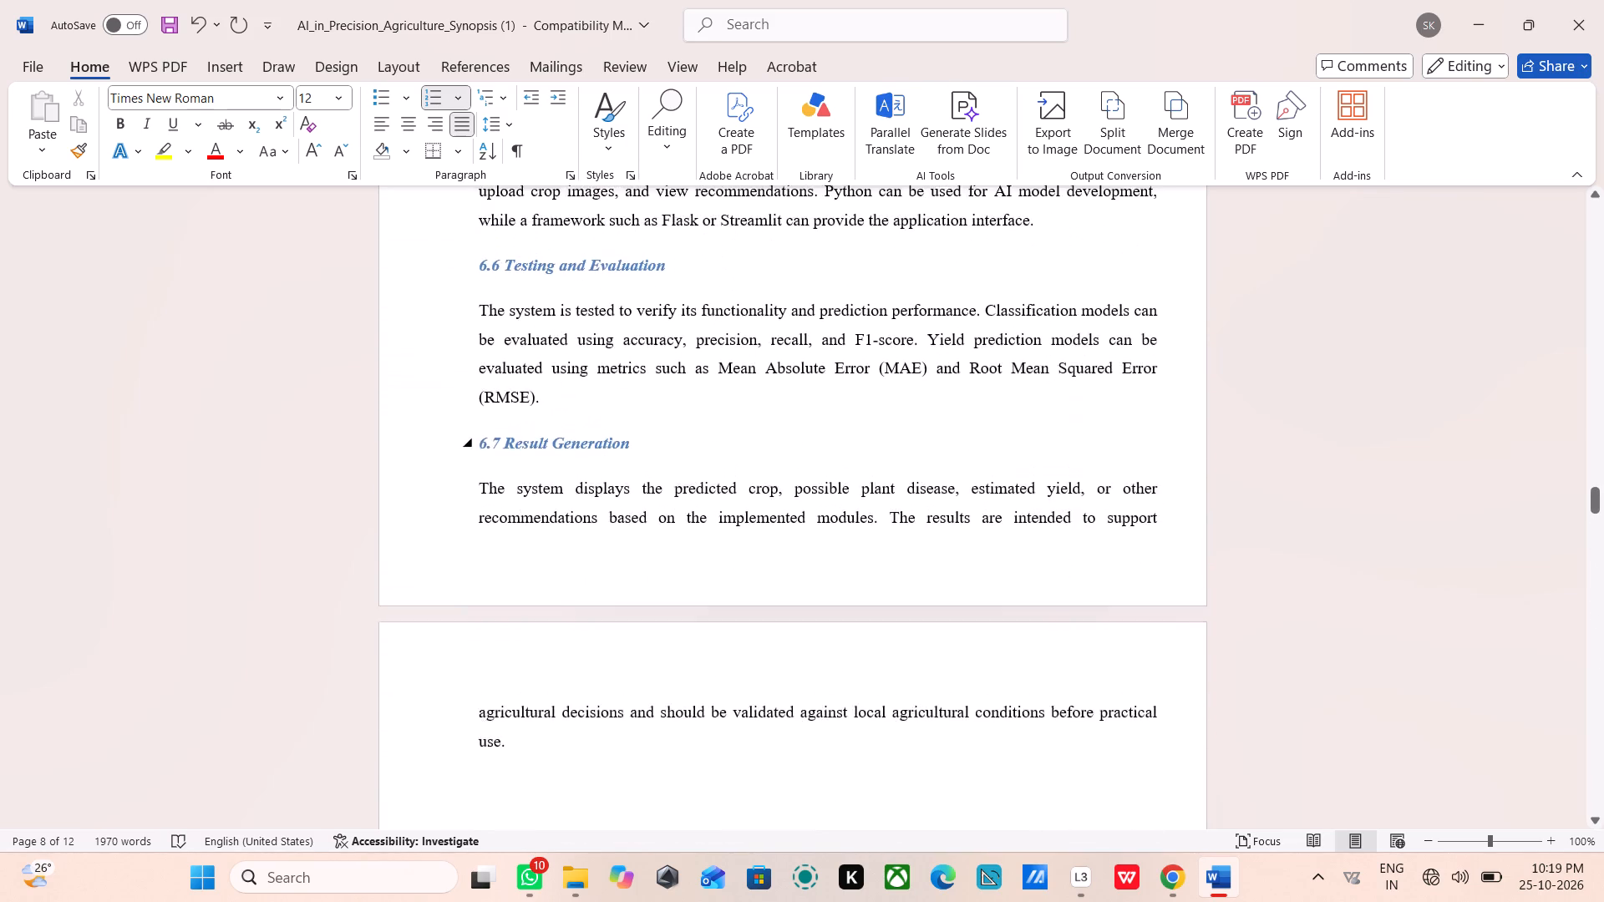
Insert a blank paragraph after the 6.6 Testing and Evaluation text so the 6.7 Result Generation heading moves to the next page.
scroll(636, 499, up, 2)
click(568, 554)
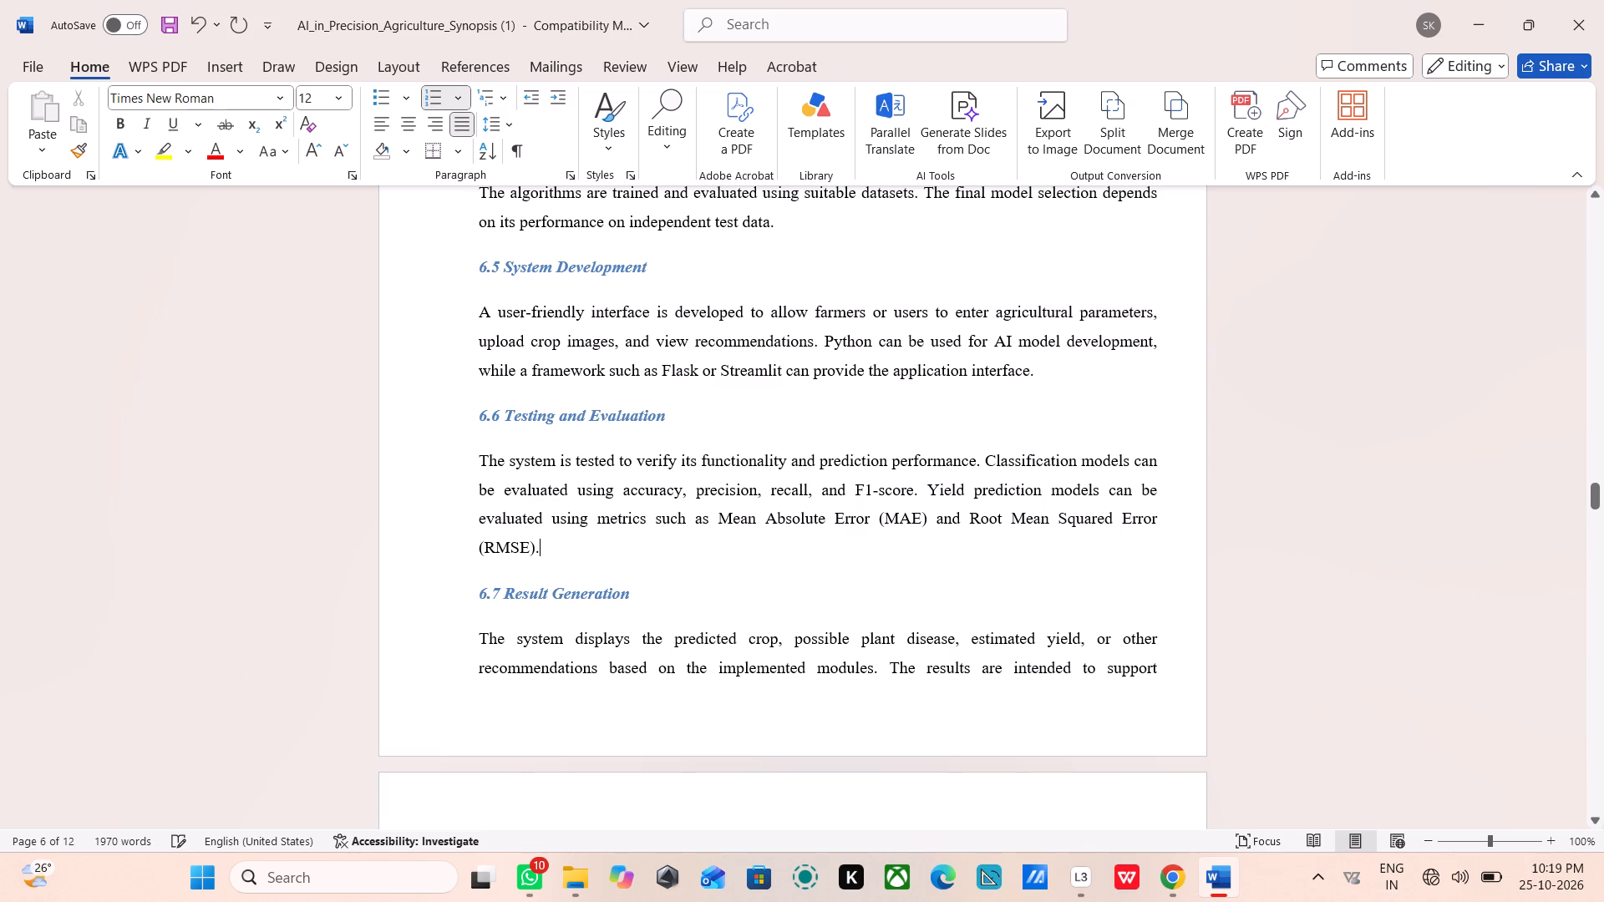
key(Return)
Delete seven blank paragraphs between the 6.7 Result Generation text and the 7. SYSTEM ARCHITECTURE heading.
scroll(568, 554, down, 10)
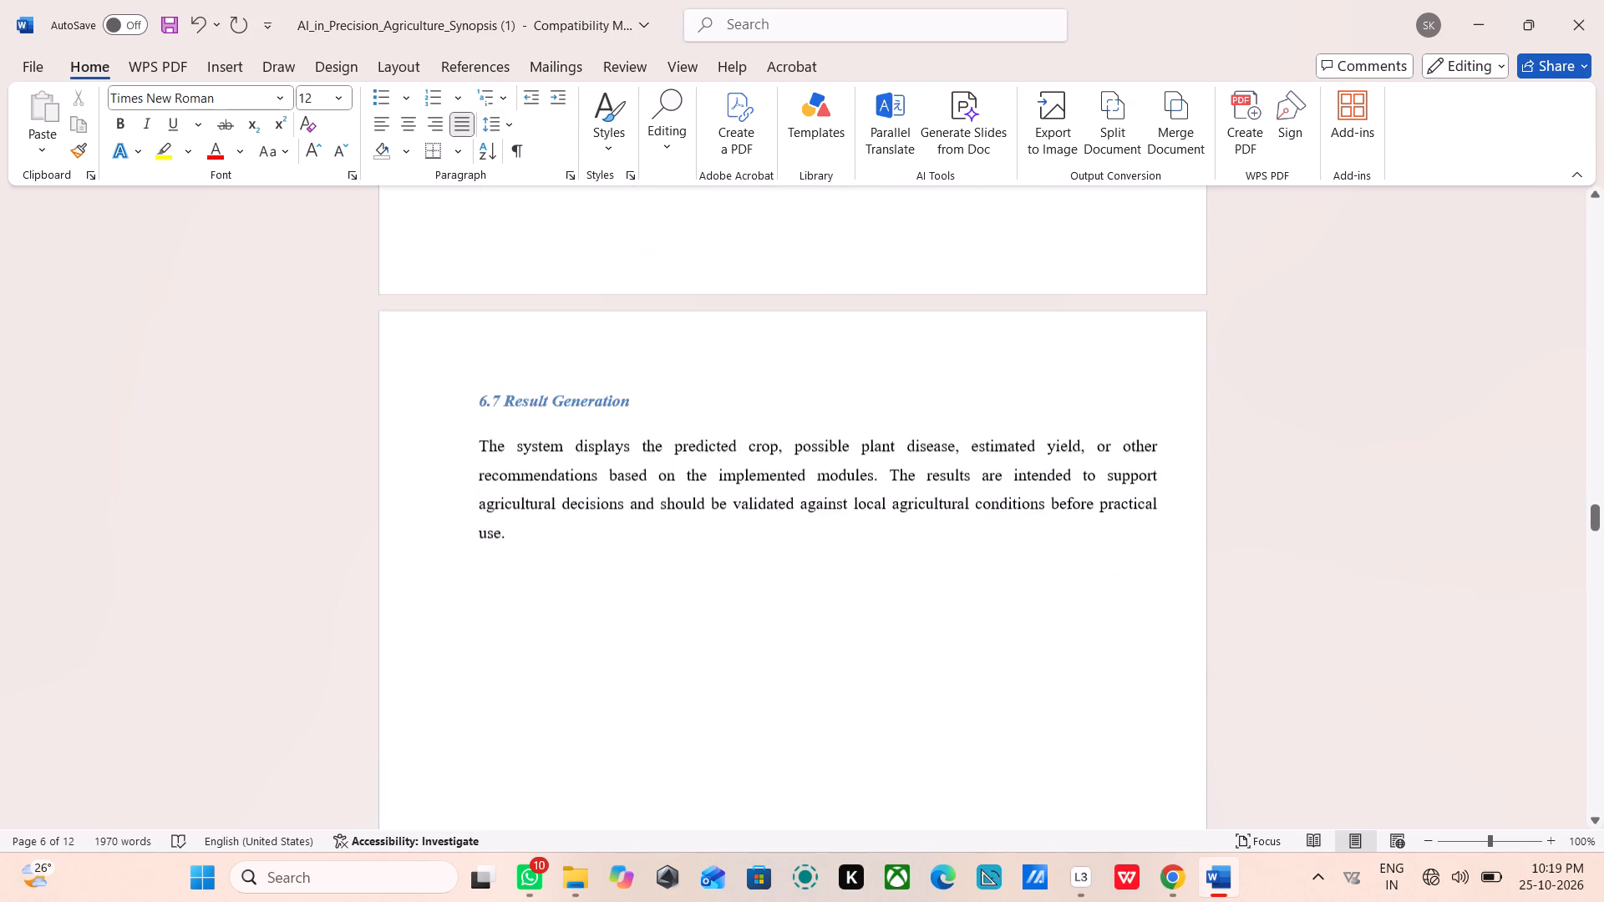
scroll(568, 554, down, 16)
scroll(574, 551, up, 2)
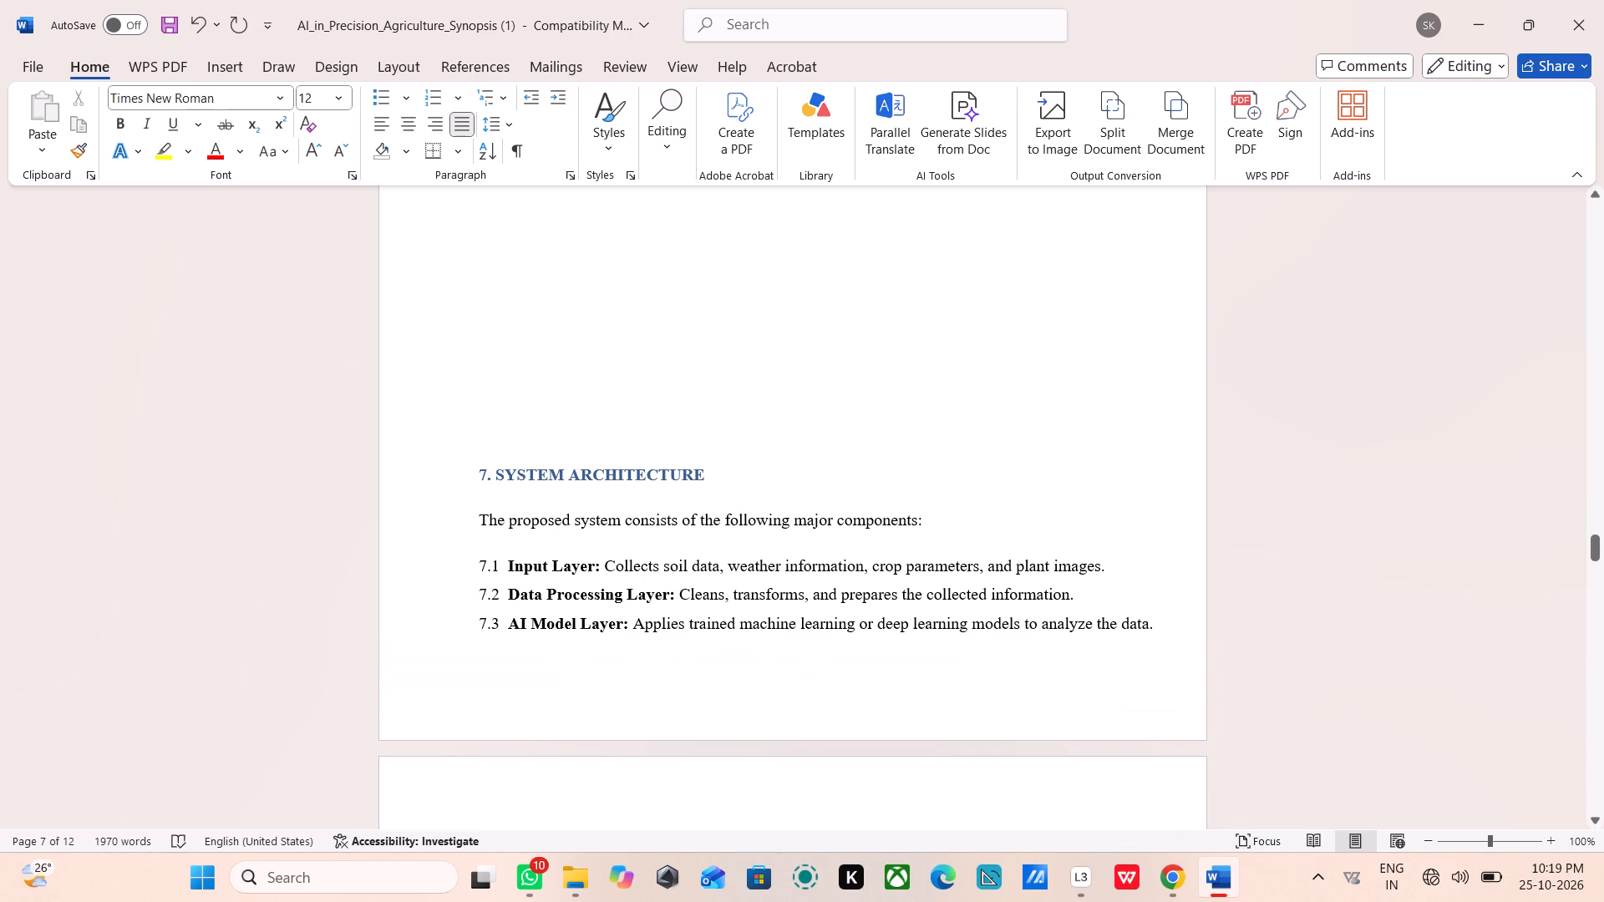
click(508, 408)
click(520, 438)
key(BackSpace)
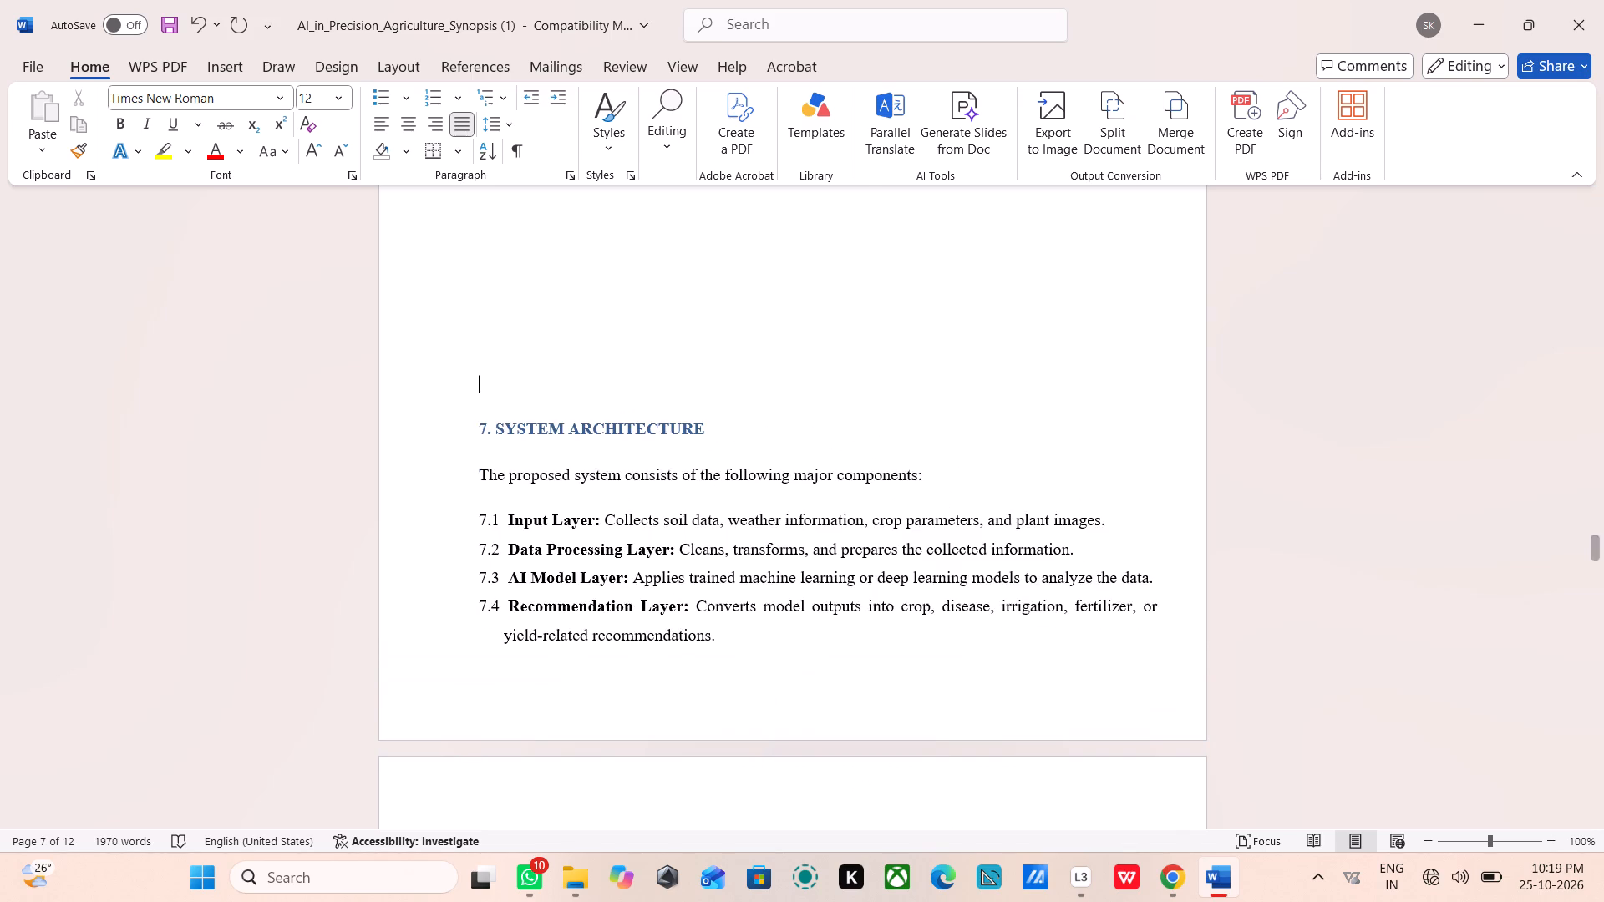
scroll(520, 438, up, 7)
key(BackSpace)
key(BackSpace)
key(BackSpace)
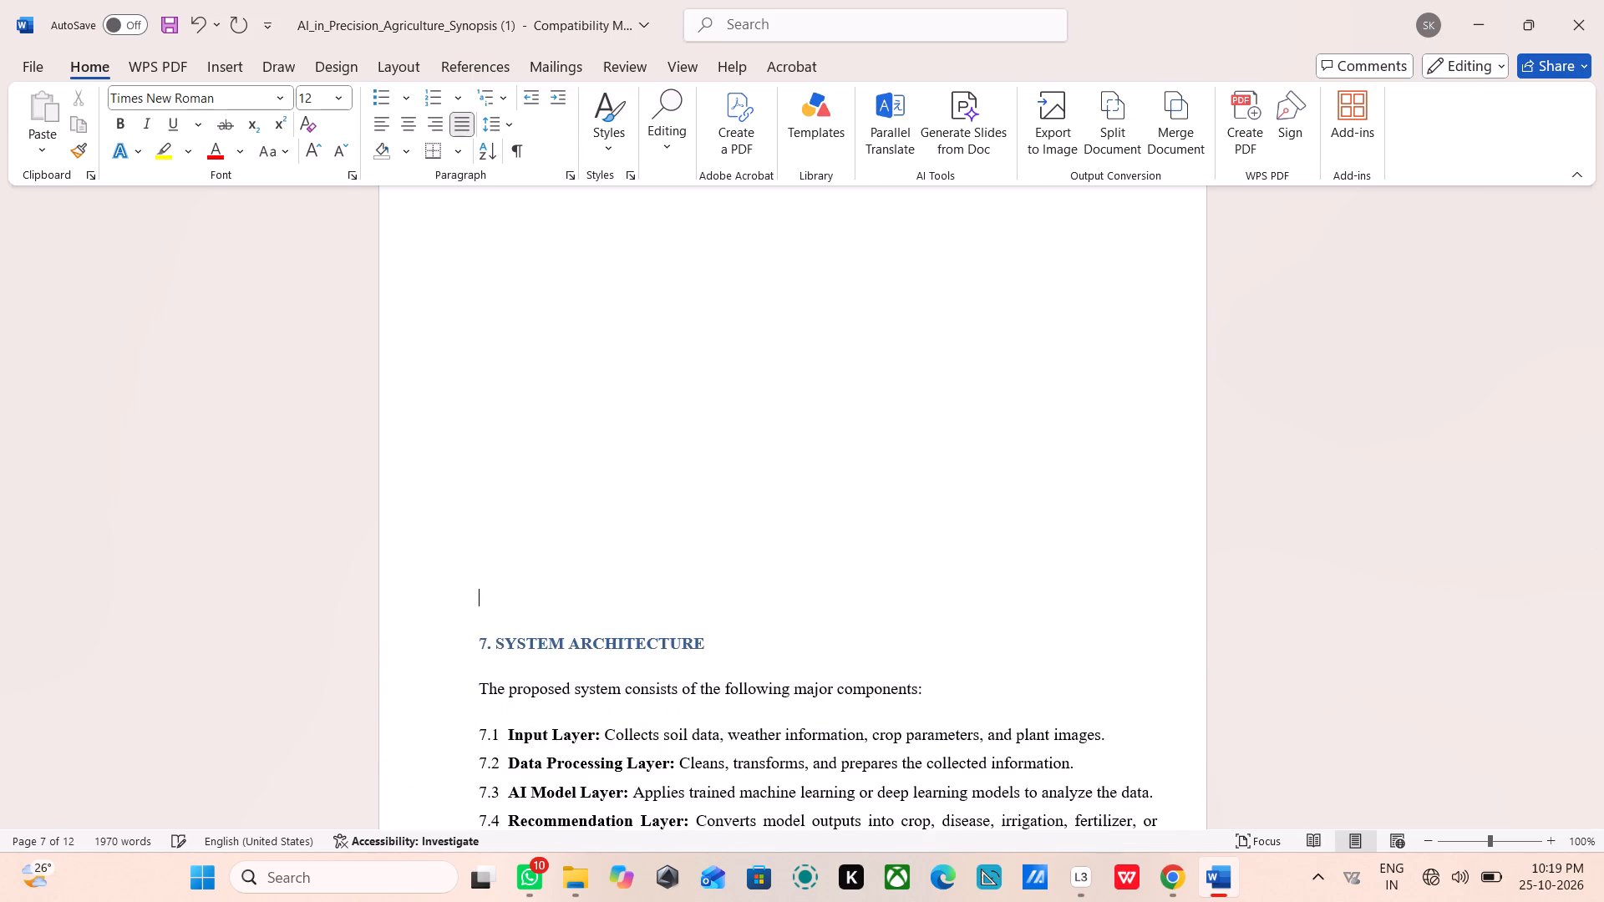
key(BackSpace)
scroll(513, 474, up, 4)
key(BackSpace)
key(BackSpace)
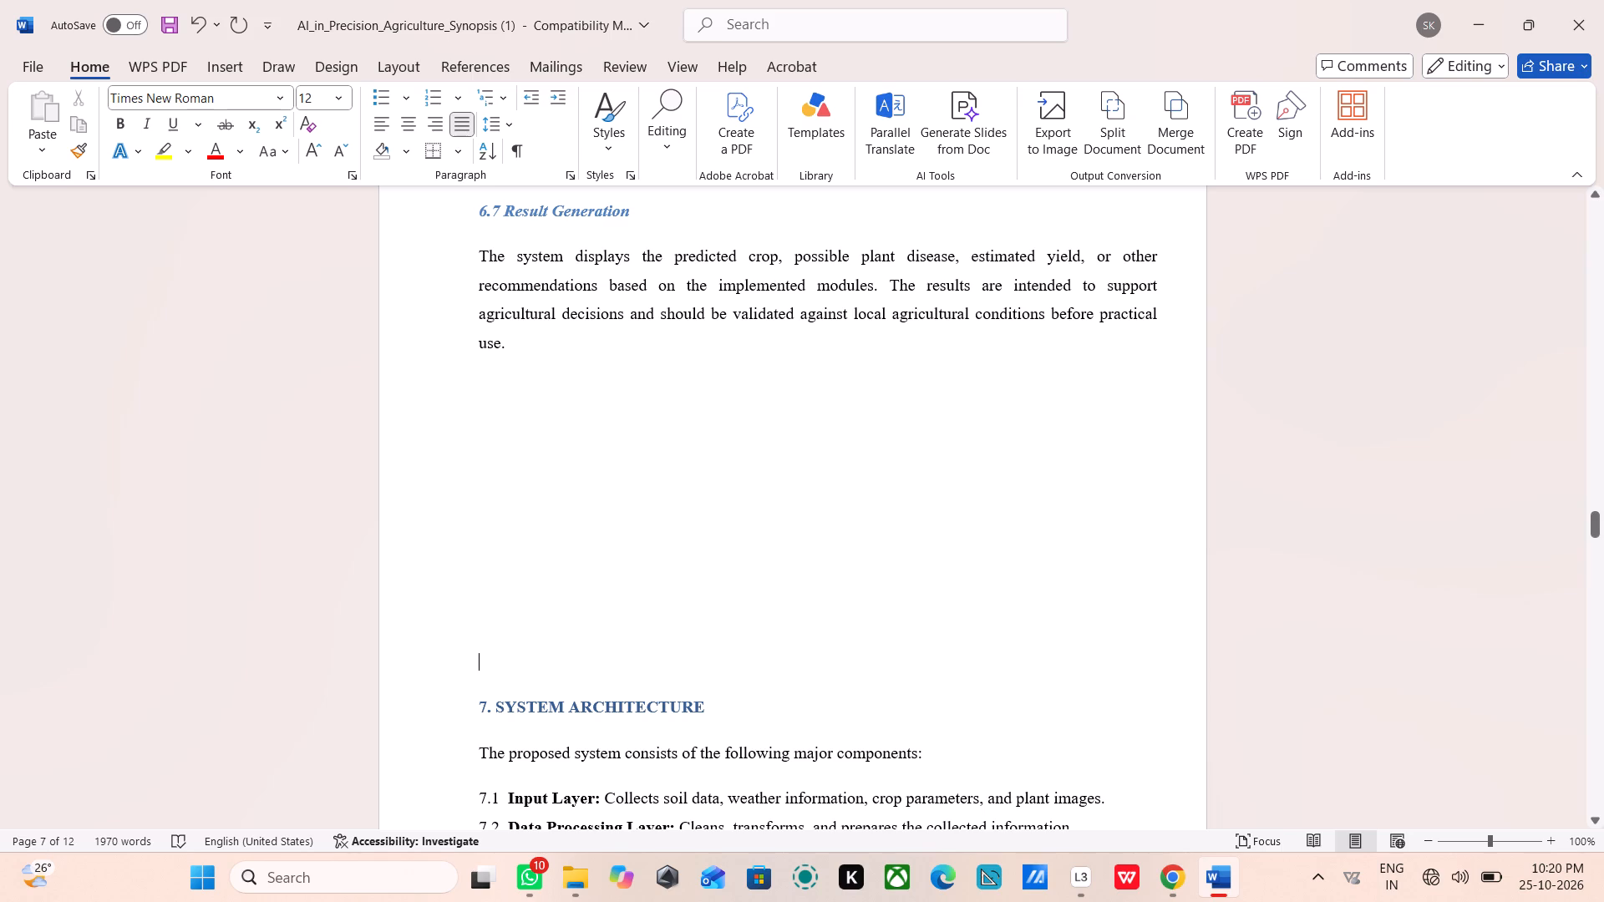
scroll(459, 610, up, 2)
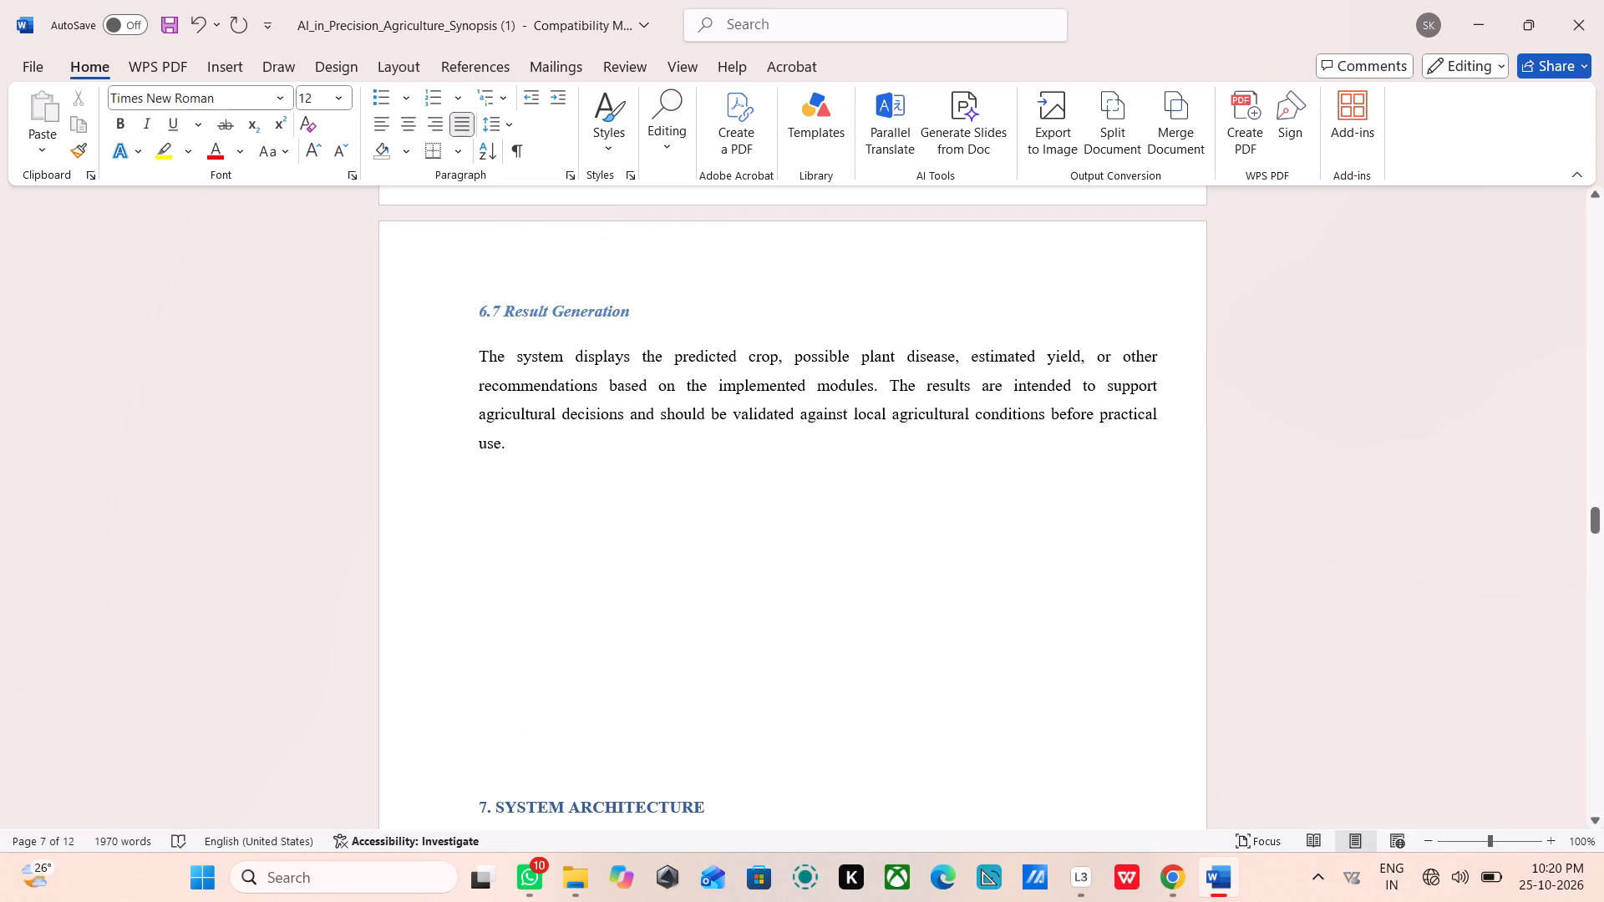
Insert ten blank paragraphs between the 6.7 Result Generation text and the 7. SYSTEM ARCHITECTURE heading to push the heading onto the next page.
key(Return)
key(Return)
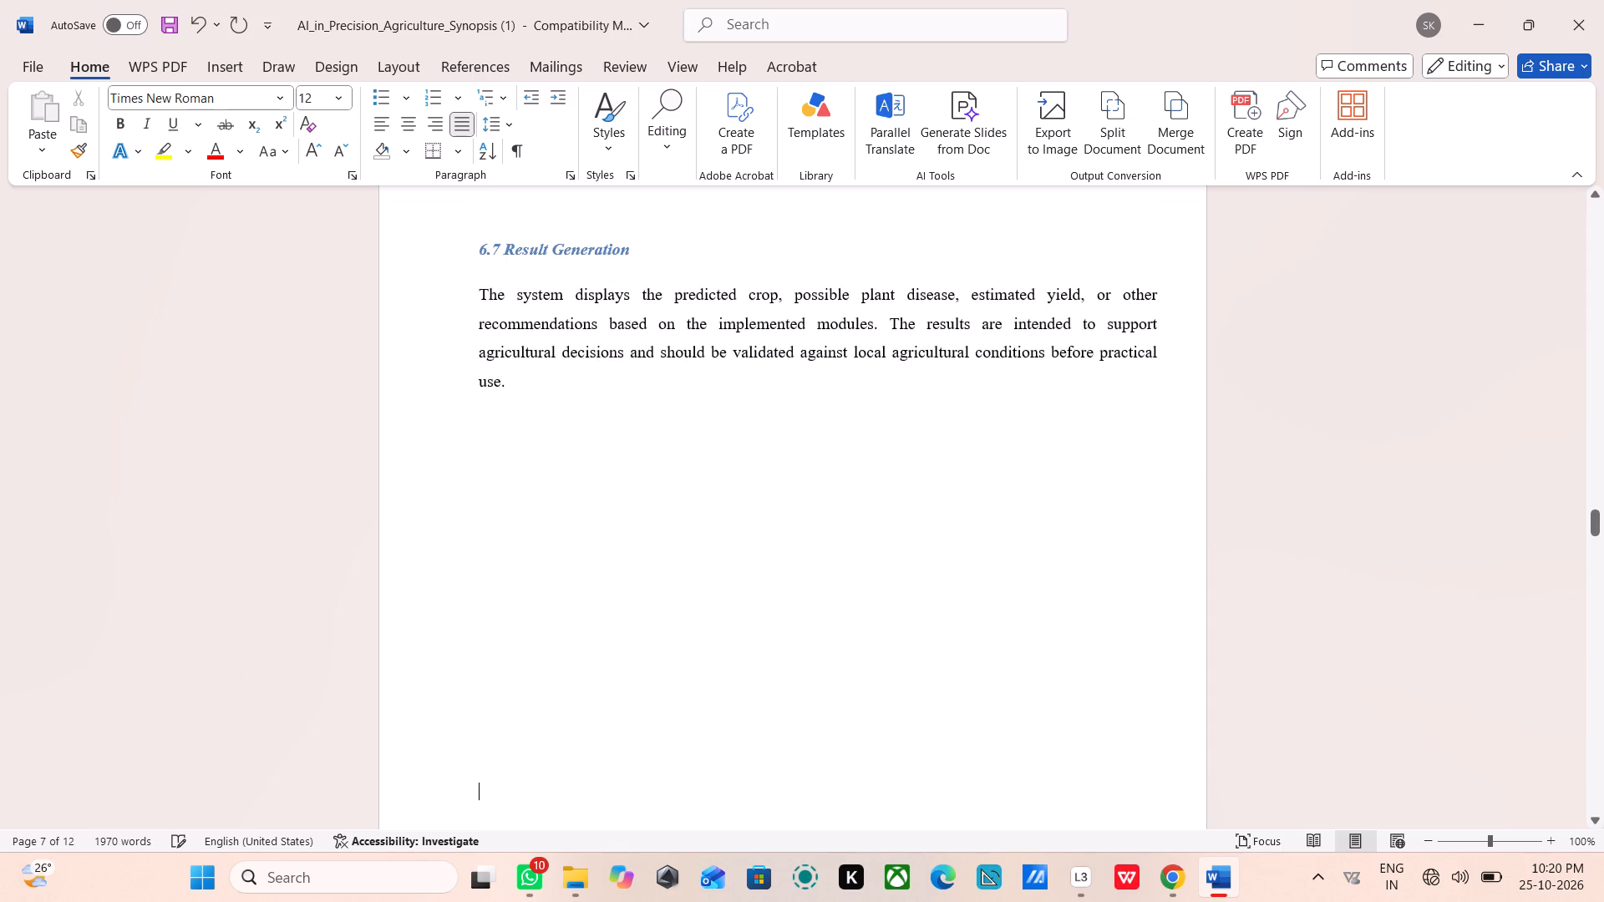
scroll(596, 696, down, 15)
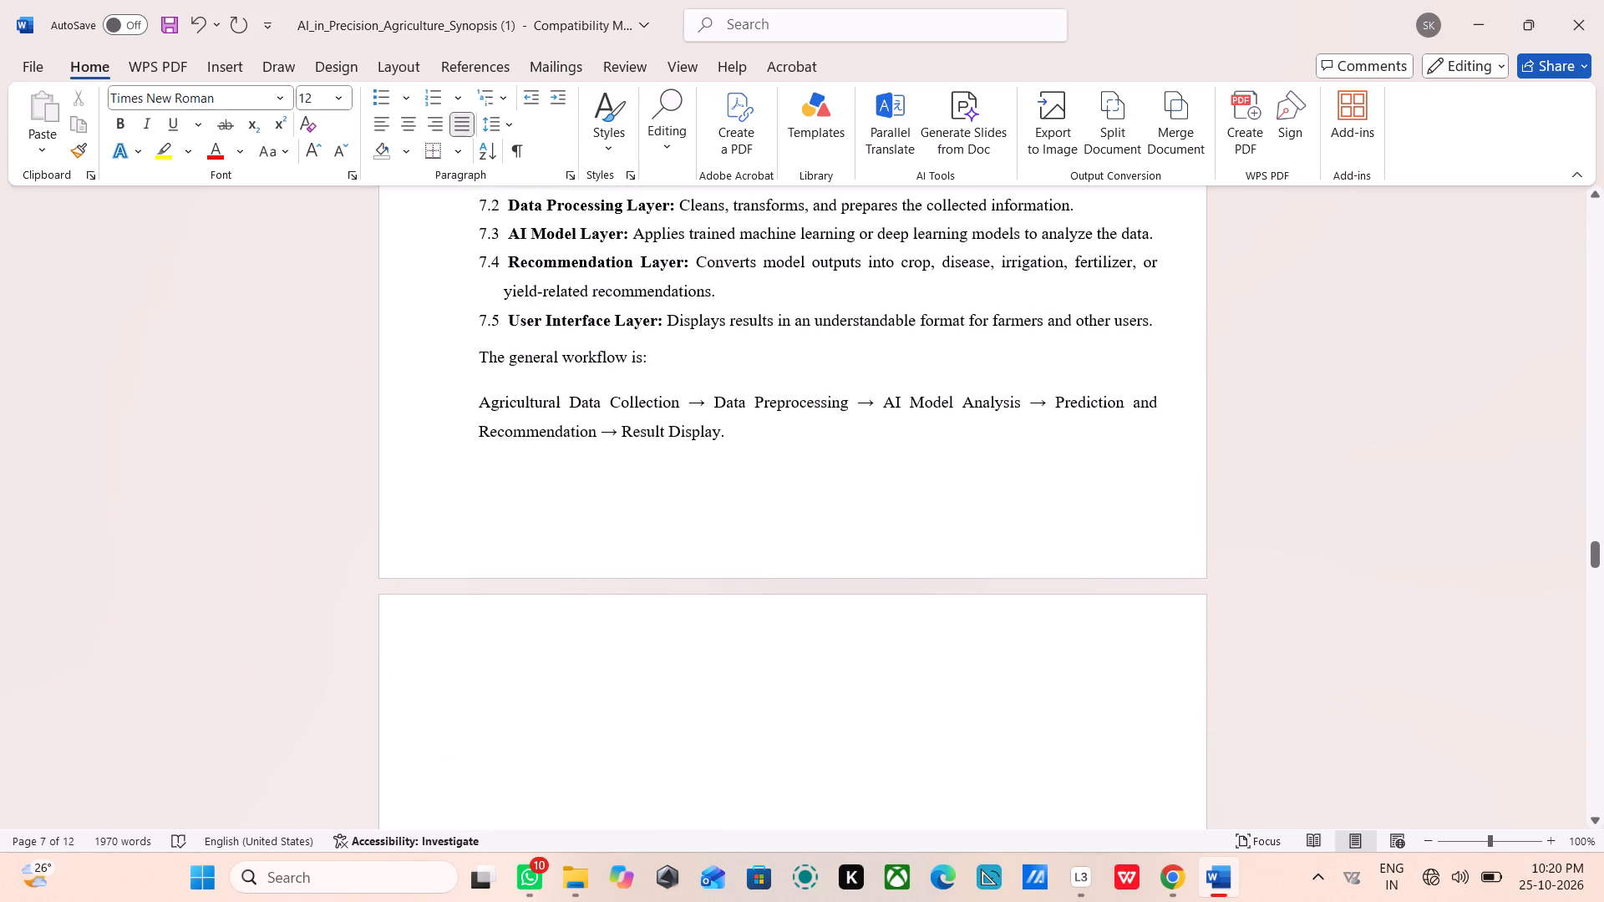
key(Return)
key(Return)
key(Return)
key(Return)
key(Return)
key(Return)
key(Return)
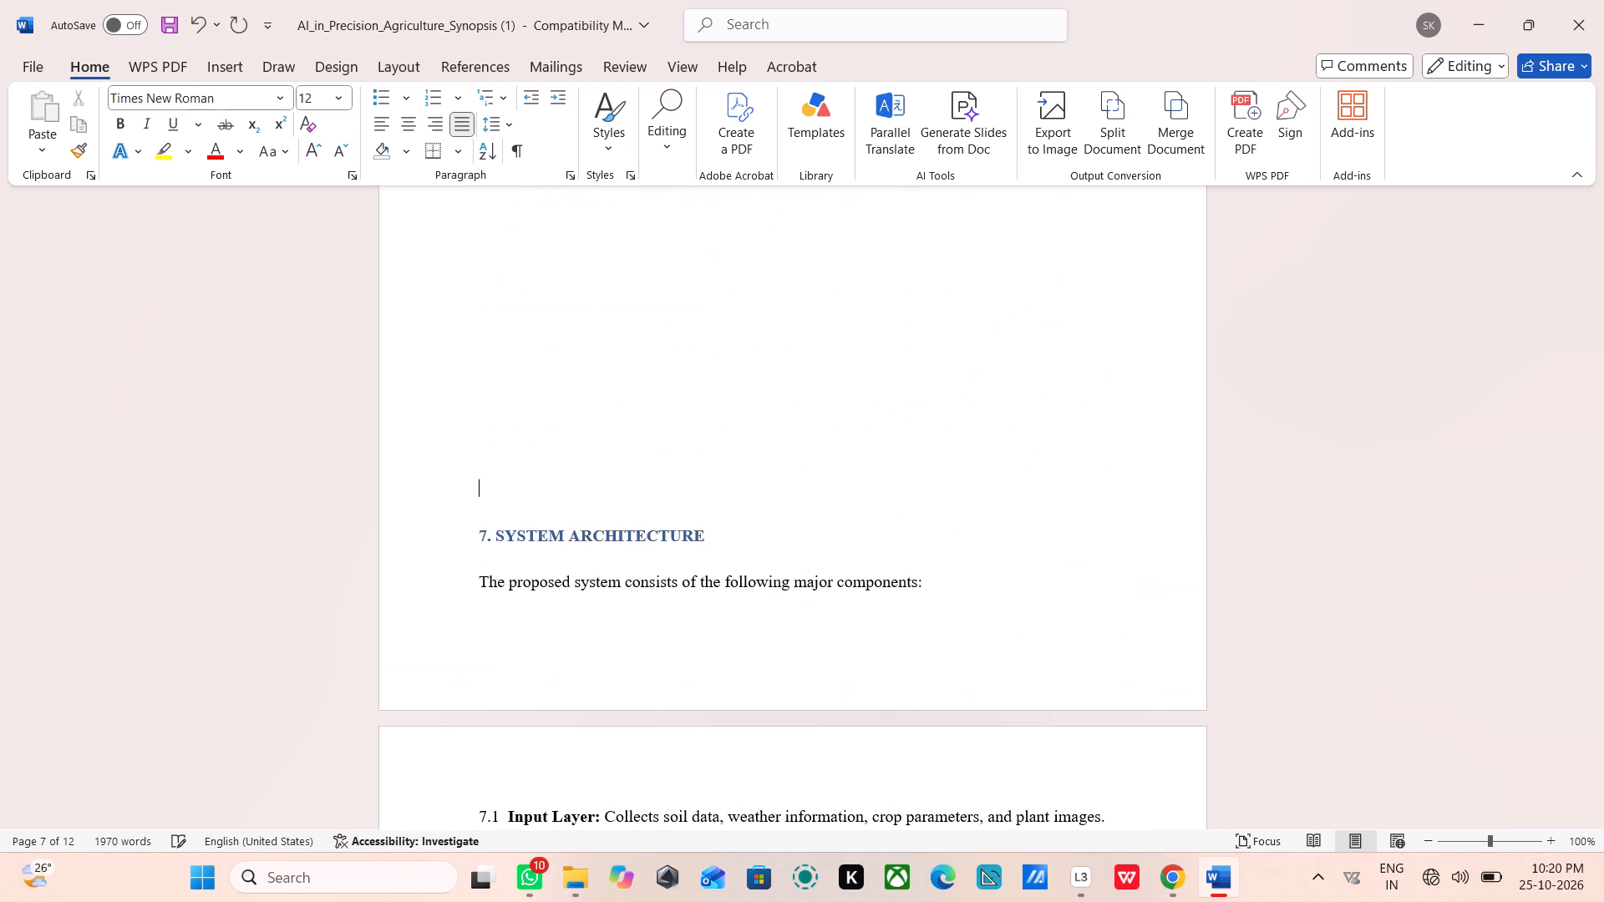
key(Return)
Delete the blank paragraphs above the 9. EXPECTED OUTCOMES heading so it starts at the top of its page.
scroll(617, 705, down, 18)
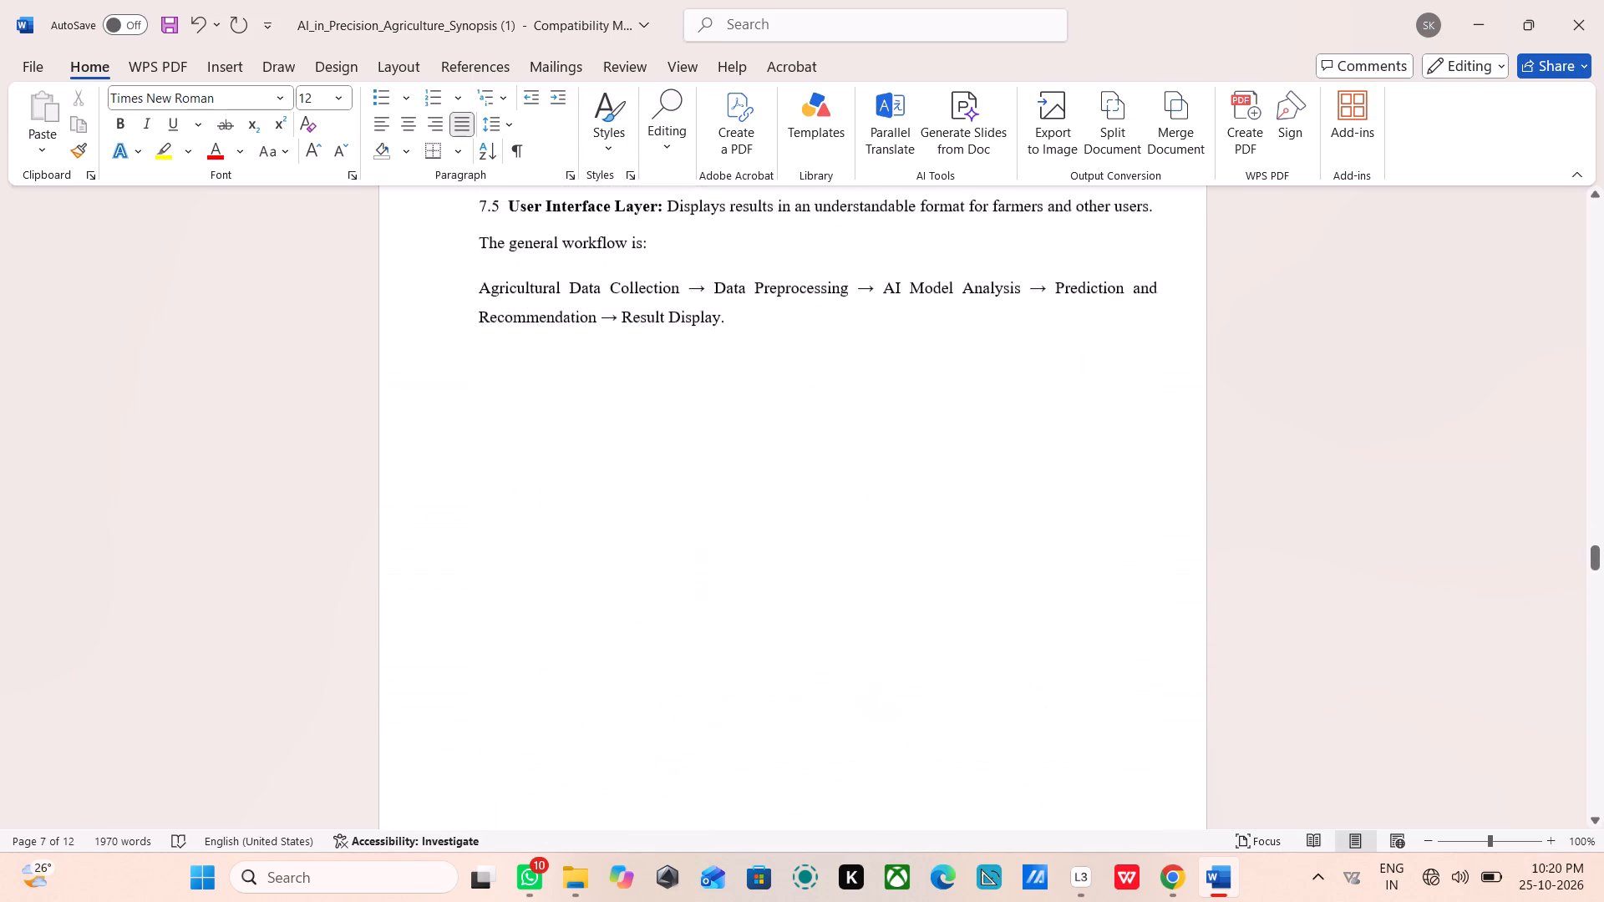
scroll(631, 696, up, 1)
scroll(631, 696, down, 12)
scroll(631, 696, up, 2)
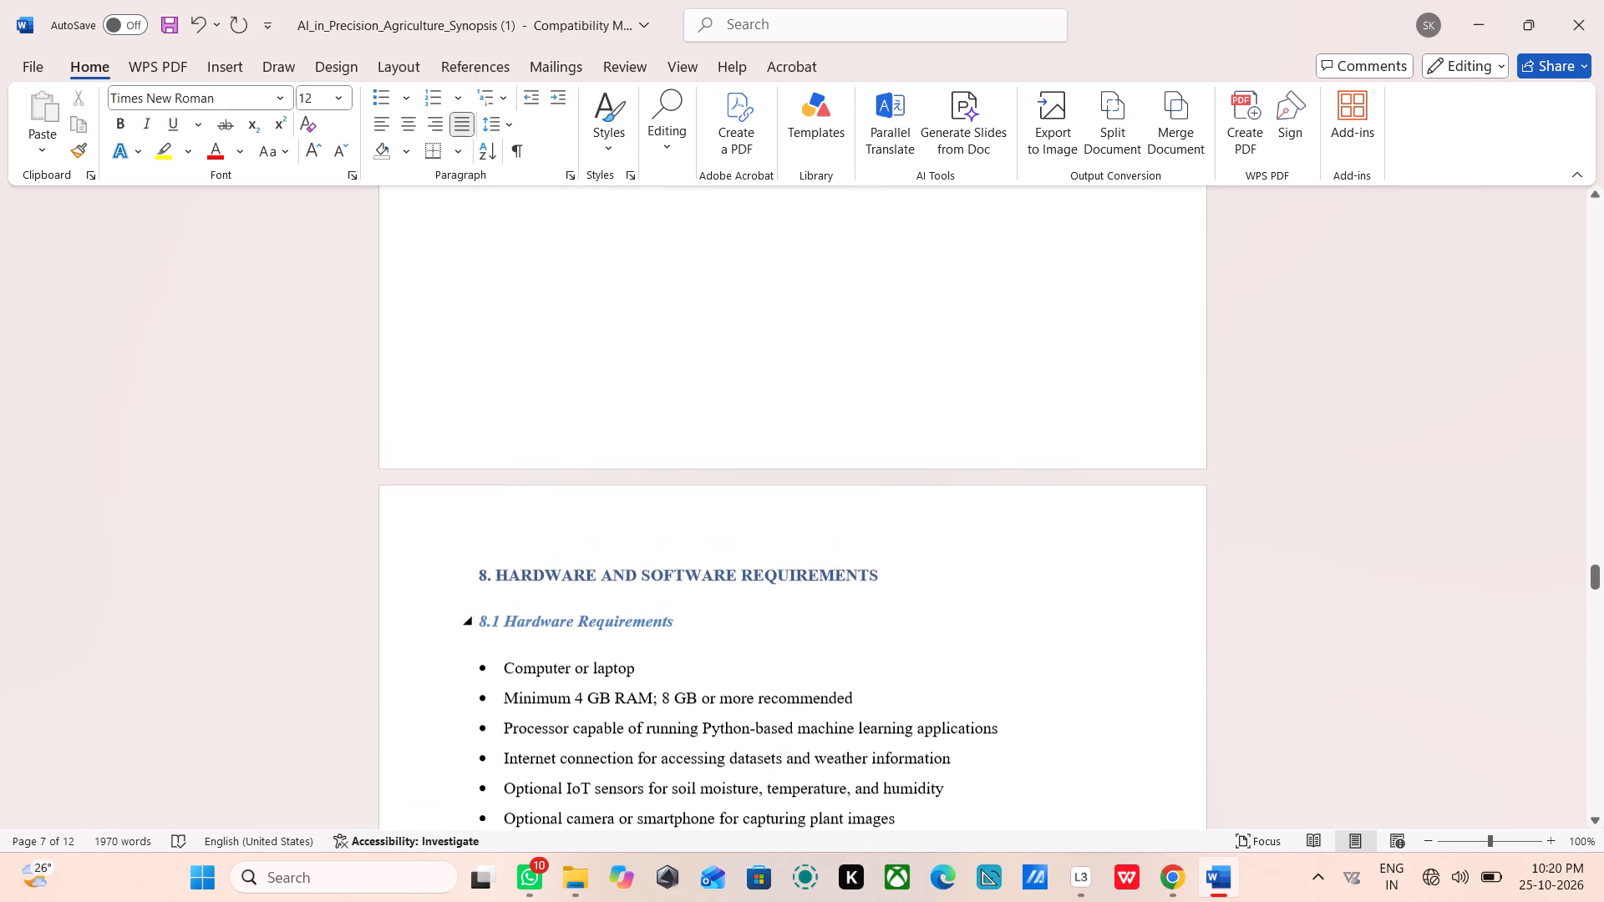
scroll(631, 696, up, 2)
scroll(631, 696, down, 18)
scroll(632, 693, down, 6)
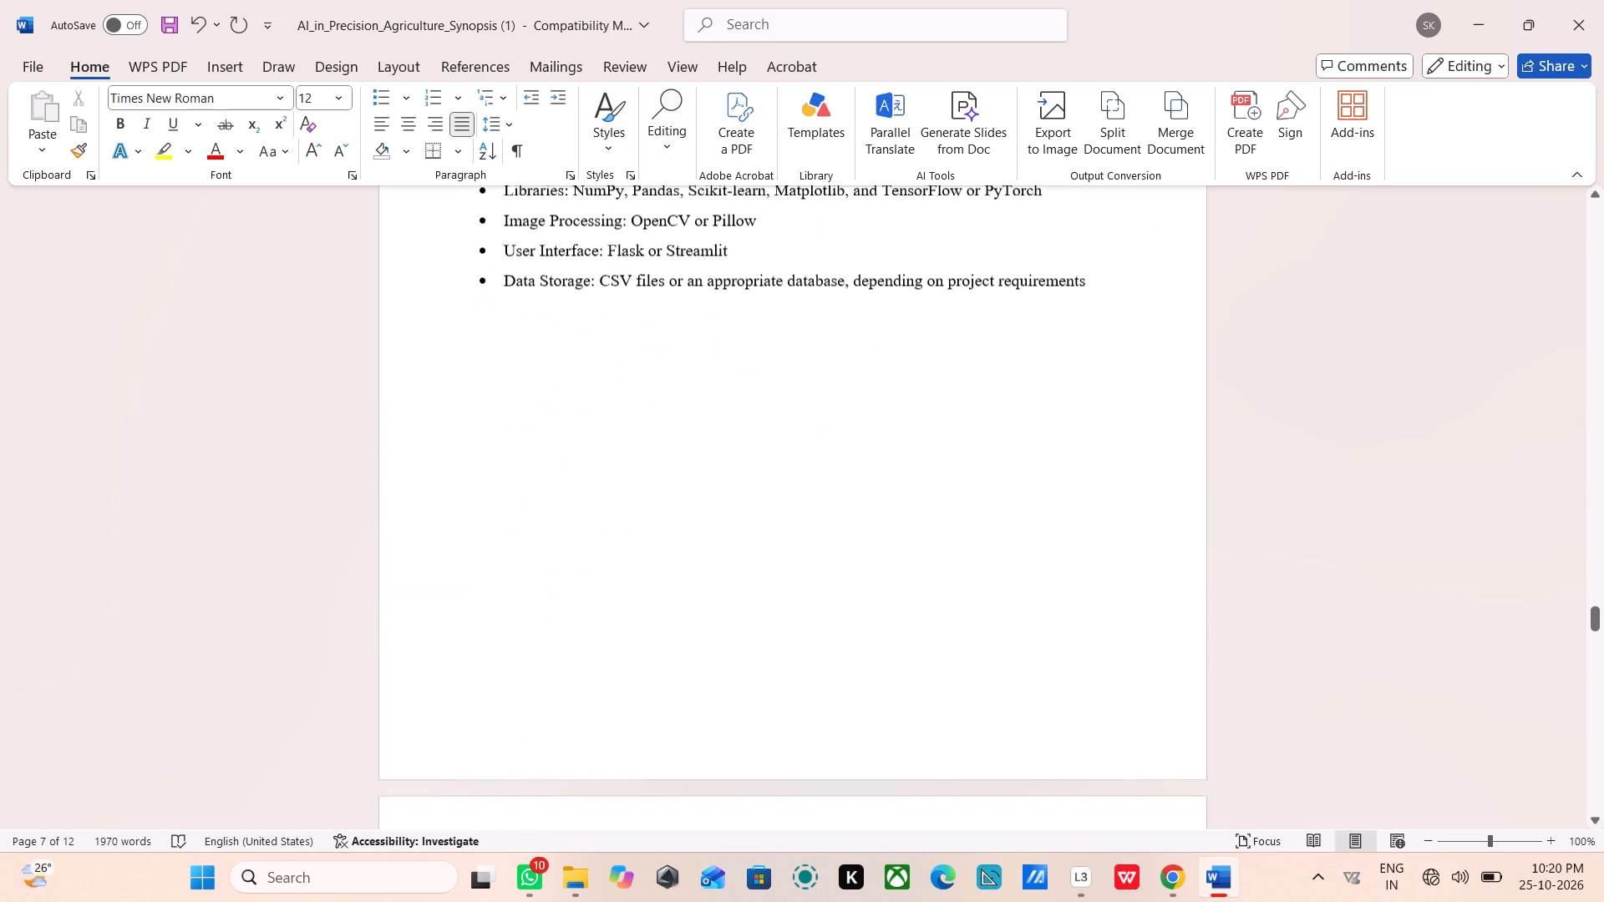
scroll(617, 697, down, 6)
scroll(617, 697, up, 5)
scroll(617, 697, down, 5)
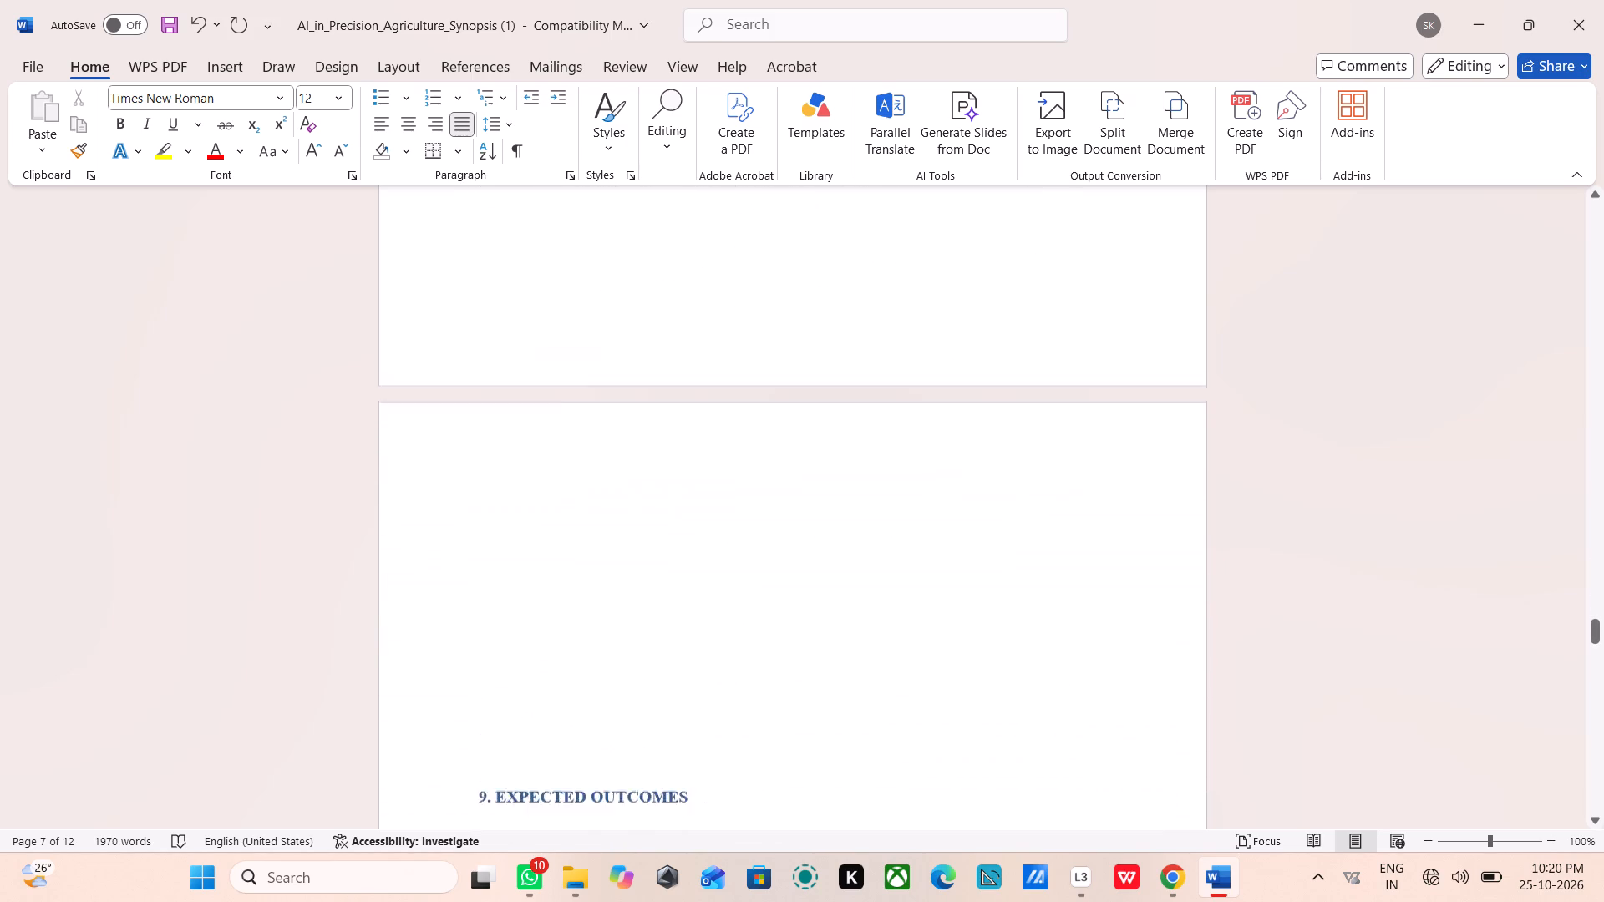
scroll(613, 698, down, 4)
click(723, 496)
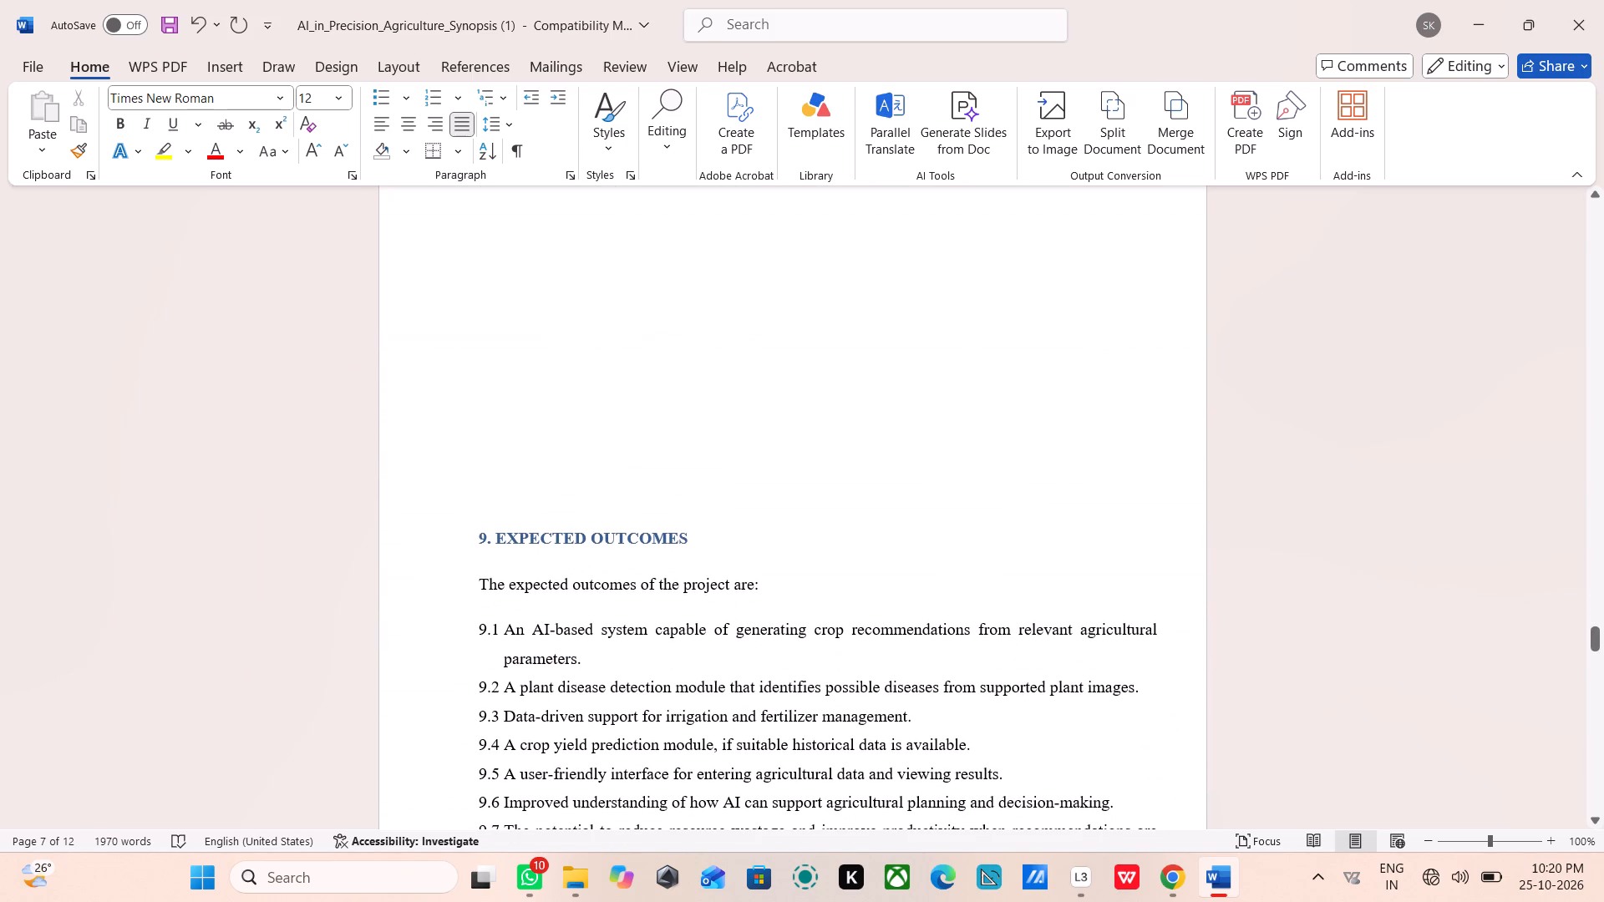
key(BackSpace)
key(BackSpace)
key(BackSpace)
key(BackSpace)
scroll(724, 494, up, 4)
key(BackSpace)
key(BackSpace)
key(BackSpace)
key(BackSpace)
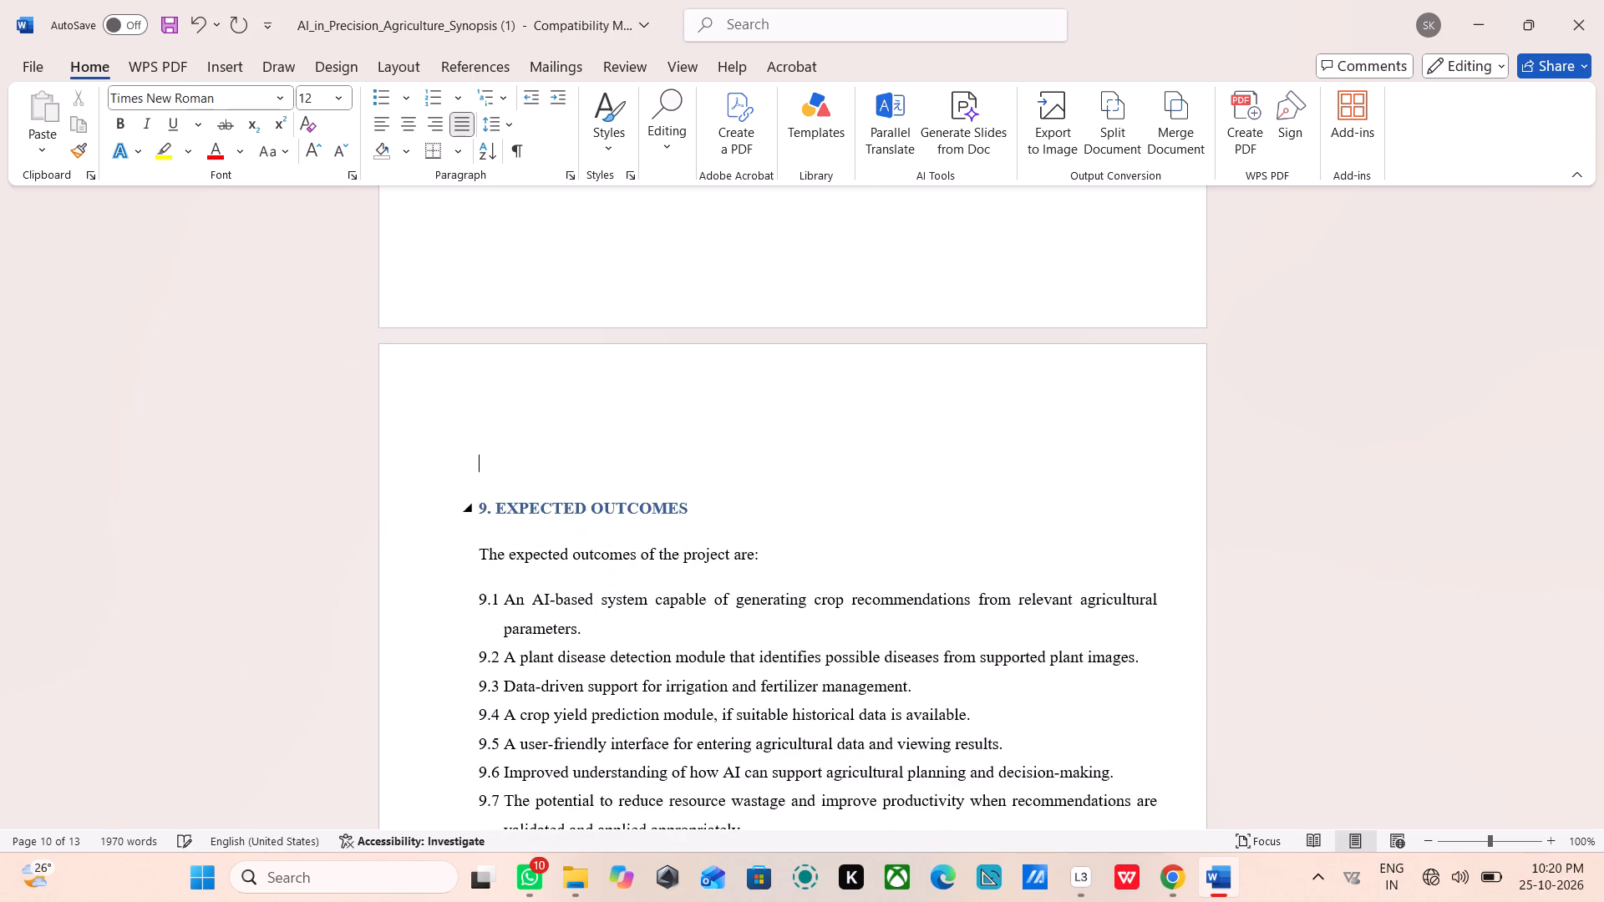
key(BackSpace)
key(BackSpace)
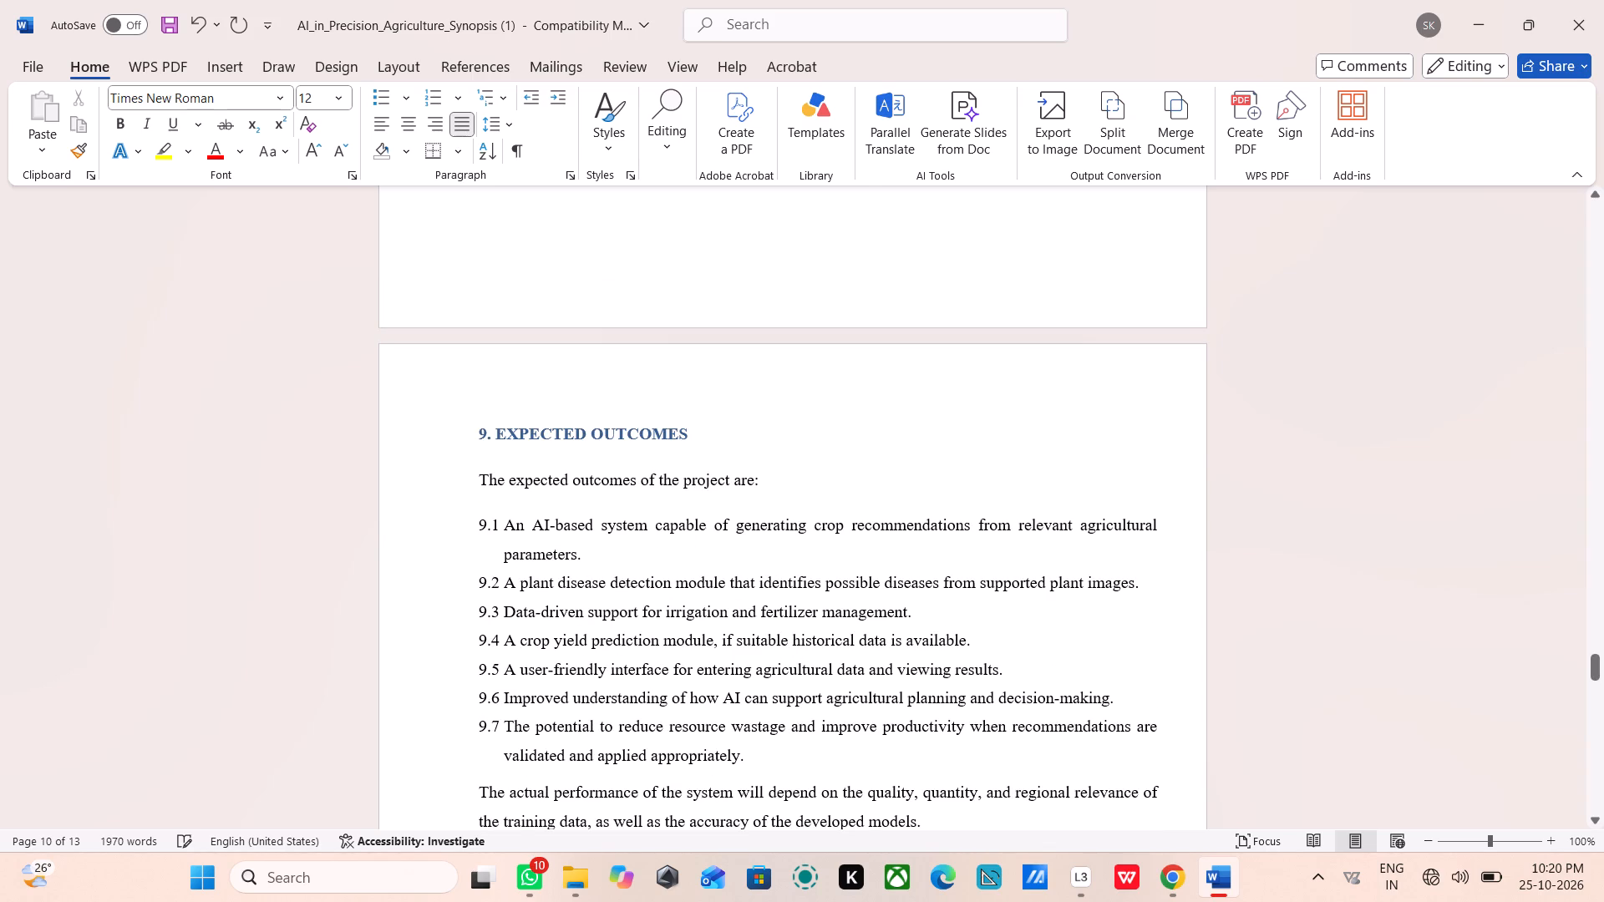
Review the page layout and spacing from section 9 back through section 8 towards section 7.
scroll(724, 494, up, 18)
scroll(724, 494, up, 4)
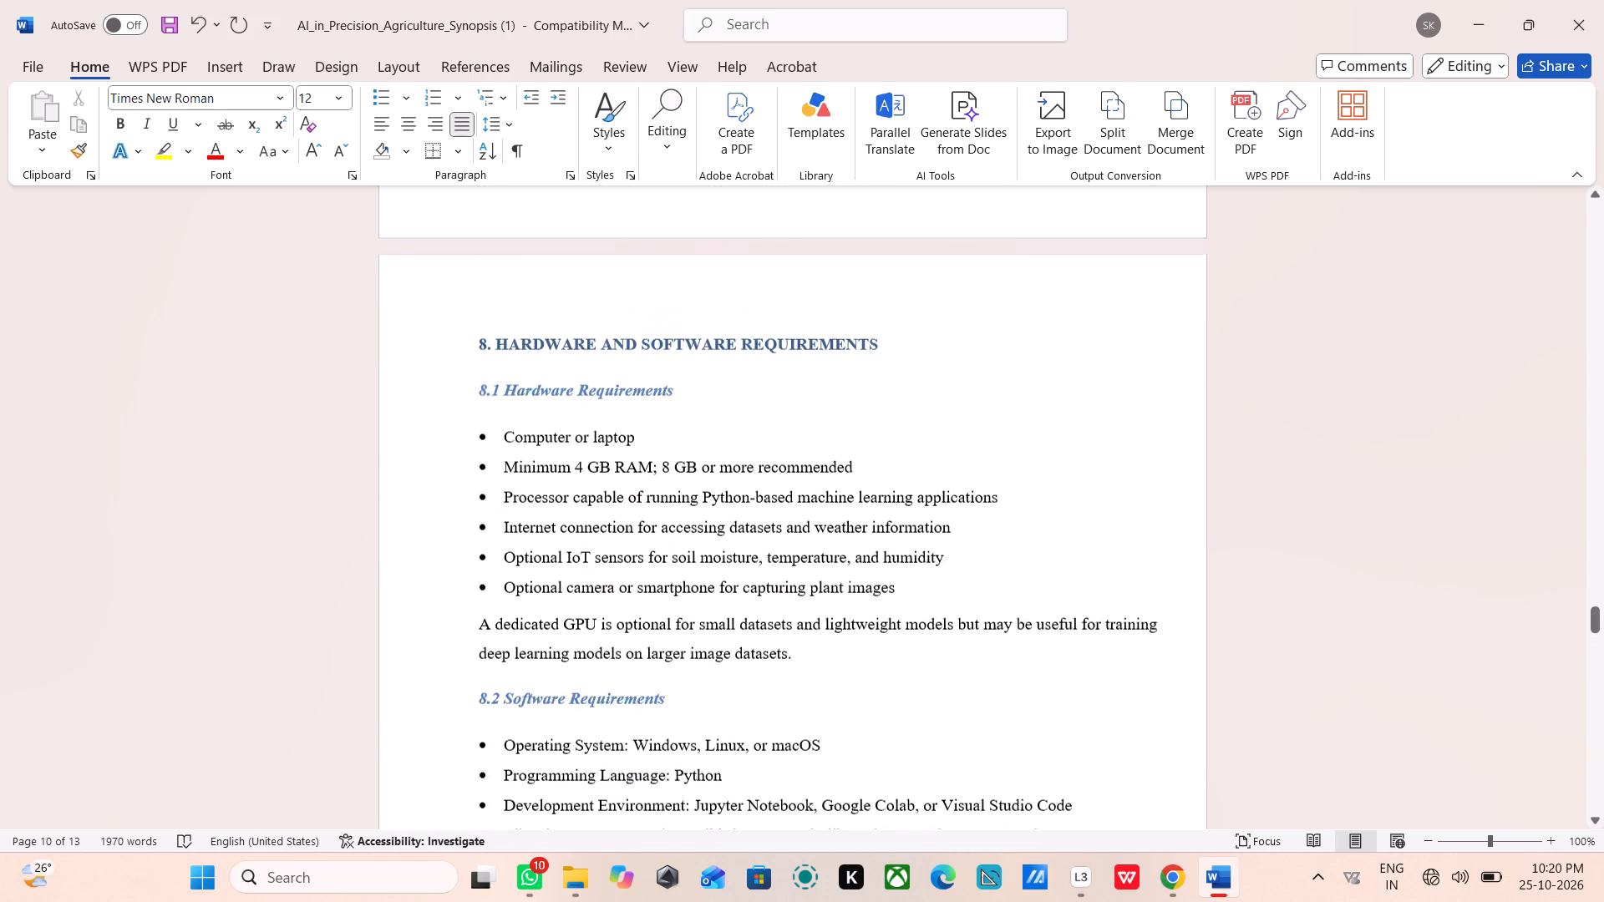
scroll(724, 494, up, 11)
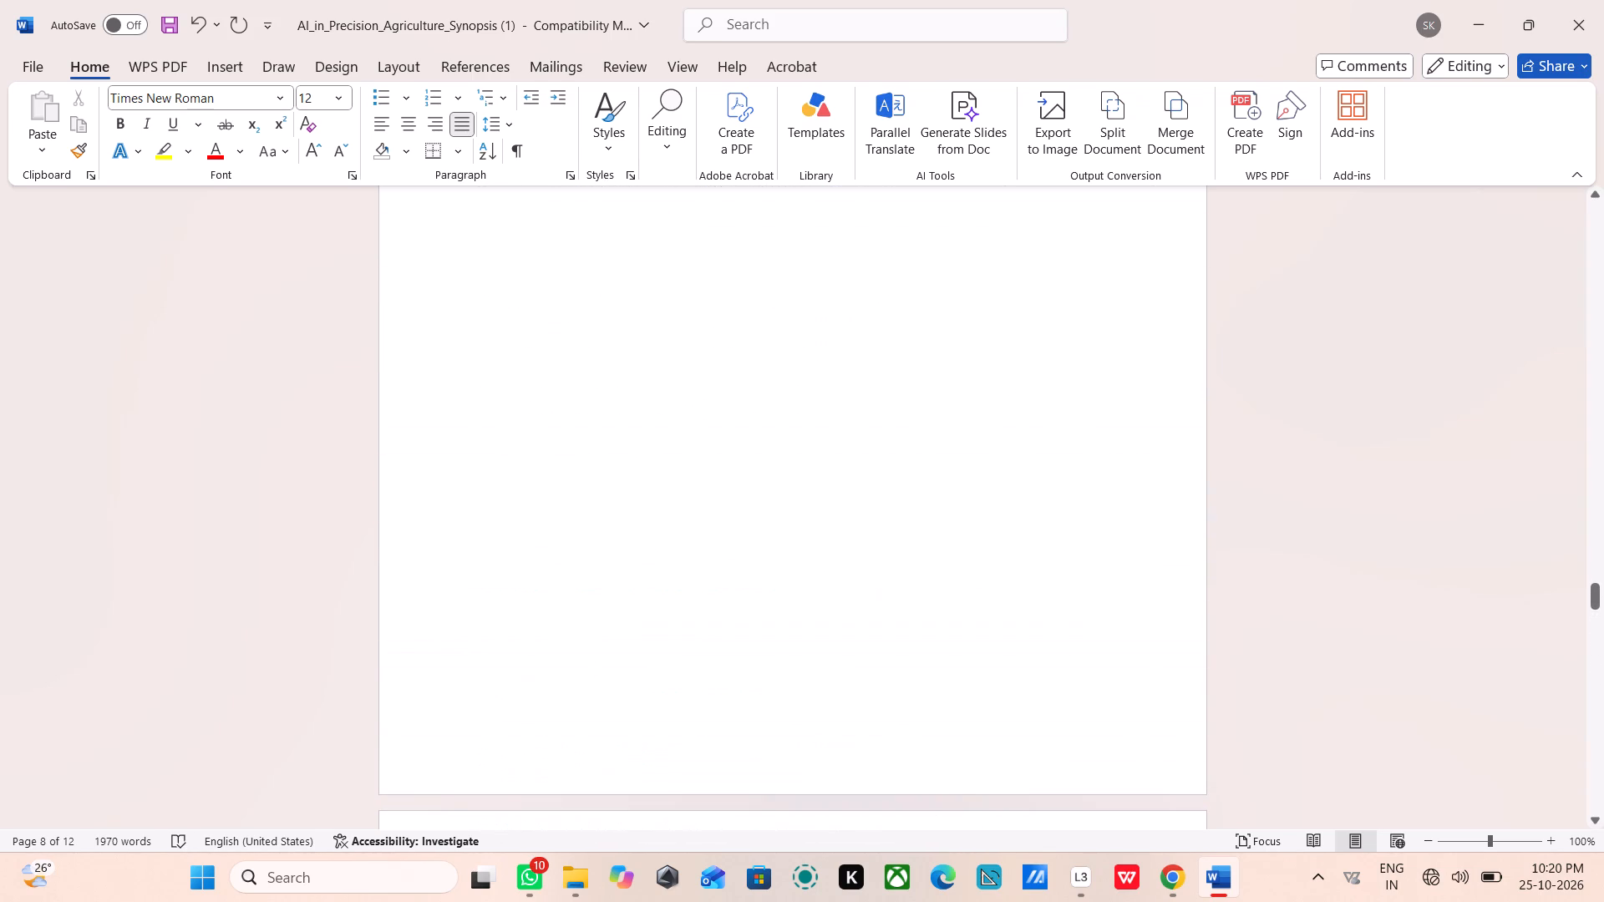
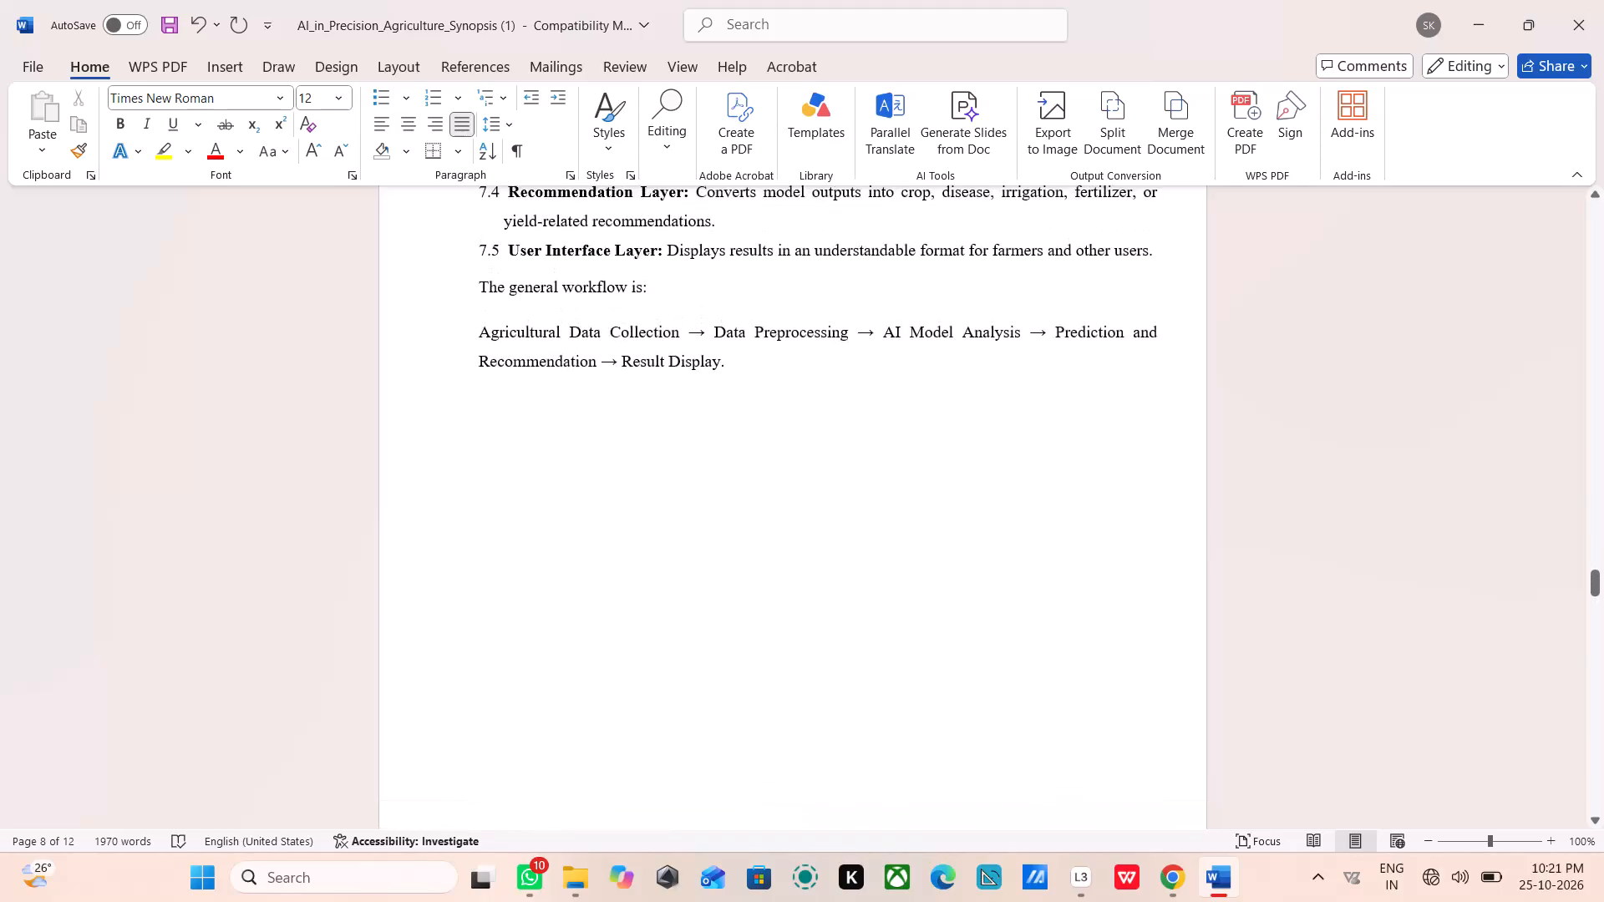
Insert five blank paragraphs directly above the 6. PROPOSED METHODOLOGY heading to push it onto a new page.
scroll(733, 492, up, 11)
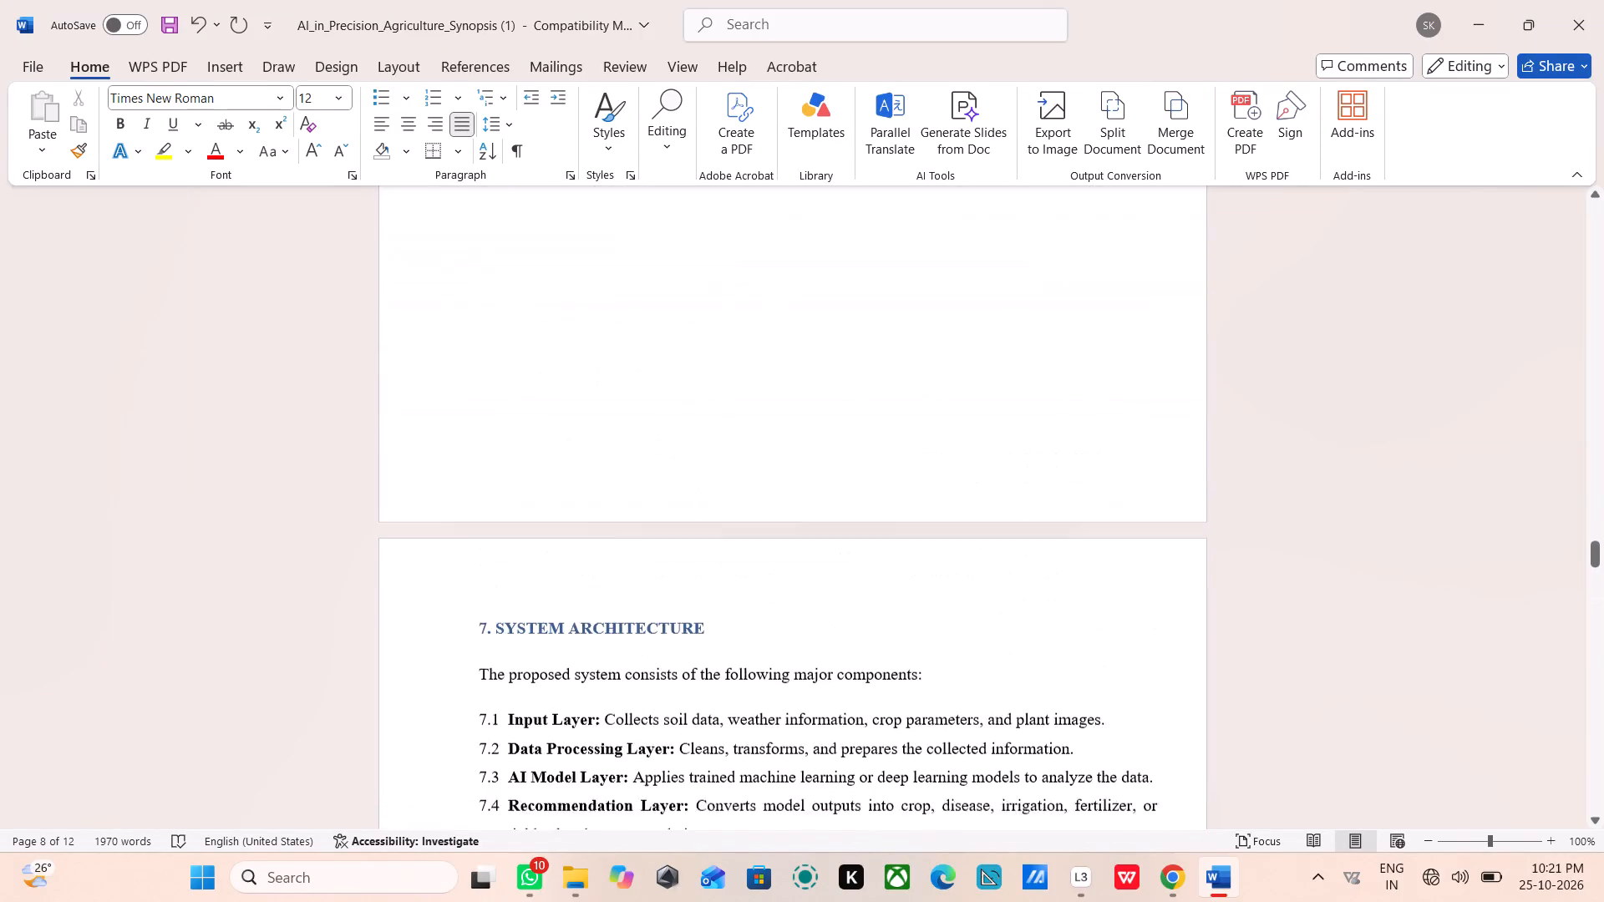
scroll(758, 481, up, 20)
scroll(758, 481, up, 17)
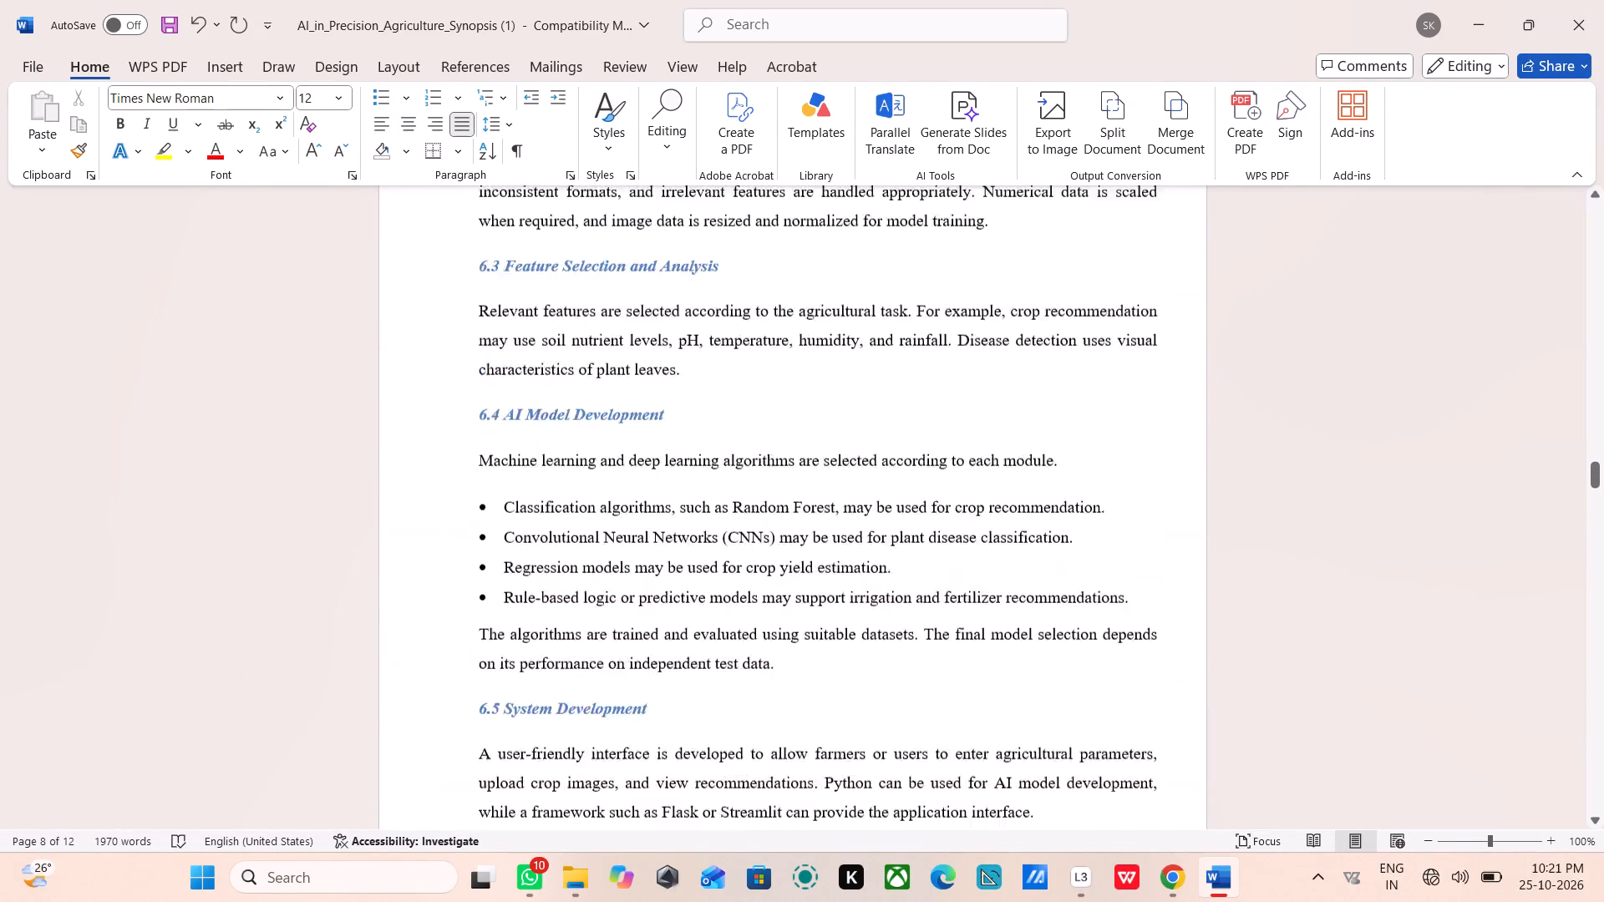
scroll(758, 481, up, 7)
scroll(758, 481, up, 15)
scroll(758, 481, down, 5)
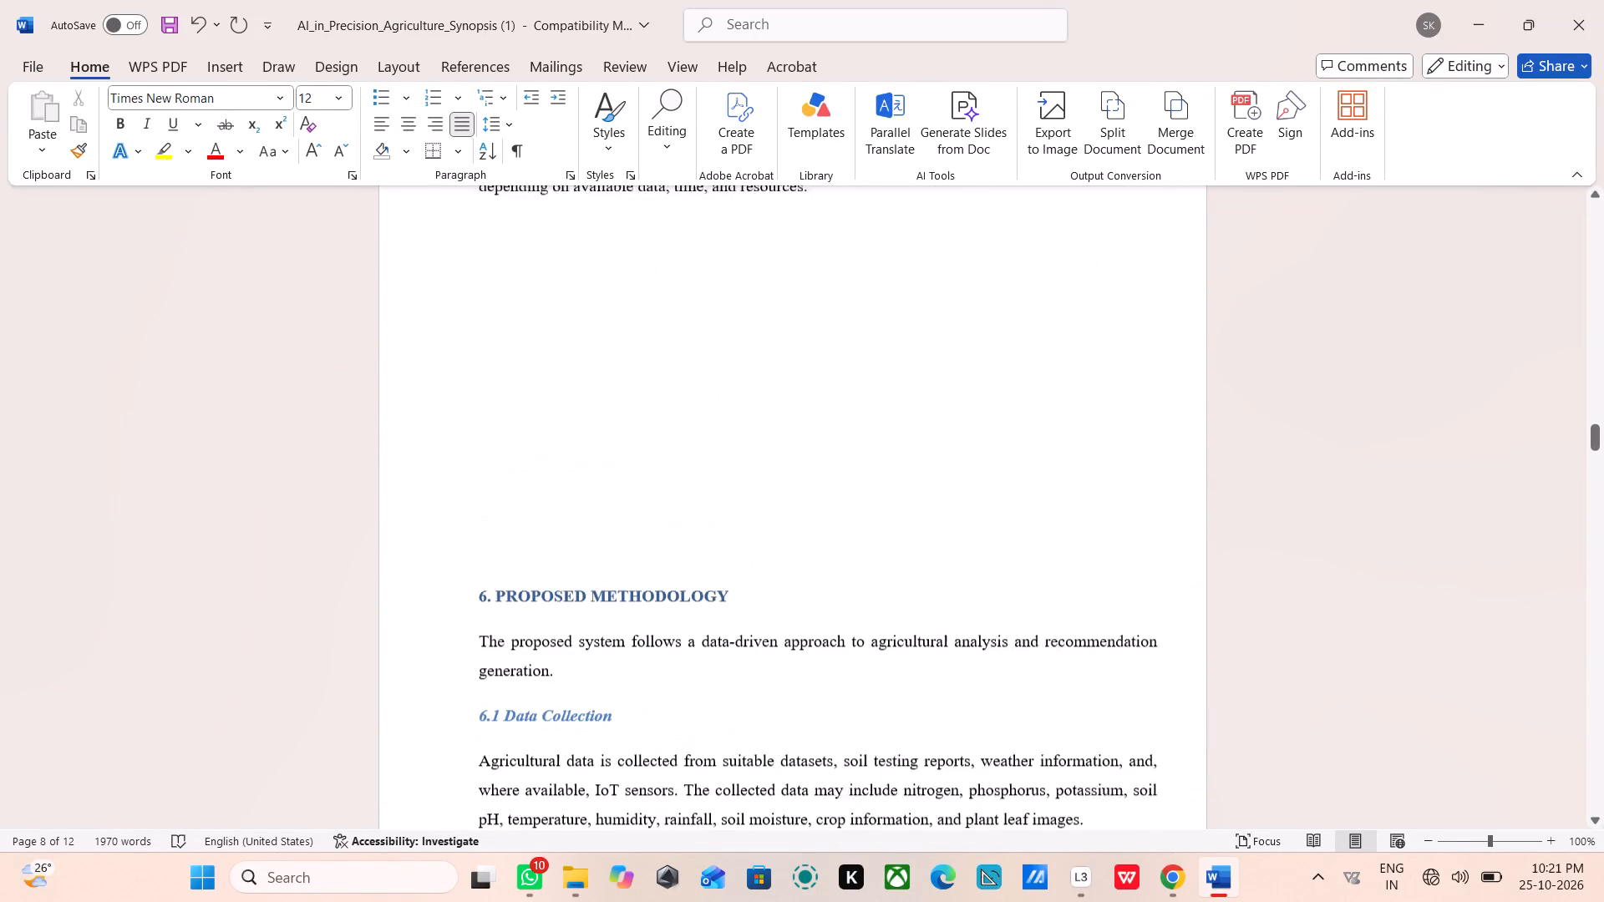
scroll(701, 463, up, 3)
click(652, 573)
click(691, 677)
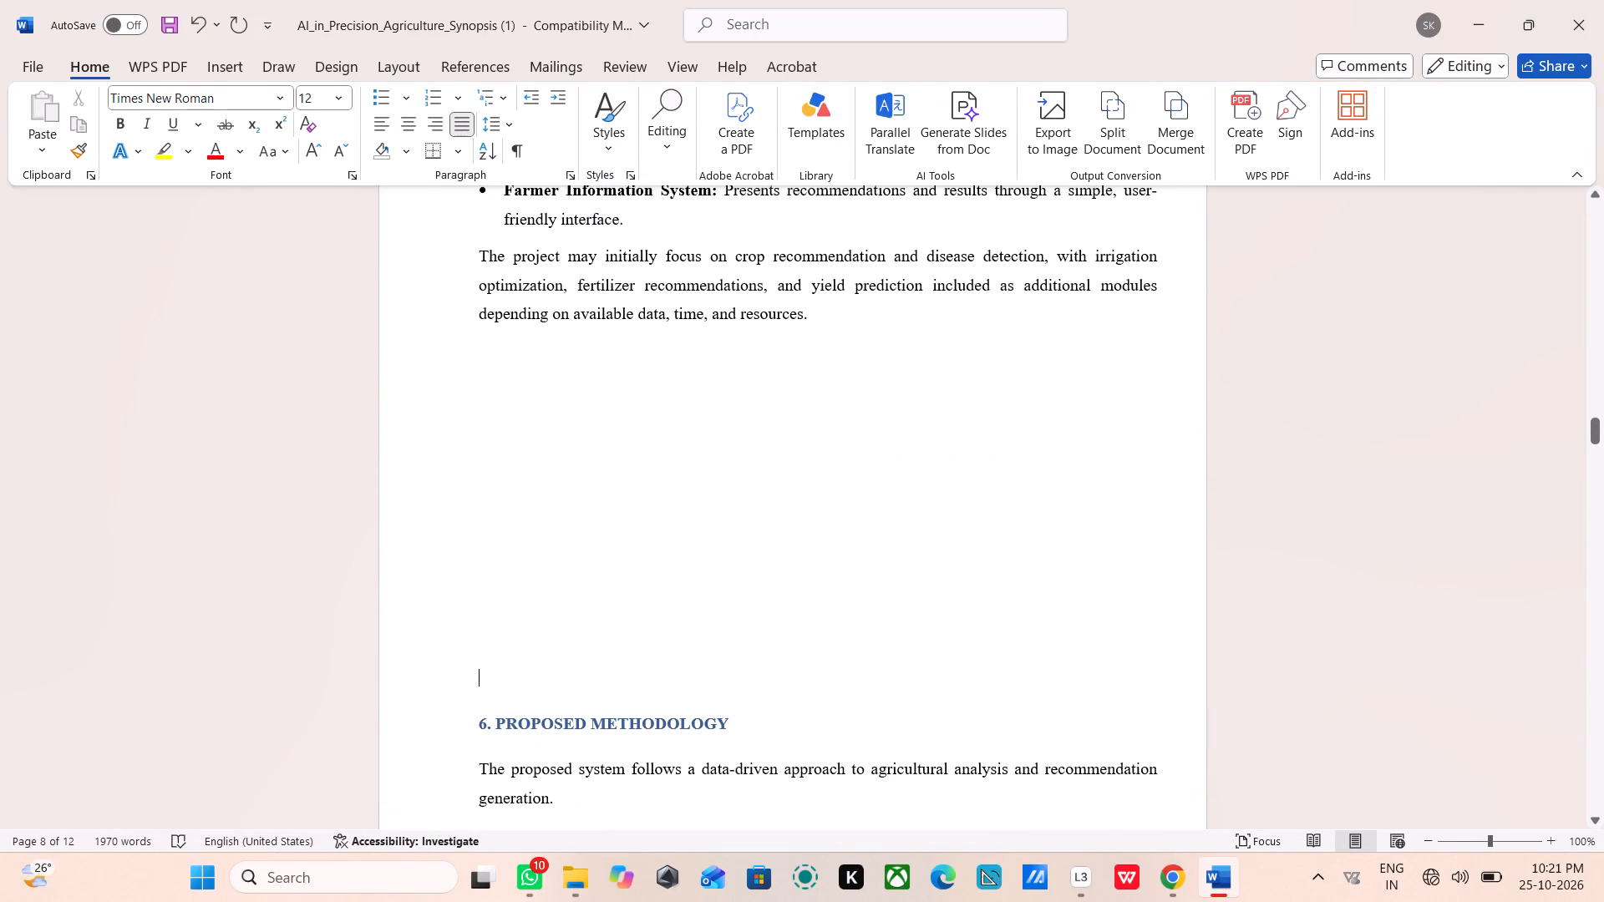
key(Return)
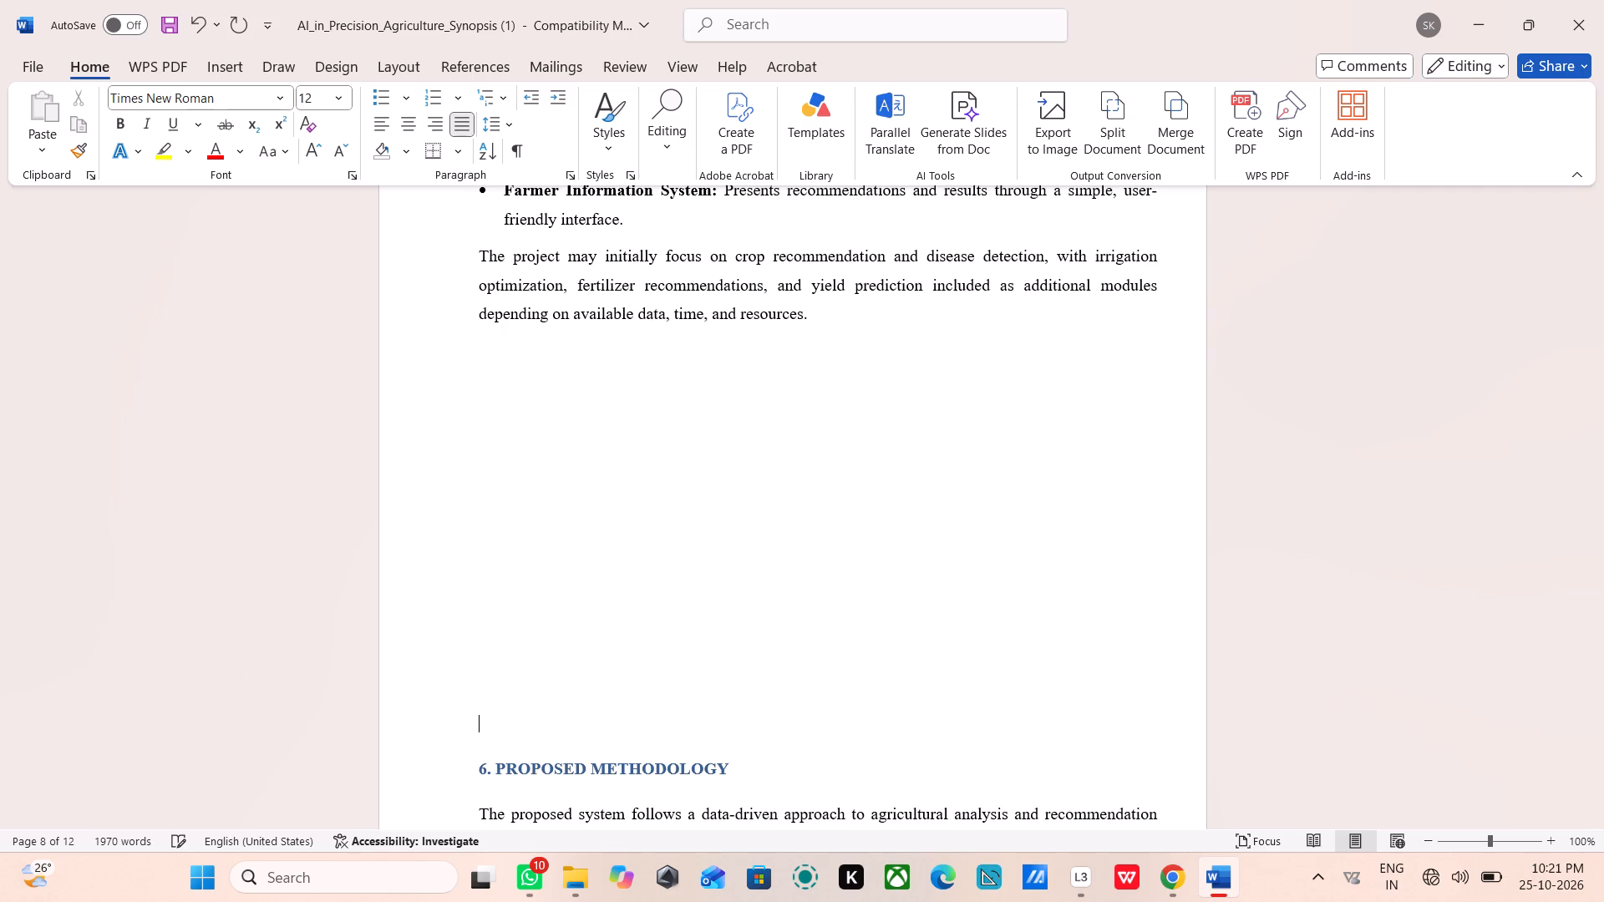
scroll(697, 677, down, 10)
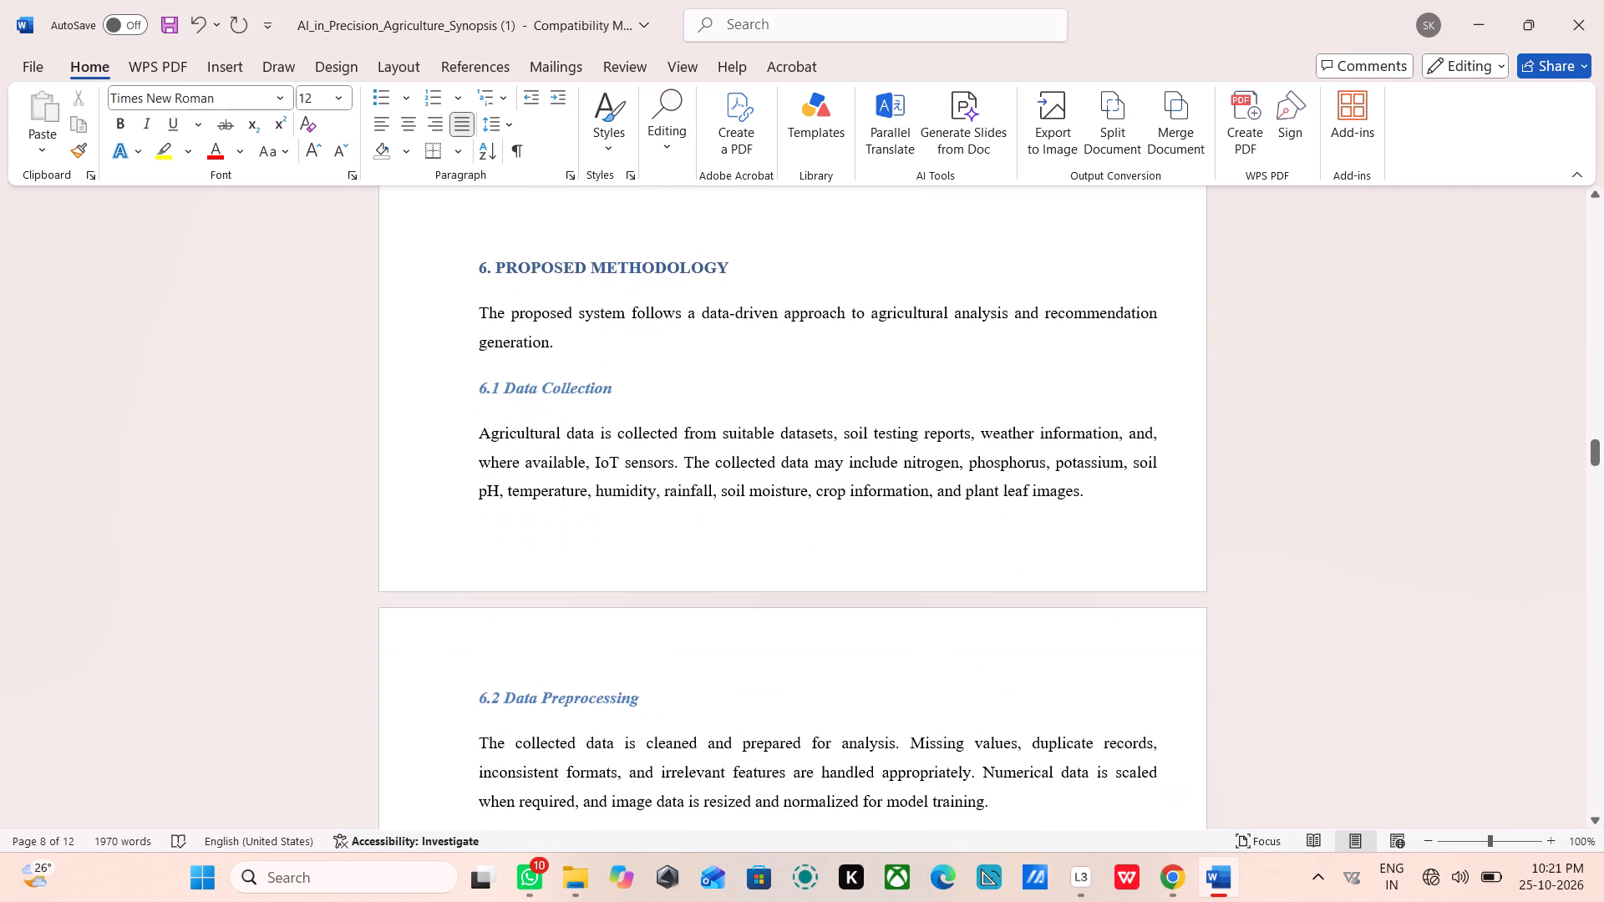
key(Return)
key(Return)
key(Return)
key(Return)
scroll(697, 677, down, 4)
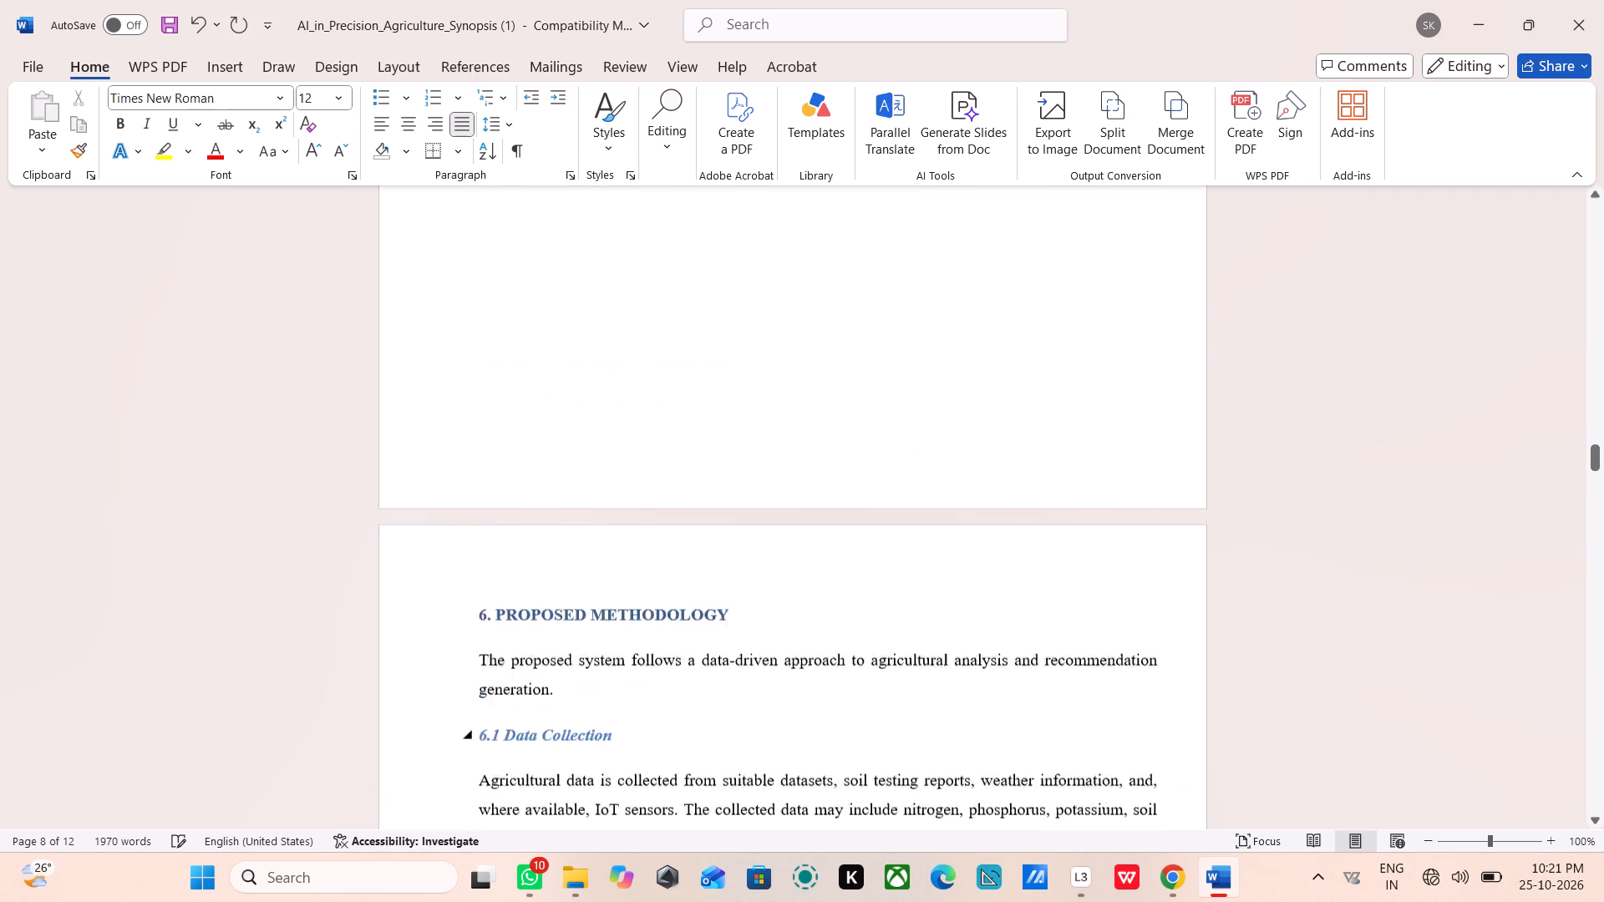
Delete three blank paragraphs above the 7. SYSTEM ARCHITECTURE heading so it starts at the top of its page.
scroll(698, 724, down, 18)
scroll(760, 717, down, 14)
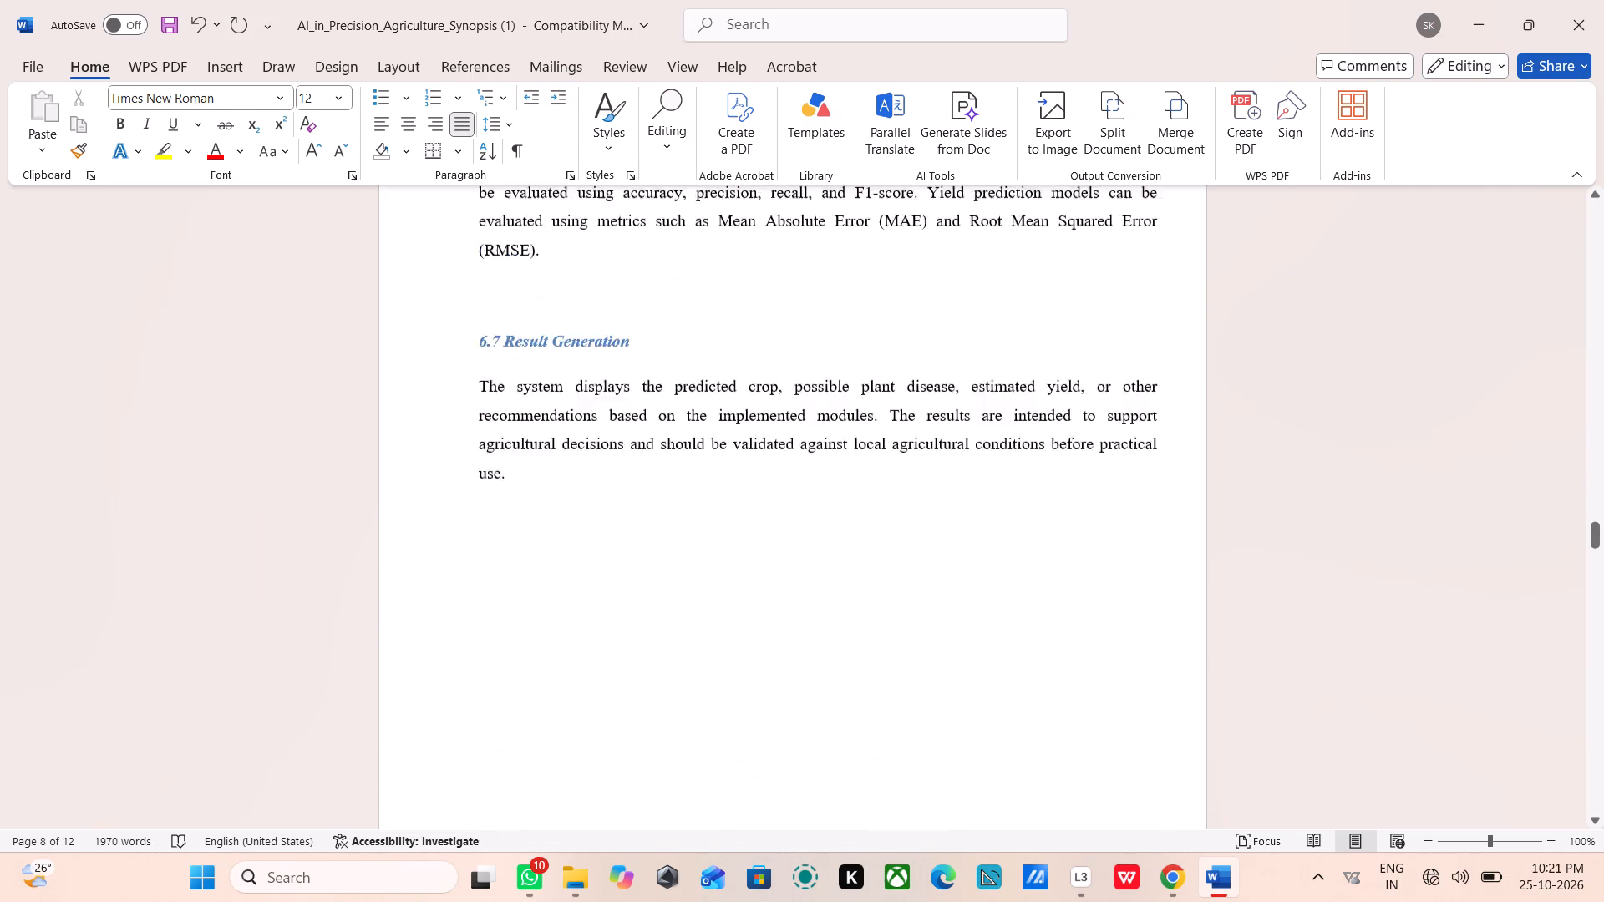
scroll(766, 715, down, 20)
scroll(766, 715, down, 1)
scroll(765, 712, up, 6)
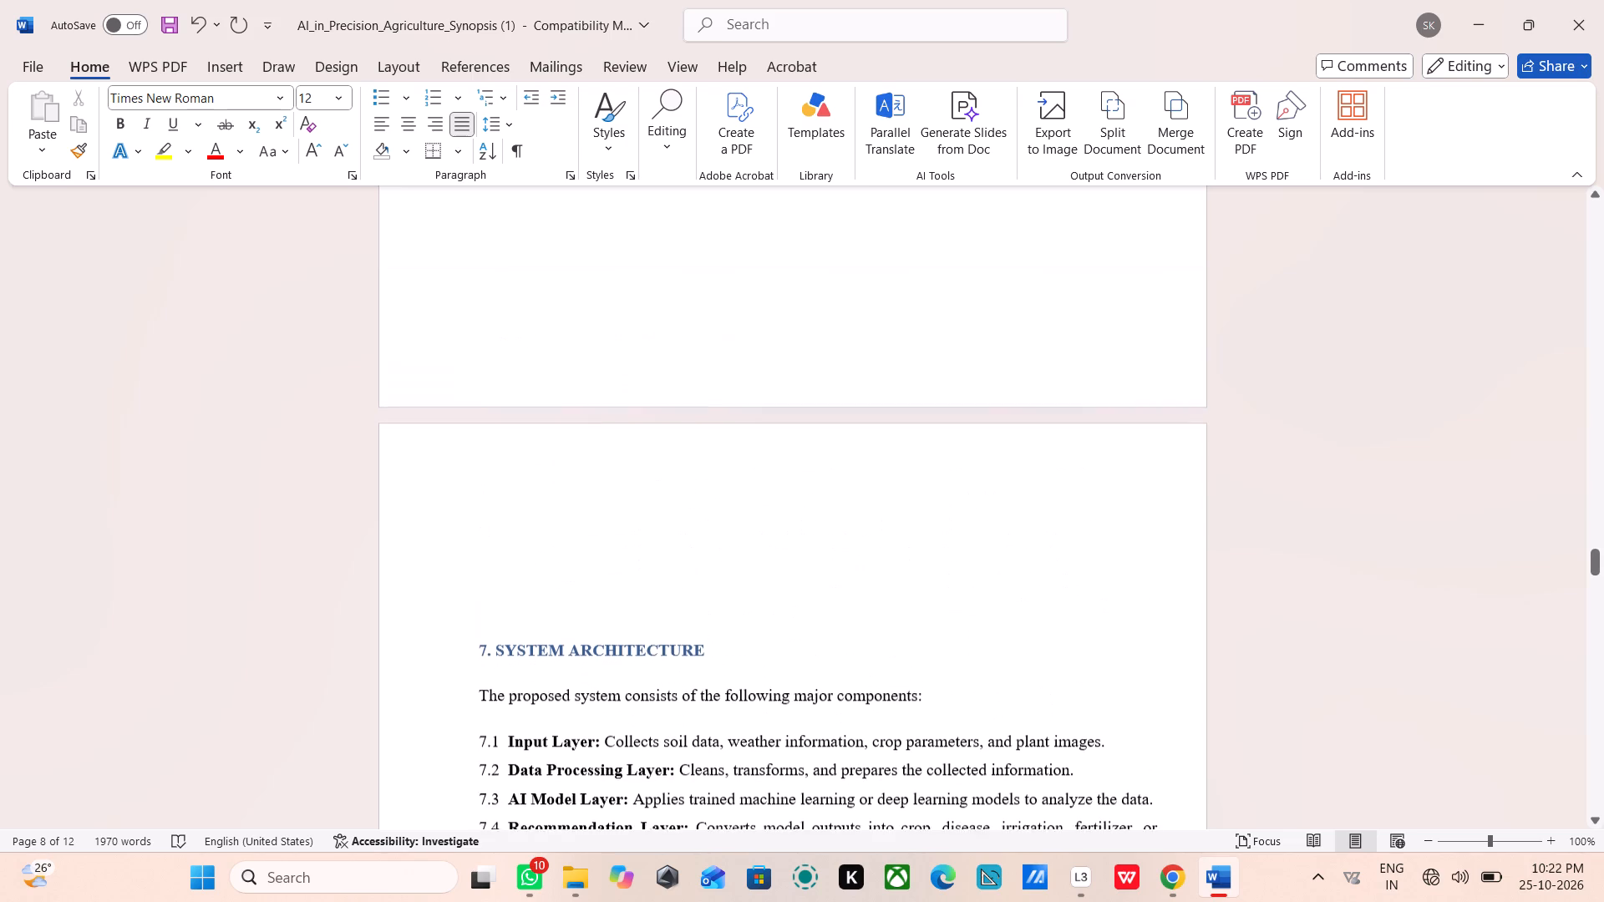
click(747, 606)
key(BackSpace)
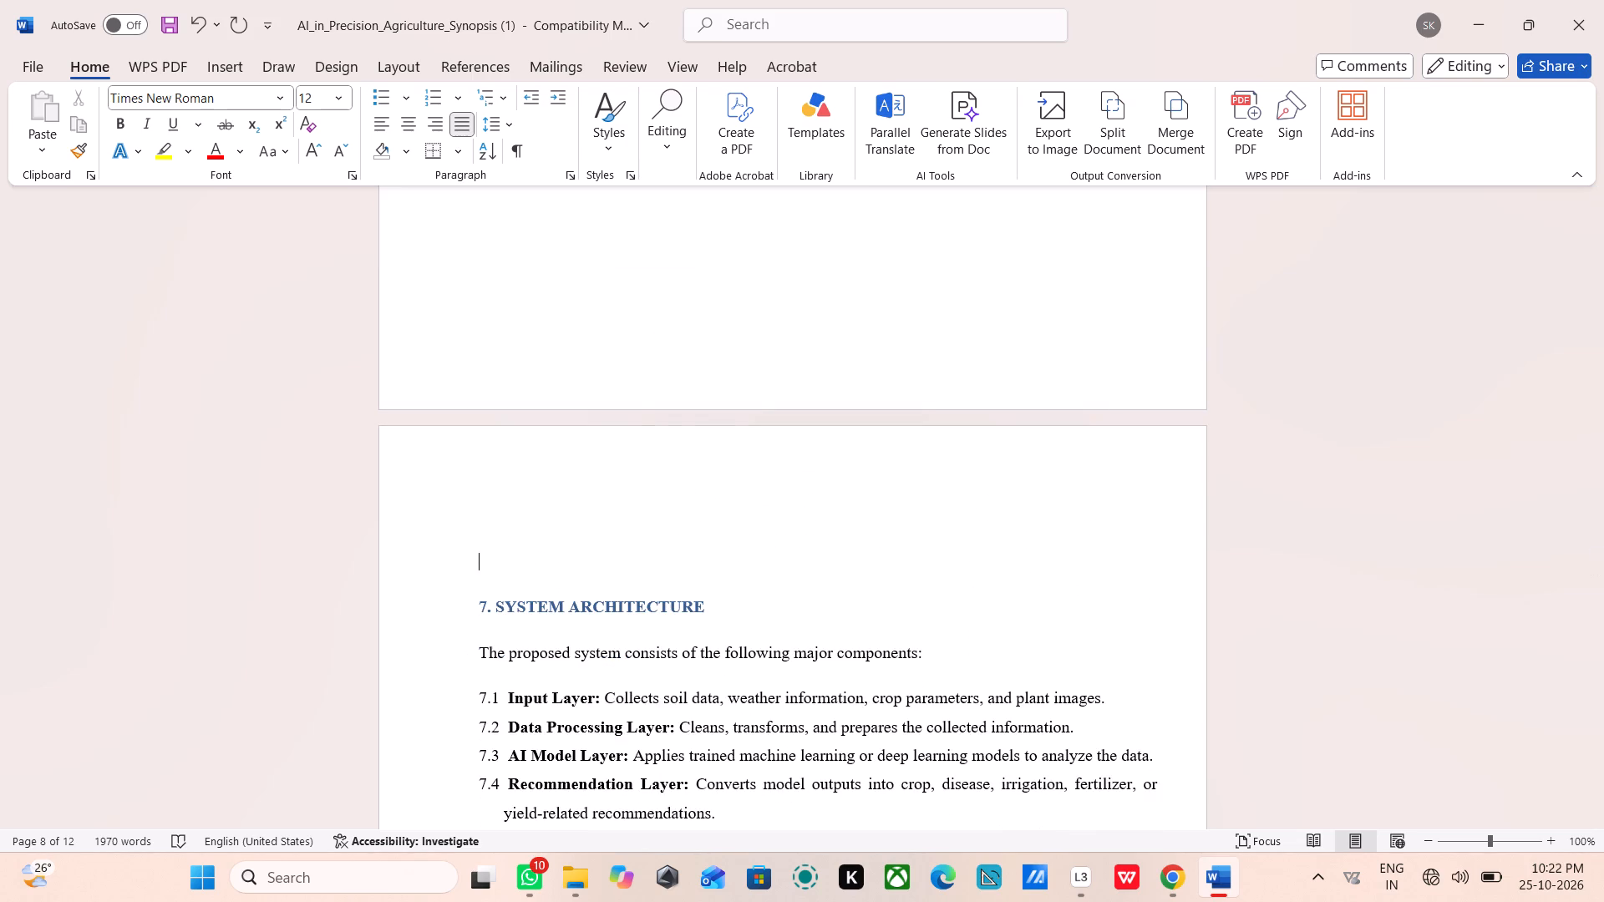
key(BackSpace)
key(BackSpace)
Review the page layout and spacing of sections 7 and 8, and back through section 6 to section 5.
scroll(747, 606, down, 6)
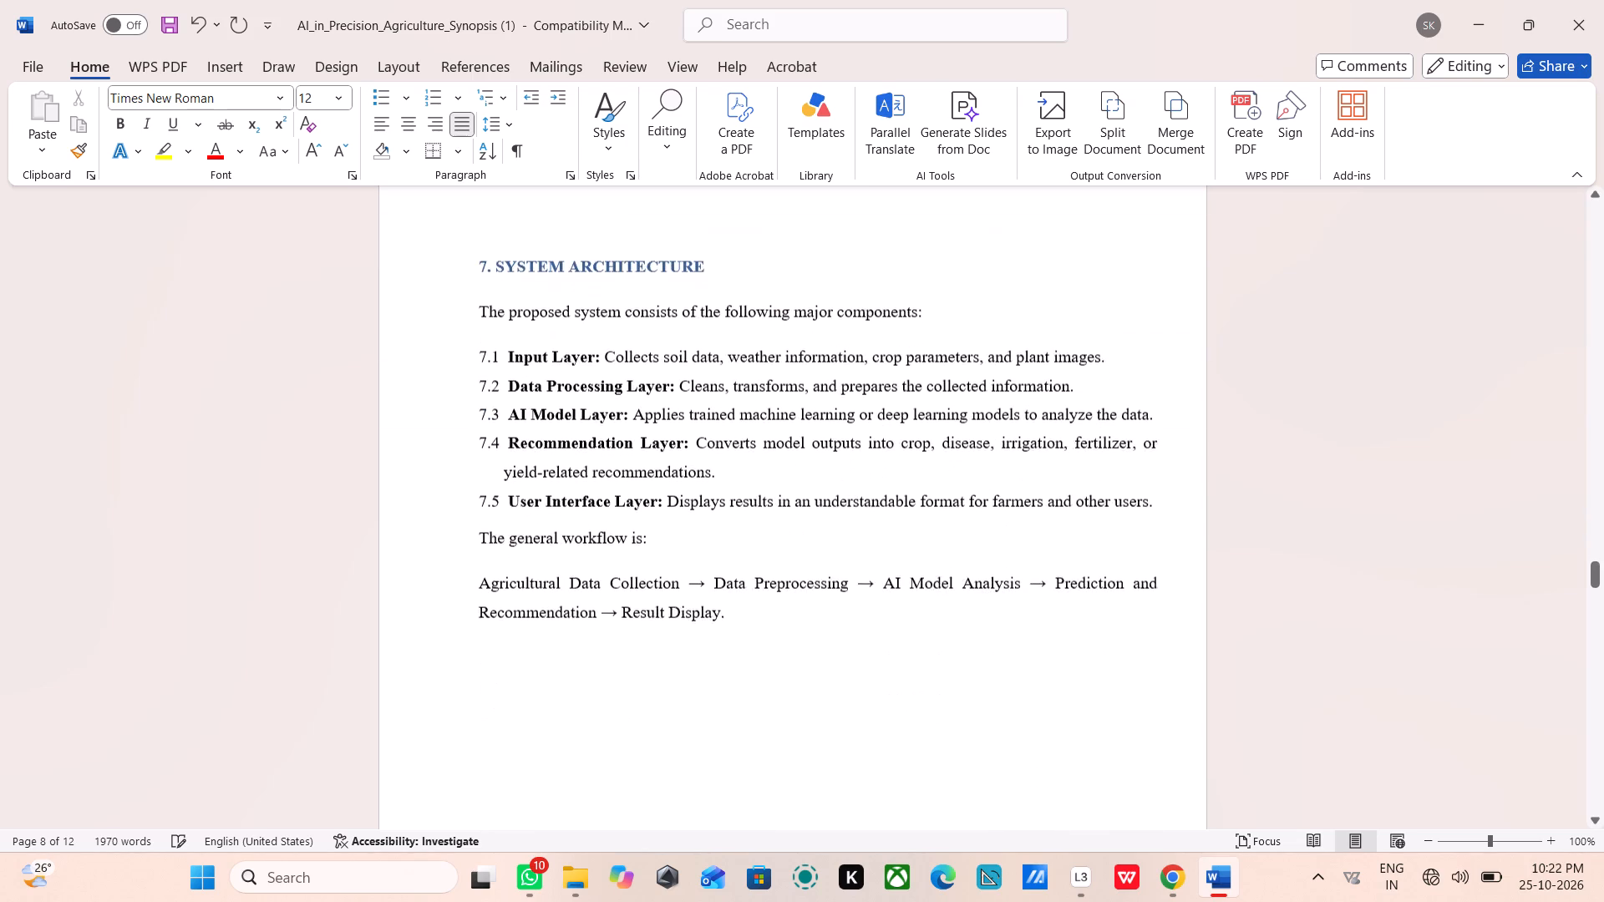
scroll(747, 606, down, 10)
scroll(747, 606, up, 1)
scroll(747, 606, down, 11)
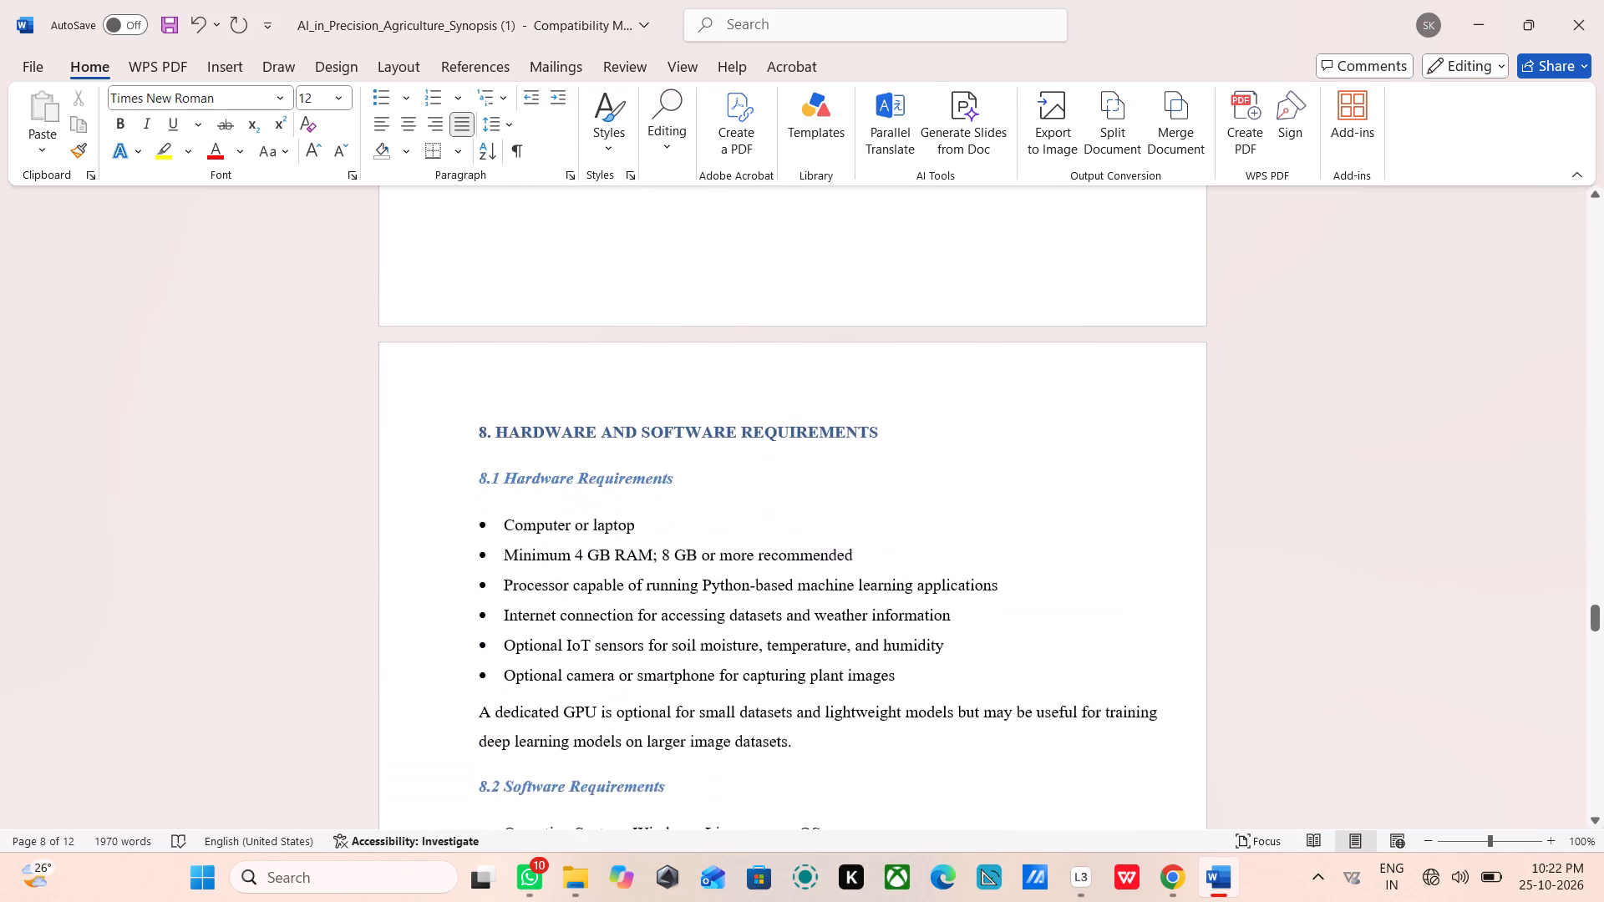
scroll(747, 606, down, 15)
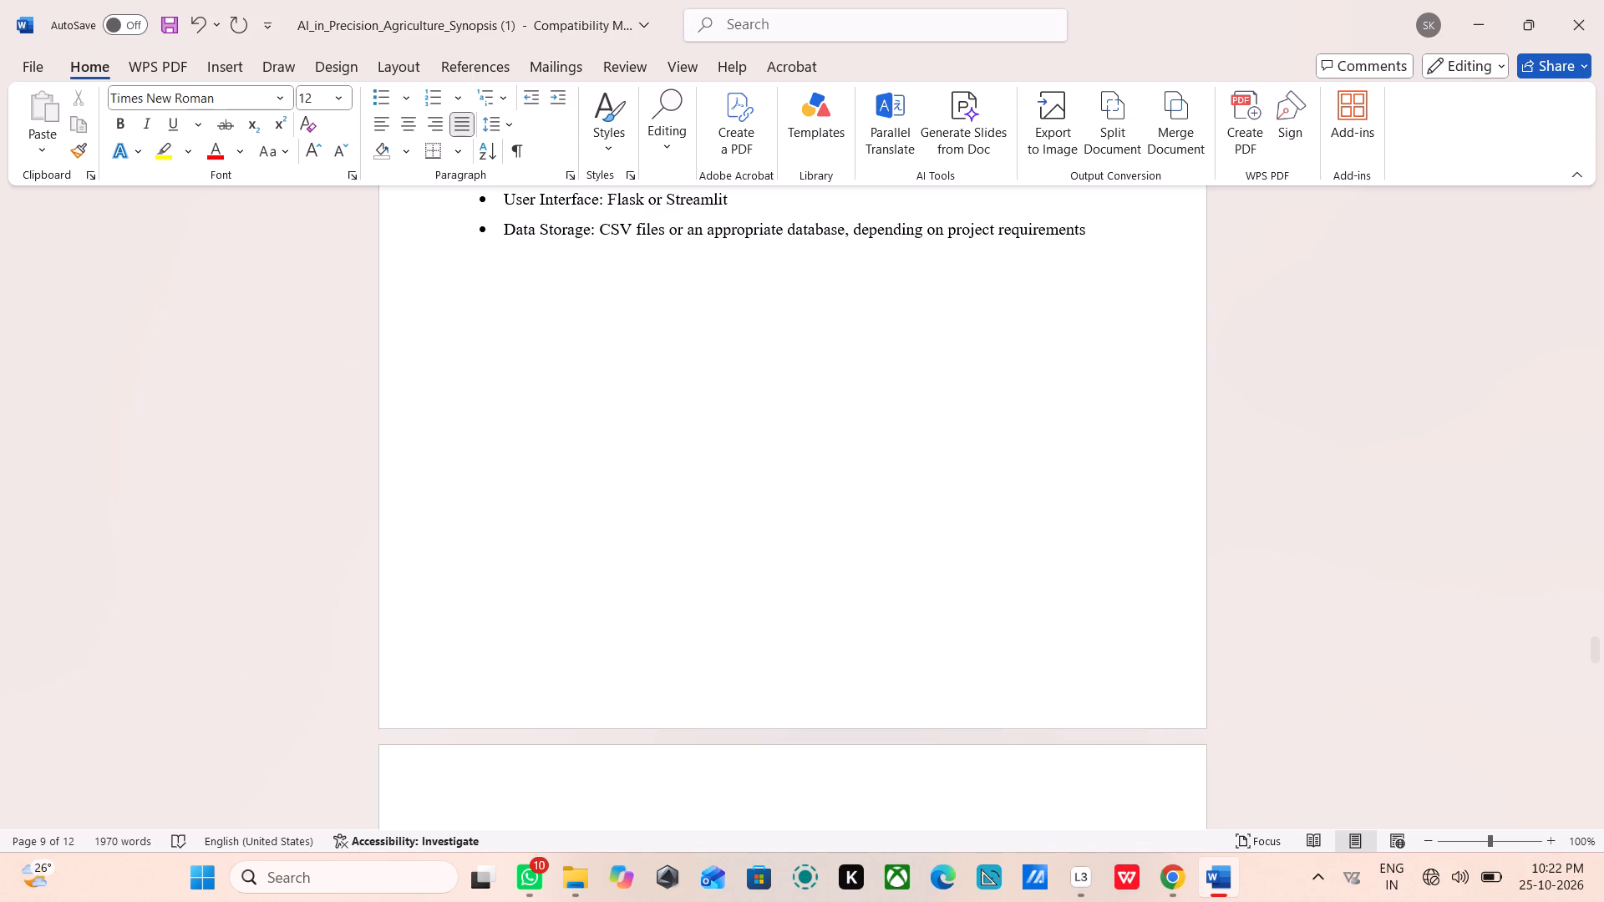
scroll(744, 606, up, 9)
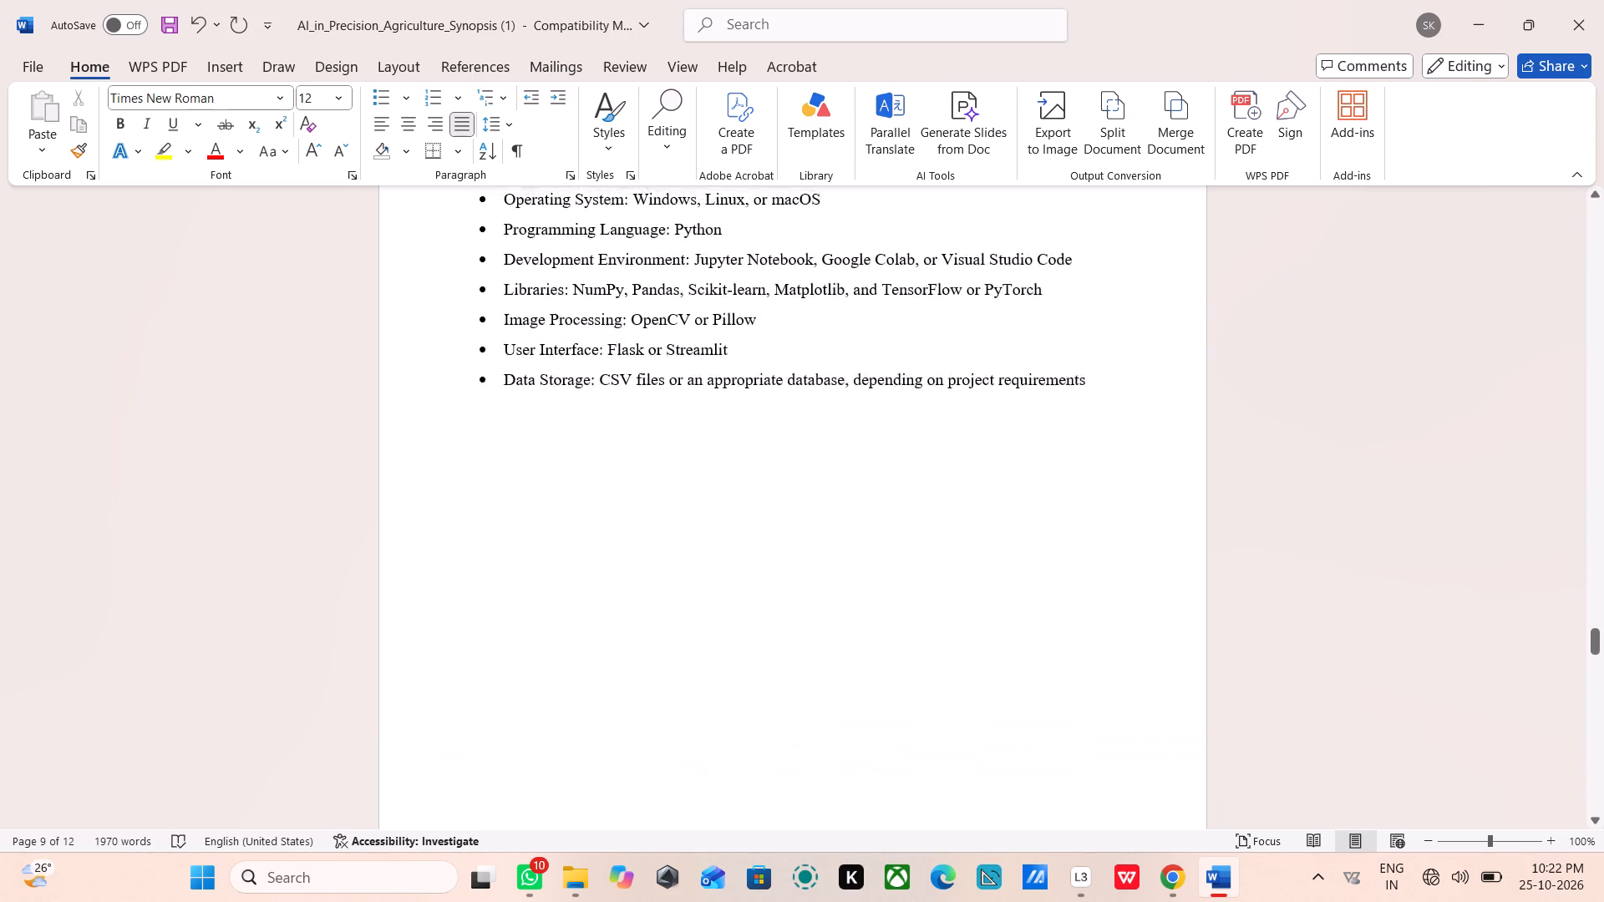
scroll(746, 533, up, 9)
scroll(746, 533, down, 4)
scroll(746, 533, up, 20)
scroll(746, 533, up, 14)
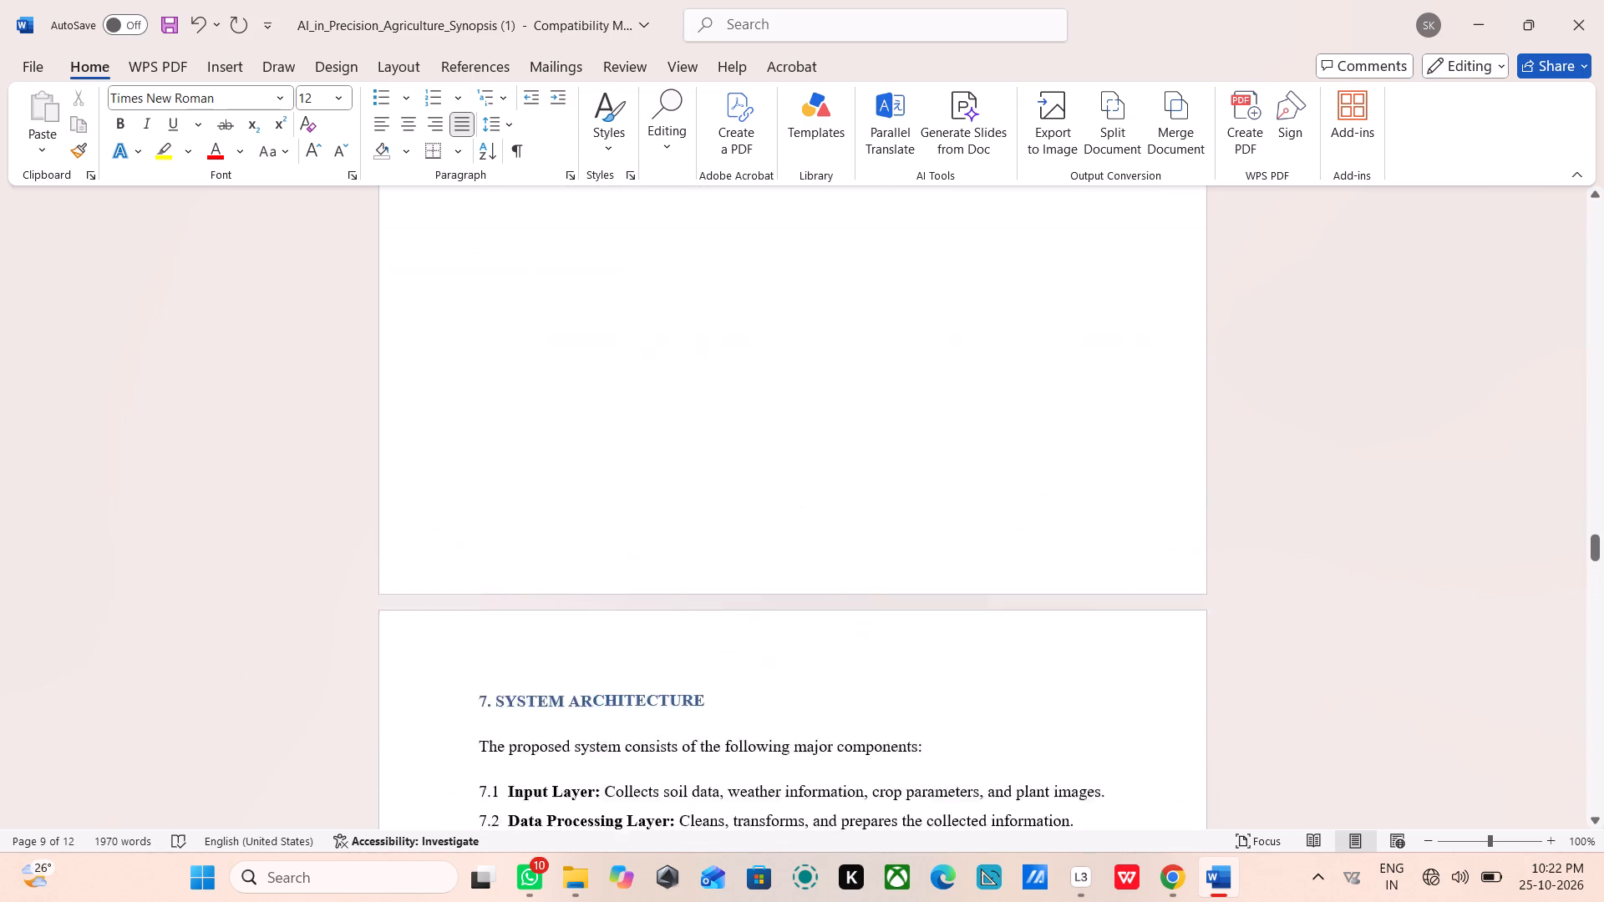
scroll(746, 533, up, 16)
scroll(746, 533, up, 16)
scroll(746, 533, up, 6)
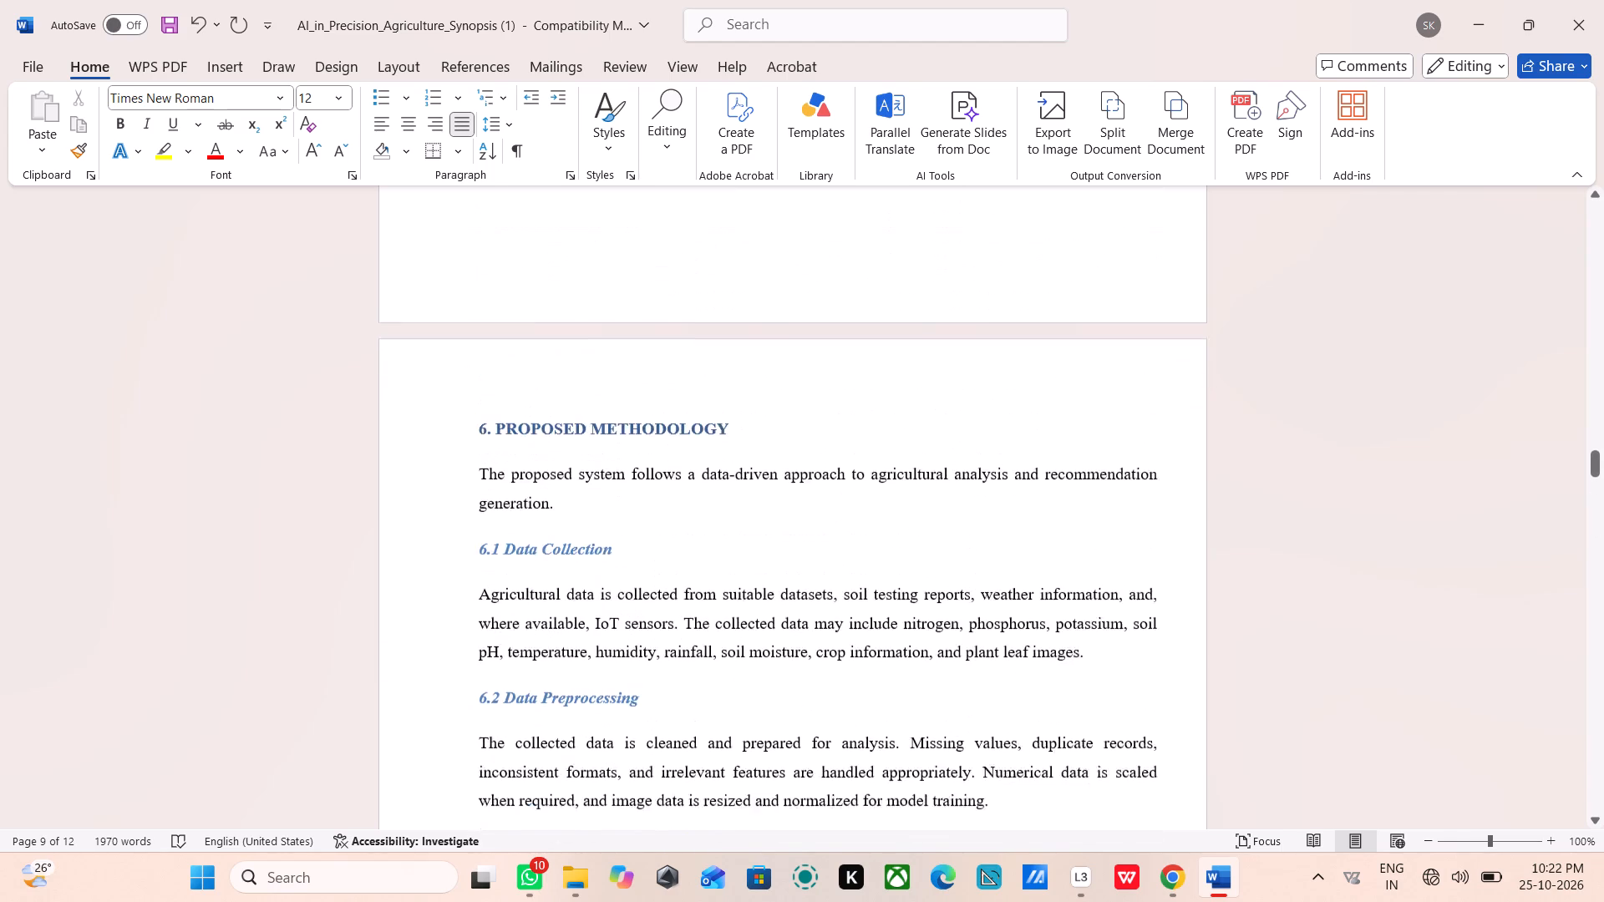
scroll(746, 533, up, 20)
scroll(746, 533, up, 17)
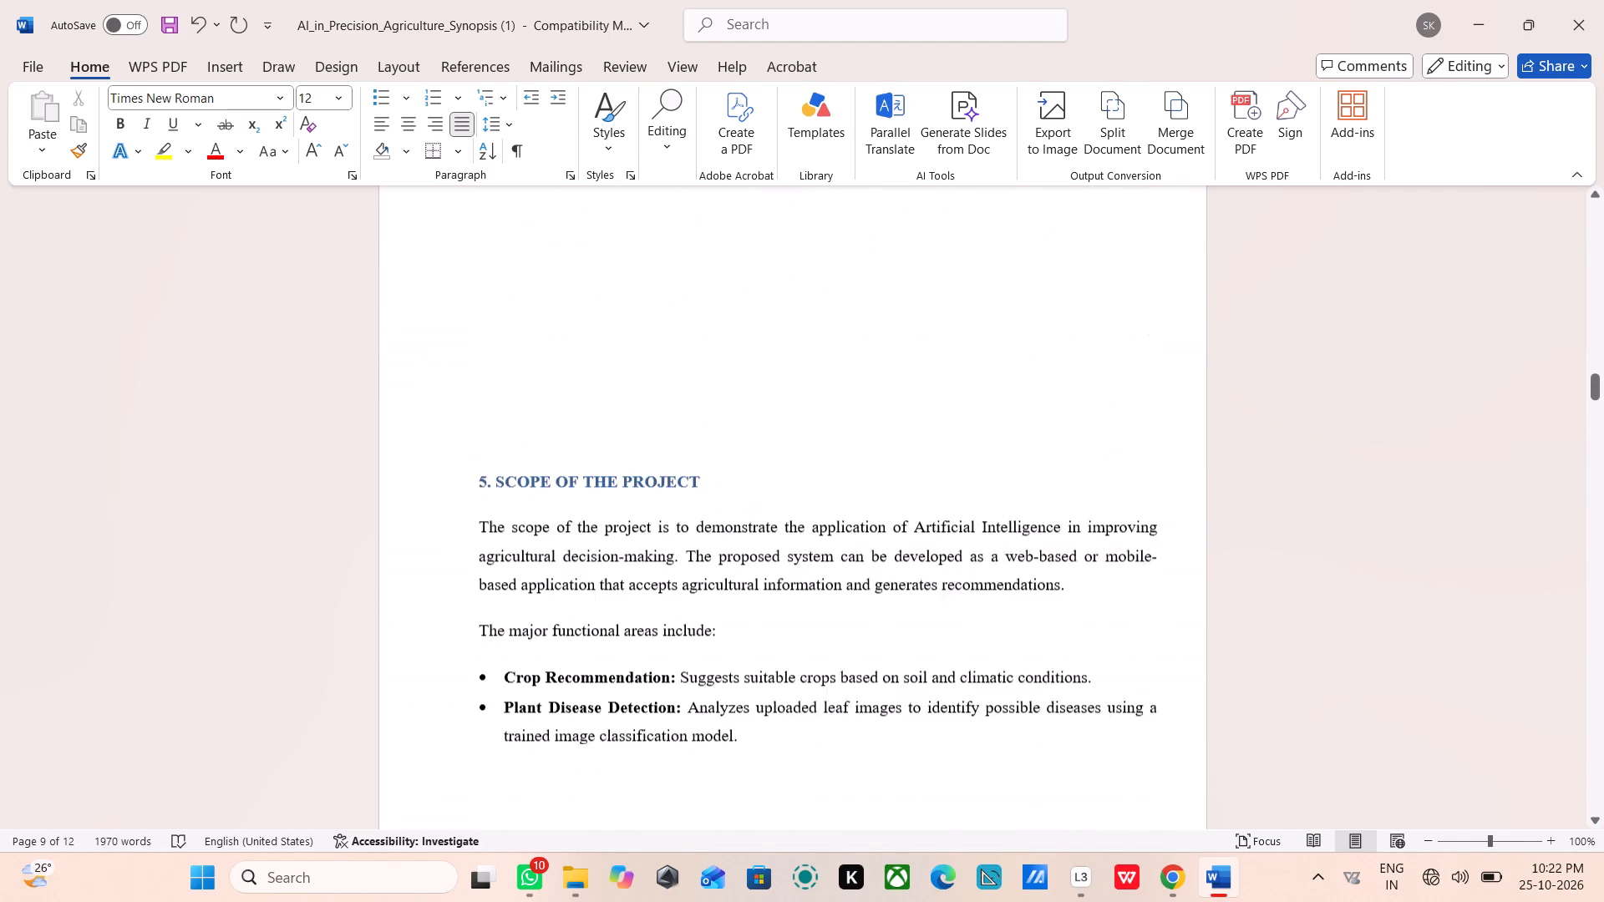
scroll(747, 531, up, 7)
scroll(747, 531, down, 9)
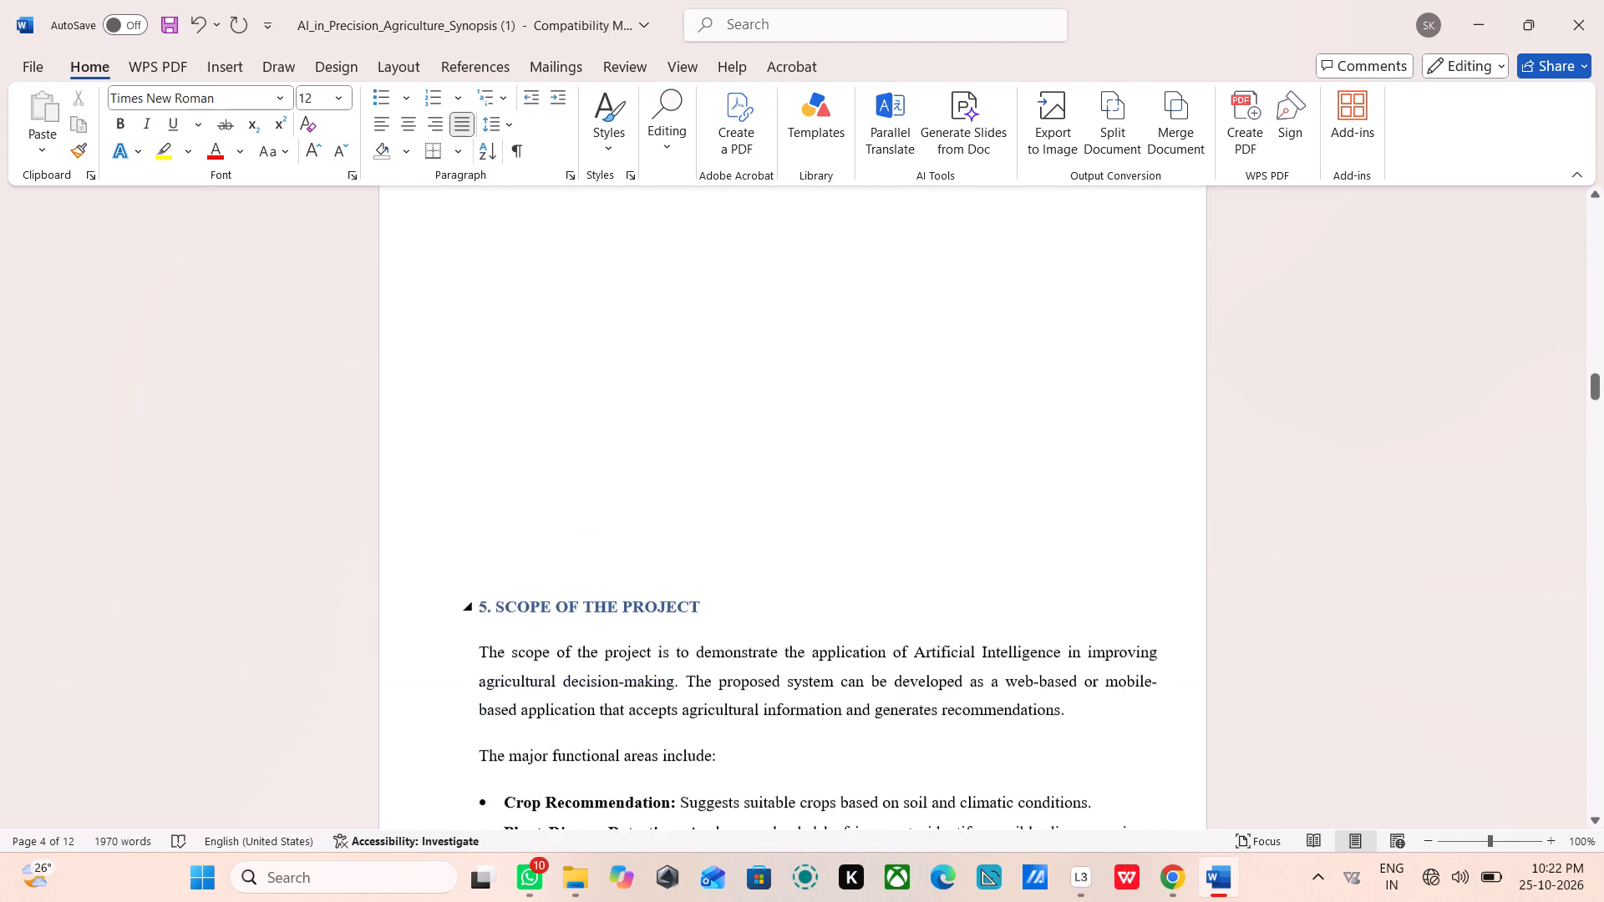
scroll(747, 531, down, 2)
scroll(747, 531, up, 8)
scroll(747, 531, down, 5)
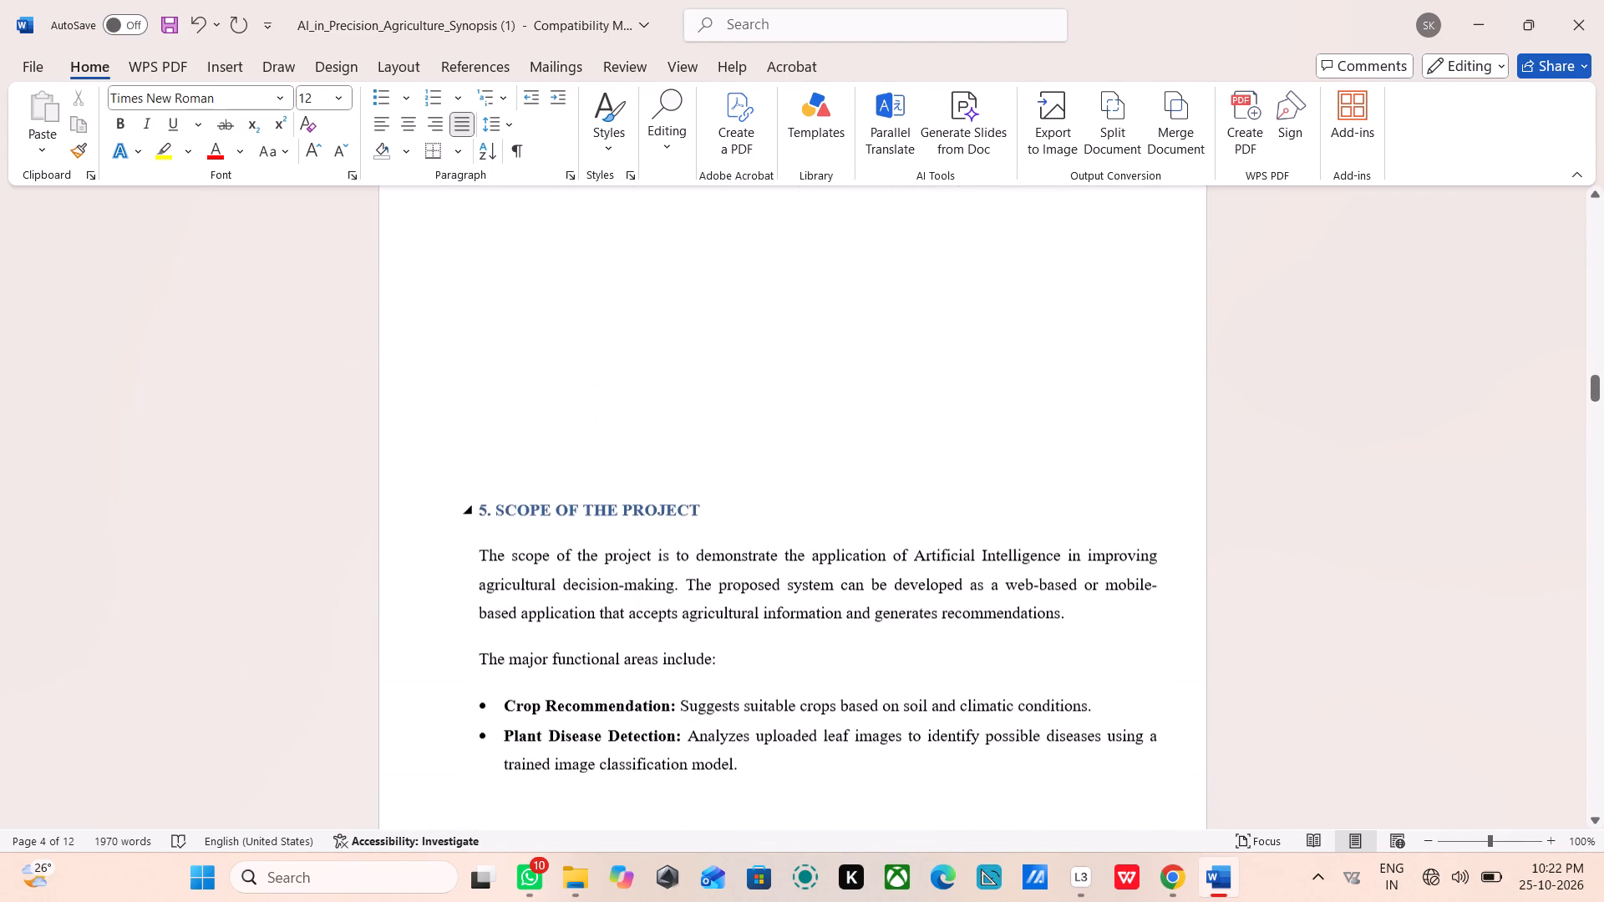
Delete blank paragraphs between the last numbered objective and the 5. SCOPE OF THE PROJECT heading.
scroll(747, 531, up, 5)
click(500, 706)
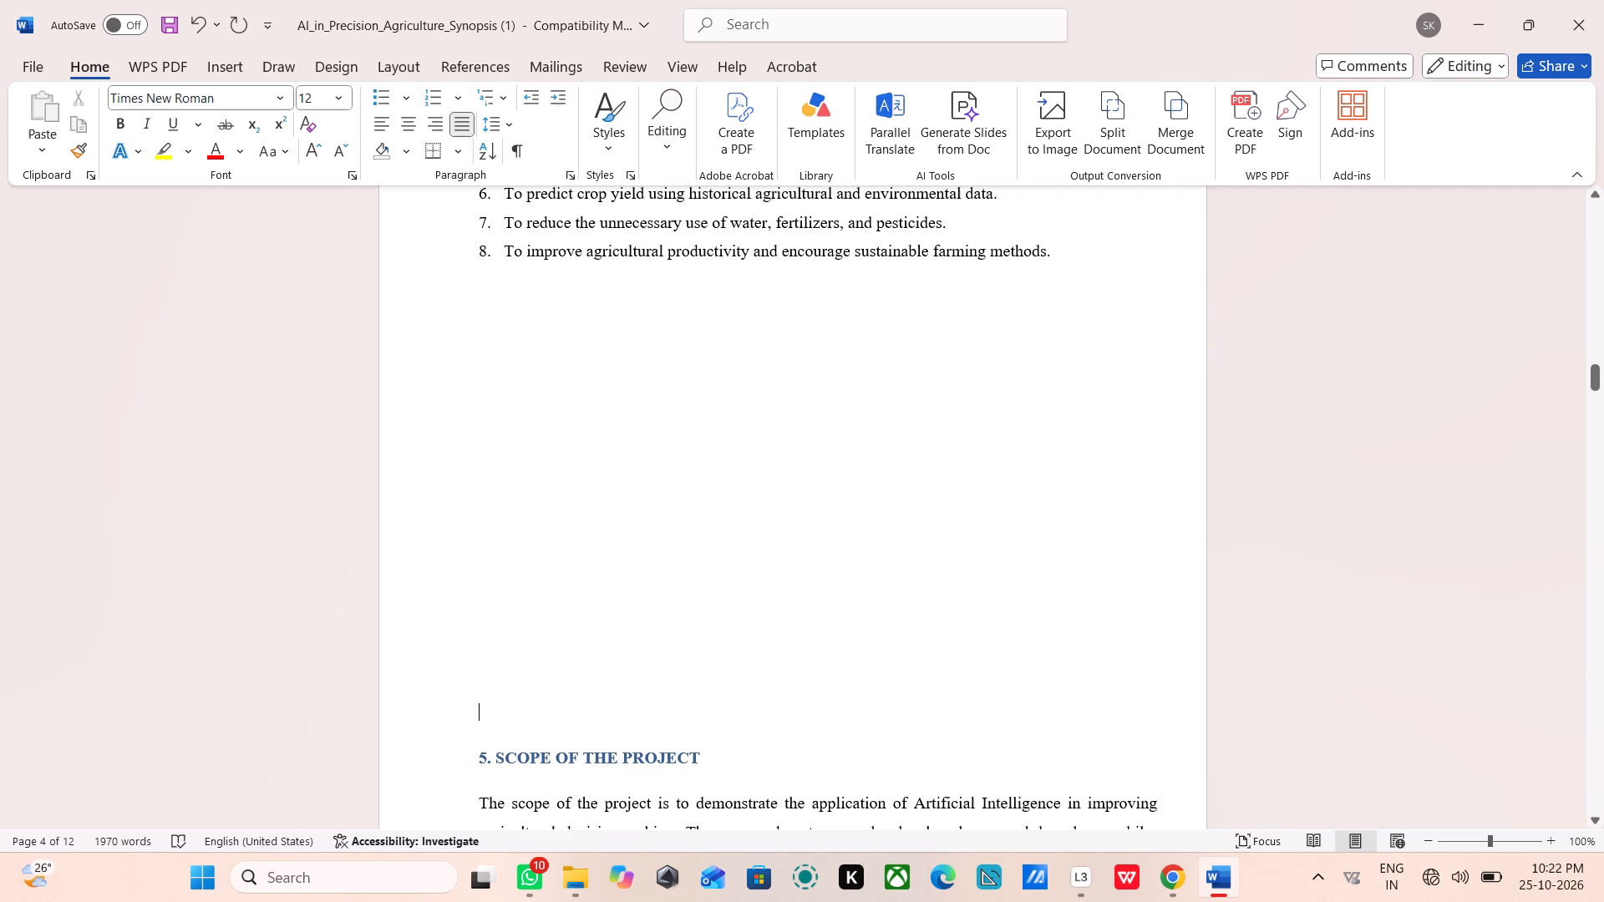
click(634, 723)
click(639, 714)
key(BackSpace)
key(BackSpace)
key(BackSpace)
key(BackSpace)
key(BackSpace)
key(BackSpace)
key(BackSpace)
key(BackSpace)
key(BackSpace)
key(BackSpace)
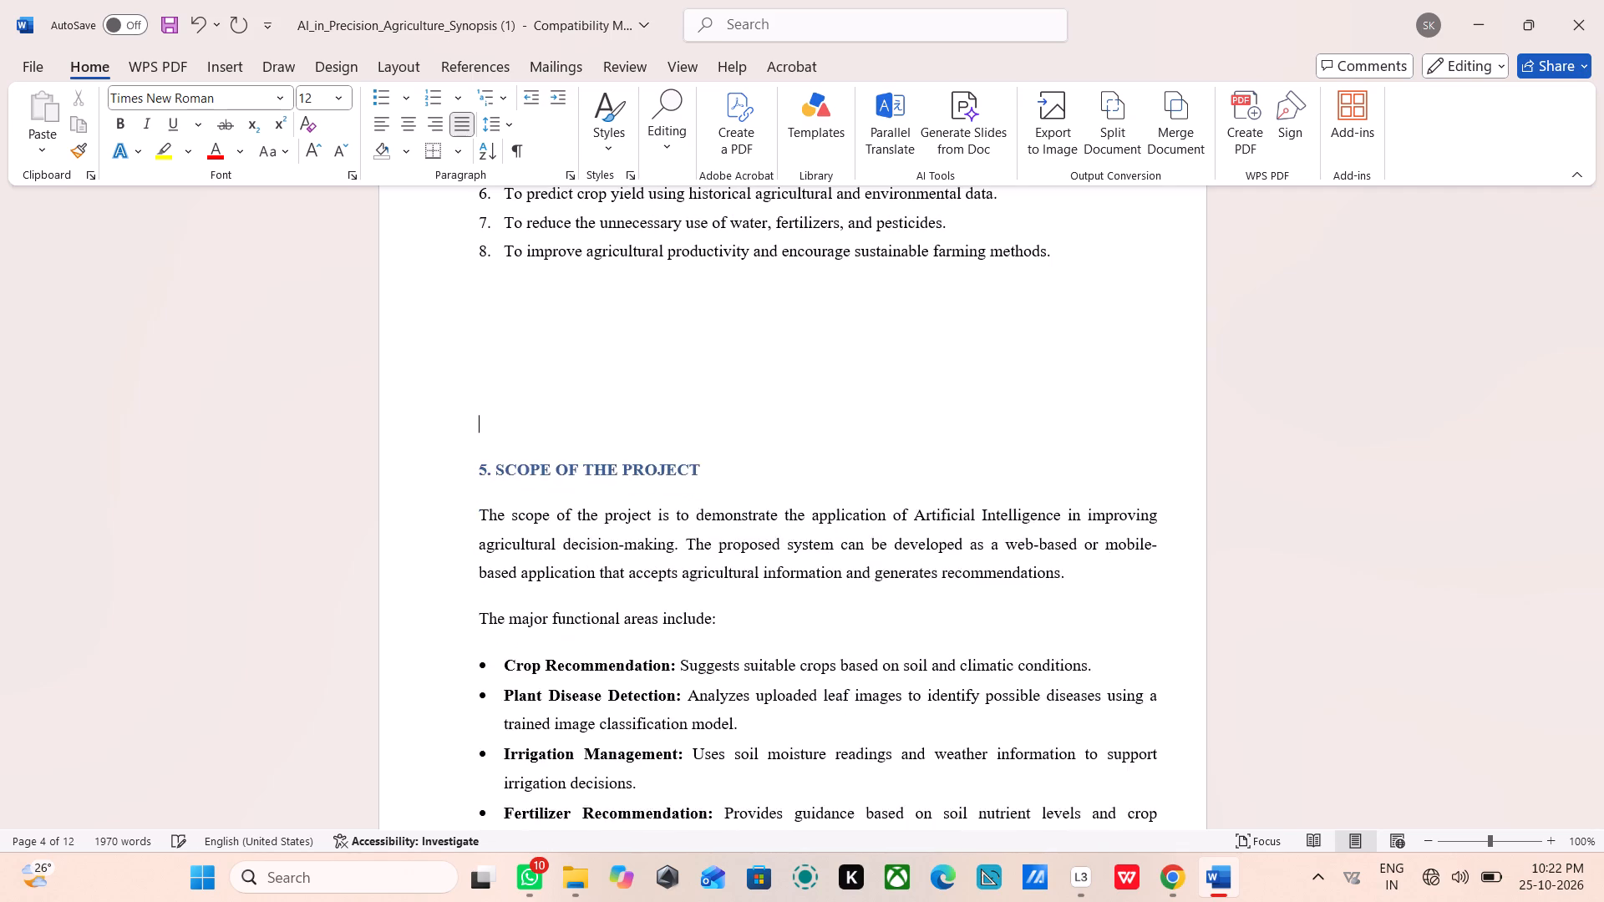
key(BackSpace)
key(BackSpace)
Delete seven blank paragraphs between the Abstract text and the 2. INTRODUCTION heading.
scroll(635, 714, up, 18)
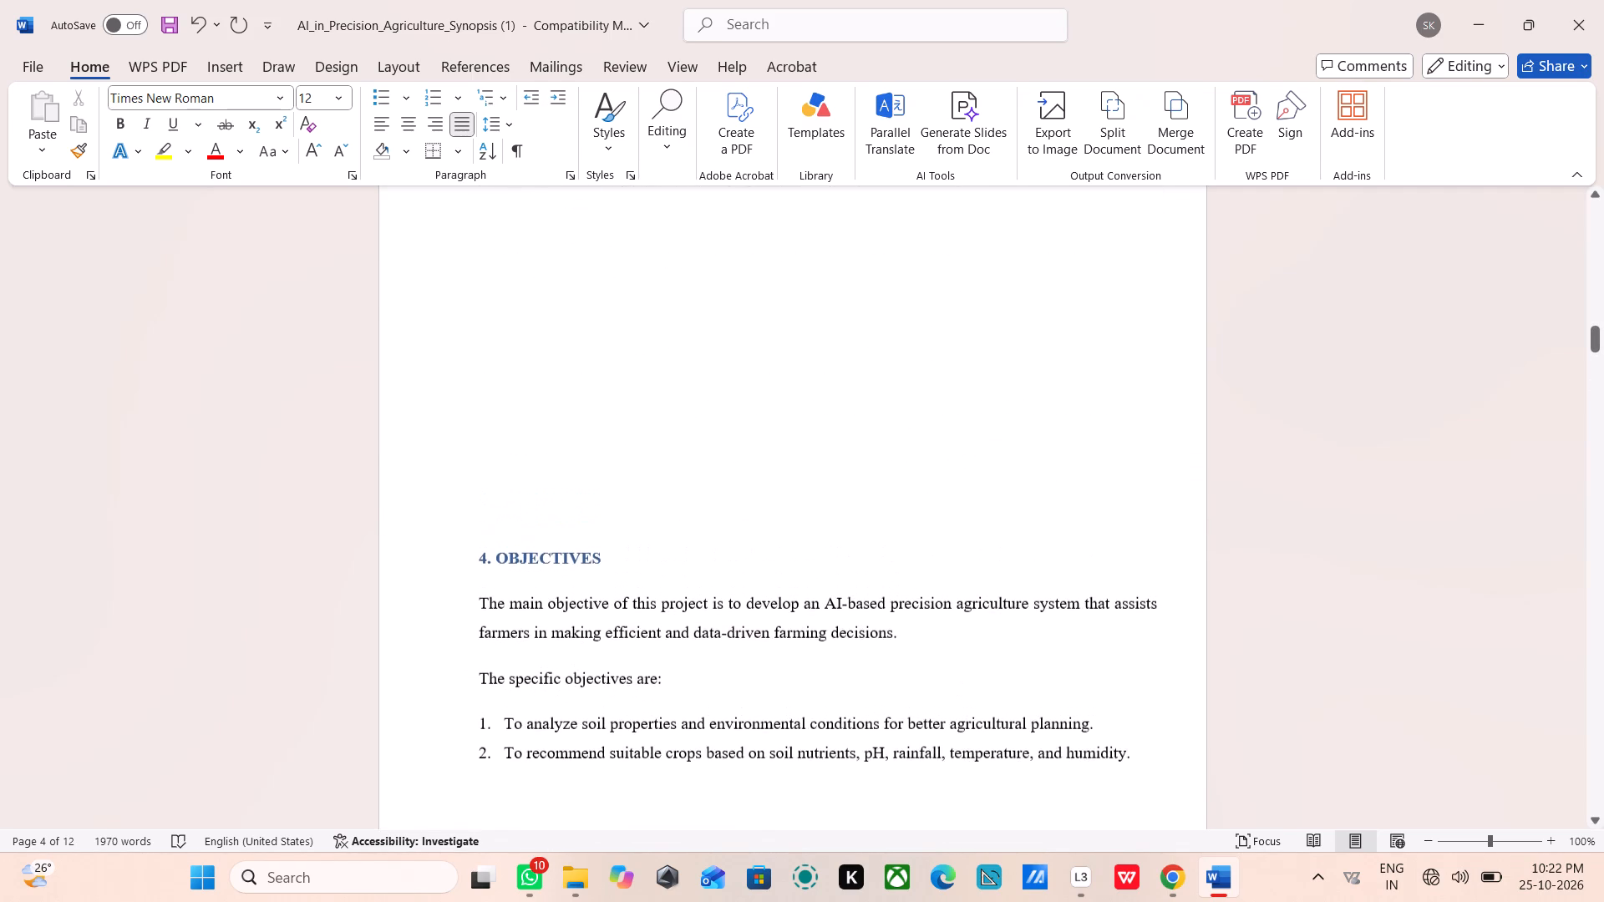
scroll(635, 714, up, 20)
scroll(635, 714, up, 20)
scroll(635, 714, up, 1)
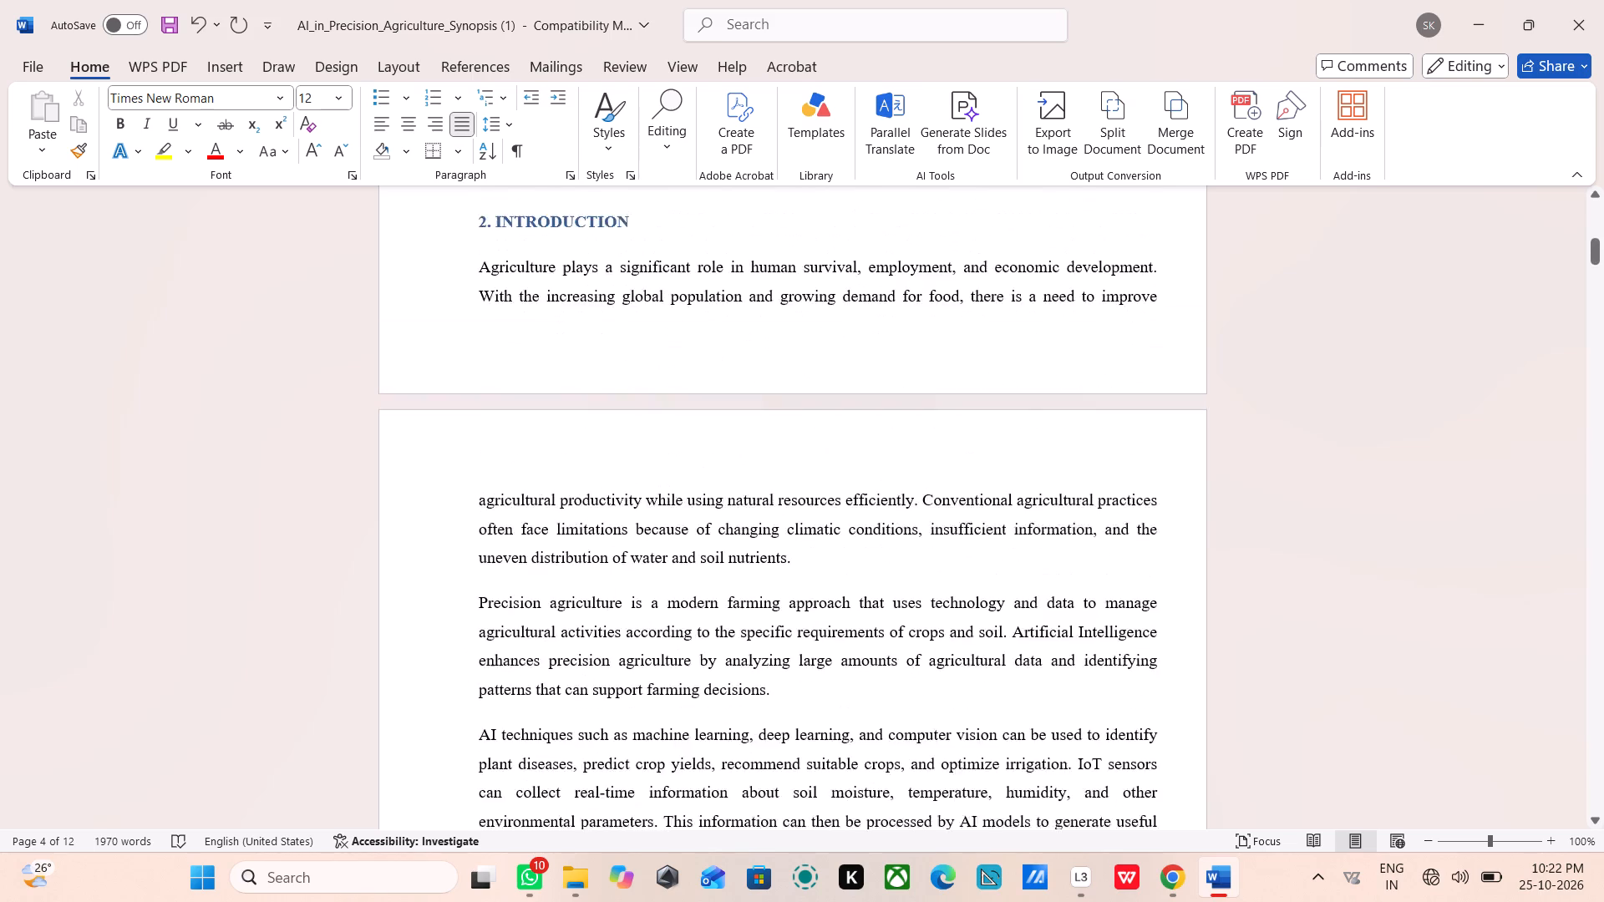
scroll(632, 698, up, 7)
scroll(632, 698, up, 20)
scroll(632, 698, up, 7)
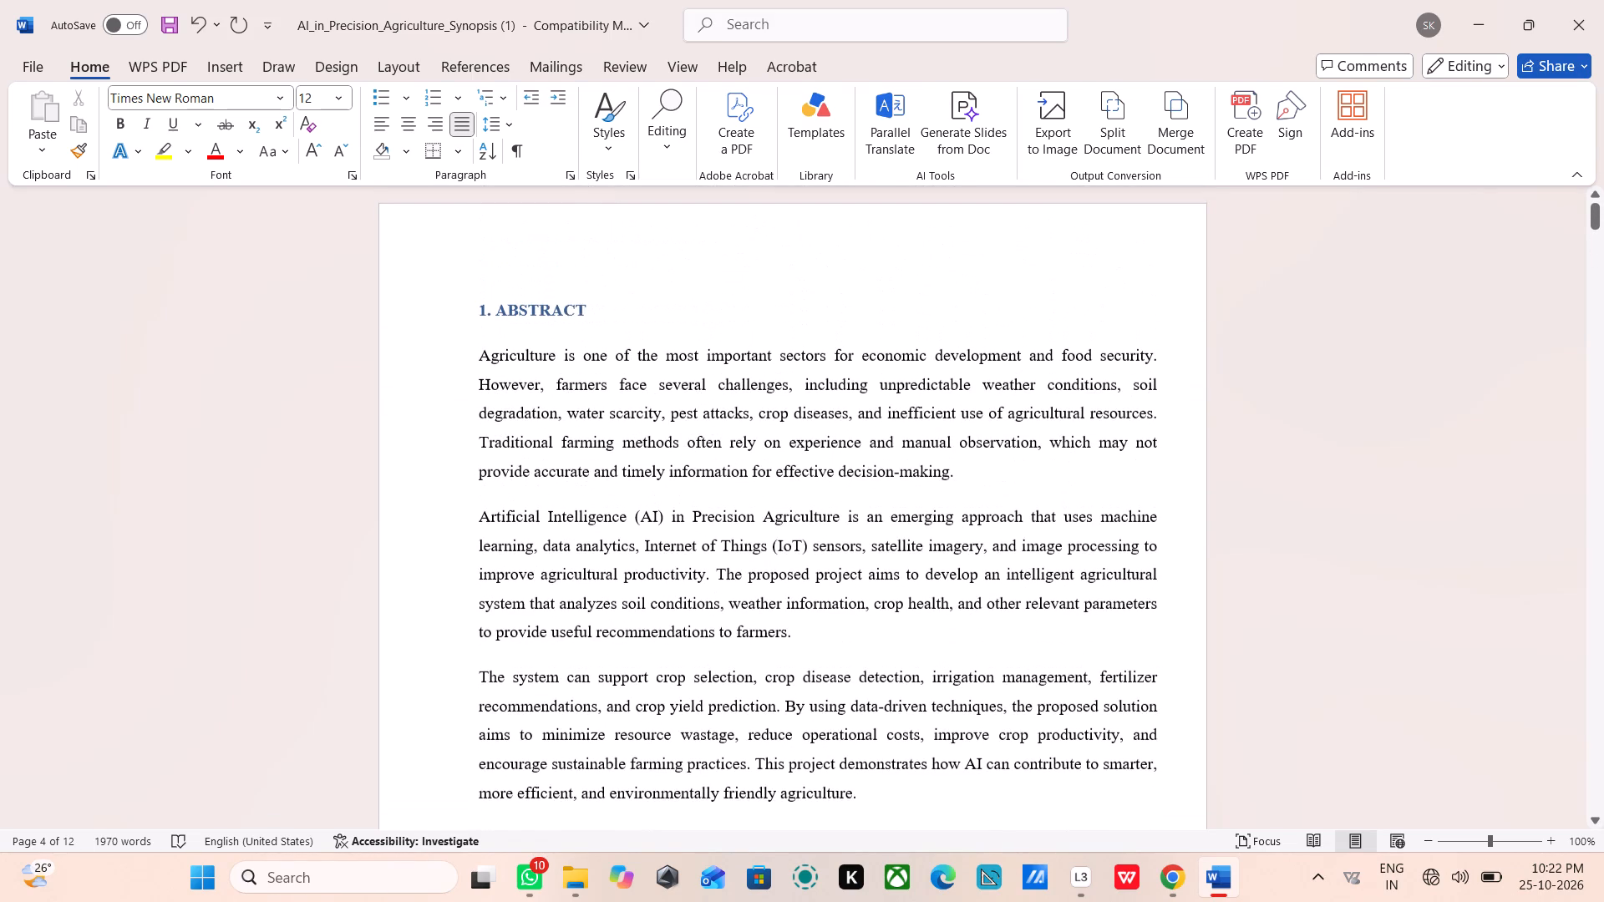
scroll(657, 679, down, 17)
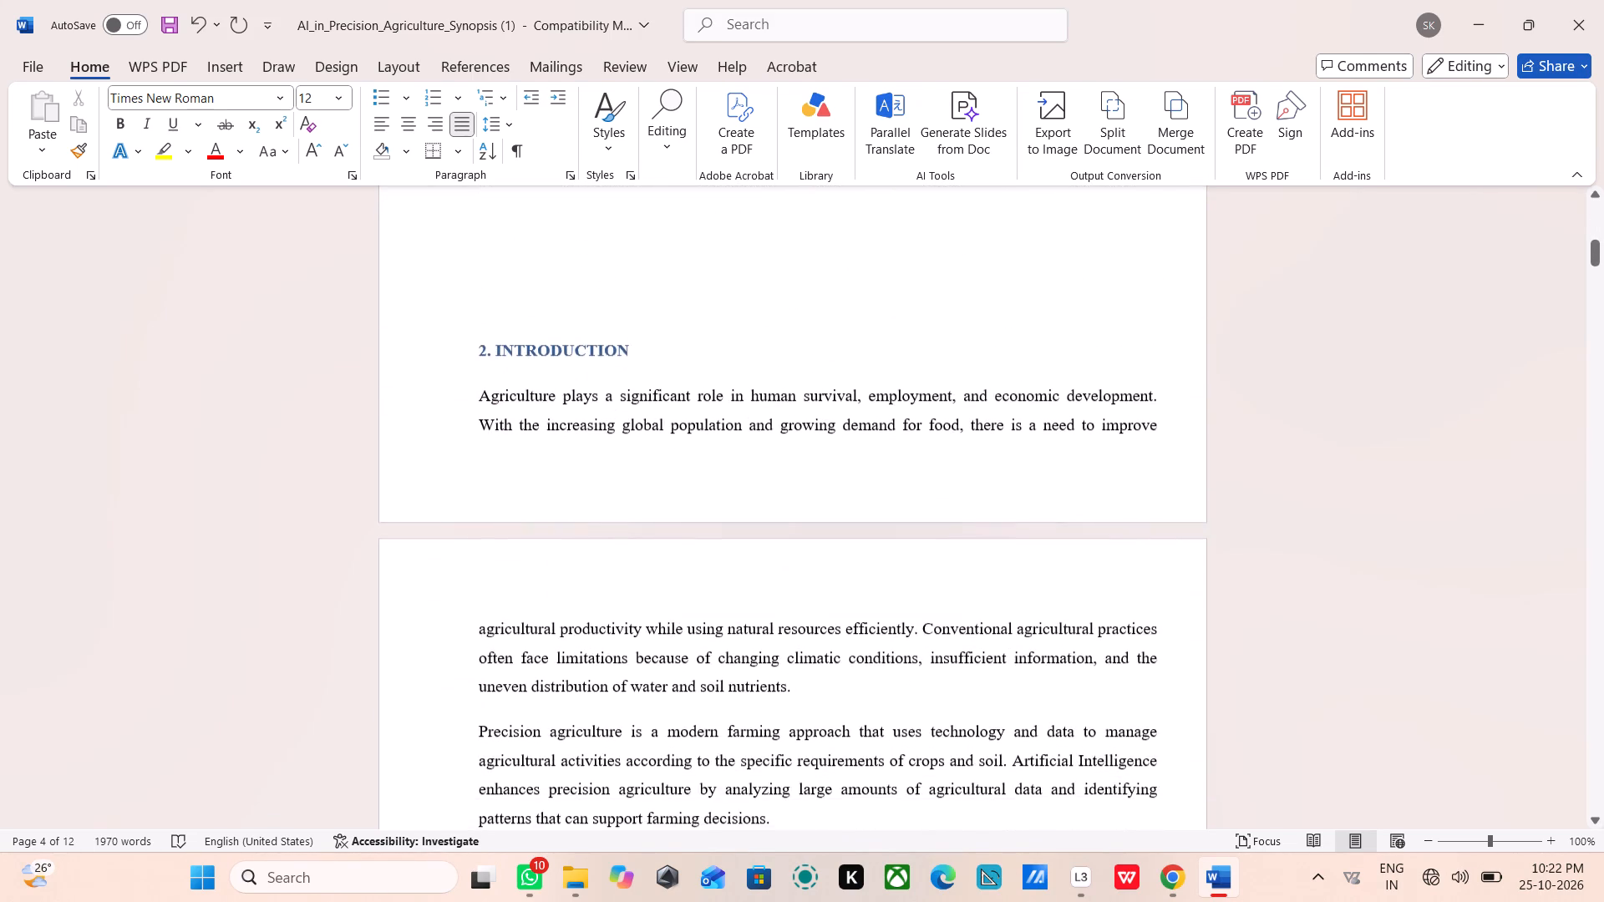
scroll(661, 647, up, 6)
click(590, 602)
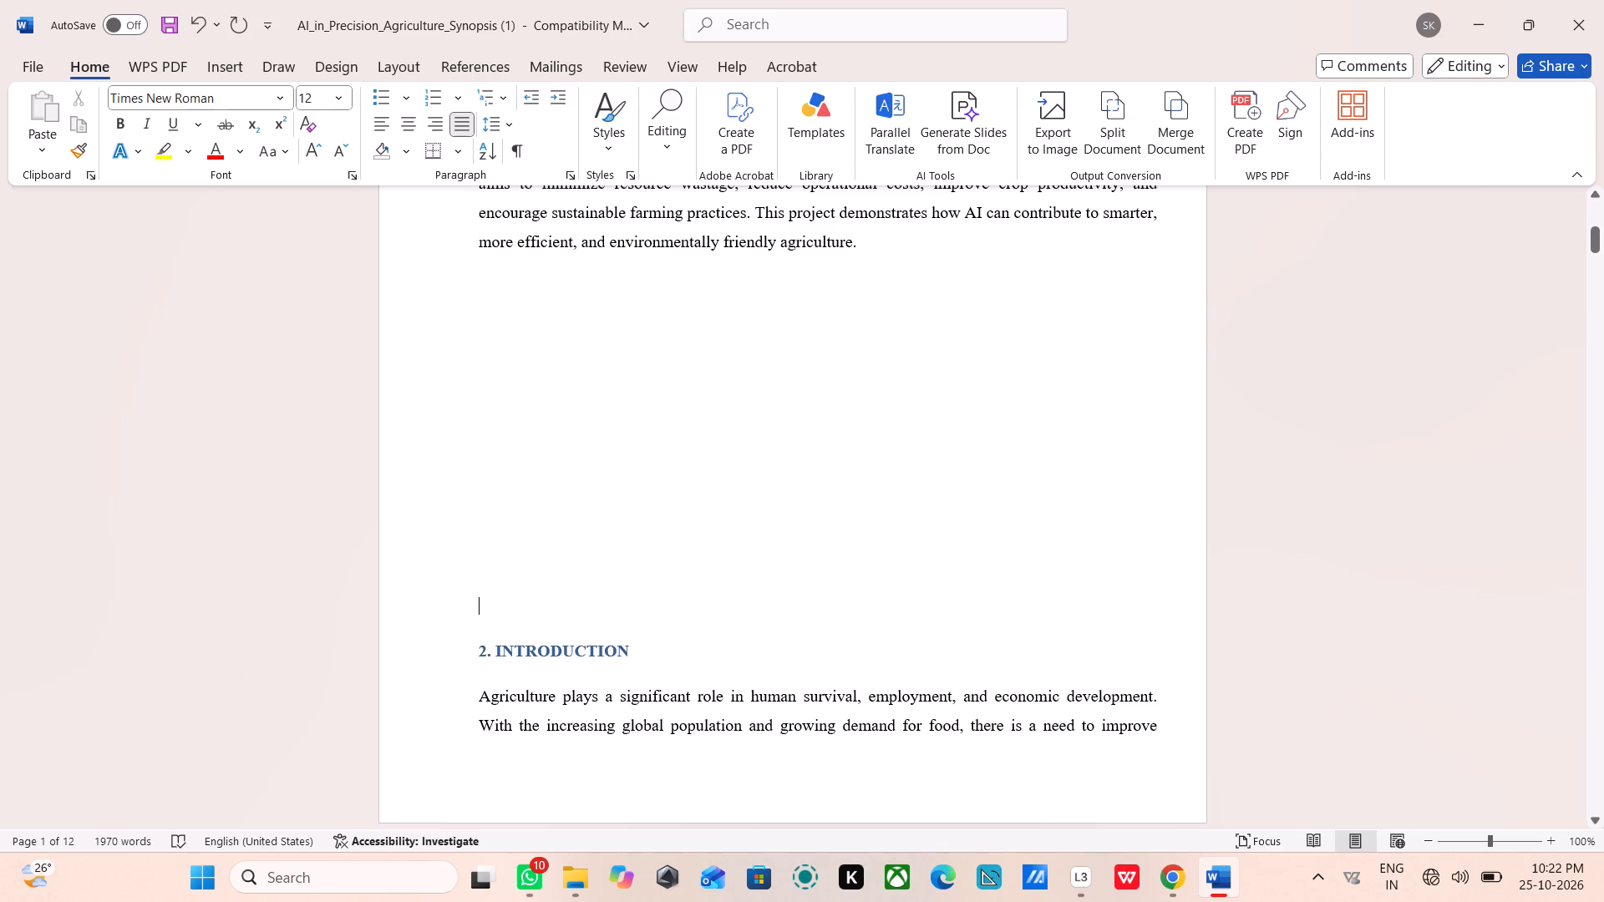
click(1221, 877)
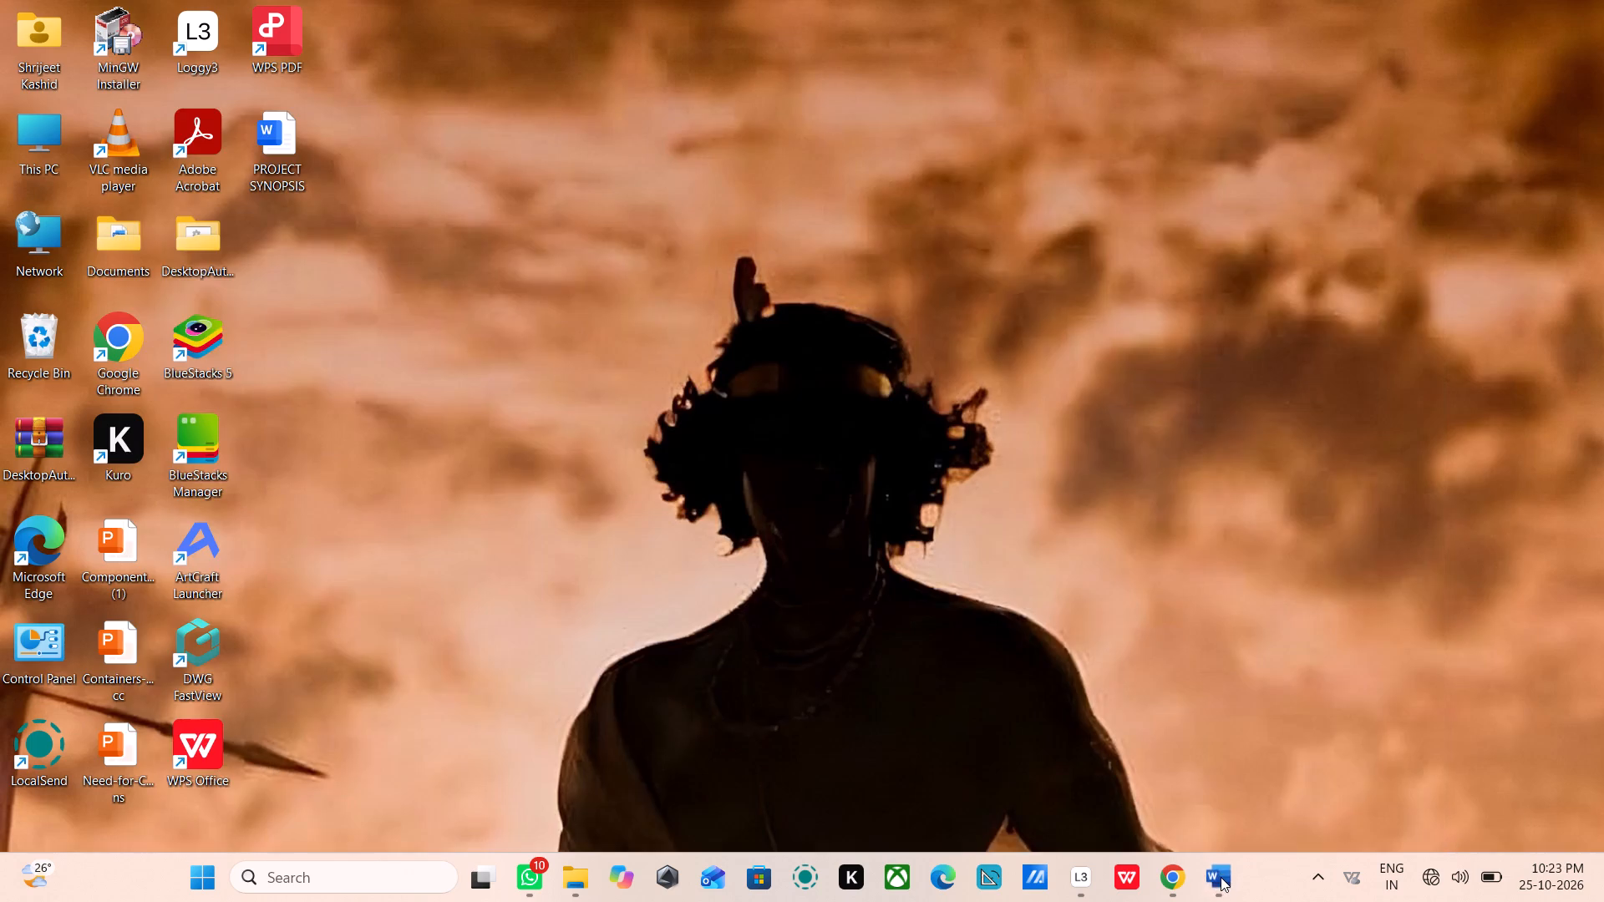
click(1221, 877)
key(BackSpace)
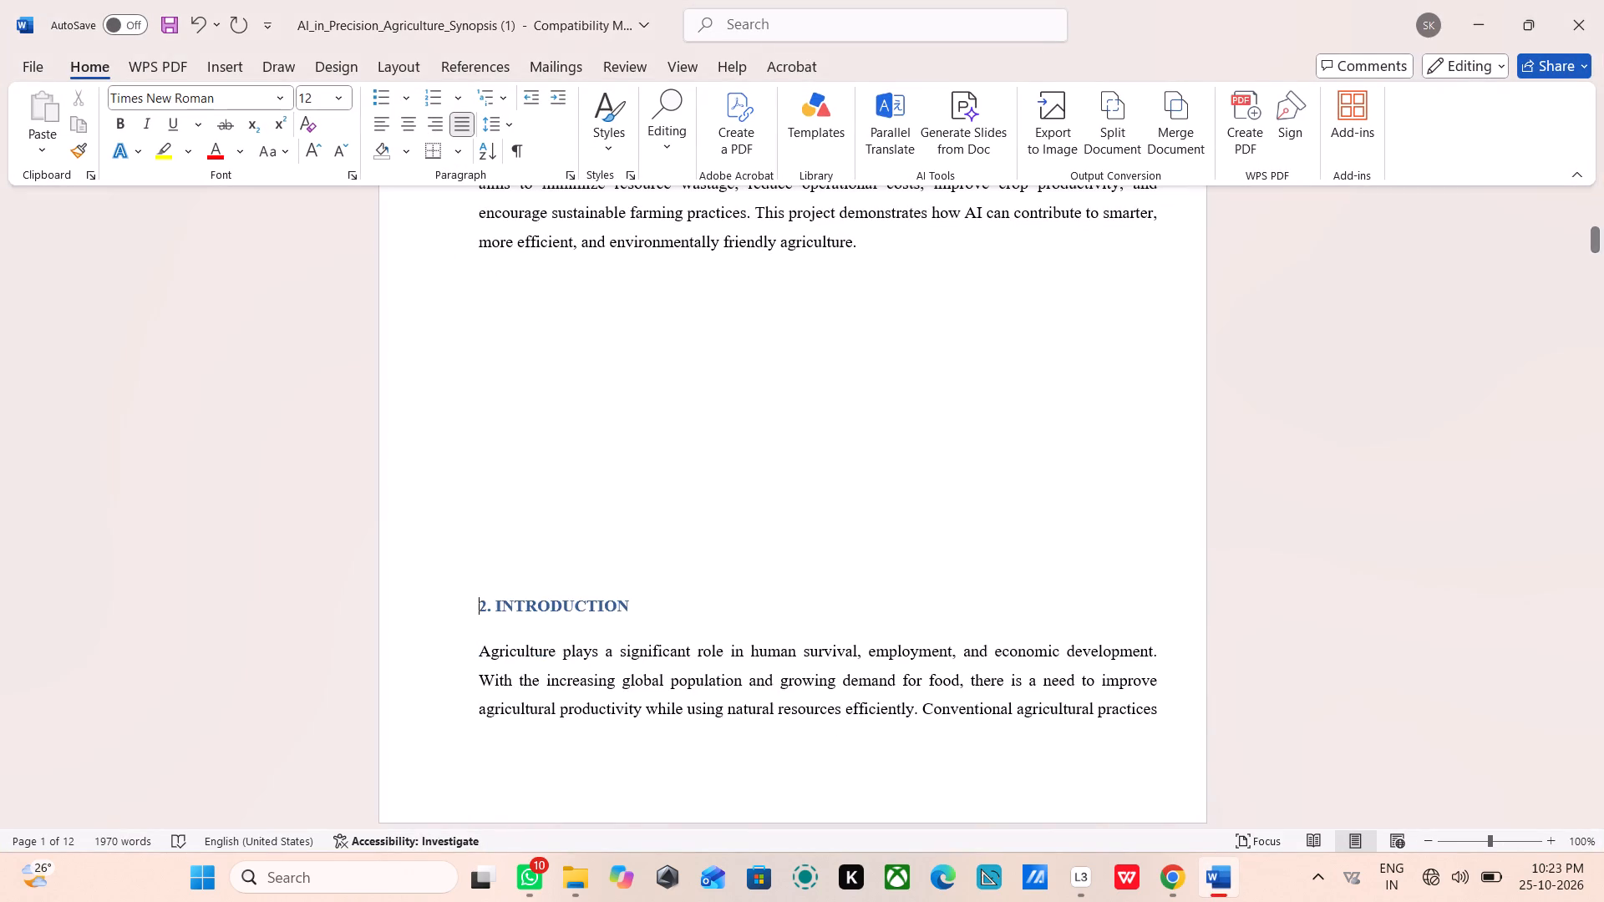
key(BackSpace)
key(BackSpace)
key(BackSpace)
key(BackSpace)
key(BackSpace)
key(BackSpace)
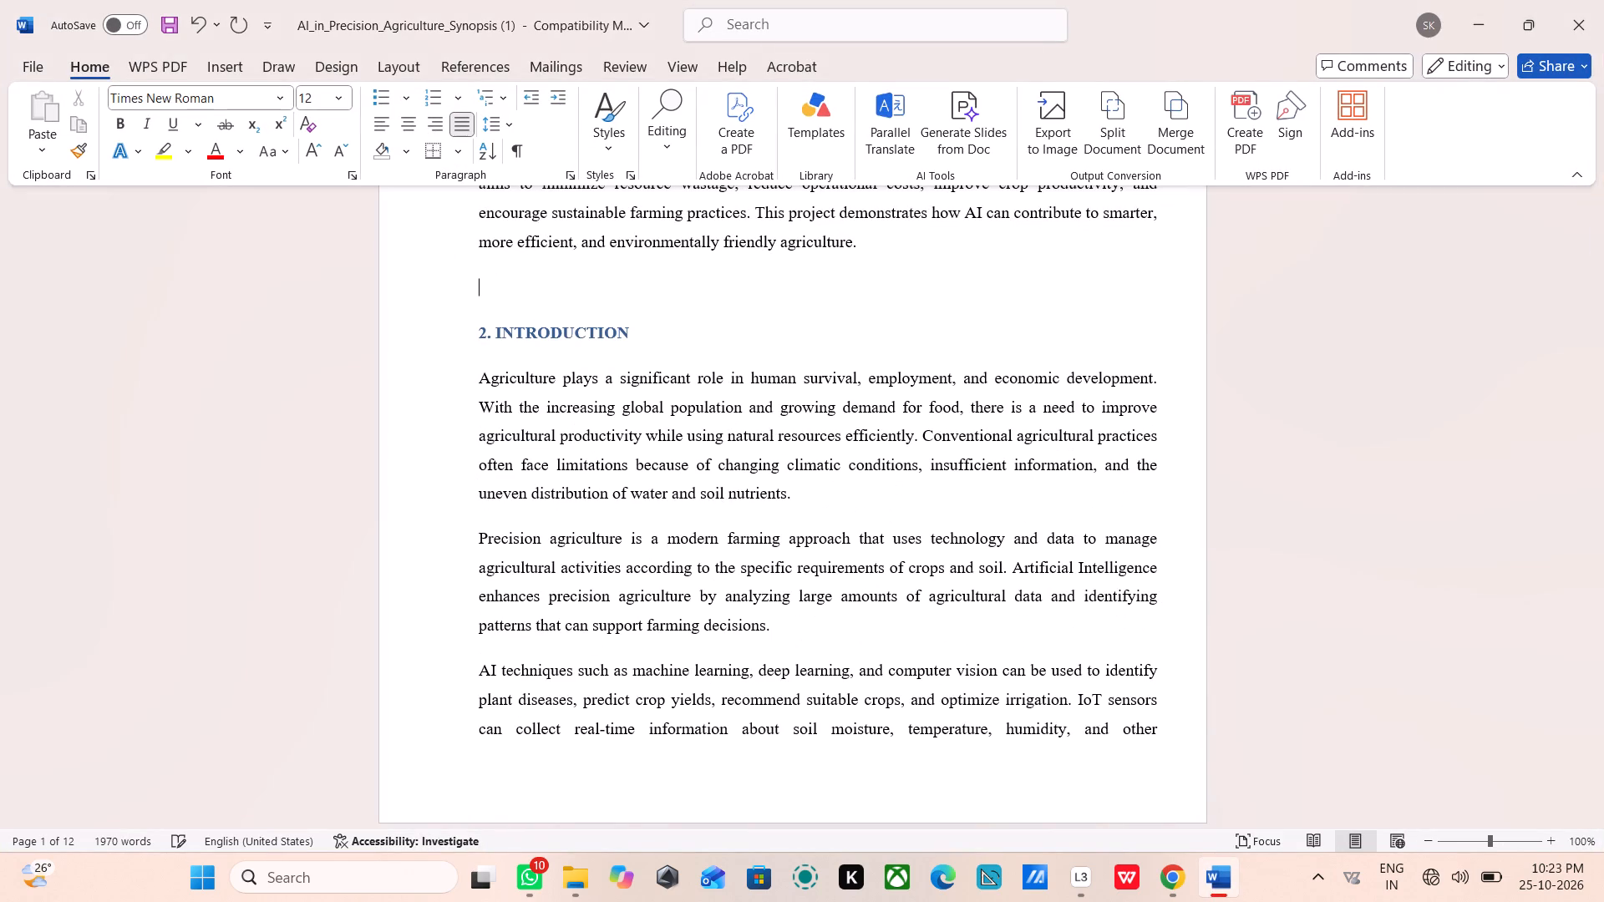
Insert eight blank paragraphs between the Abstract text and the 2. INTRODUCTION heading so the heading starts on a new page.
scroll(596, 617, up, 13)
scroll(652, 560, down, 3)
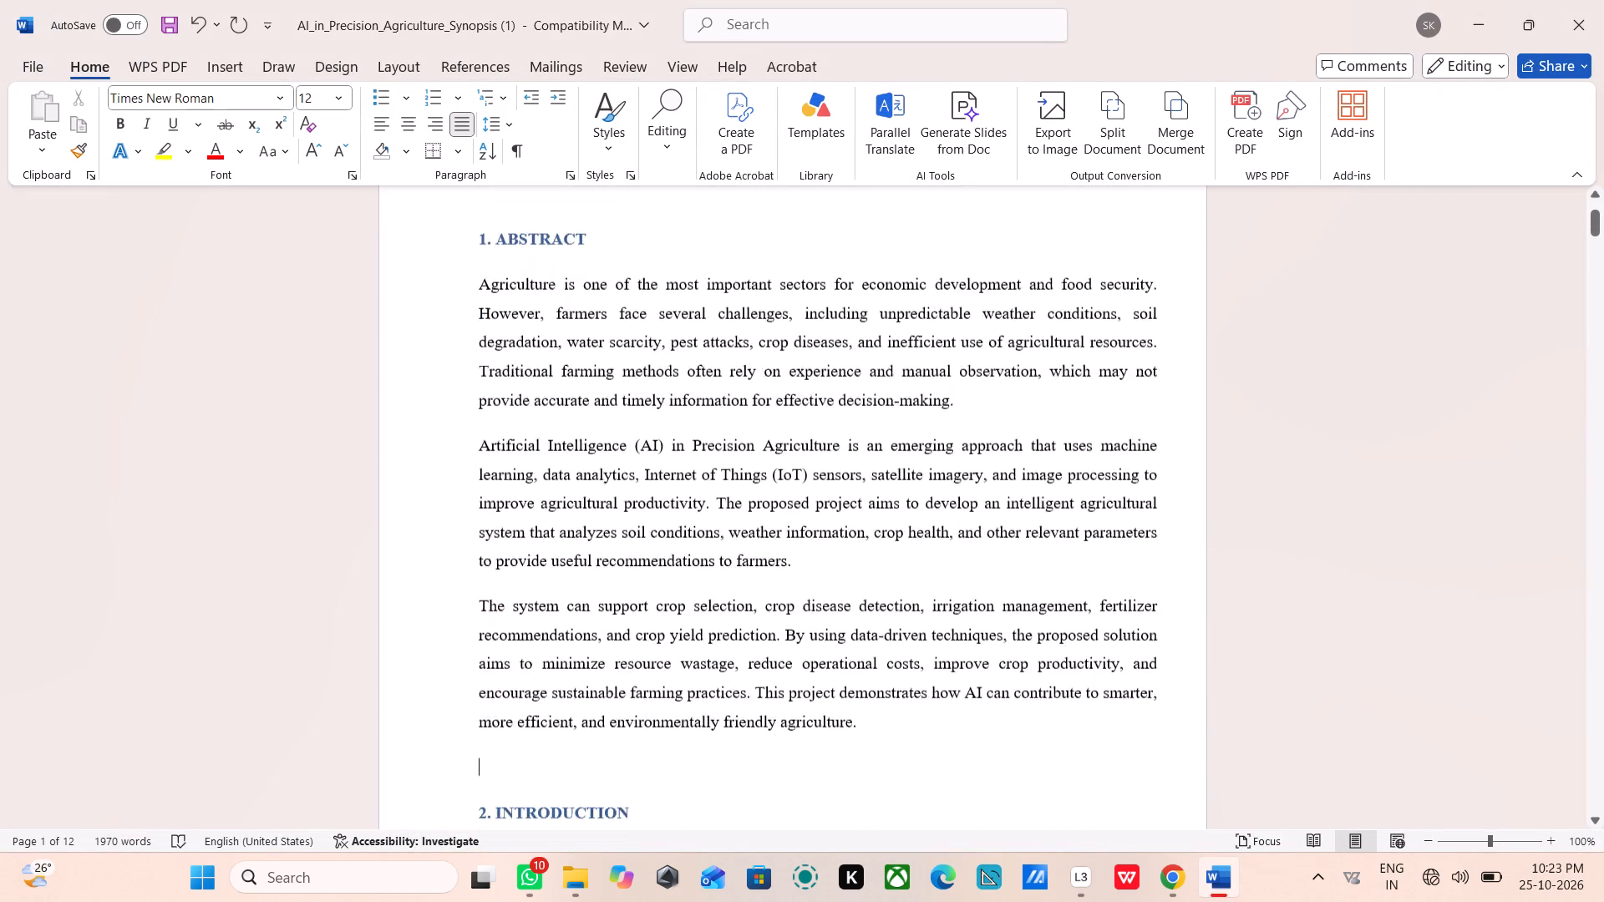
scroll(652, 560, down, 1)
scroll(652, 560, up, 4)
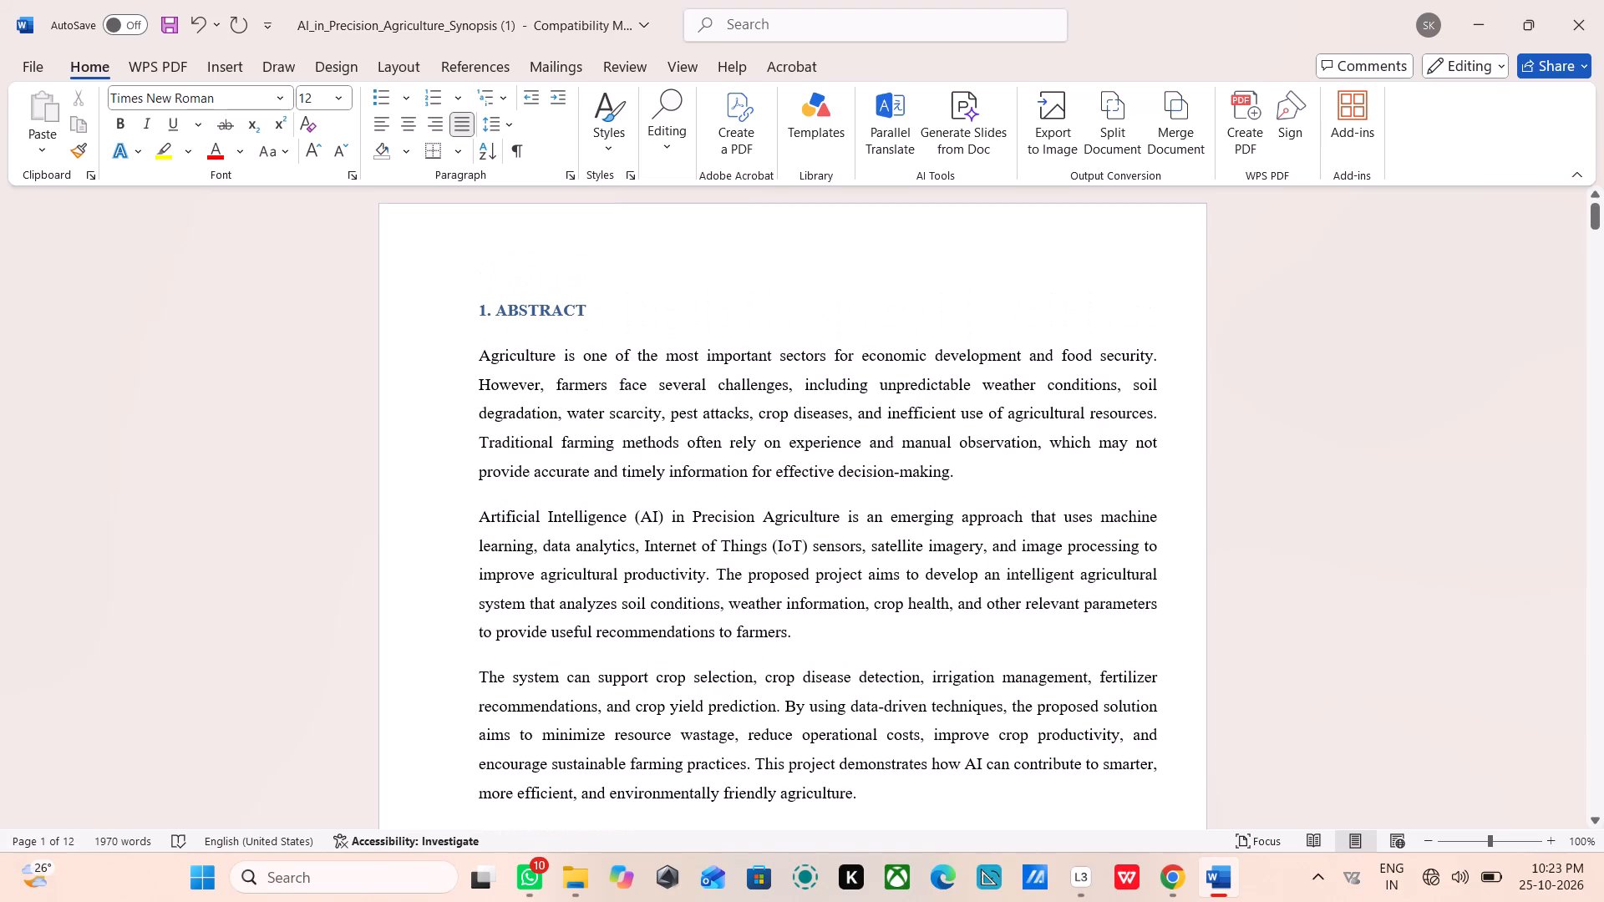
scroll(652, 560, down, 9)
key(Return)
key(Return)
key(Return)
key(Return)
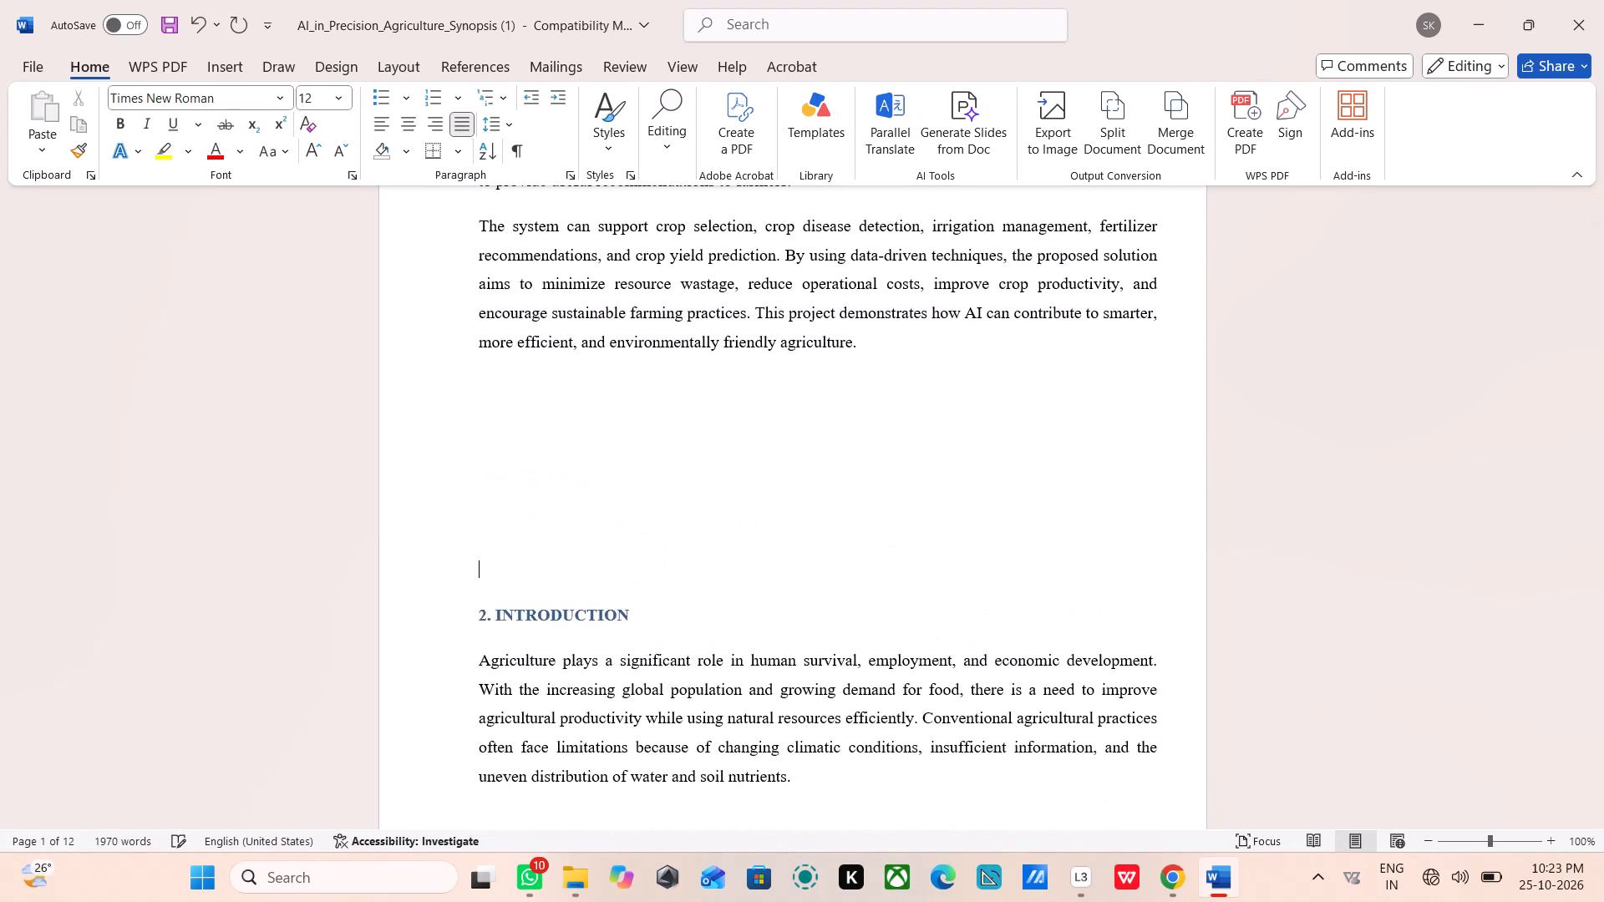
key(Return)
scroll(666, 567, down, 15)
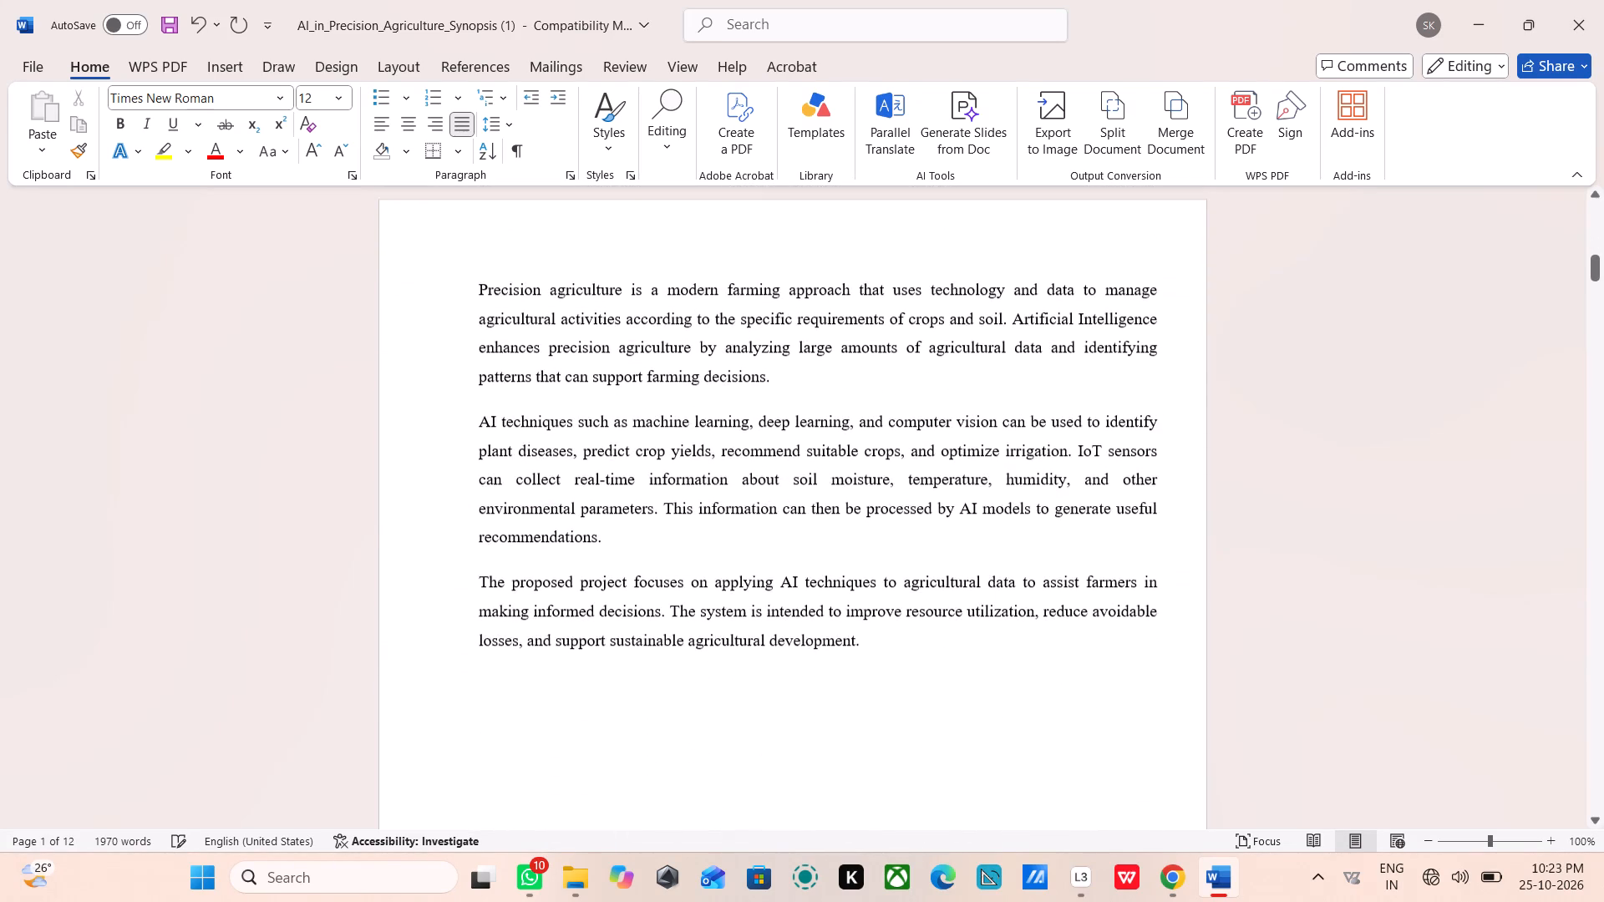
key(Return)
key(Return)
scroll(662, 570, up, 3)
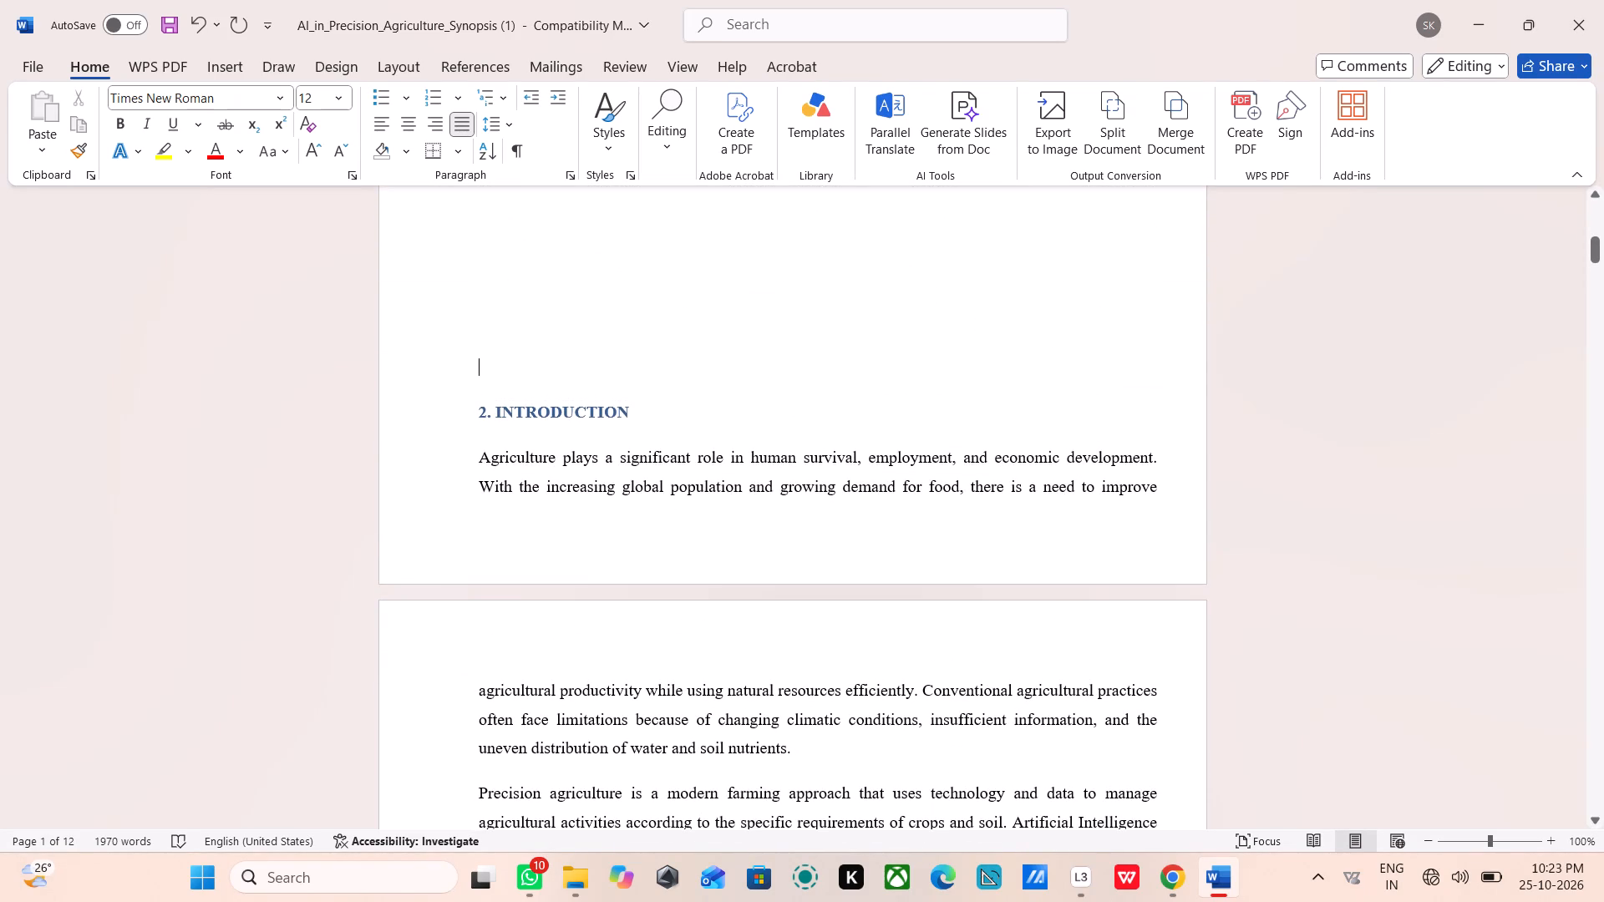
key(Return)
scroll(662, 570, down, 4)
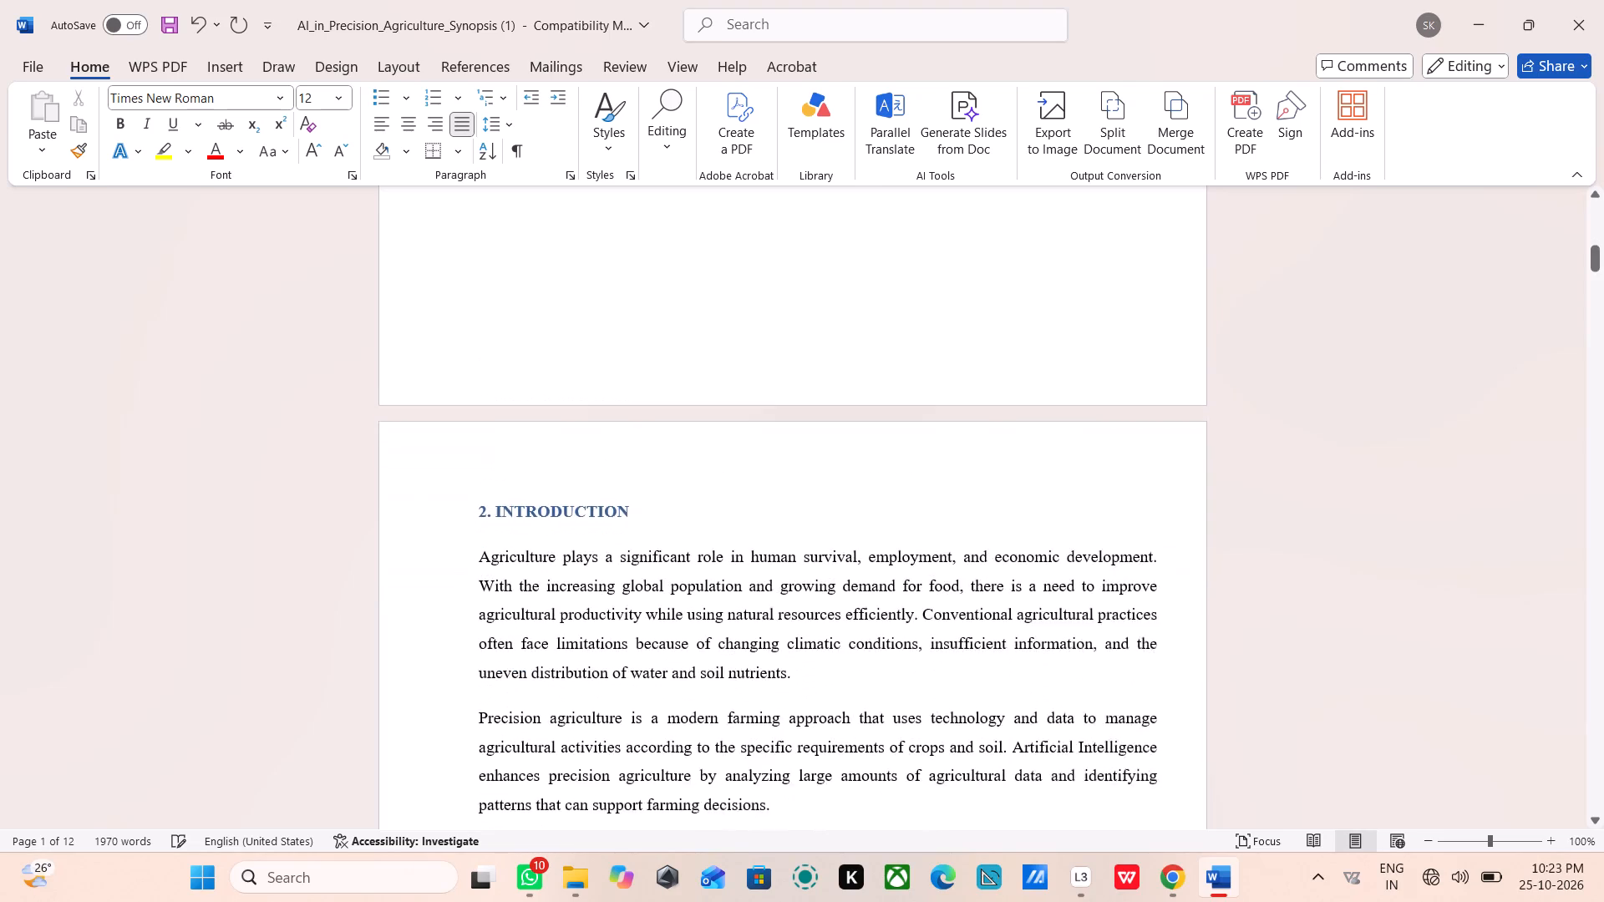
Delete two blank paragraphs between the last numbered objective and the 5. SCOPE OF THE PROJECT heading.
scroll(662, 570, down, 20)
scroll(662, 570, down, 4)
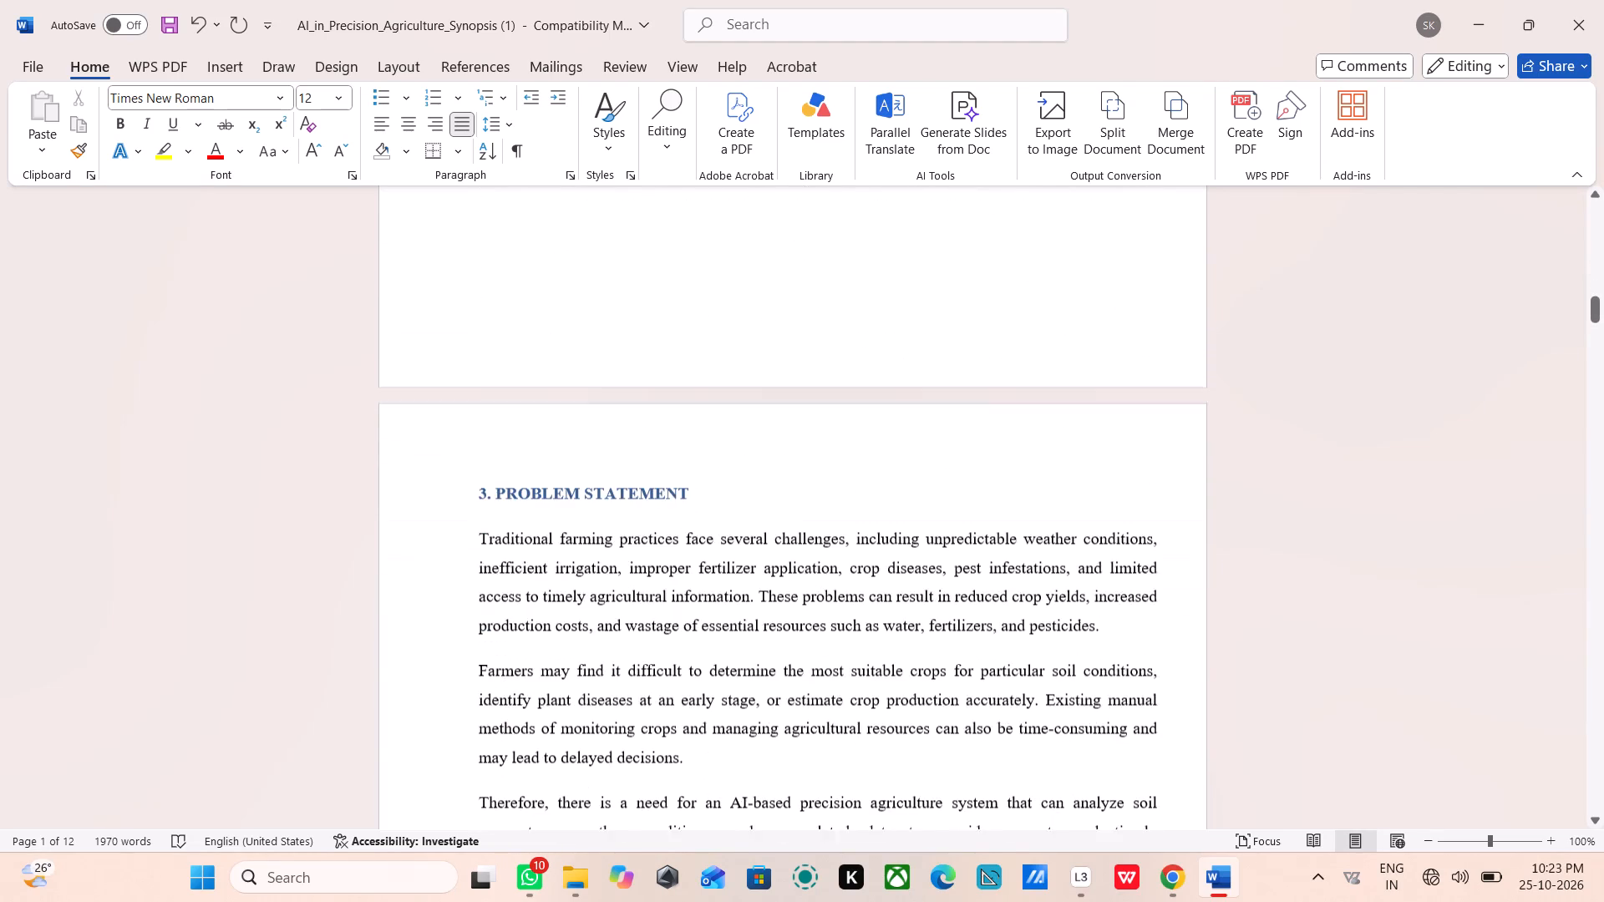
scroll(662, 570, down, 18)
scroll(662, 570, down, 10)
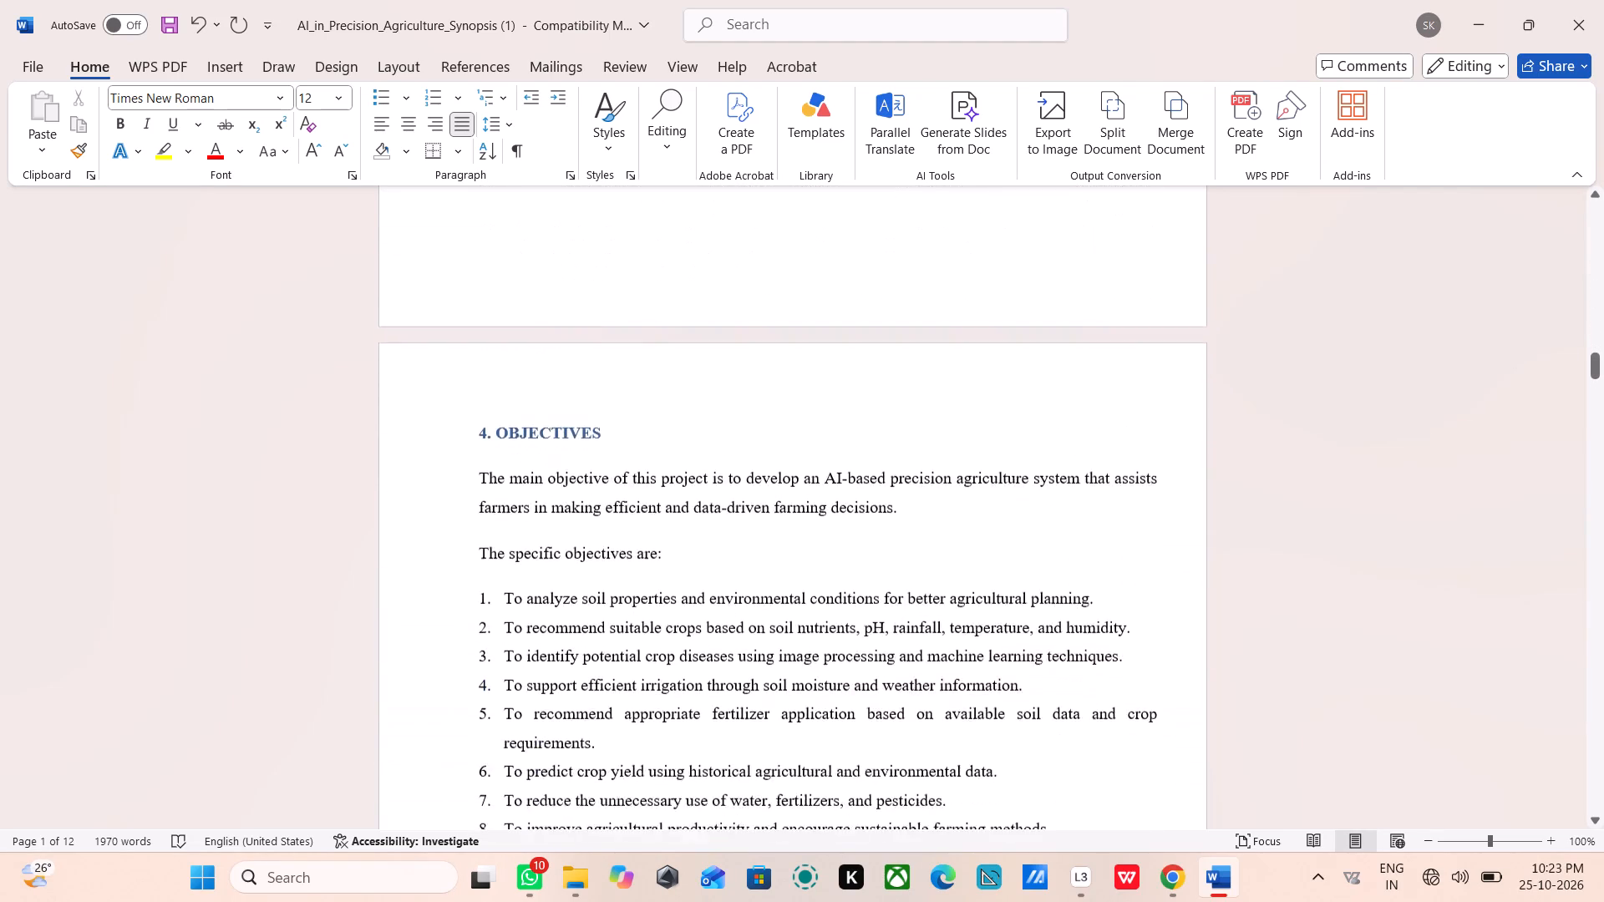
scroll(653, 572, down, 11)
scroll(620, 580, up, 5)
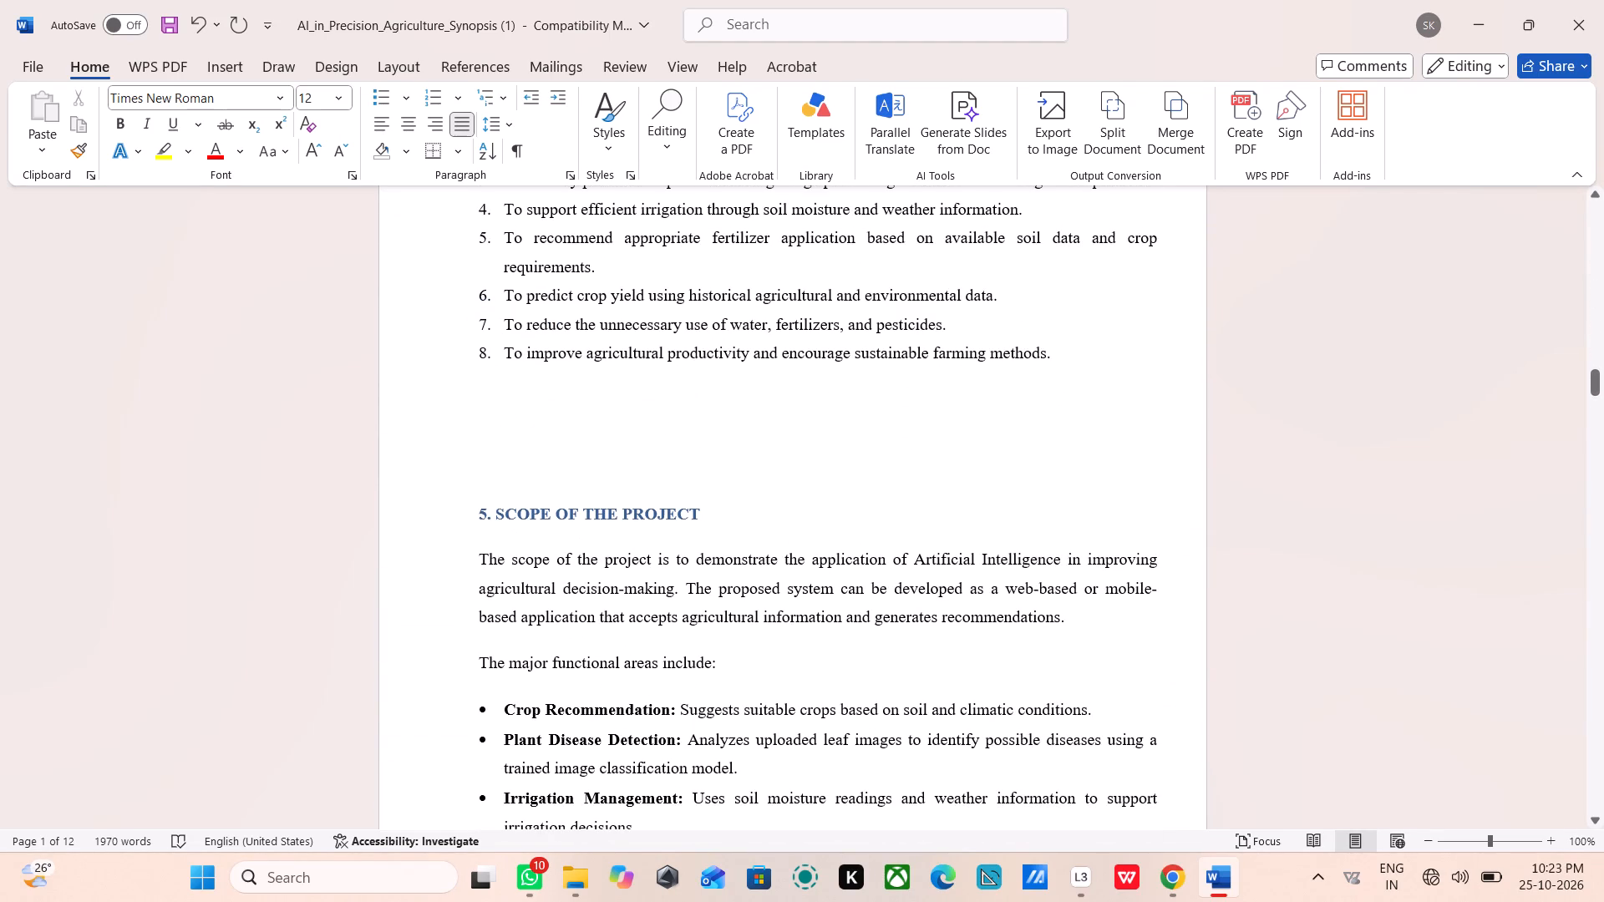
click(515, 437)
click(585, 469)
key(BackSpace)
key(BackSpace)
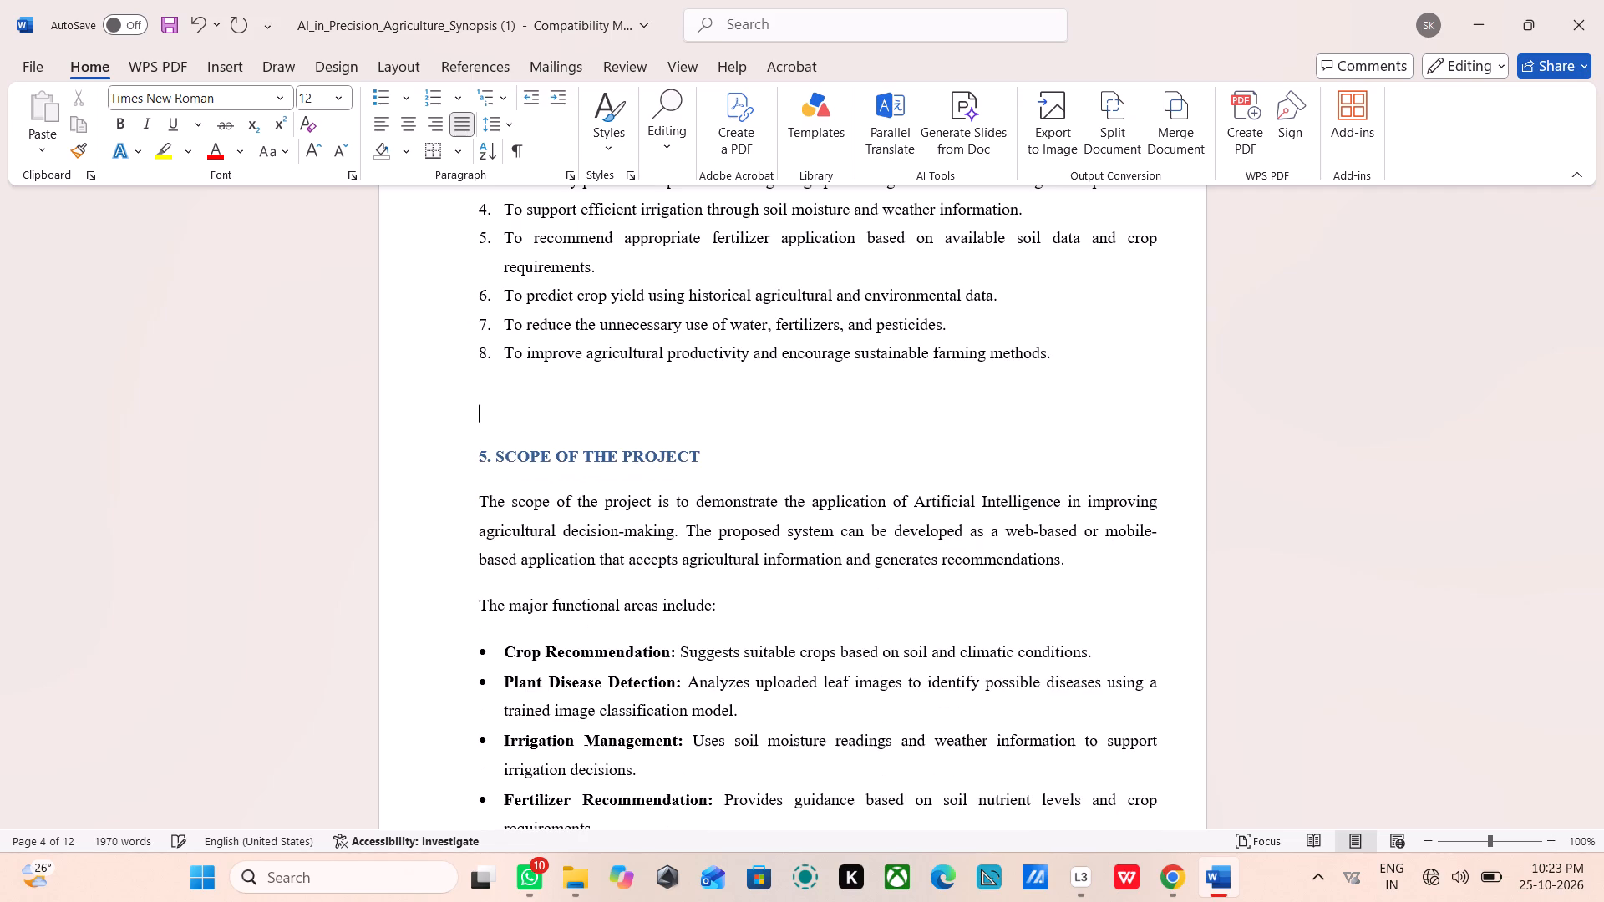
Review the page breaks and spacing from section 3 through the 6. PROPOSED METHODOLOGY heading.
scroll(581, 438, up, 10)
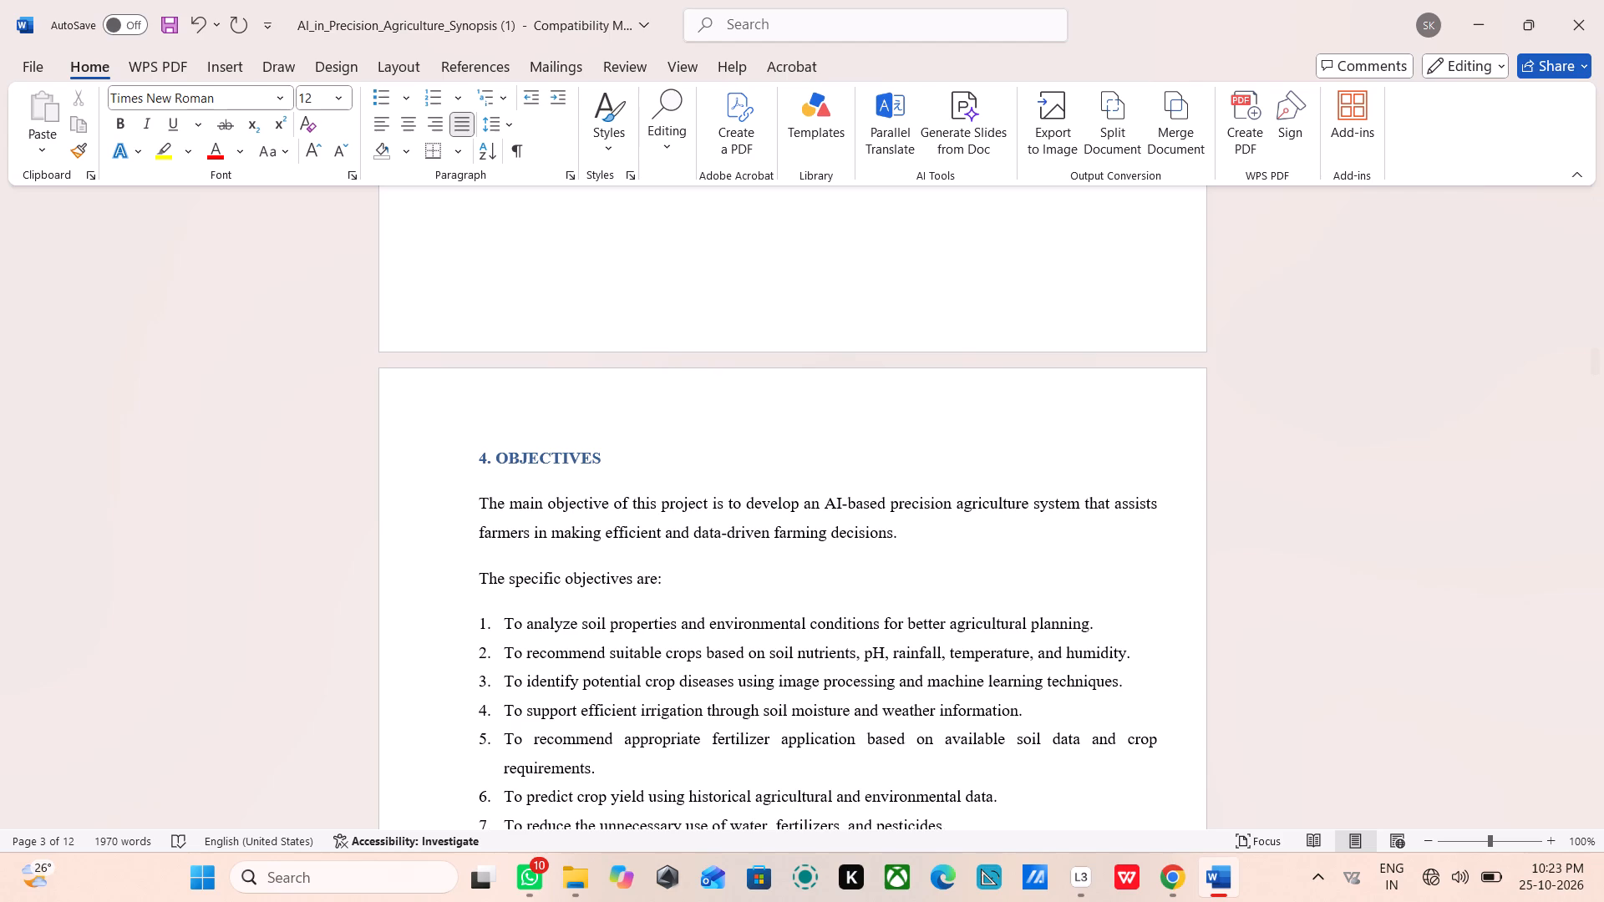
scroll(582, 431, up, 5)
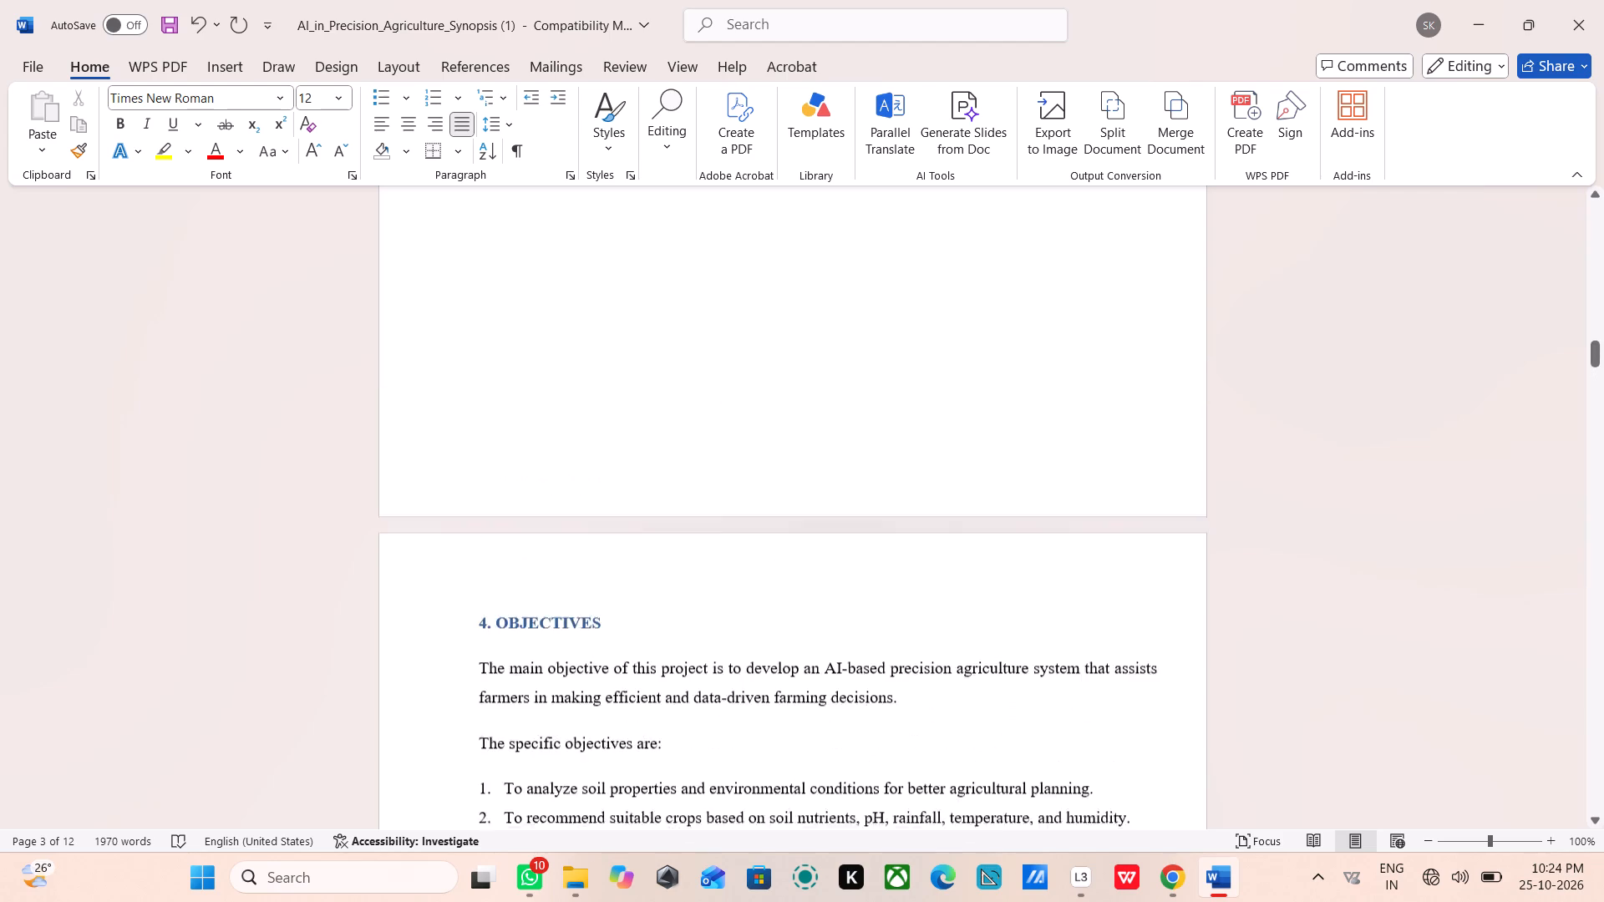
scroll(604, 423, up, 16)
scroll(662, 413, down, 12)
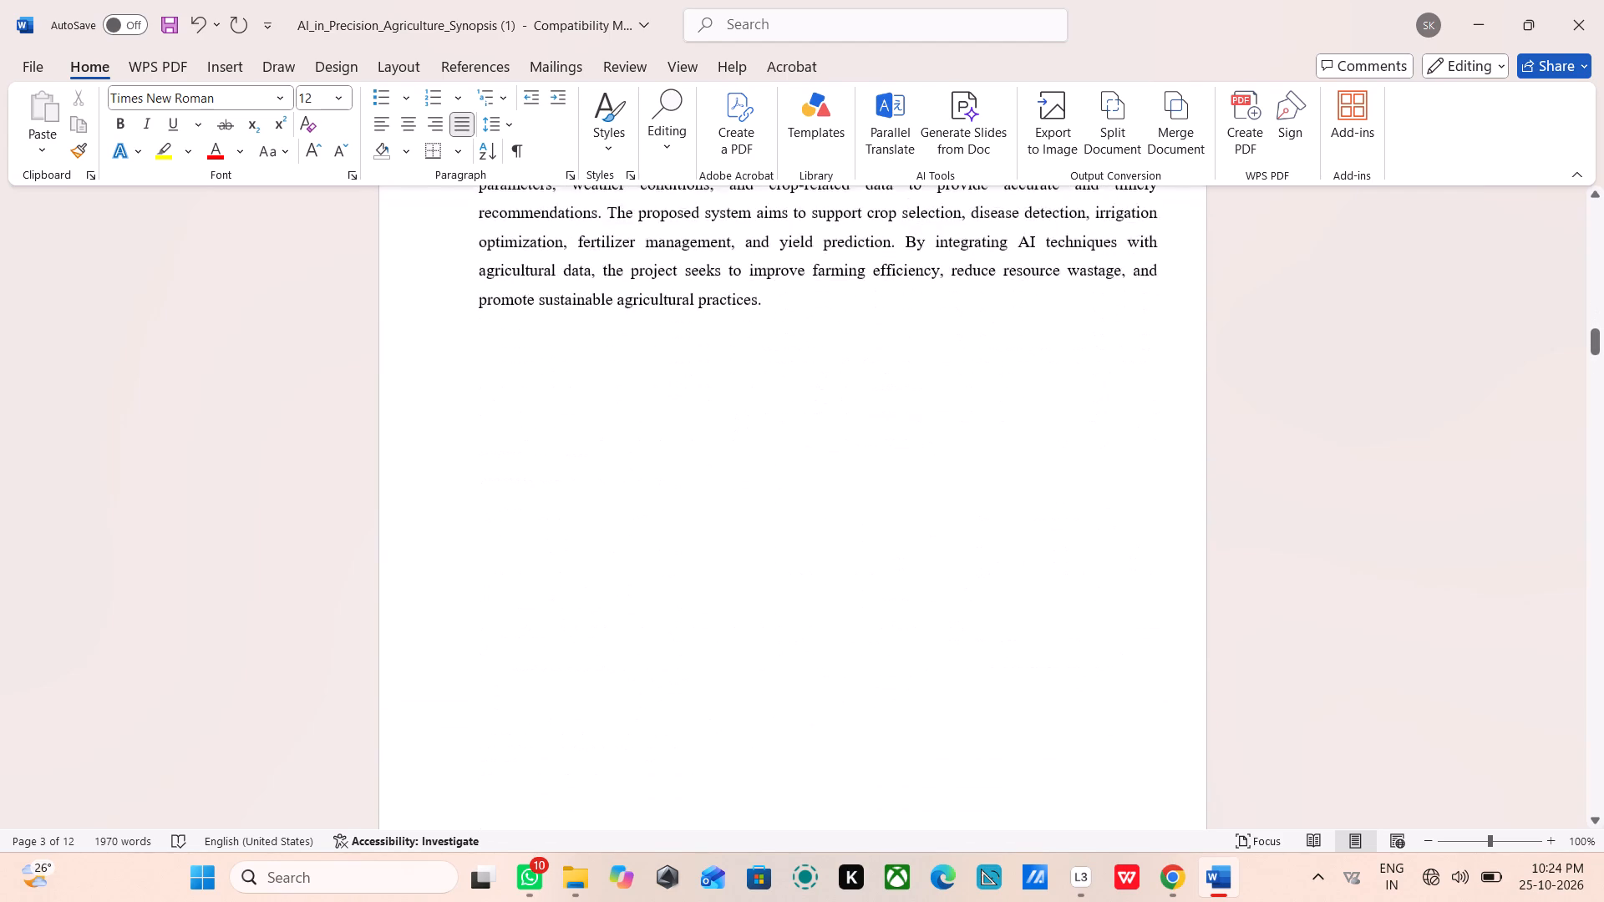
scroll(662, 413, down, 17)
scroll(662, 413, down, 6)
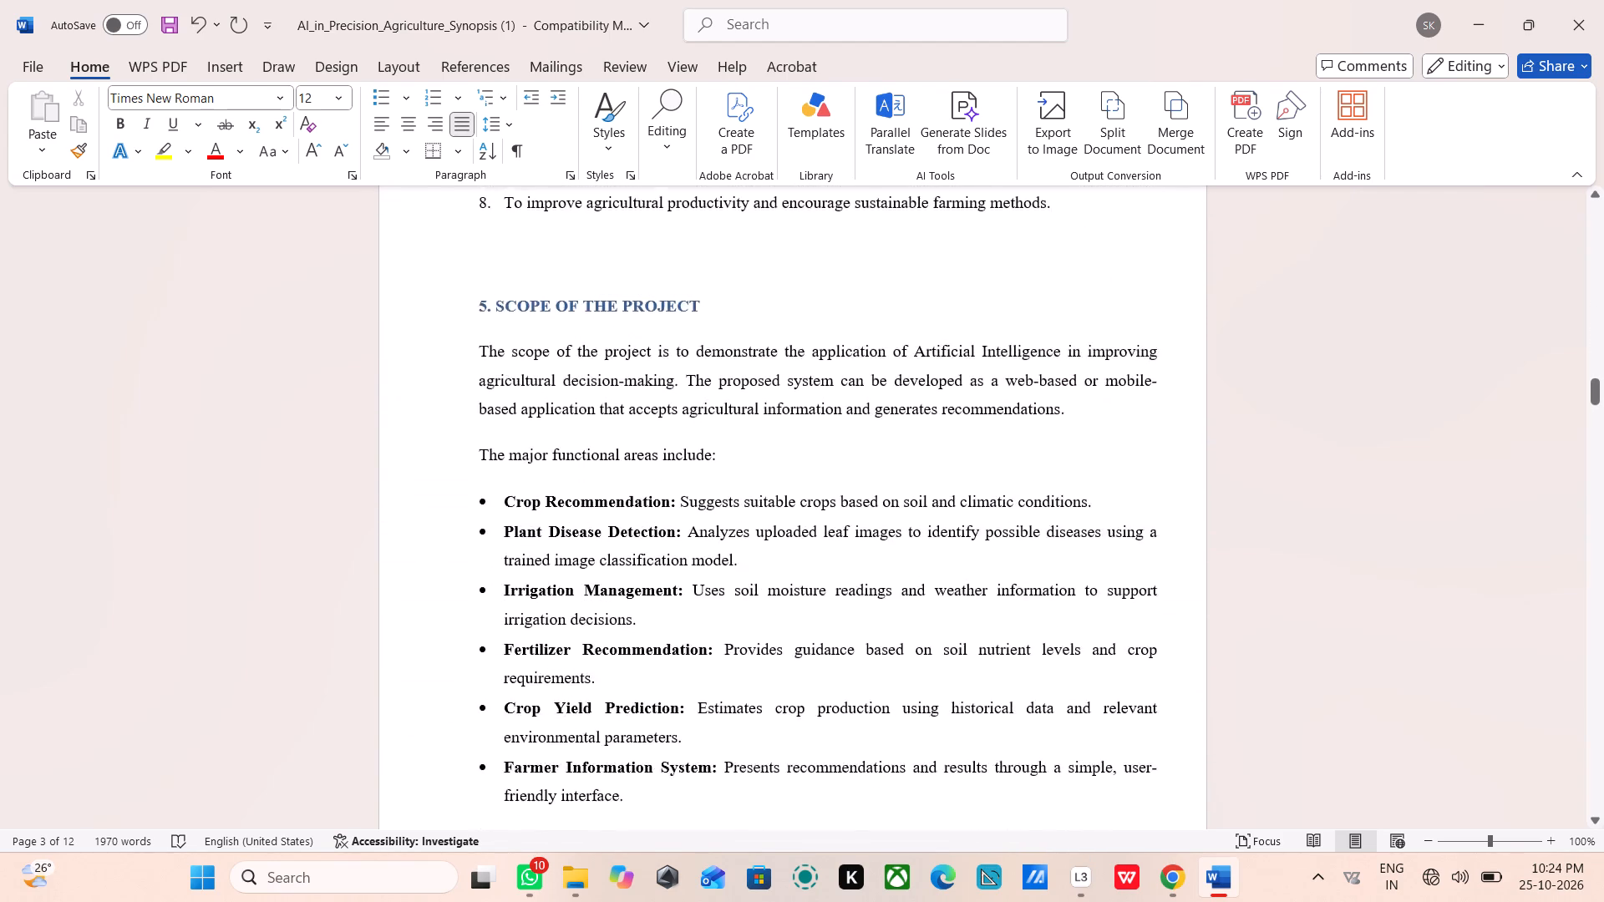
scroll(662, 413, down, 12)
scroll(662, 413, down, 17)
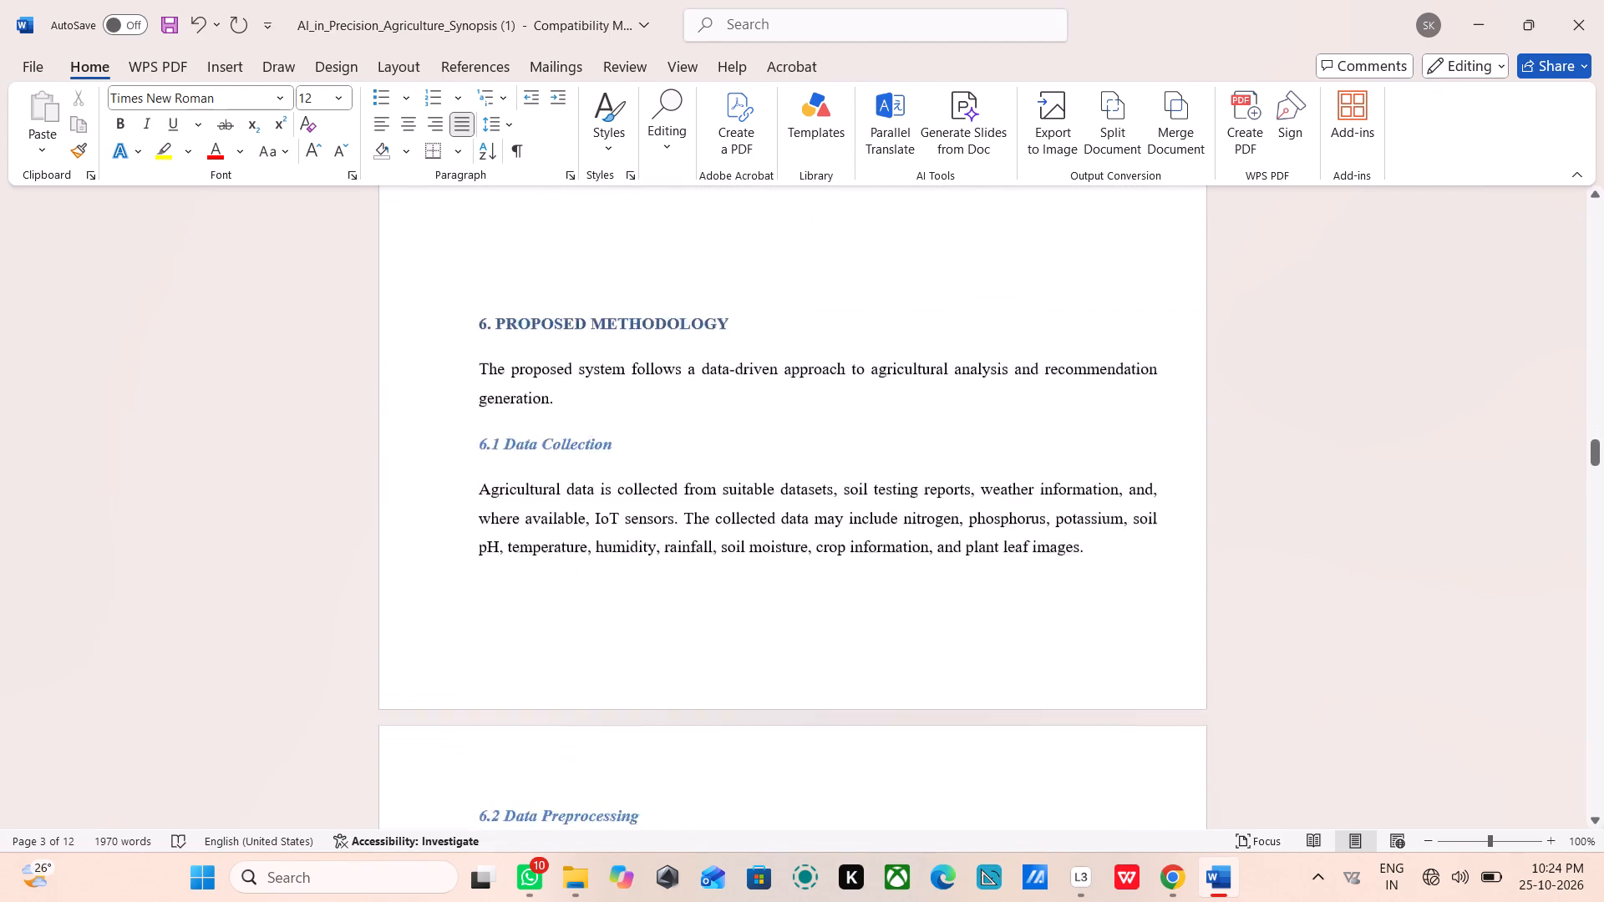
scroll(662, 413, up, 17)
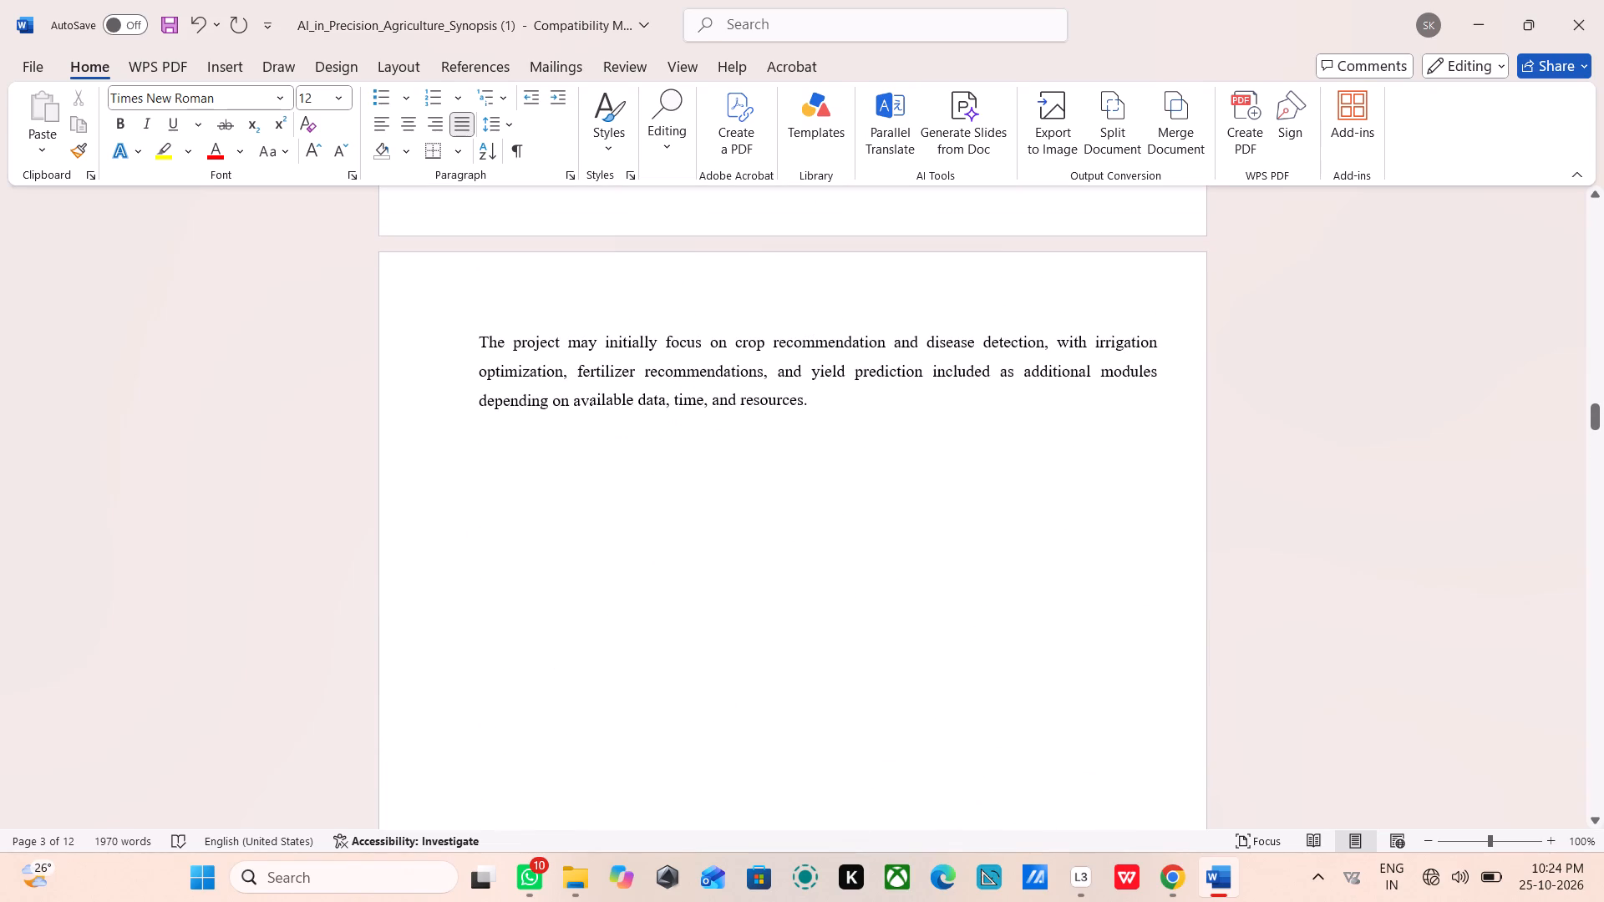
Apply justified alignment to all the text in the document.
key(ctrl+a)
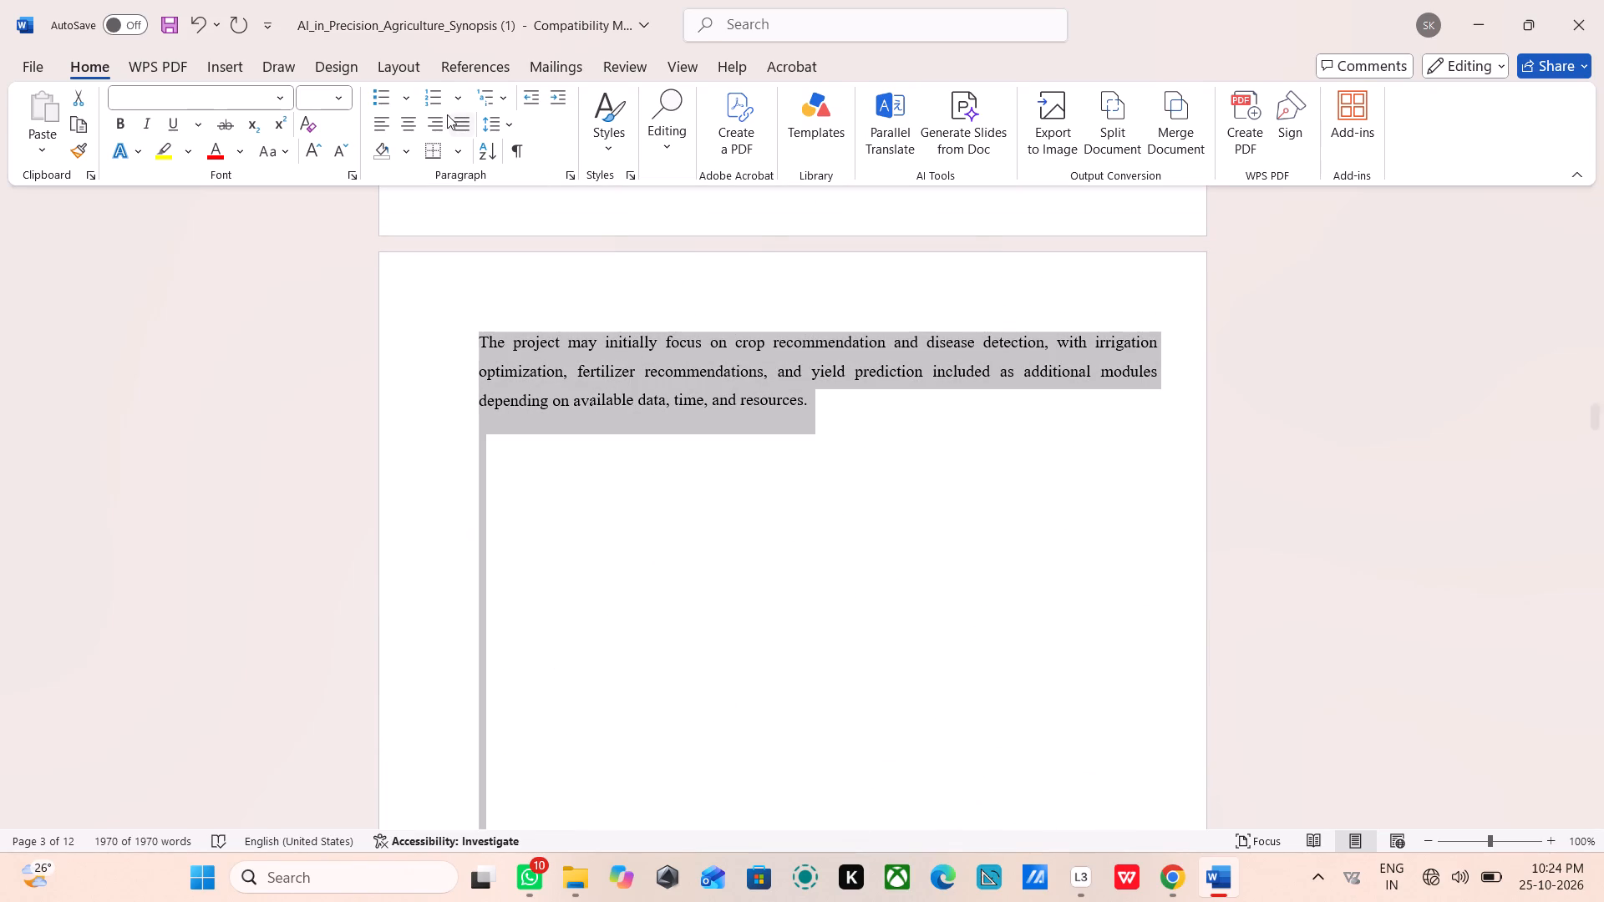
click(453, 127)
click(453, 127)
click(393, 129)
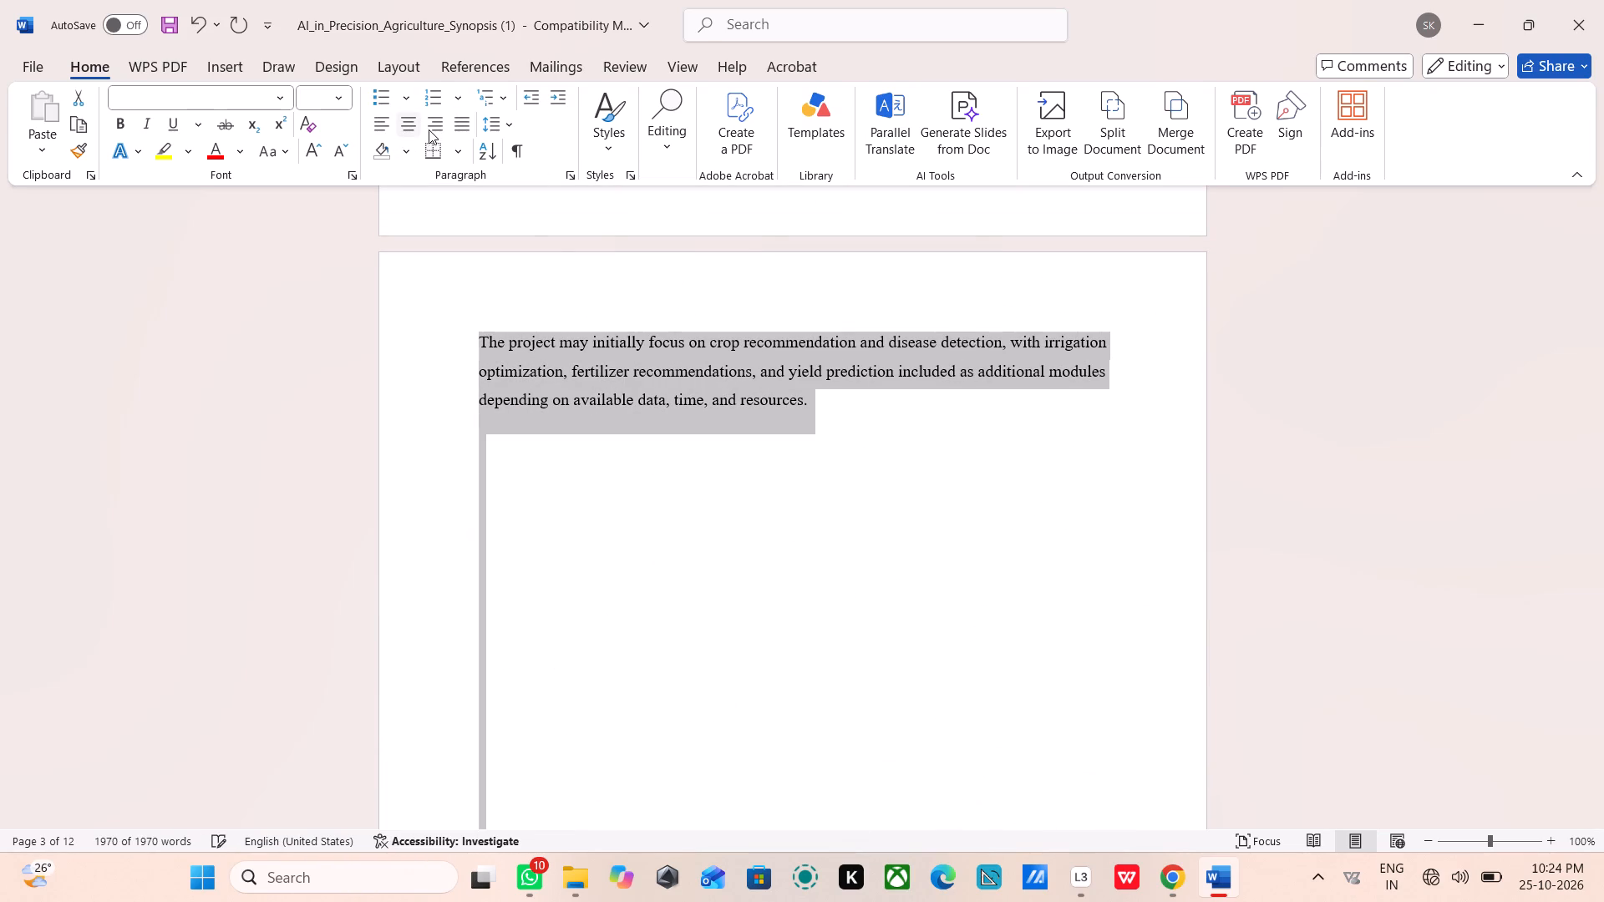
click(466, 129)
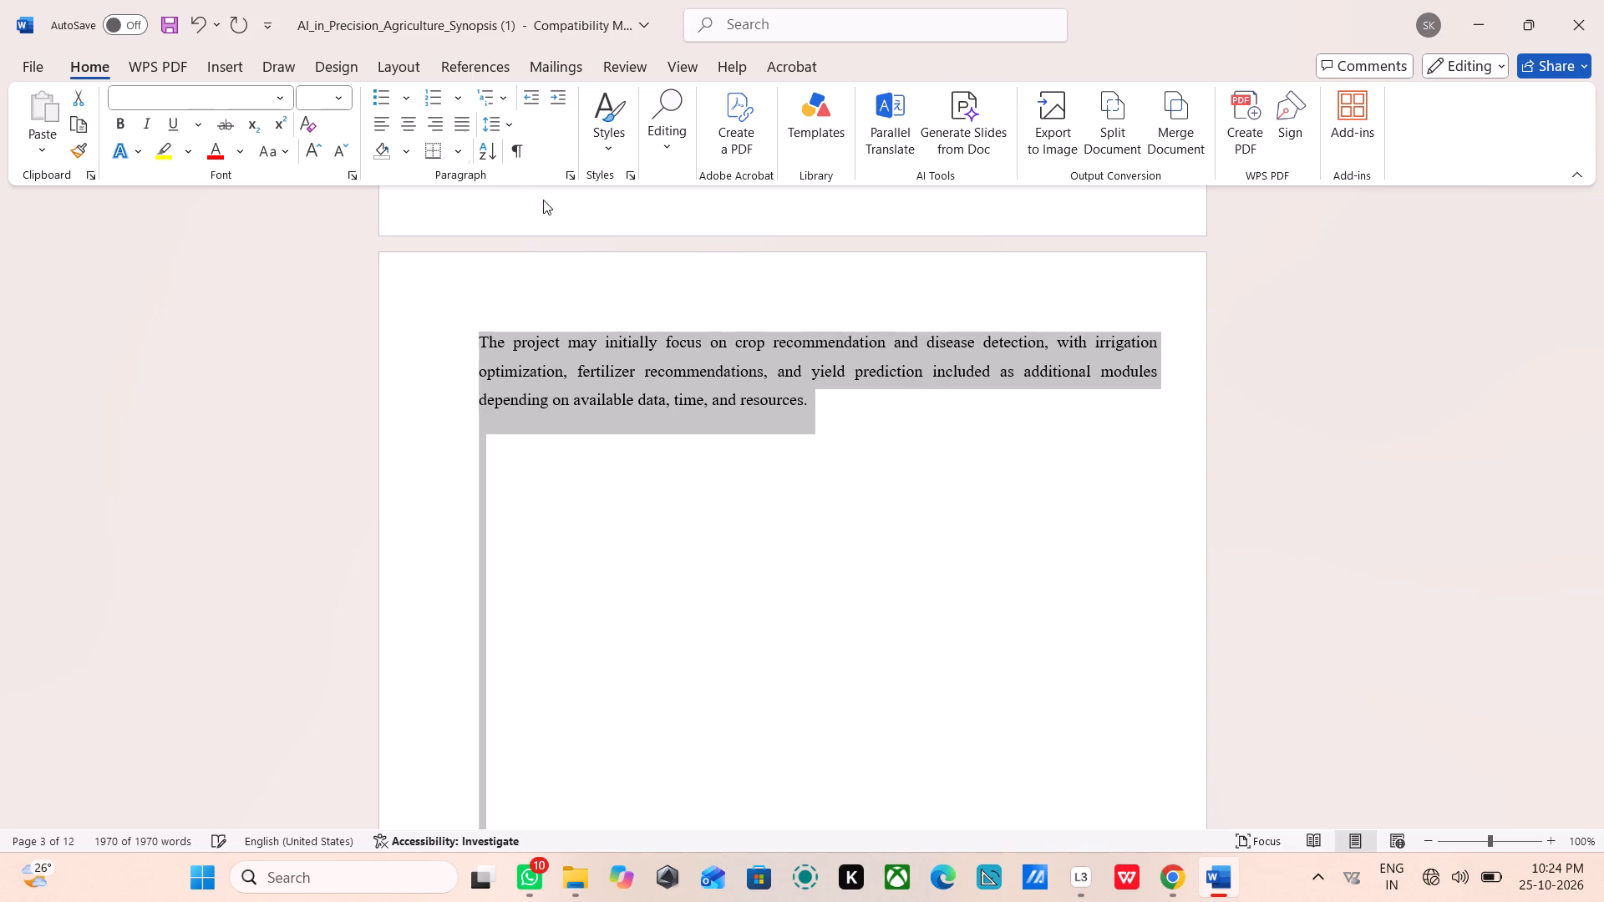
scroll(616, 342, up, 5)
click(598, 571)
Check the alignment and spacing of sections 3, 4 and 5.
scroll(627, 561, up, 2)
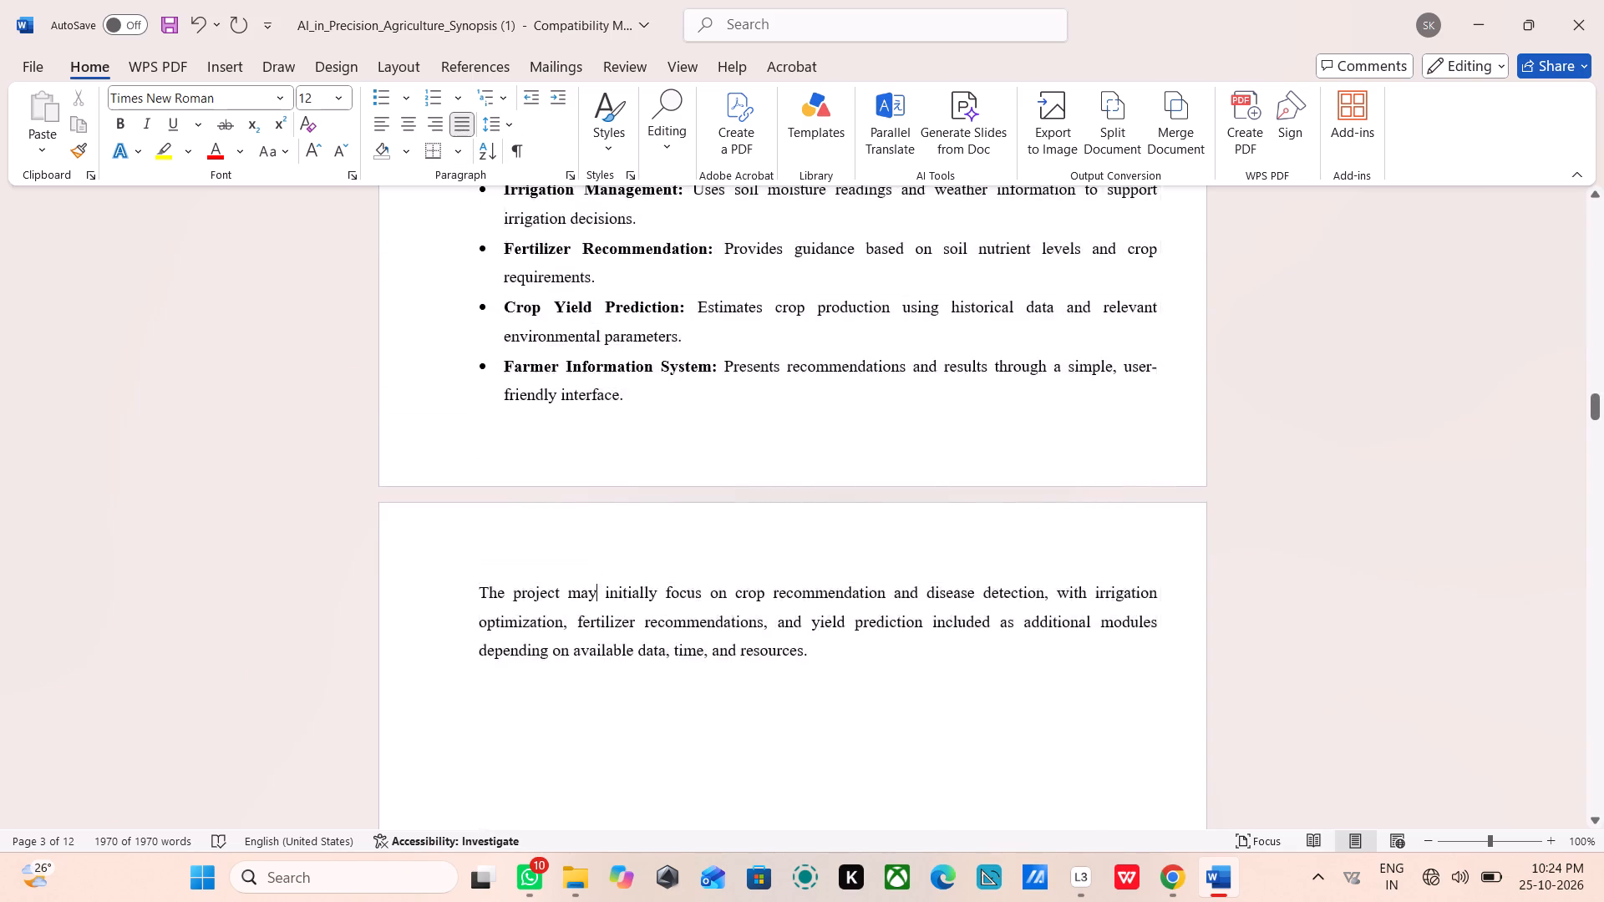
scroll(627, 560, up, 3)
scroll(637, 554, up, 19)
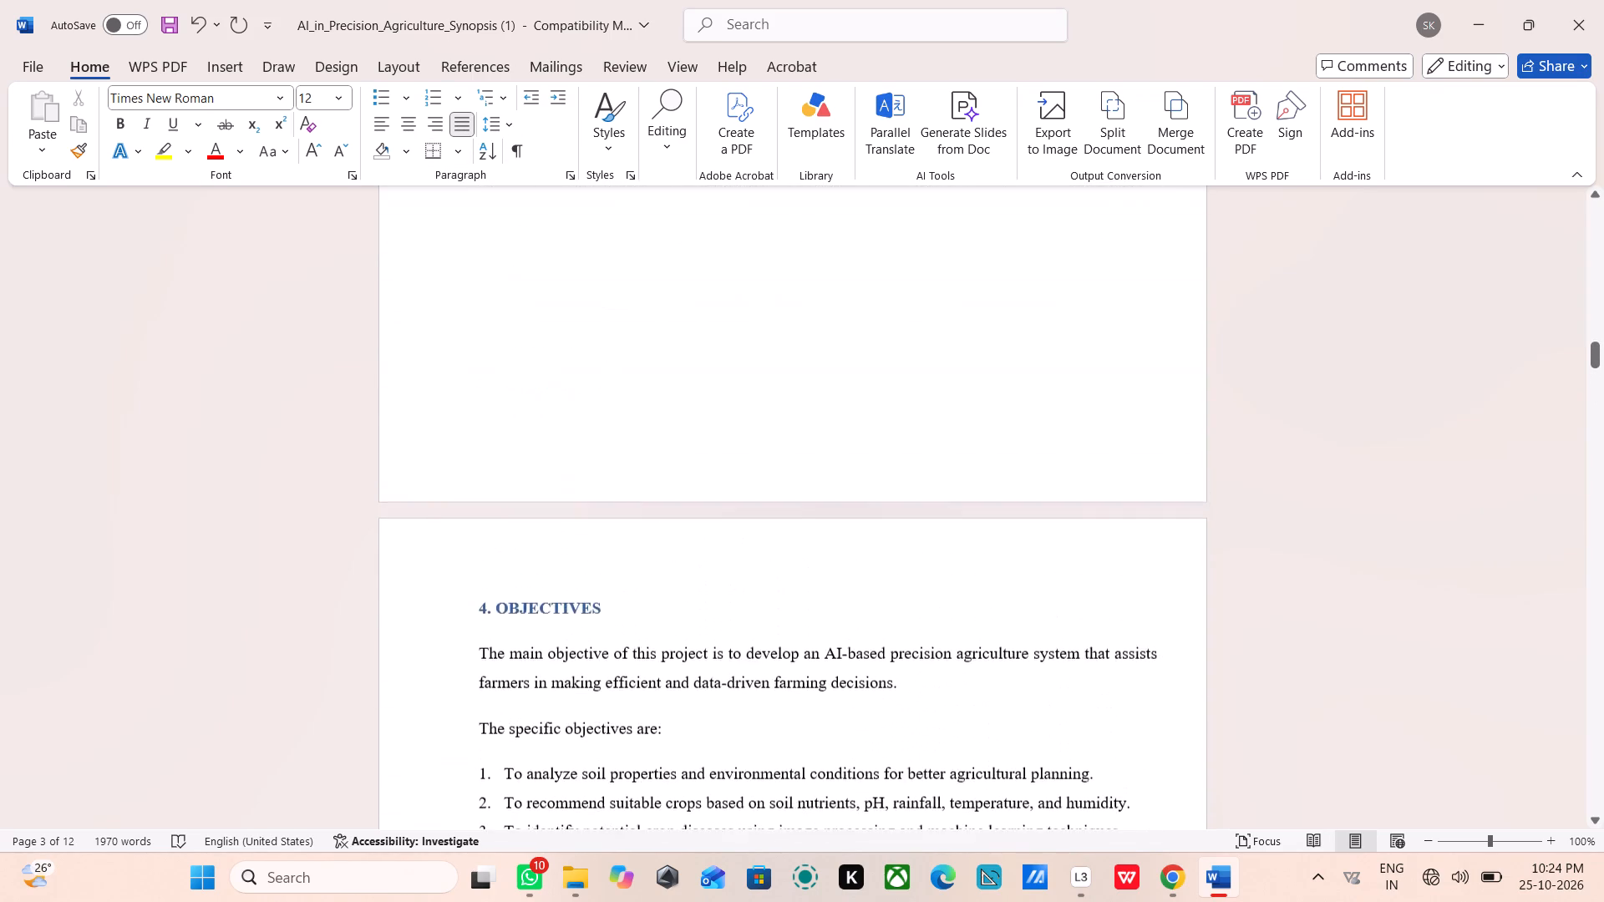
scroll(662, 546, up, 20)
scroll(662, 546, down, 8)
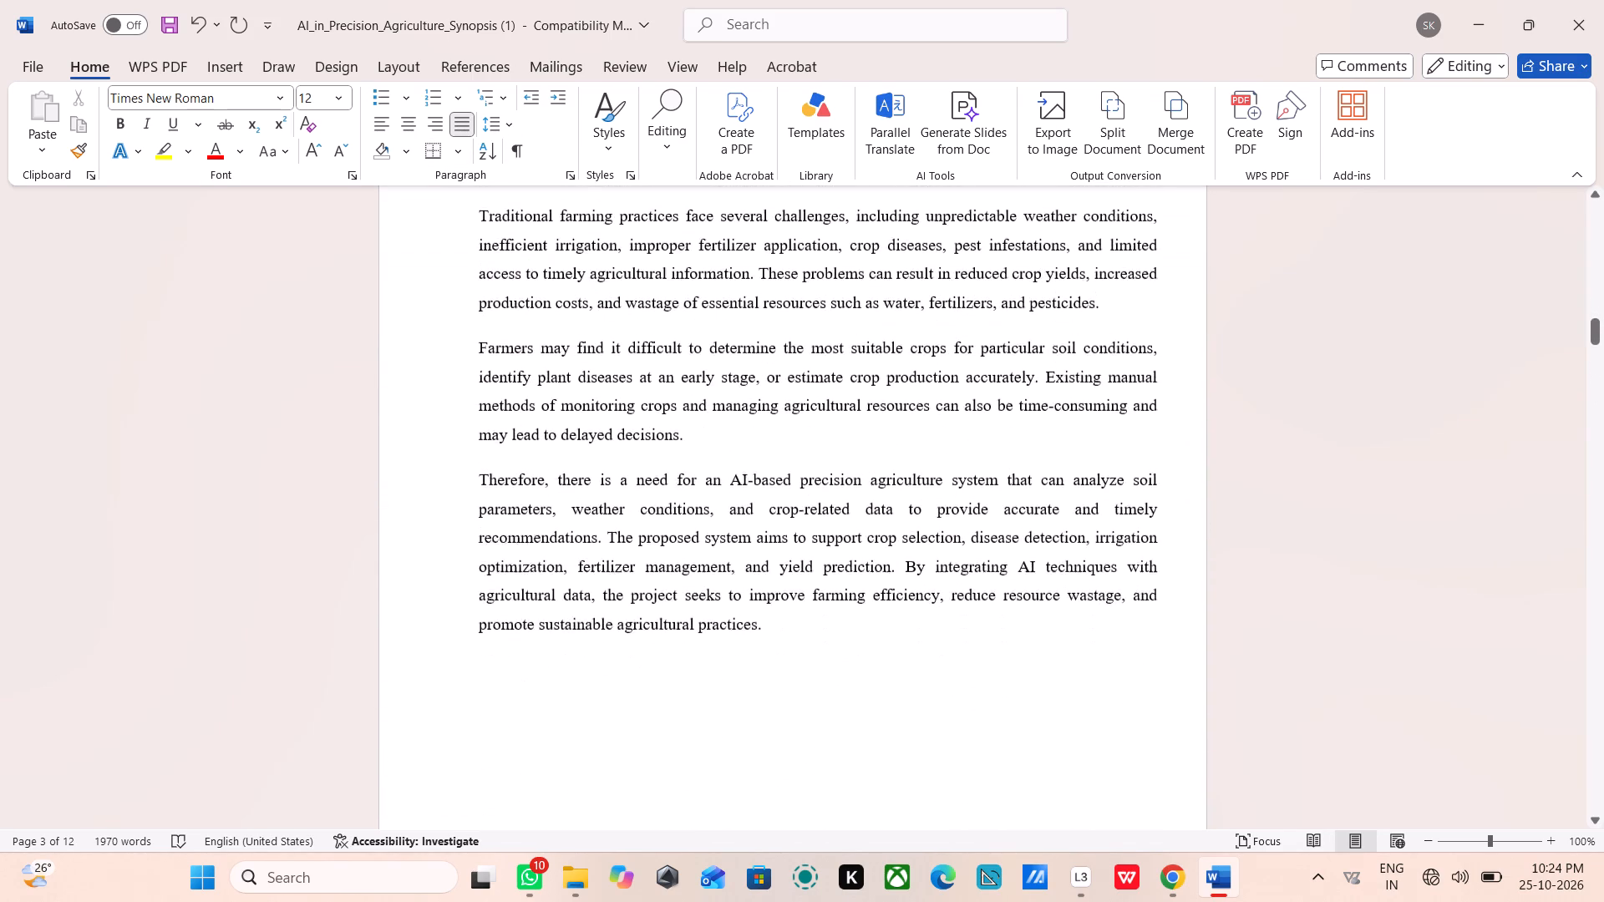
scroll(664, 539, down, 13)
scroll(667, 538, down, 15)
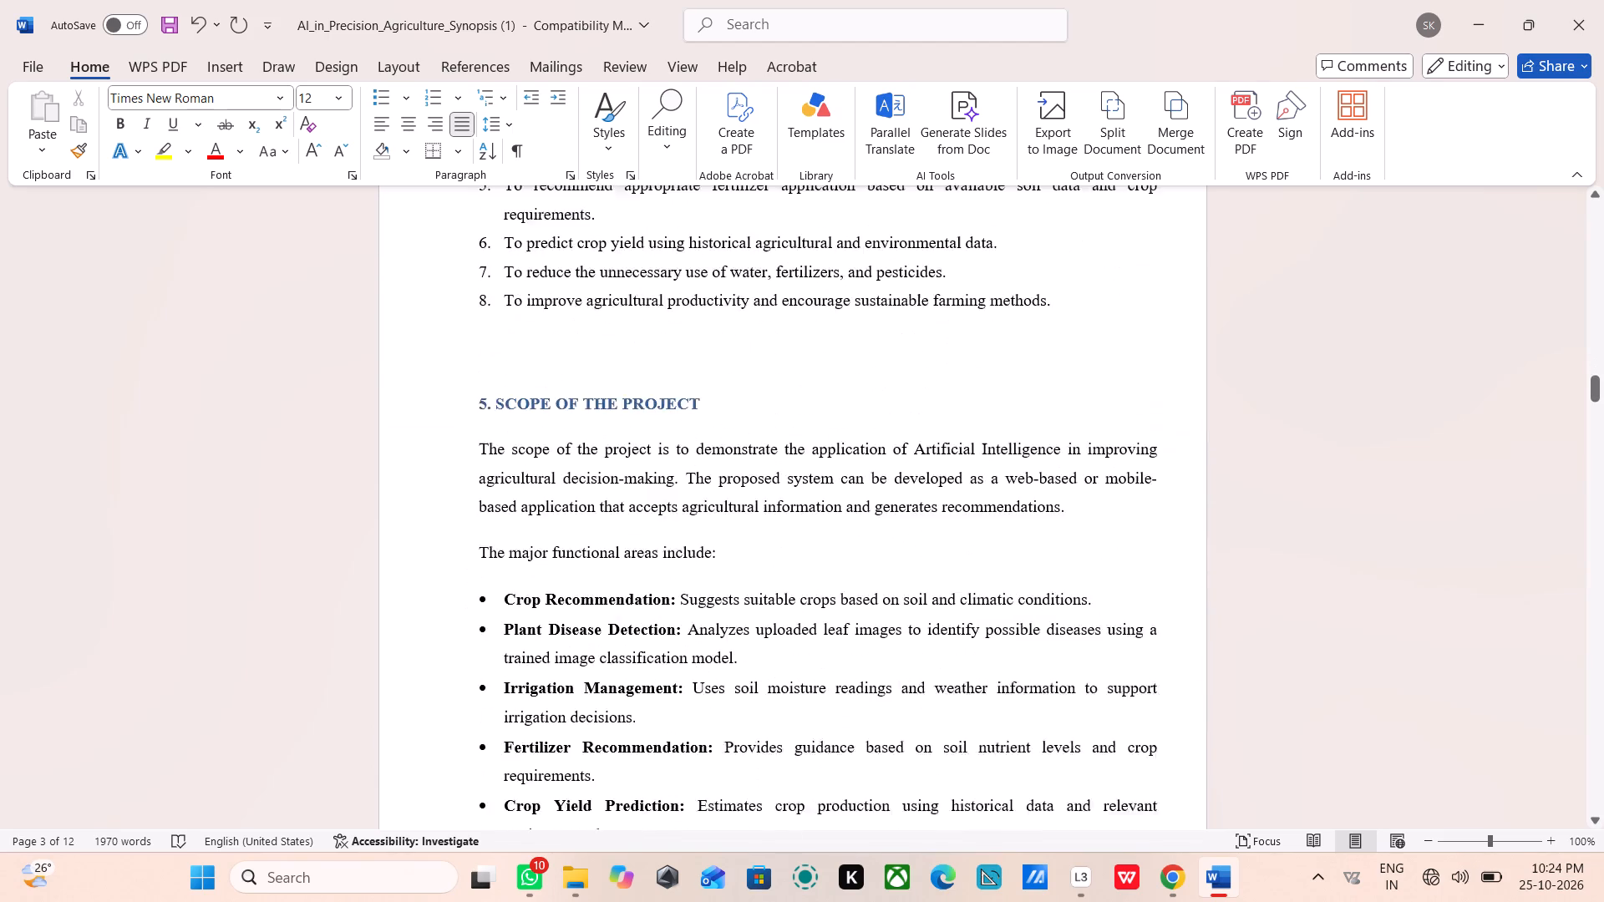
Insert five blank paragraphs above the 6. PROPOSED METHODOLOGY heading so it starts on a new page.
scroll(672, 546, down, 15)
scroll(681, 565, down, 11)
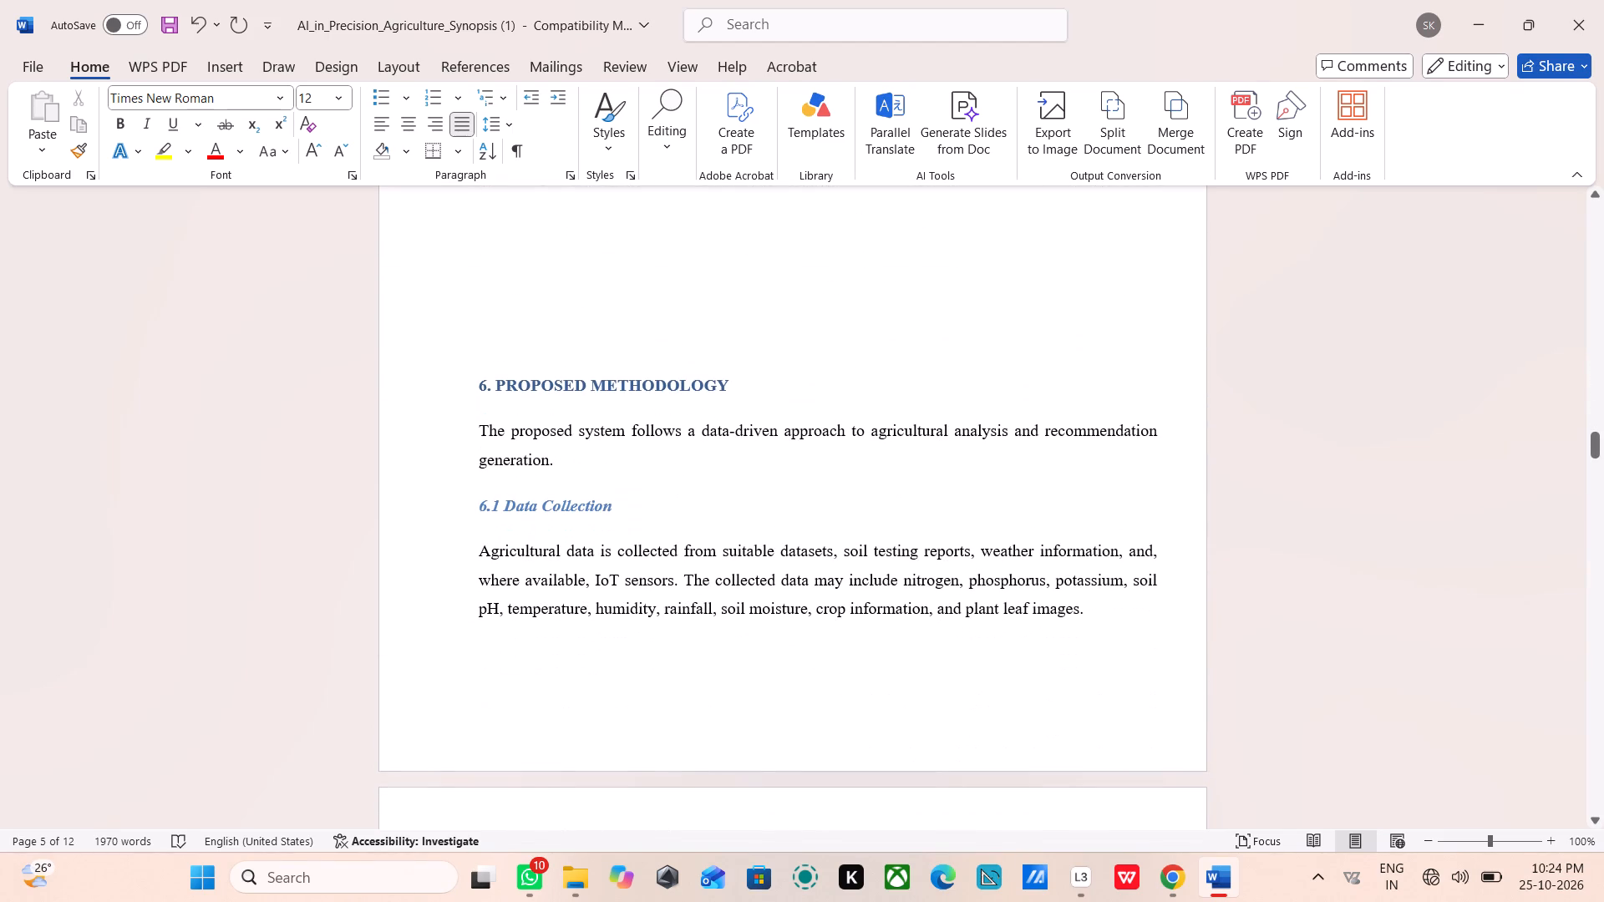
scroll(670, 585, up, 3)
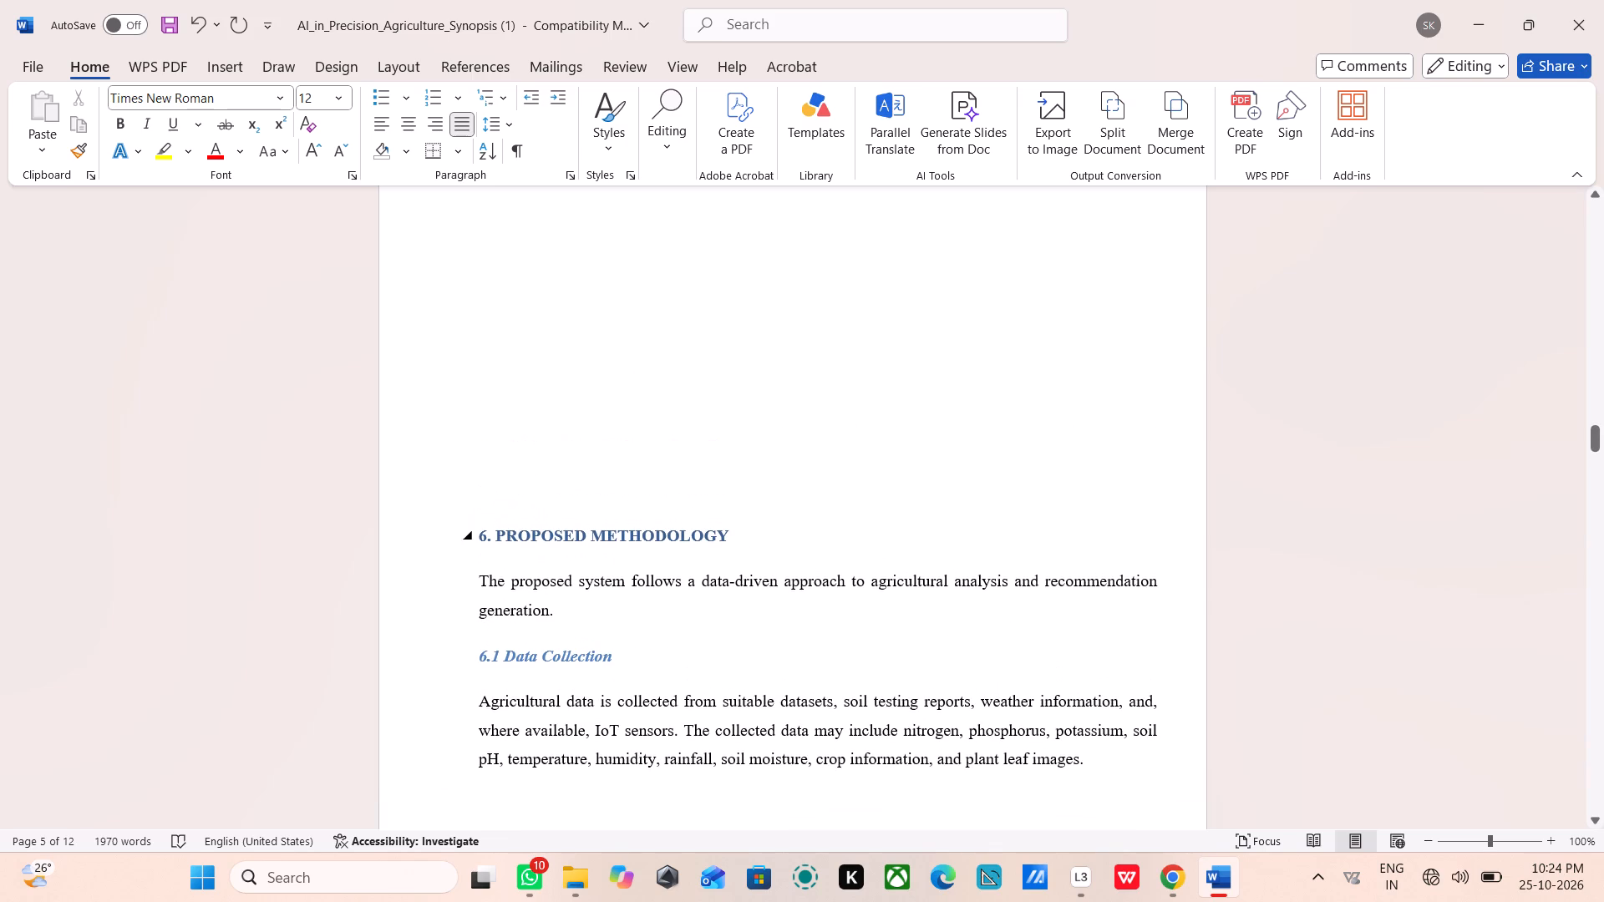
click(763, 504)
key(Return)
key(Return)
key(Return)
key(Return)
key(Return)
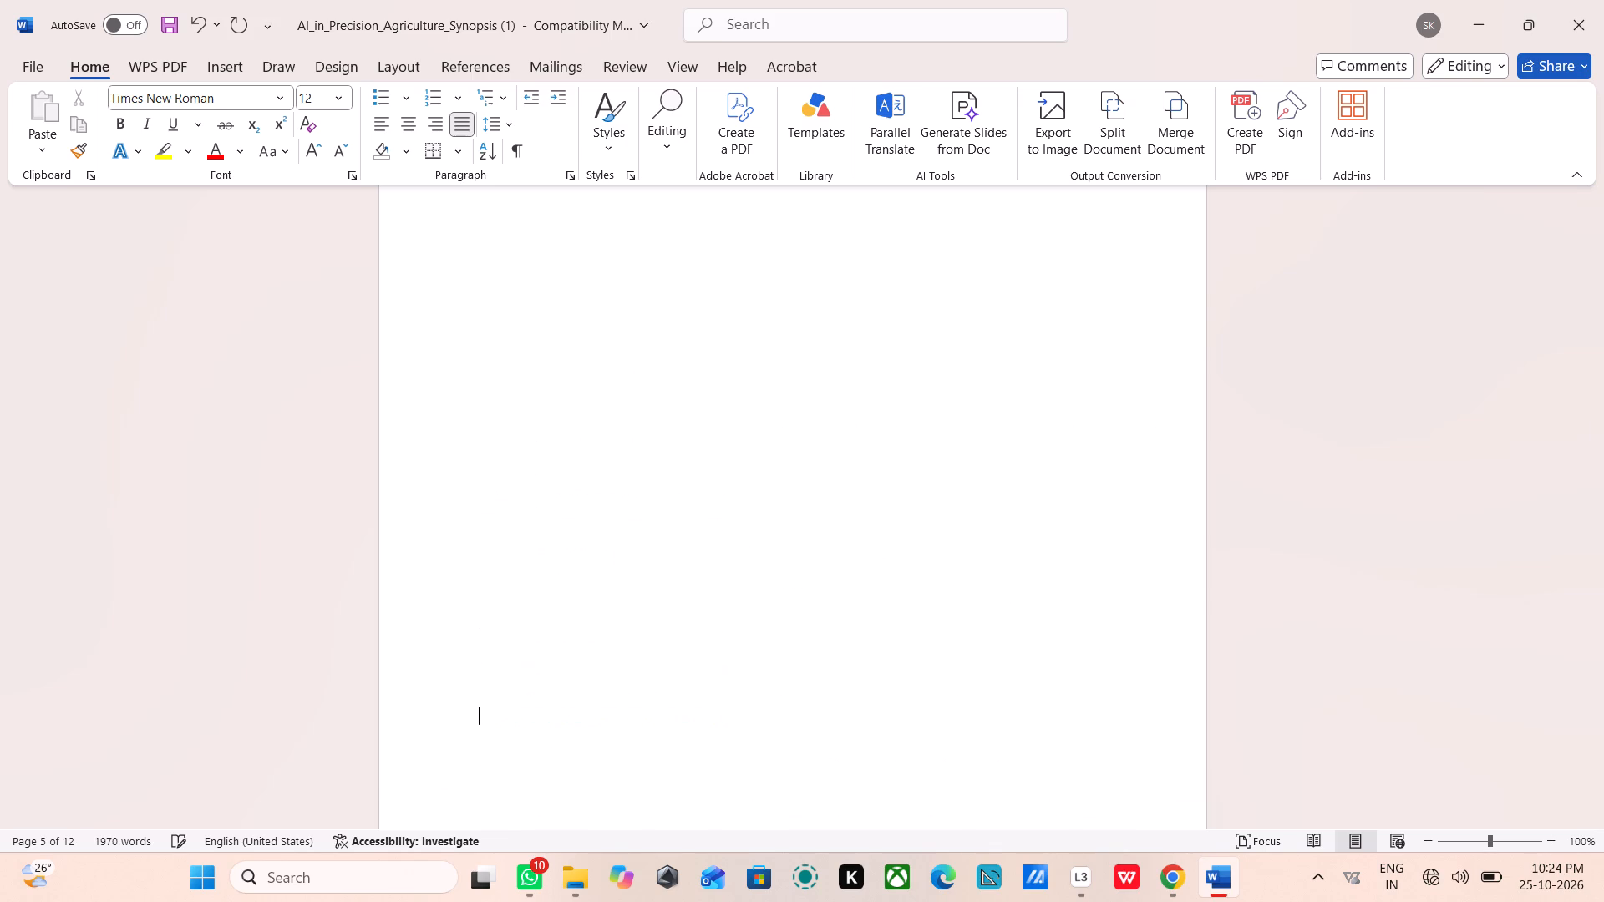
Review the page layout and heading positions from section 6 through the start of 9. EXPECTED OUTCOMES.
scroll(763, 504, down, 8)
scroll(763, 504, down, 18)
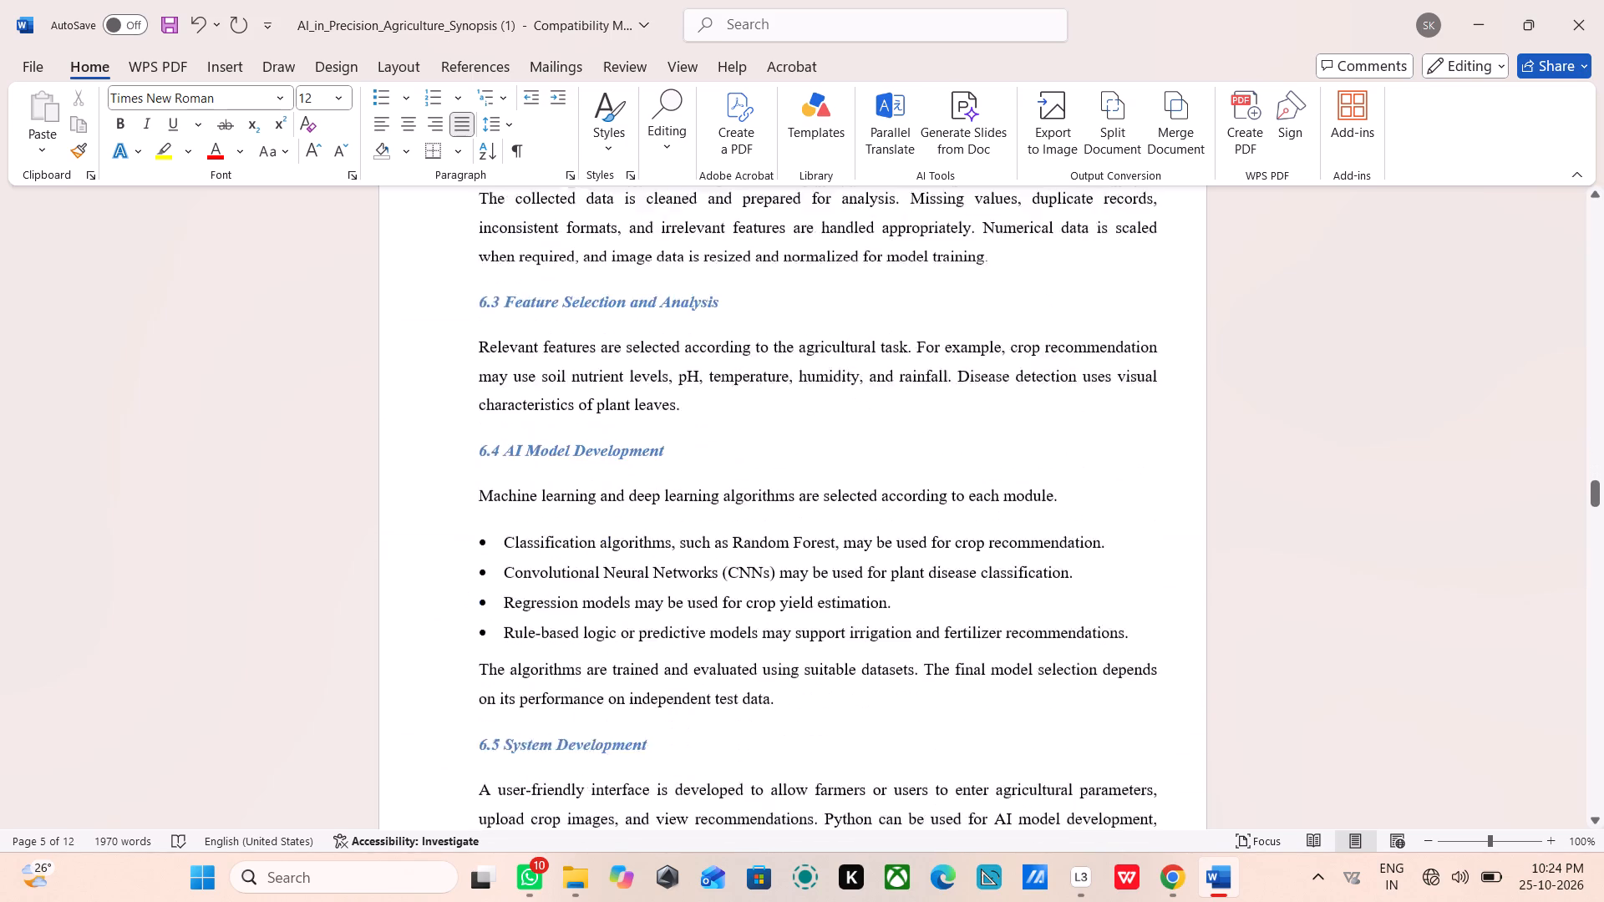
scroll(763, 504, down, 19)
scroll(769, 494, down, 11)
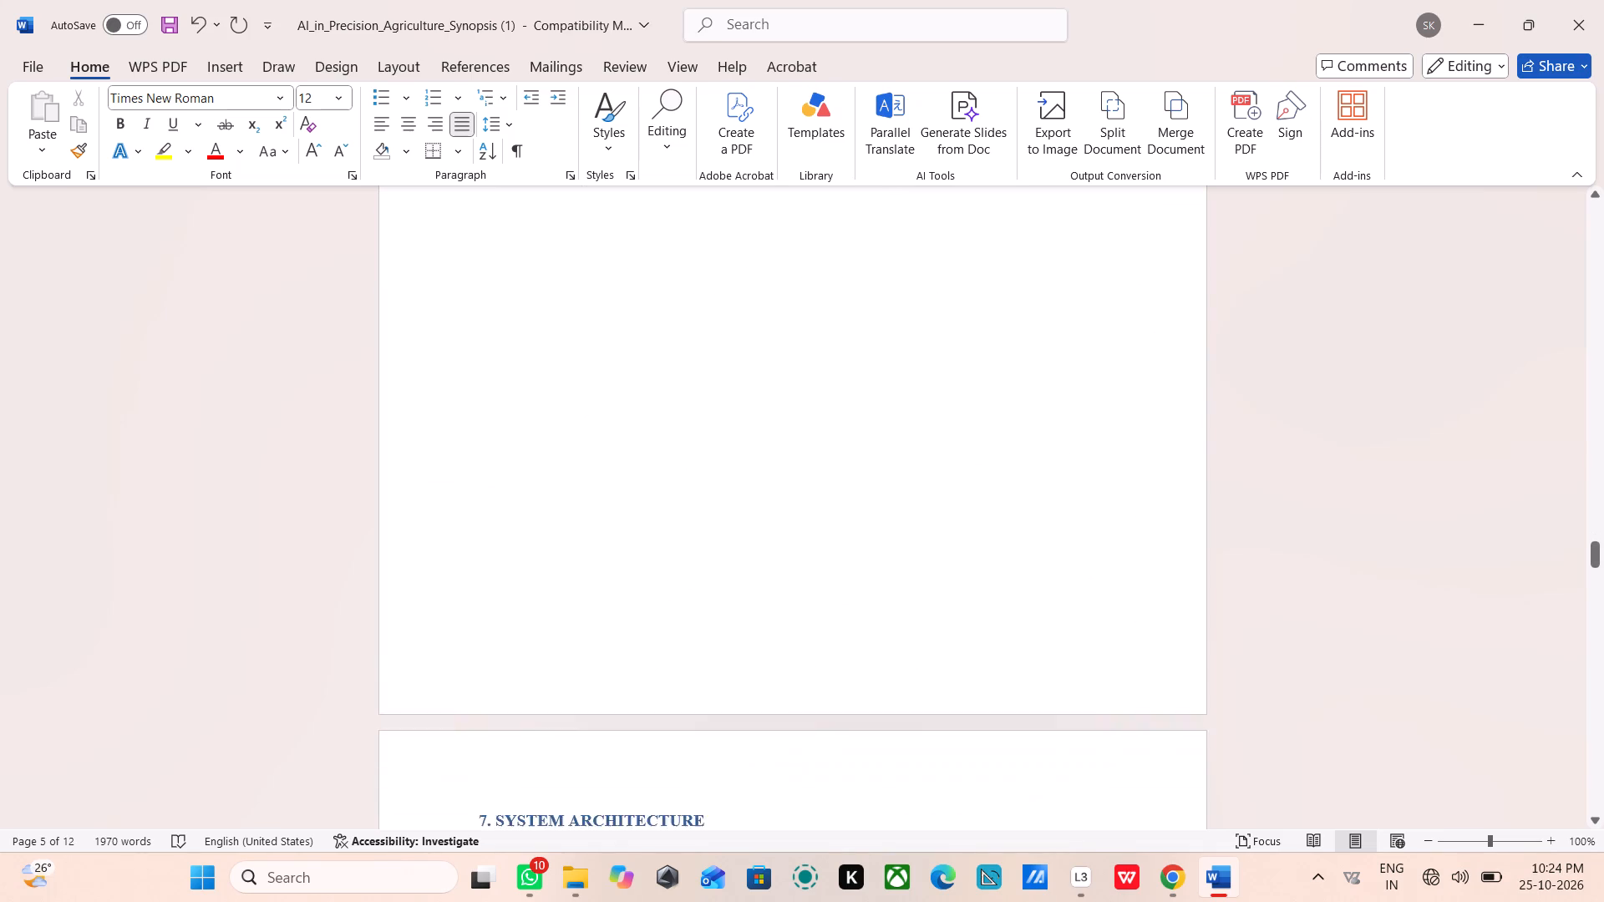
scroll(769, 494, down, 19)
scroll(774, 489, down, 9)
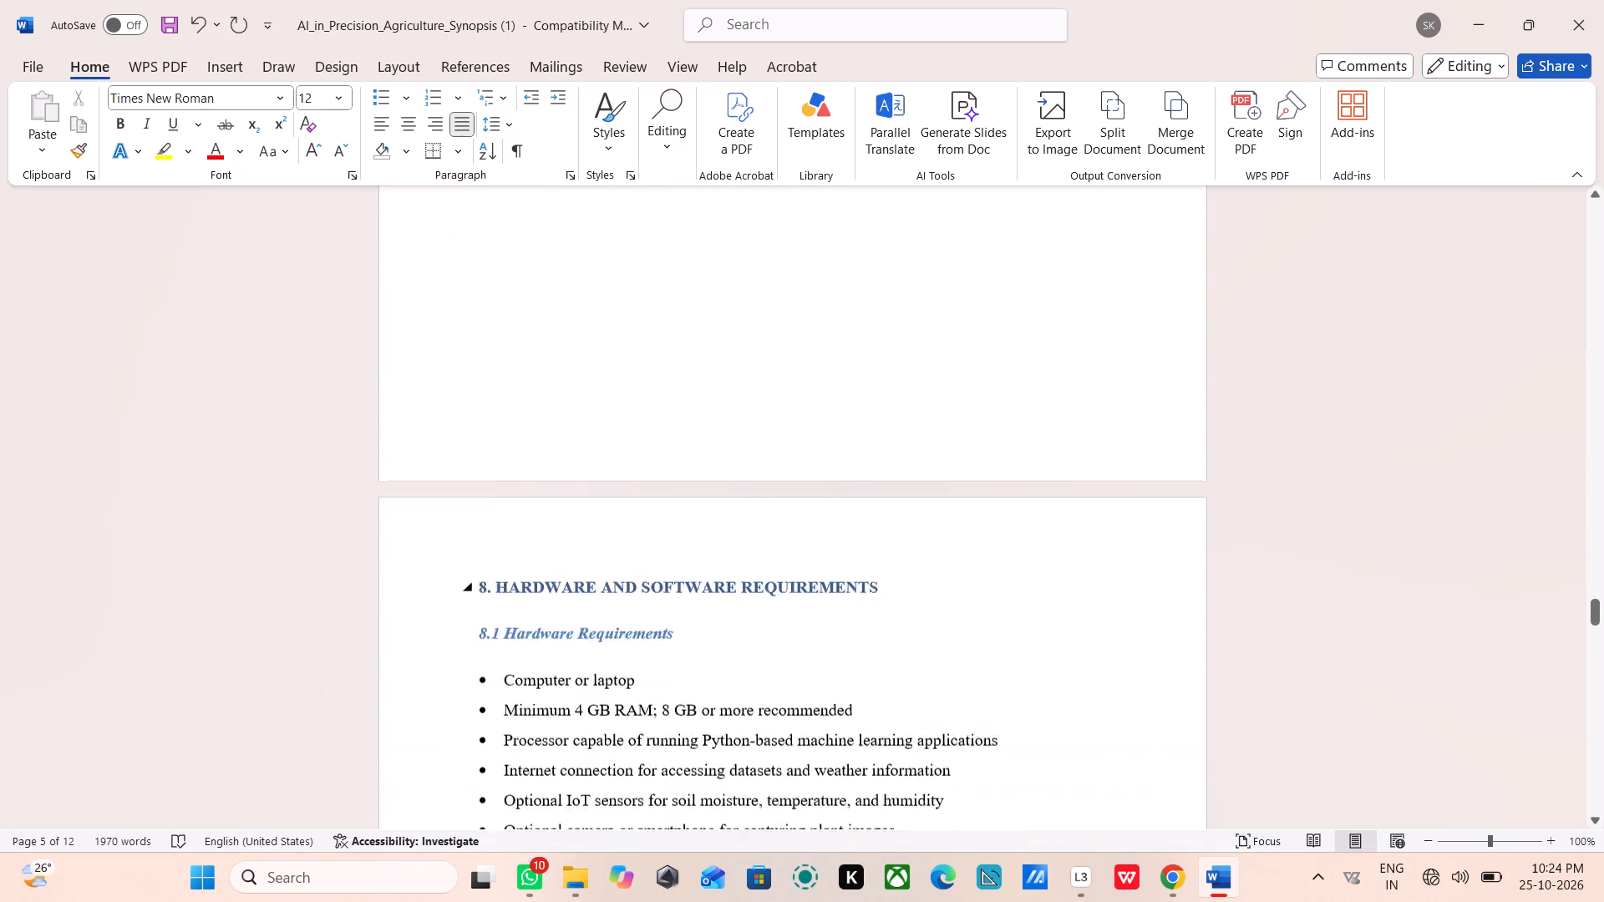
scroll(774, 489, down, 10)
scroll(774, 489, up, 12)
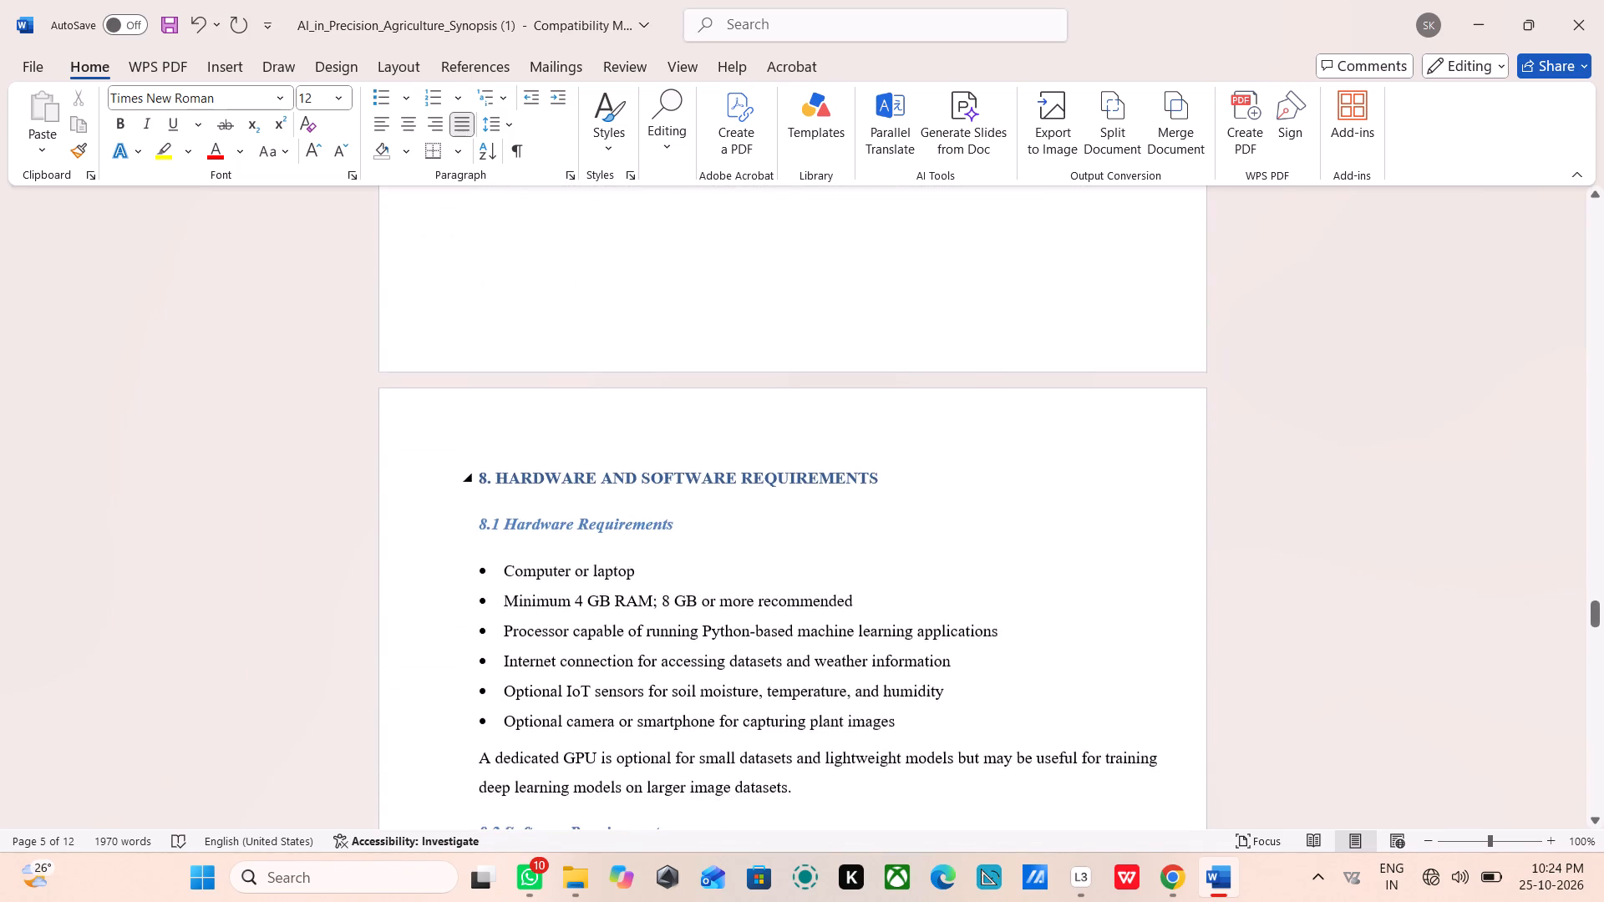
scroll(799, 473, down, 18)
scroll(799, 473, down, 5)
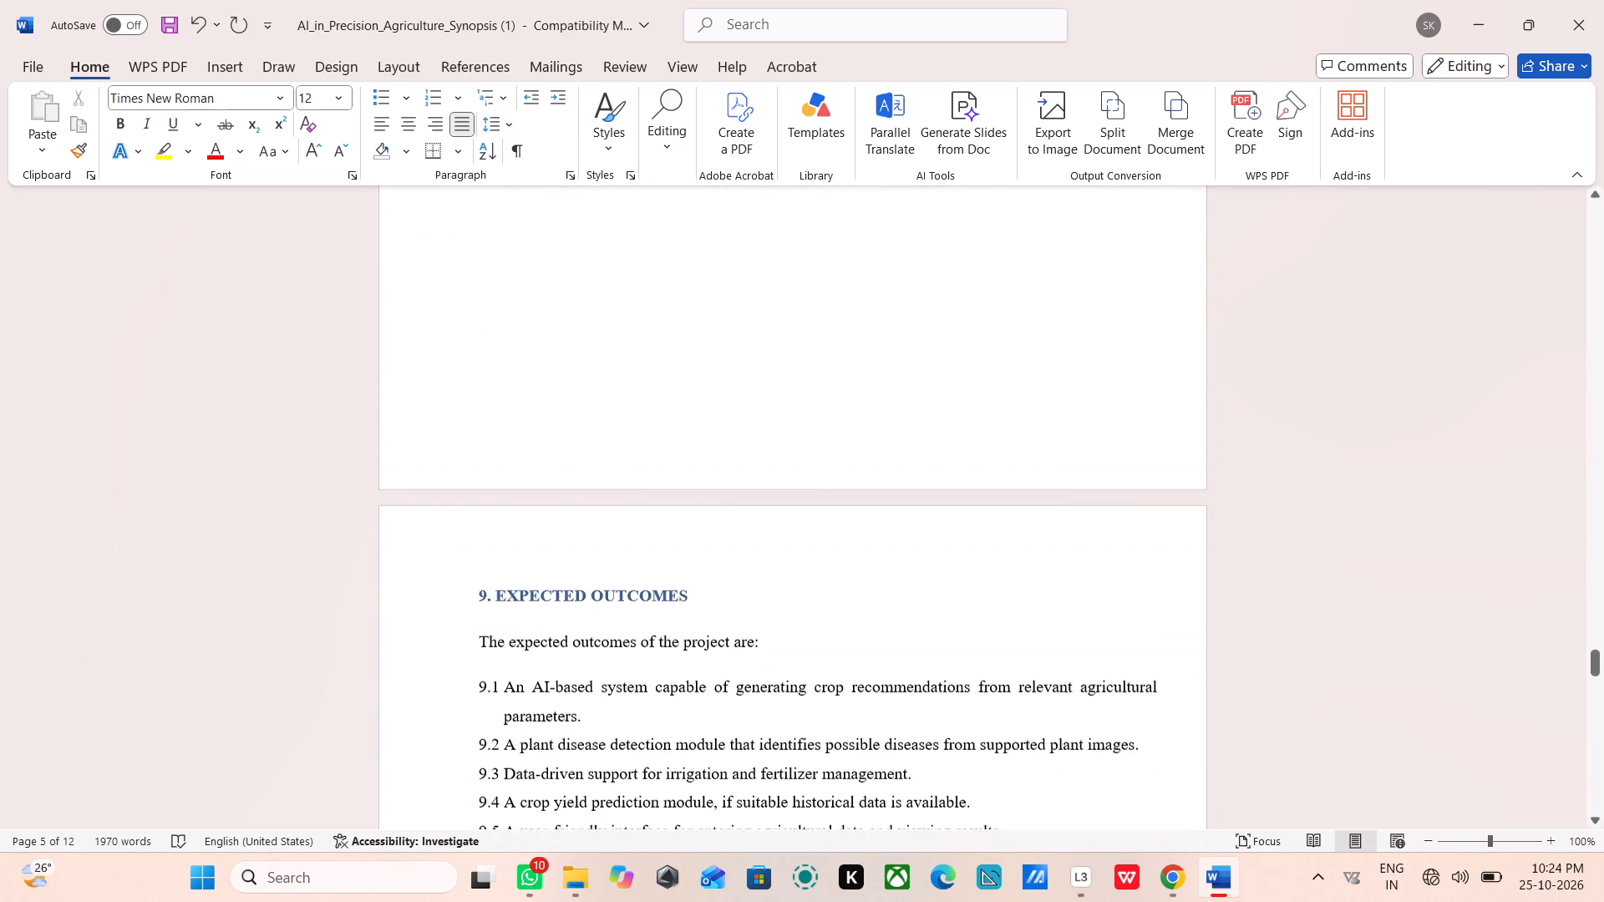
Review the page layout and heading positions from 9. EXPECTED OUTCOMES through 12. LIMITATIONS.
scroll(799, 473, down, 18)
scroll(799, 473, down, 6)
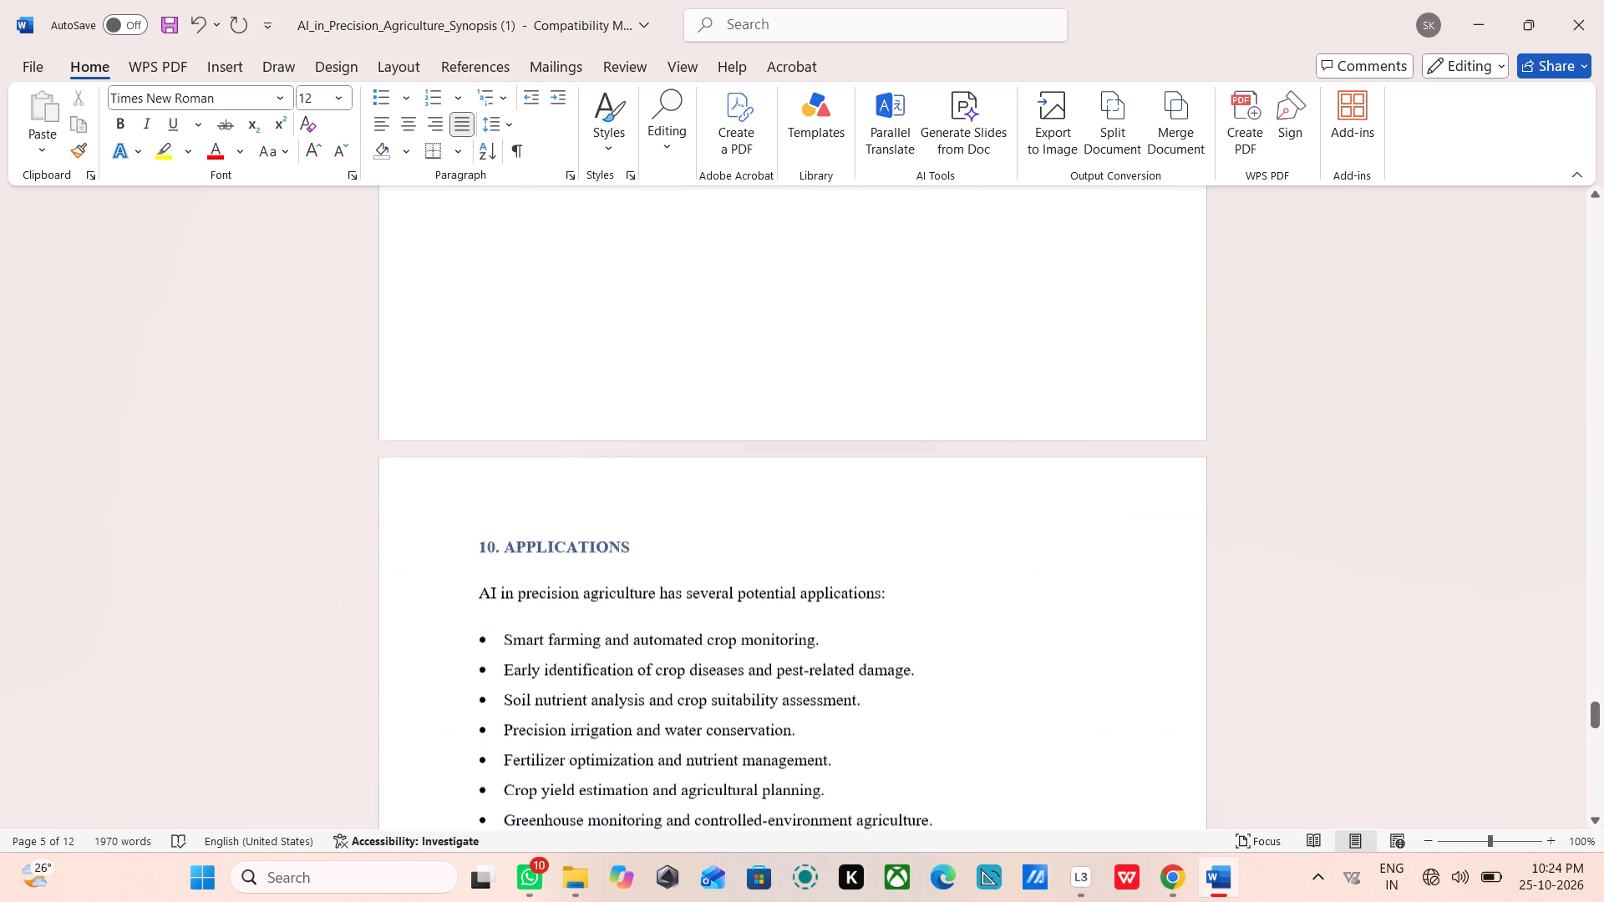
scroll(799, 473, down, 17)
scroll(799, 473, up, 7)
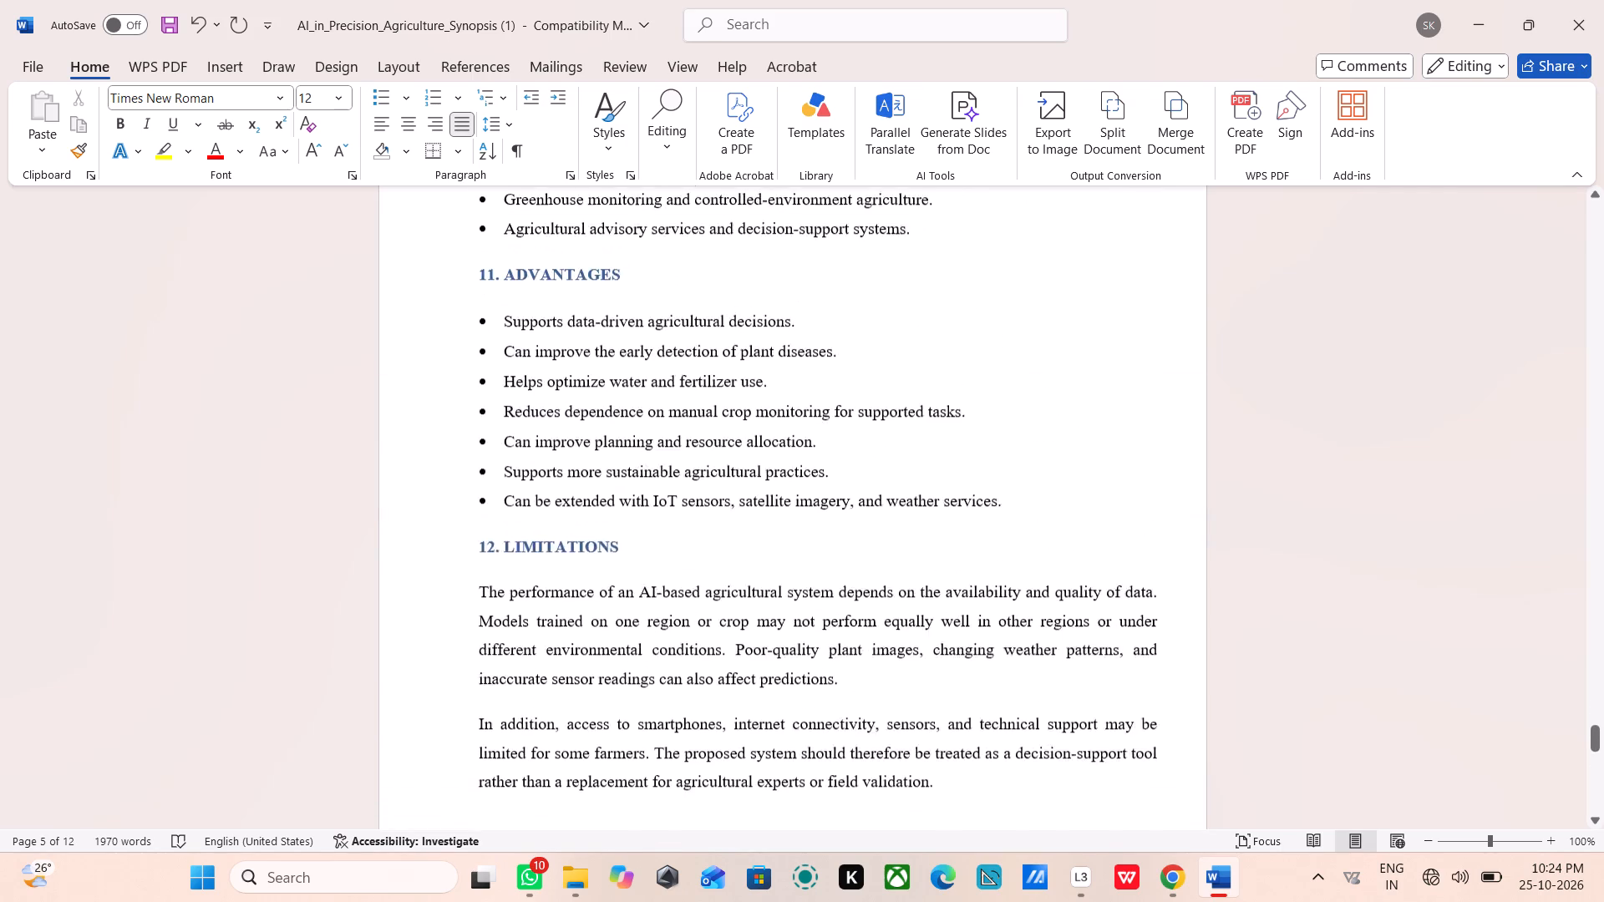
scroll(799, 473, up, 20)
scroll(799, 473, up, 9)
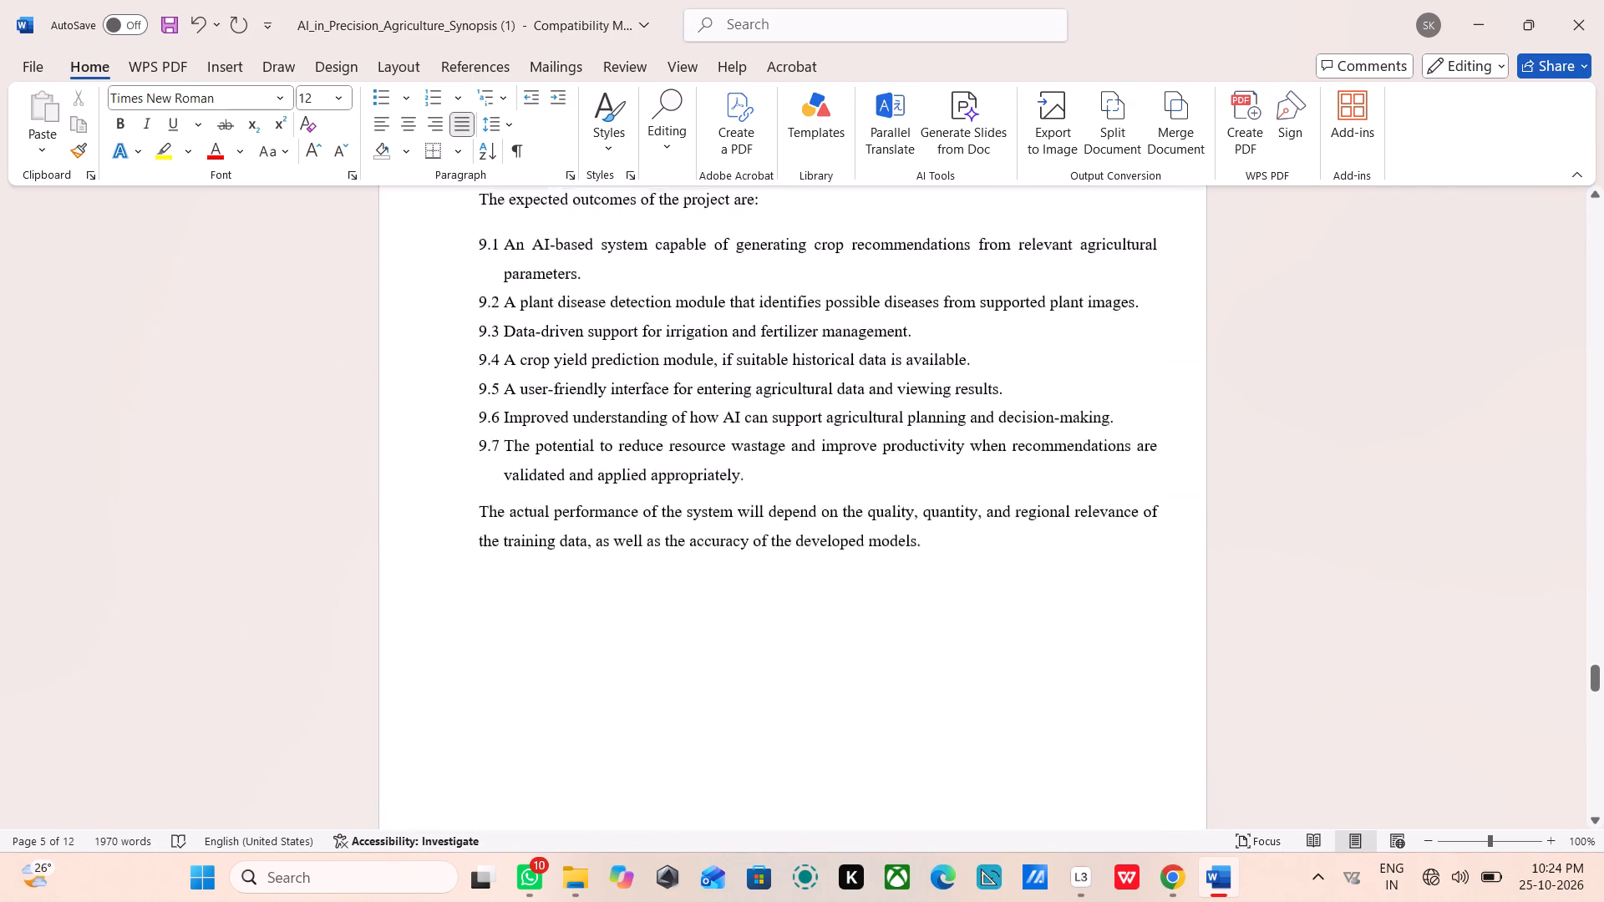
scroll(799, 473, up, 3)
scroll(799, 473, down, 20)
scroll(799, 473, down, 4)
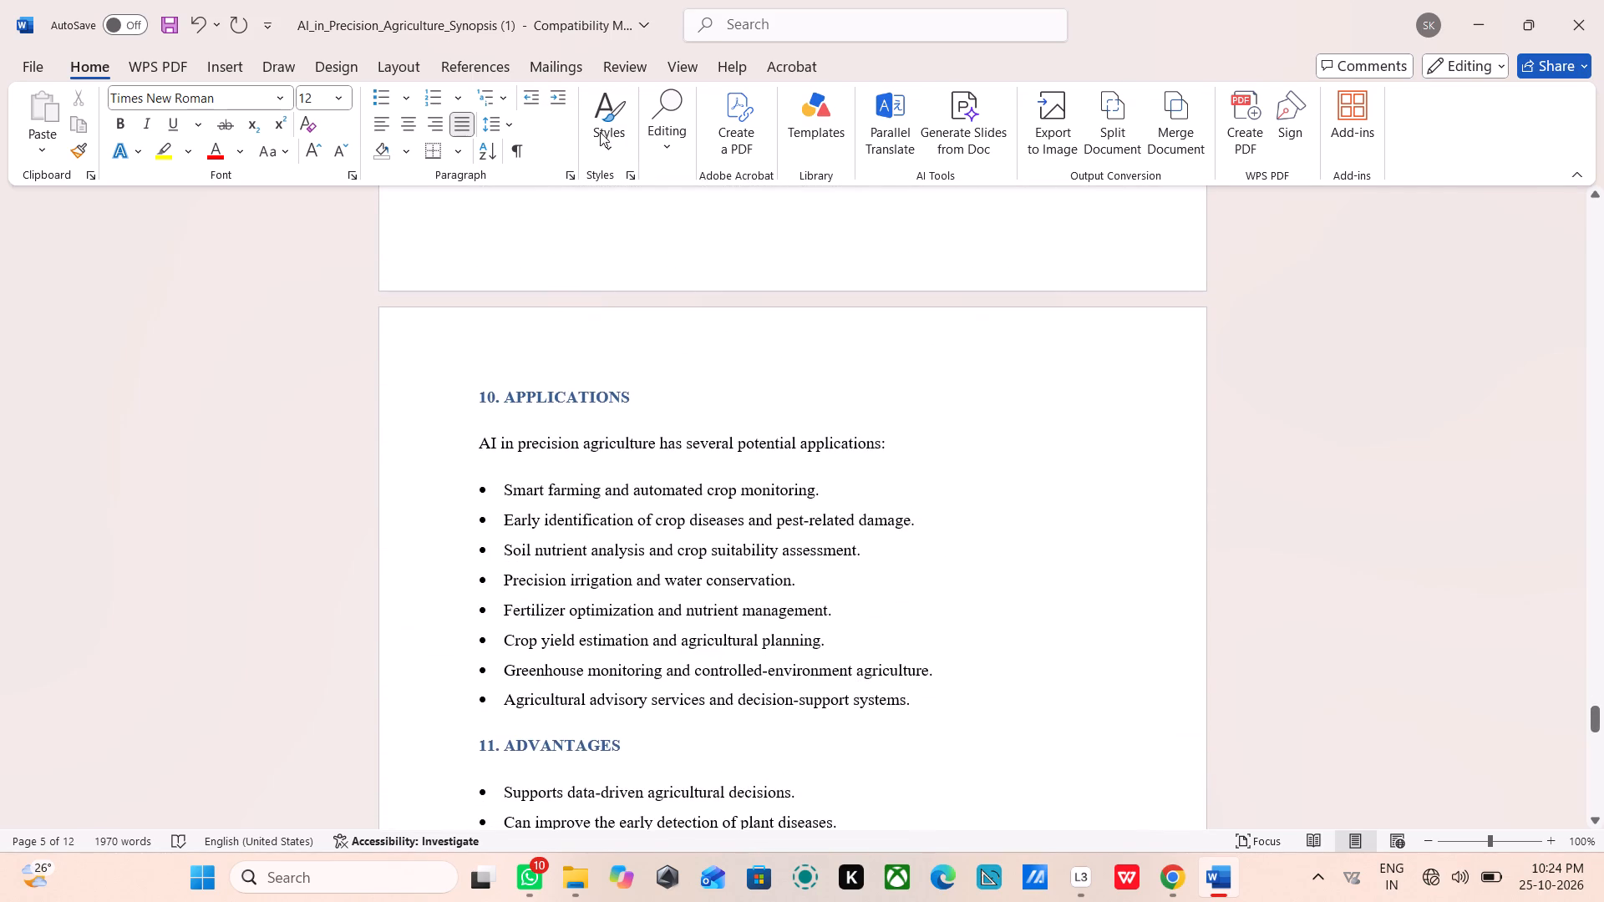
Delete eleven blank paragraphs above the 10. APPLICATIONS heading so it follows section 9 on the same page.
click(526, 362)
click(530, 362)
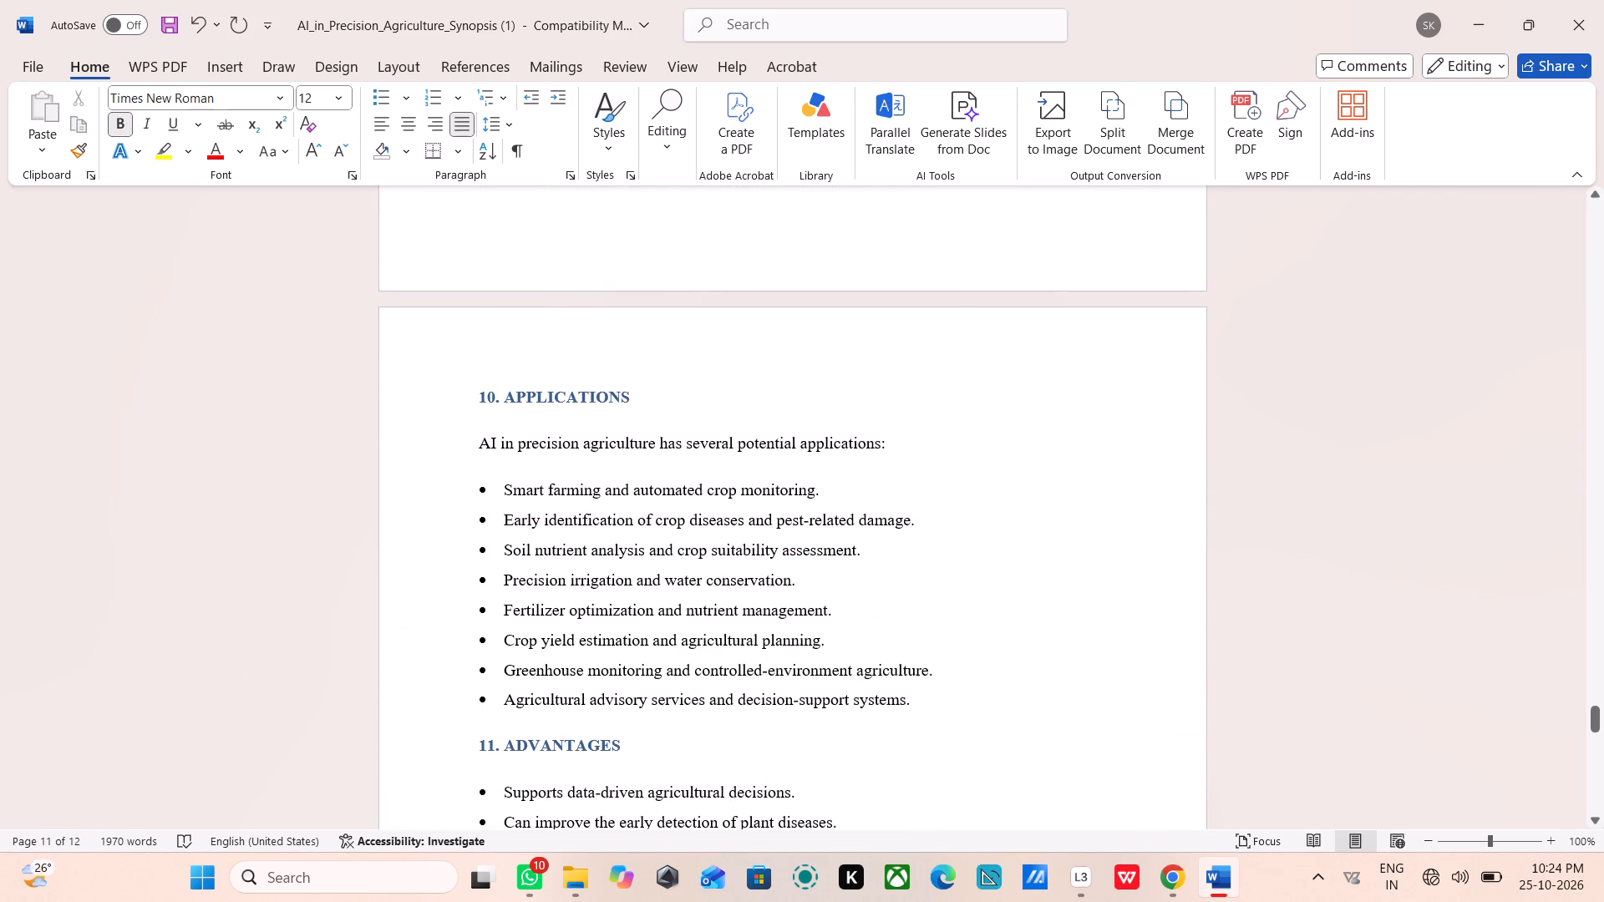
click(538, 357)
click(500, 308)
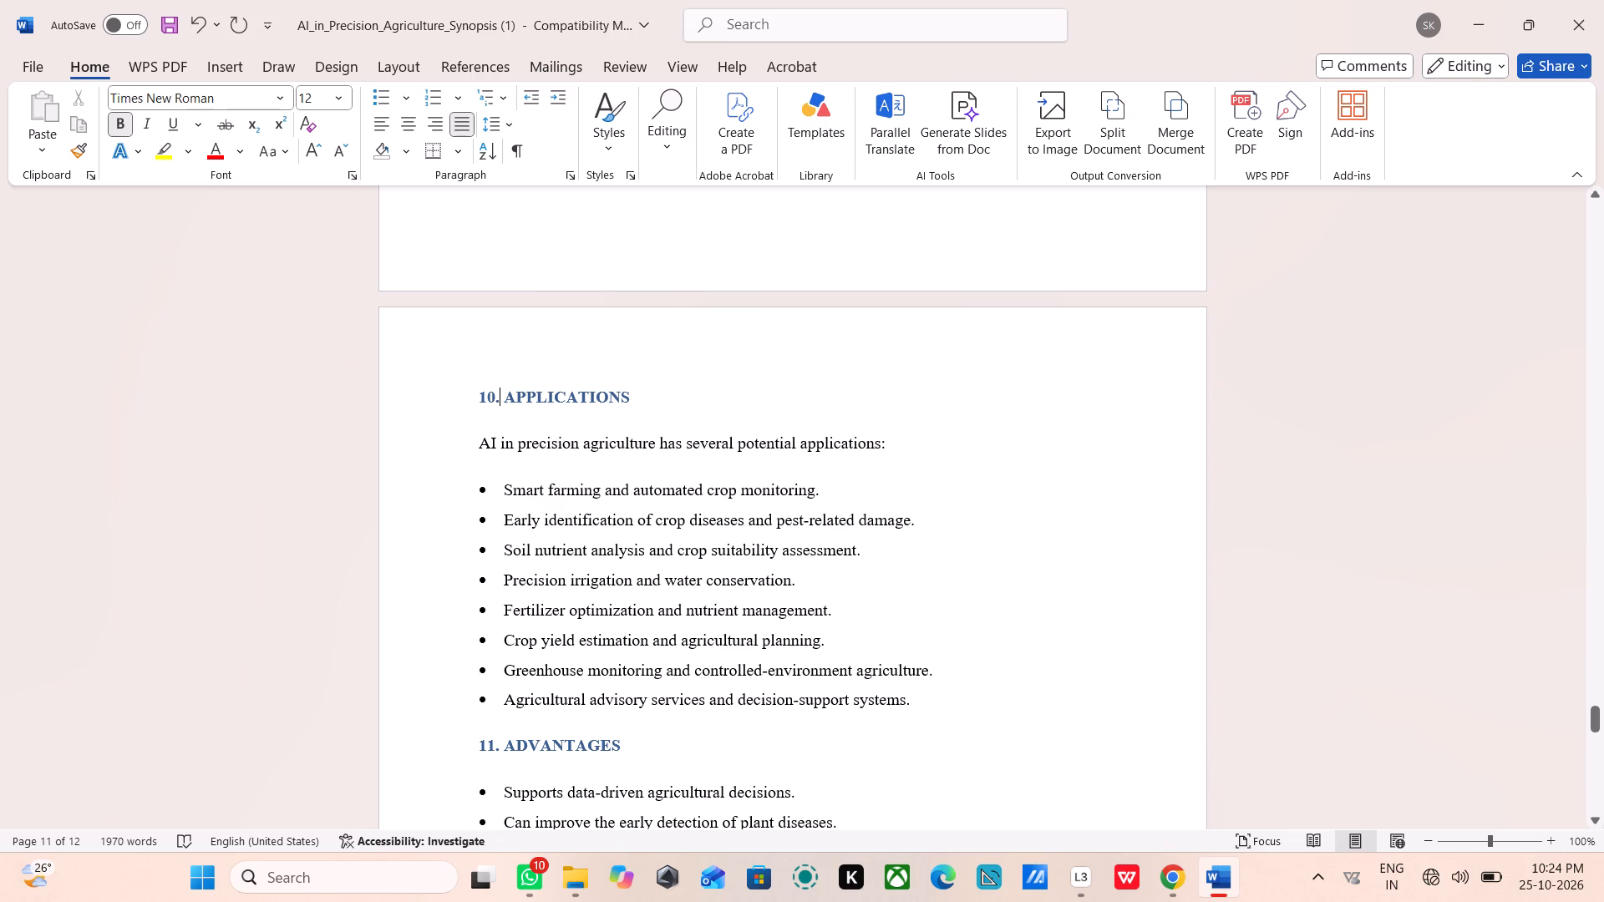
click(510, 326)
scroll(582, 334, up, 3)
click(582, 331)
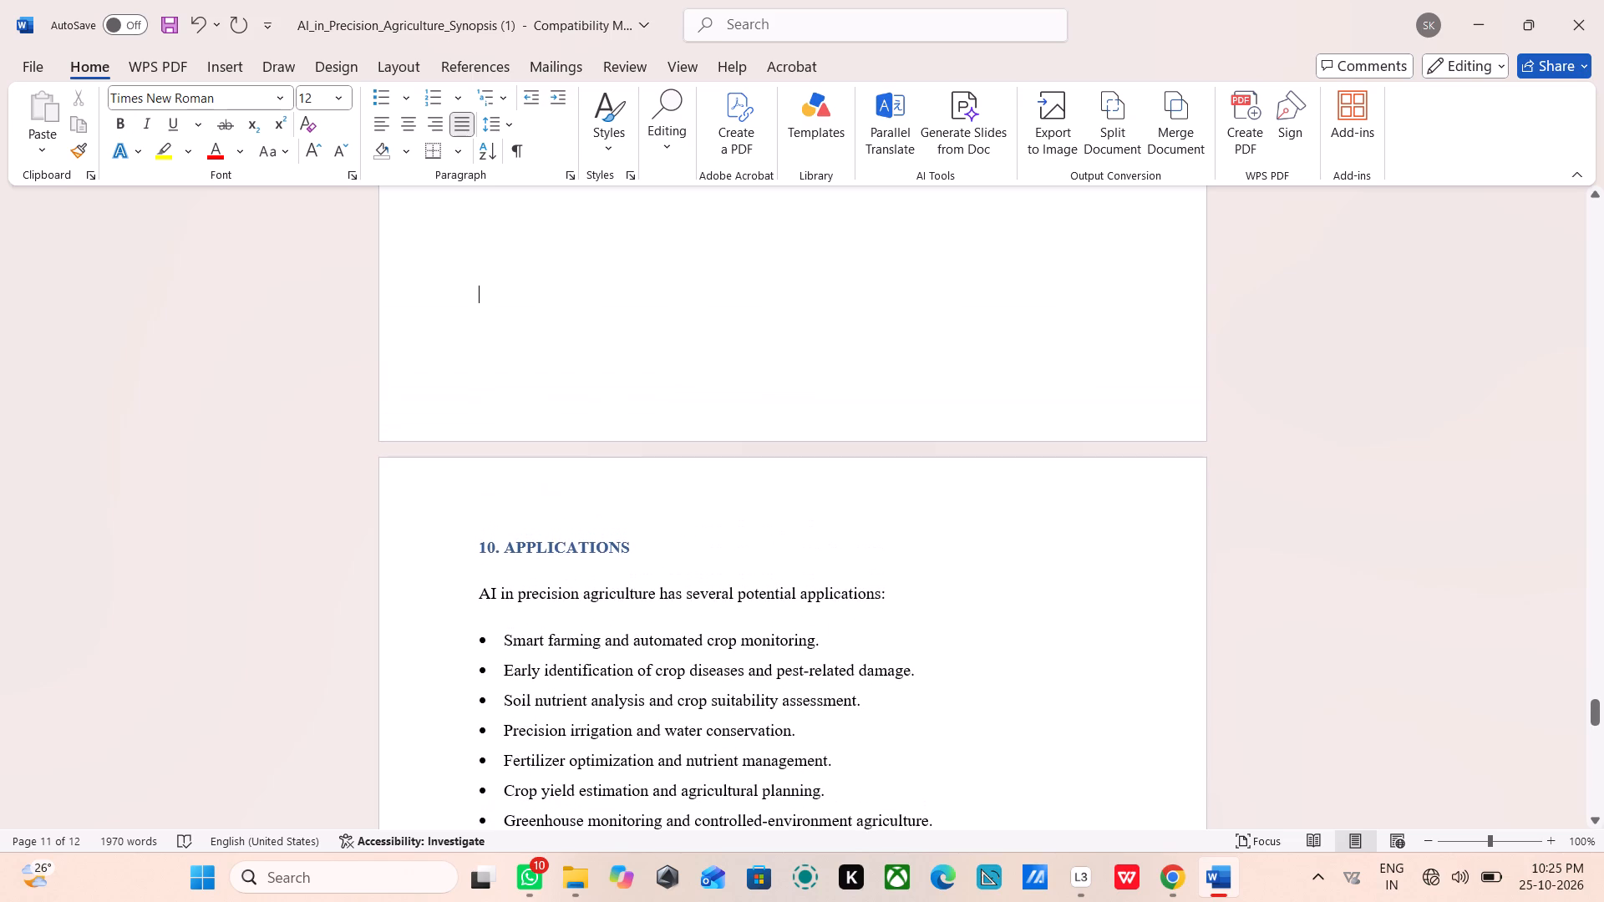
key(BackSpace)
key(BackSpace)
key(BackSpace)
scroll(1140, 635, up, 1)
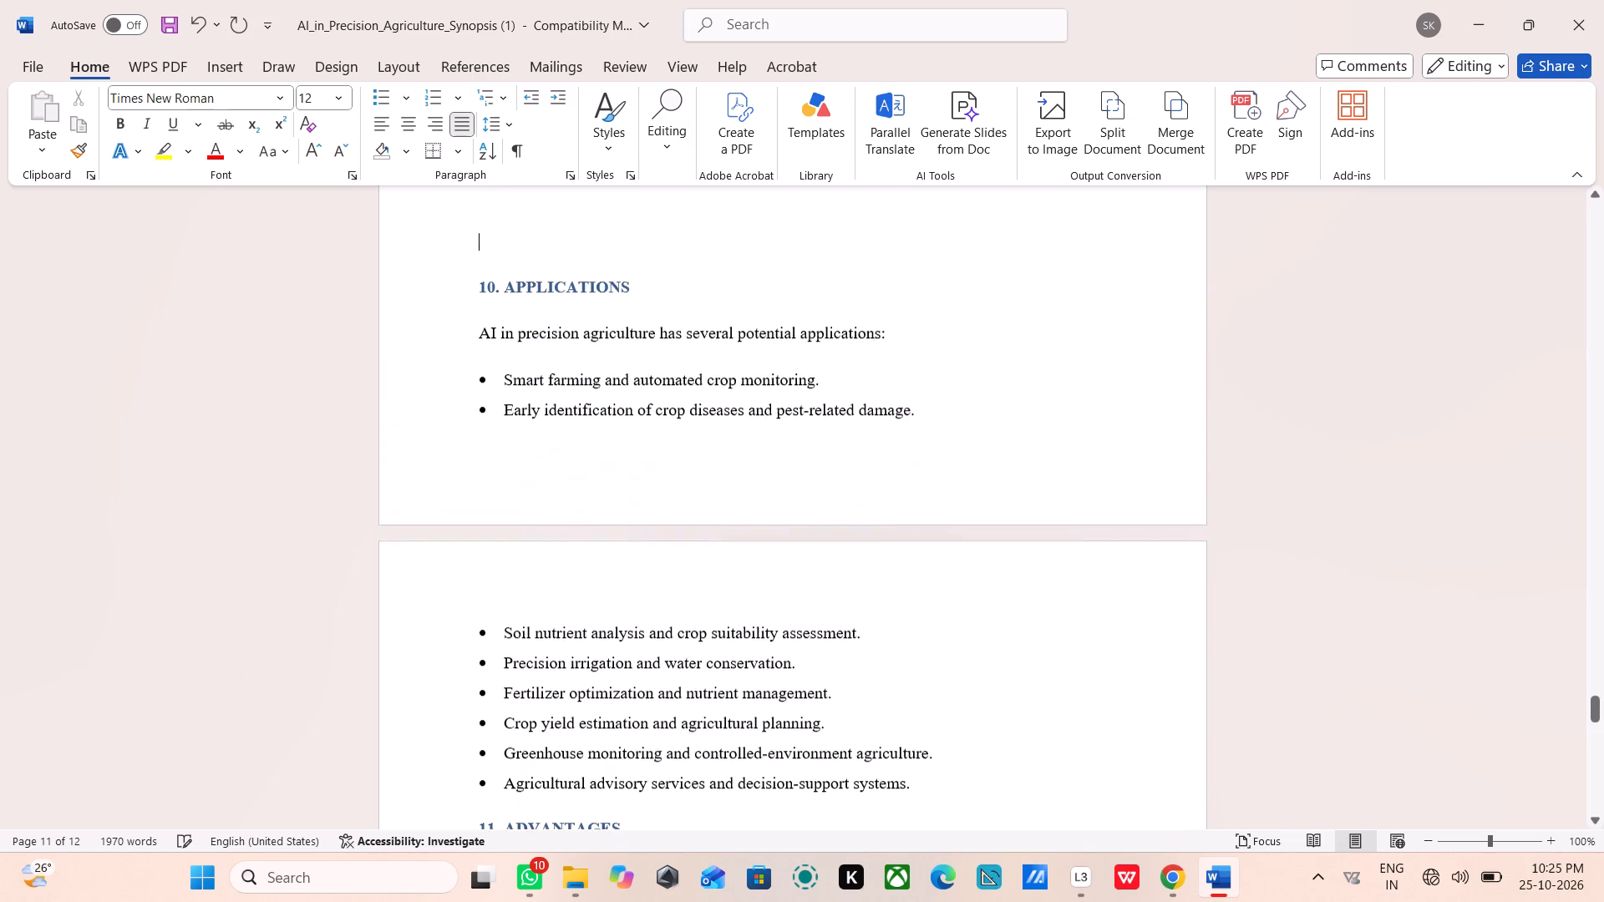
scroll(1140, 635, up, 2)
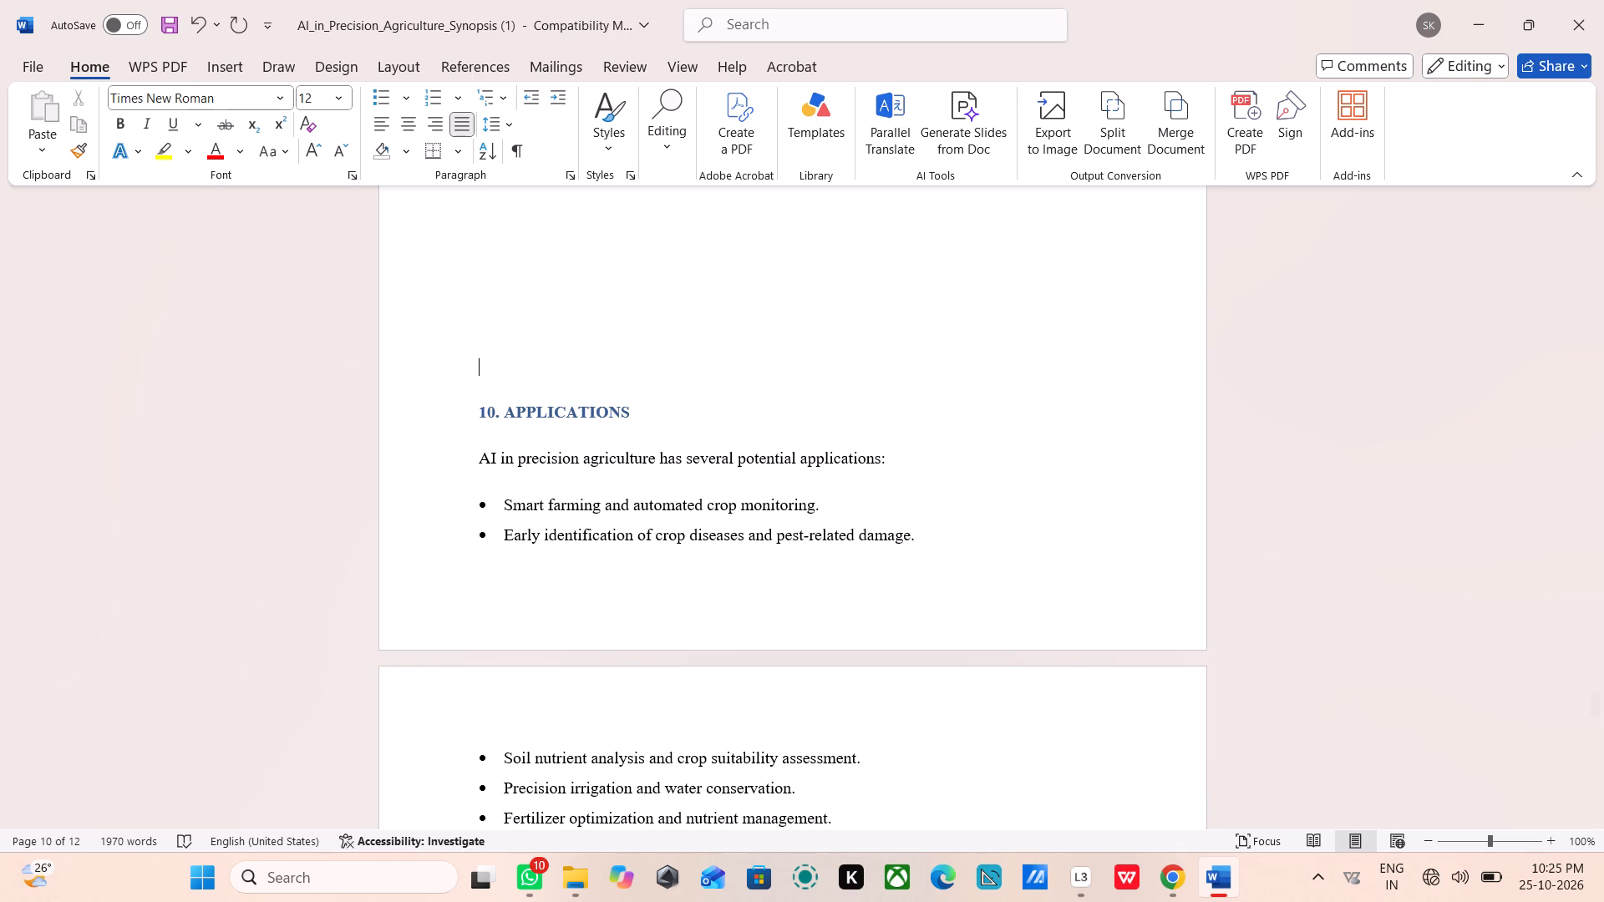
key(BackSpace)
key(BackSpace)
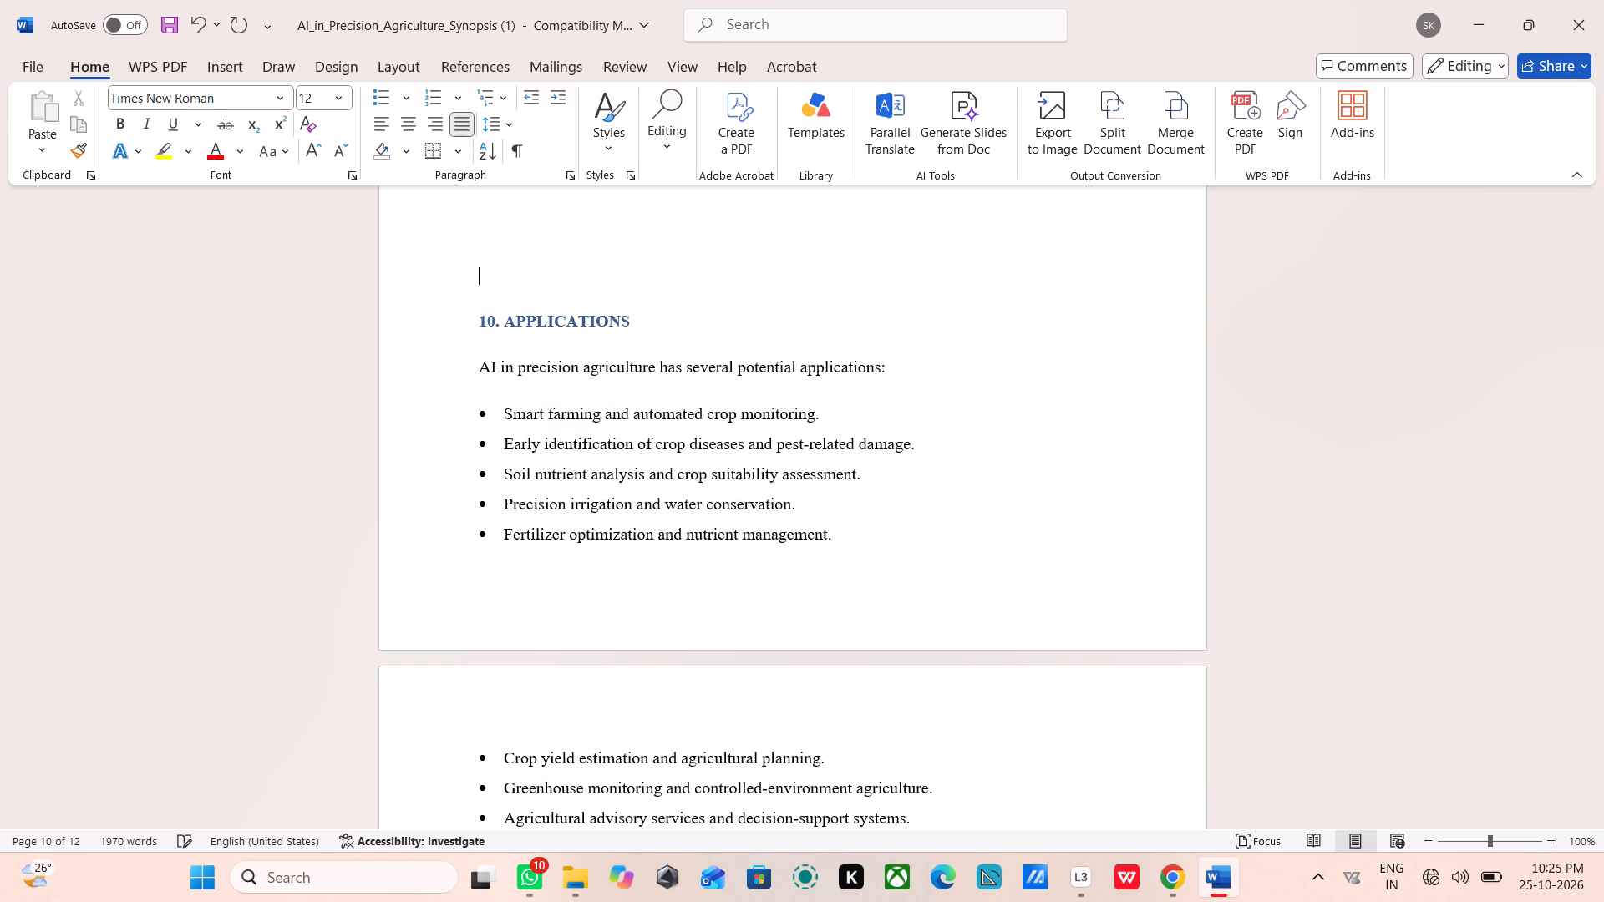
scroll(1140, 635, up, 8)
key(BackSpace)
key(BackSpace)
key(BackSpace)
key(BackSpace)
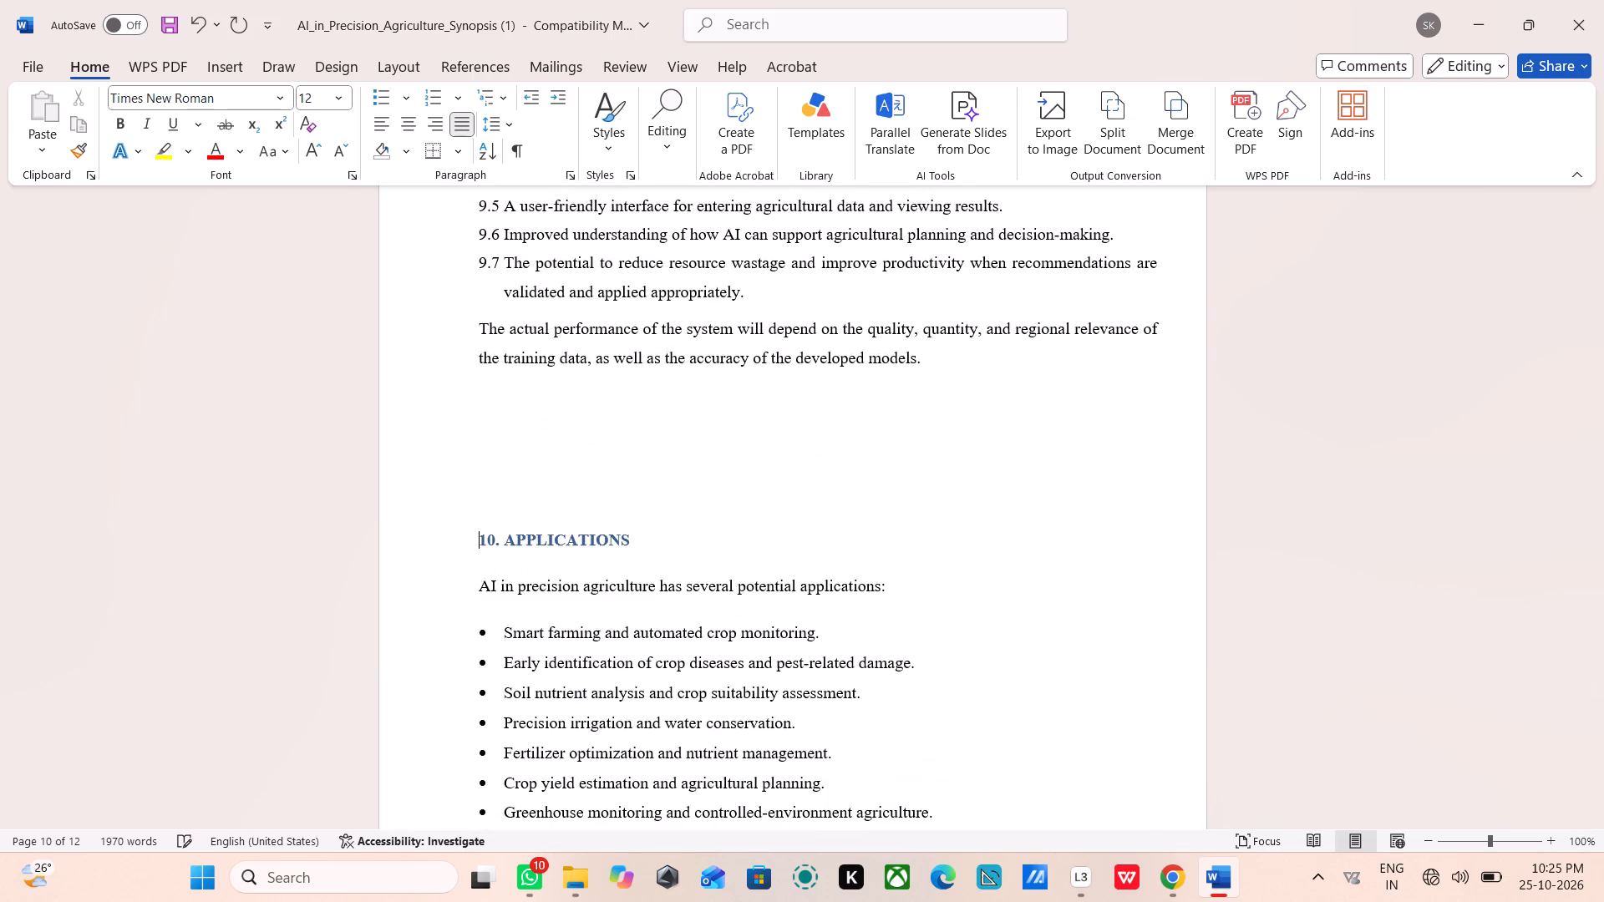
key(BackSpace)
key(BackSpace)
scroll(1140, 635, up, 4)
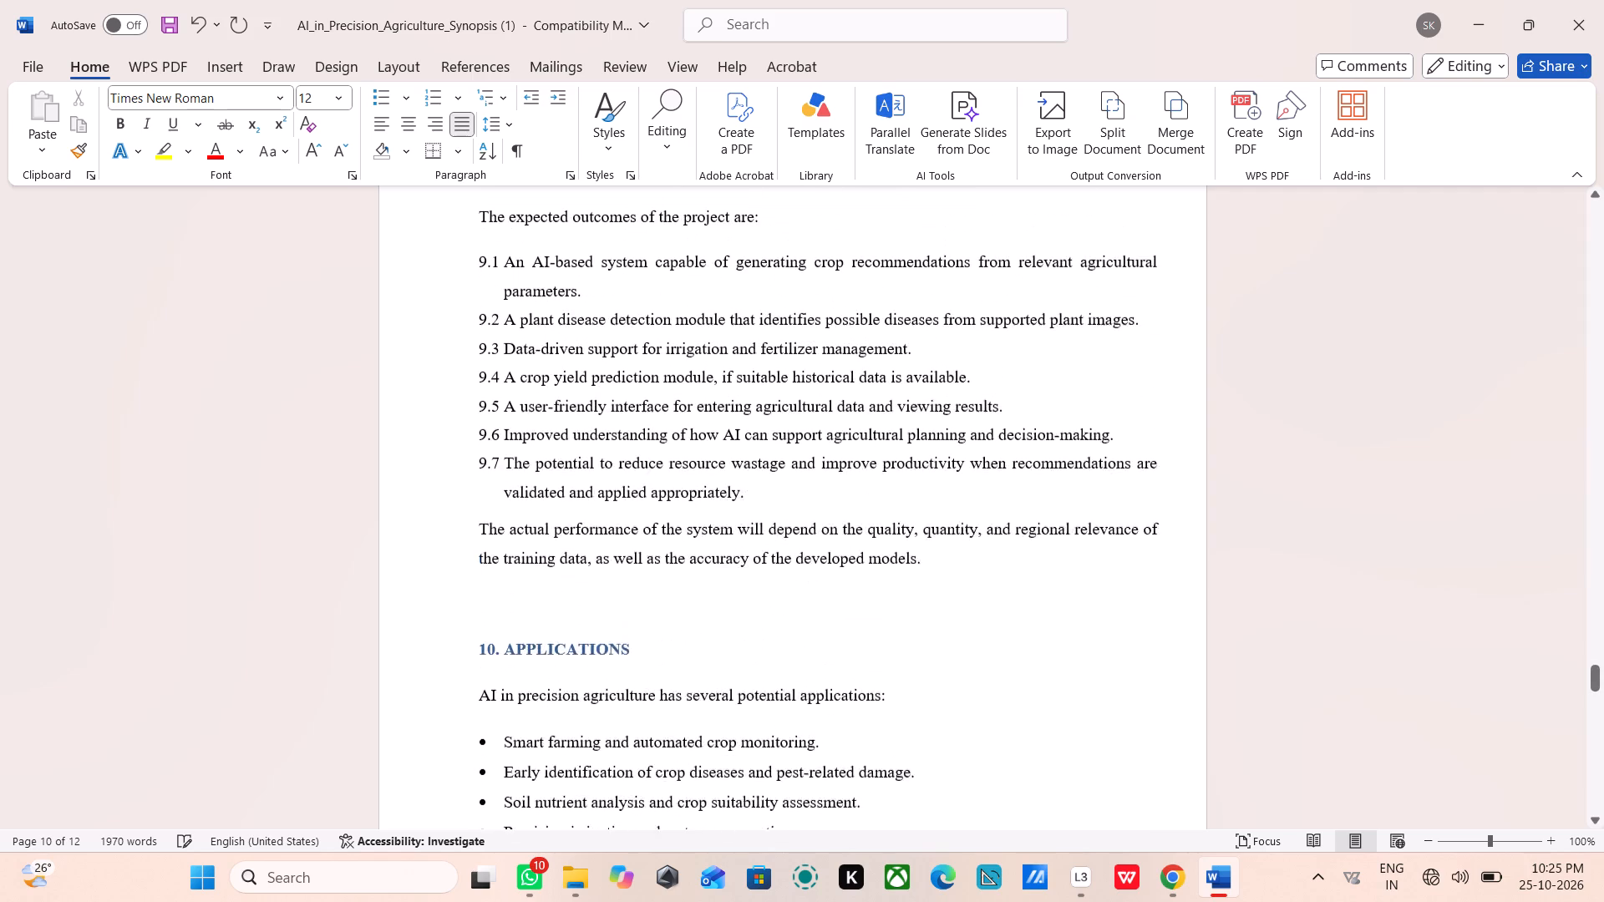
scroll(1140, 635, up, 1)
Insert blank paragraphs after the last Applications bullet so the 11. ADVANTAGES heading starts on a new page.
scroll(1140, 635, down, 15)
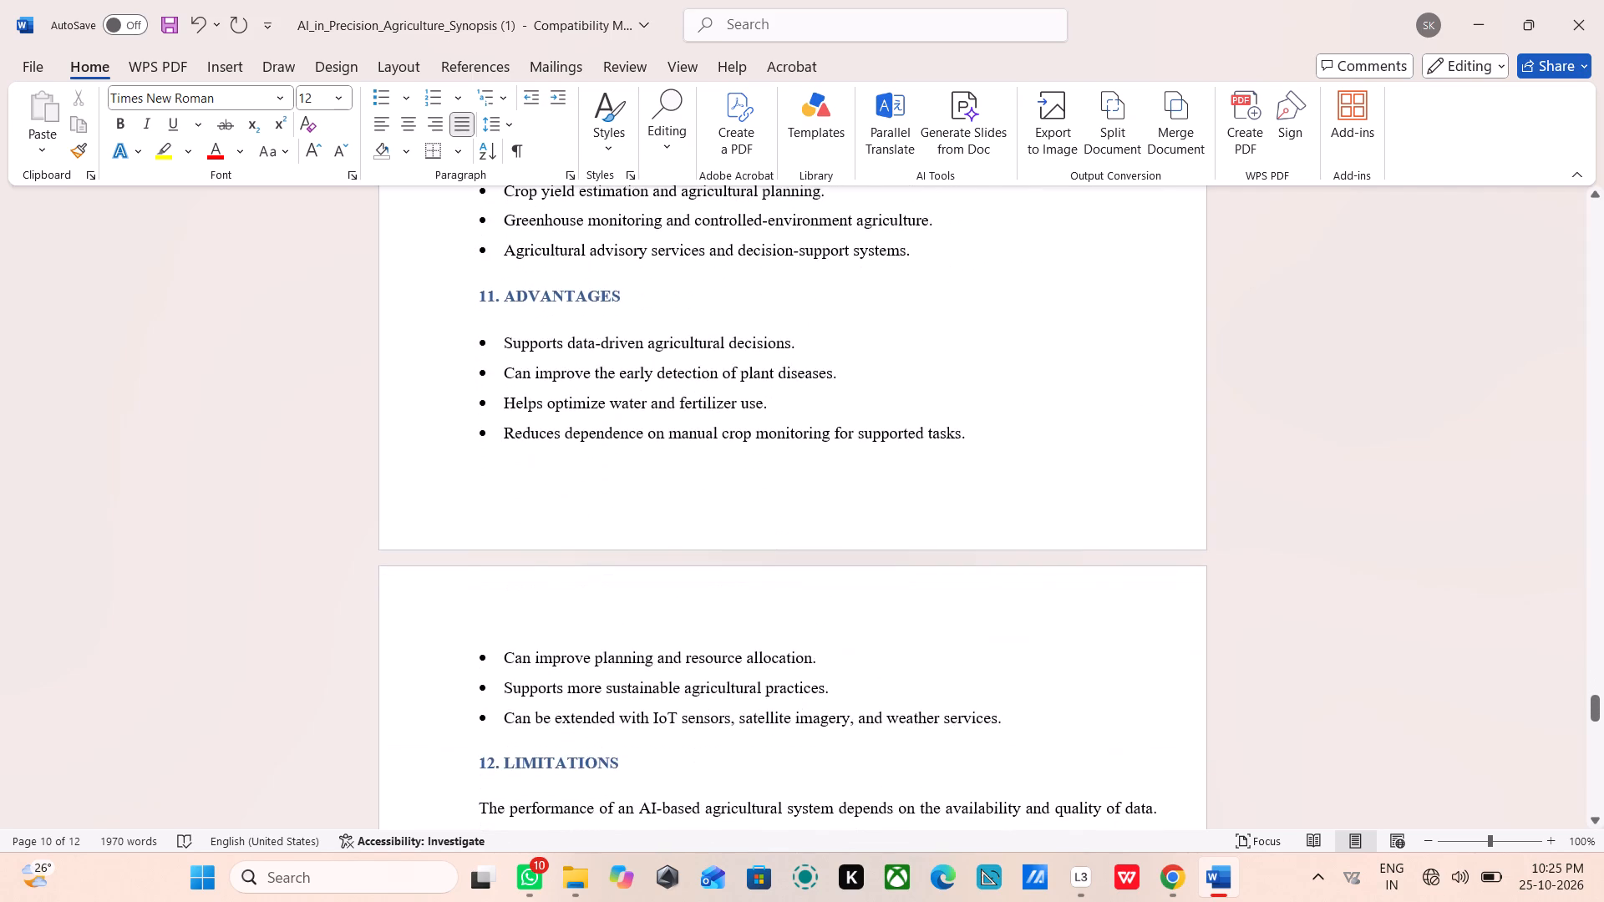
scroll(1140, 636, down, 4)
scroll(1140, 636, up, 7)
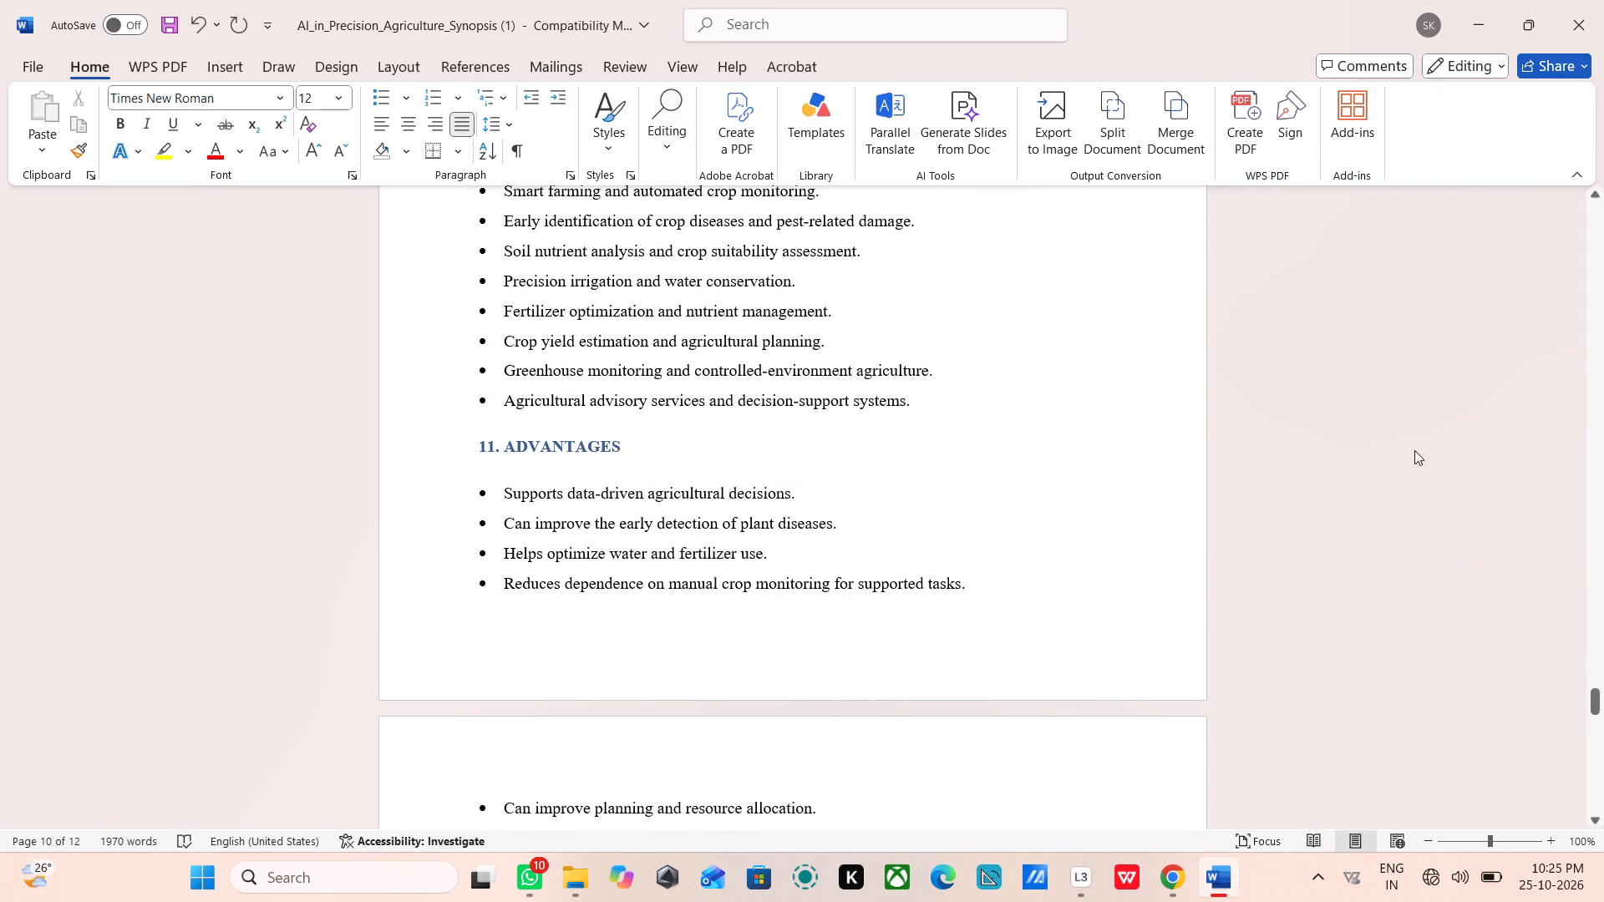
click(1117, 417)
key(Return)
key(Return)
key(Return)
key(Return)
key(Return)
key(Return)
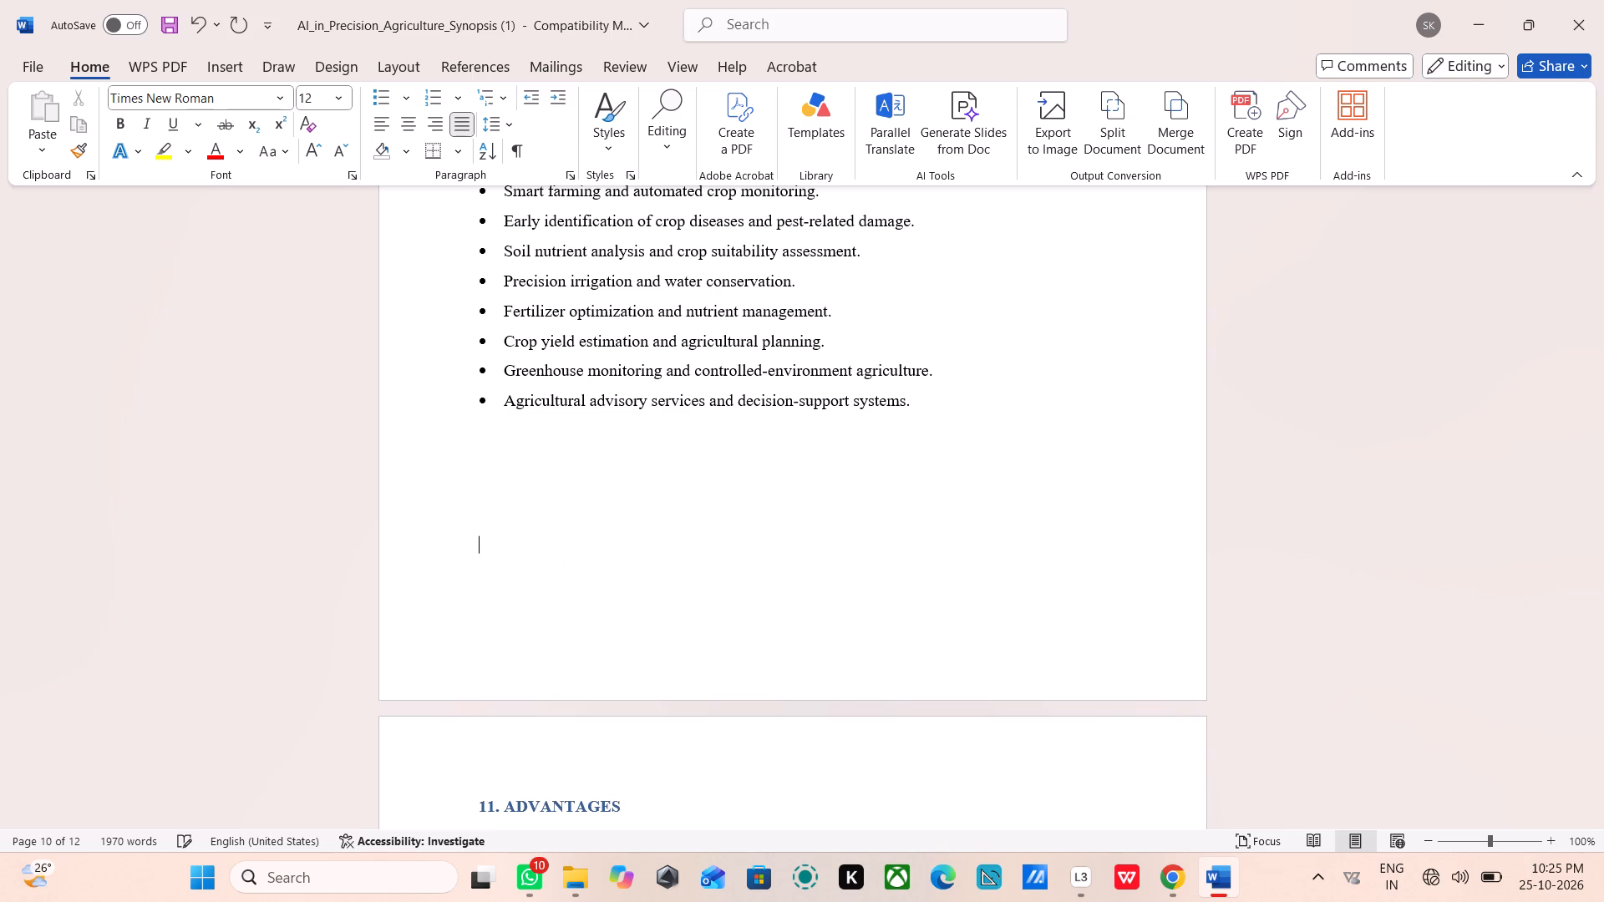
Review the page breaks and spacing of sections 11 through 14.
scroll(1117, 417, down, 16)
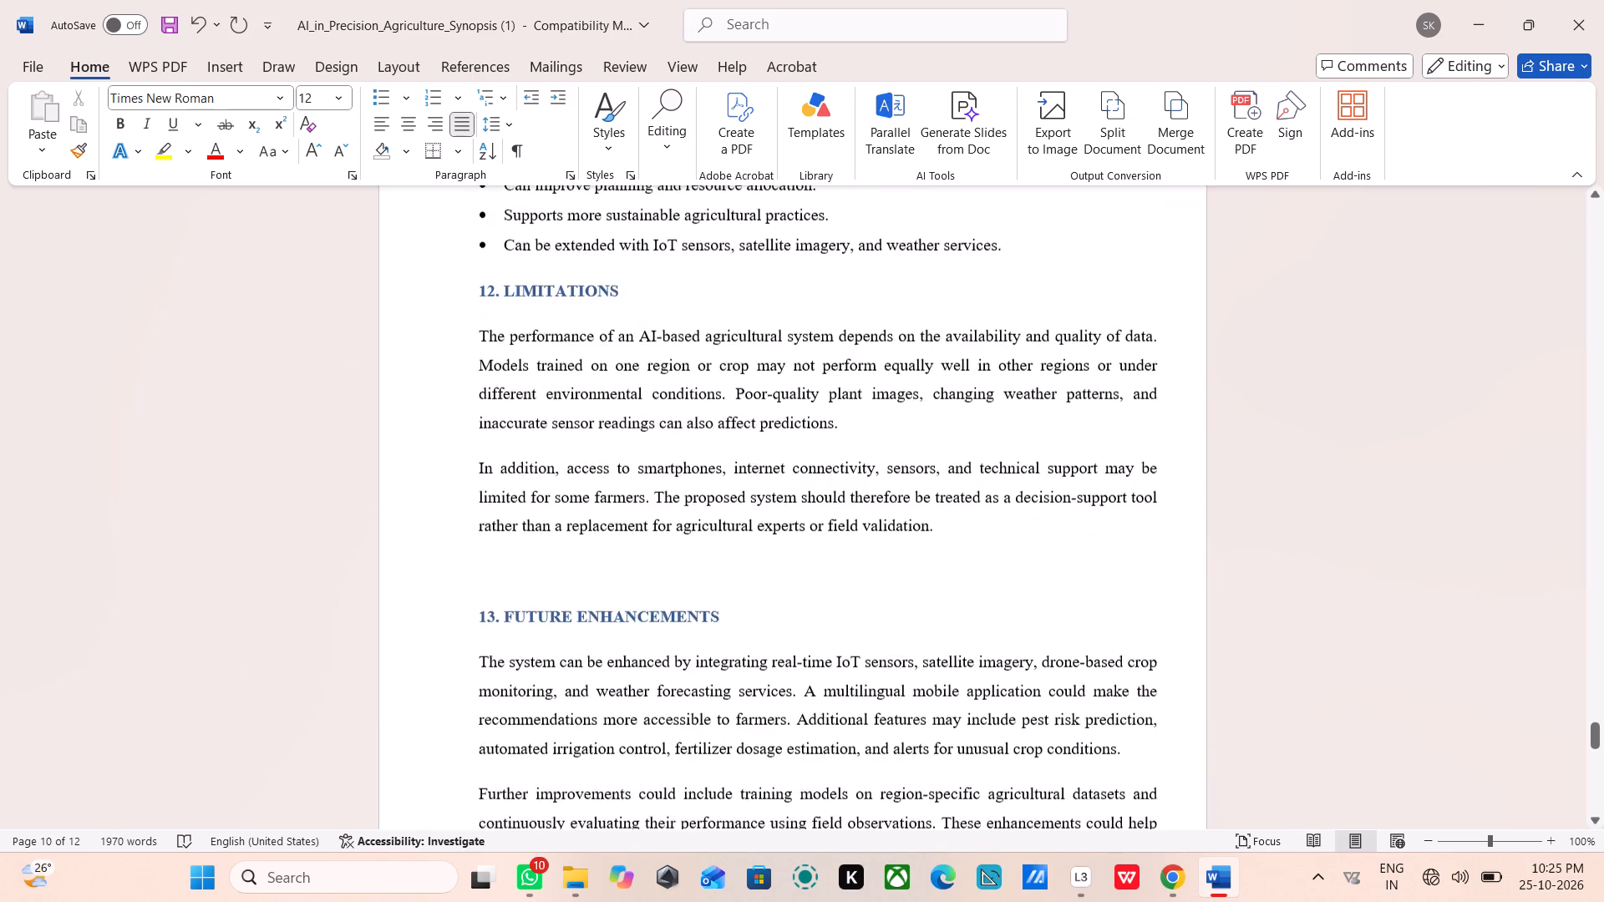
scroll(1117, 417, down, 12)
scroll(1117, 417, up, 8)
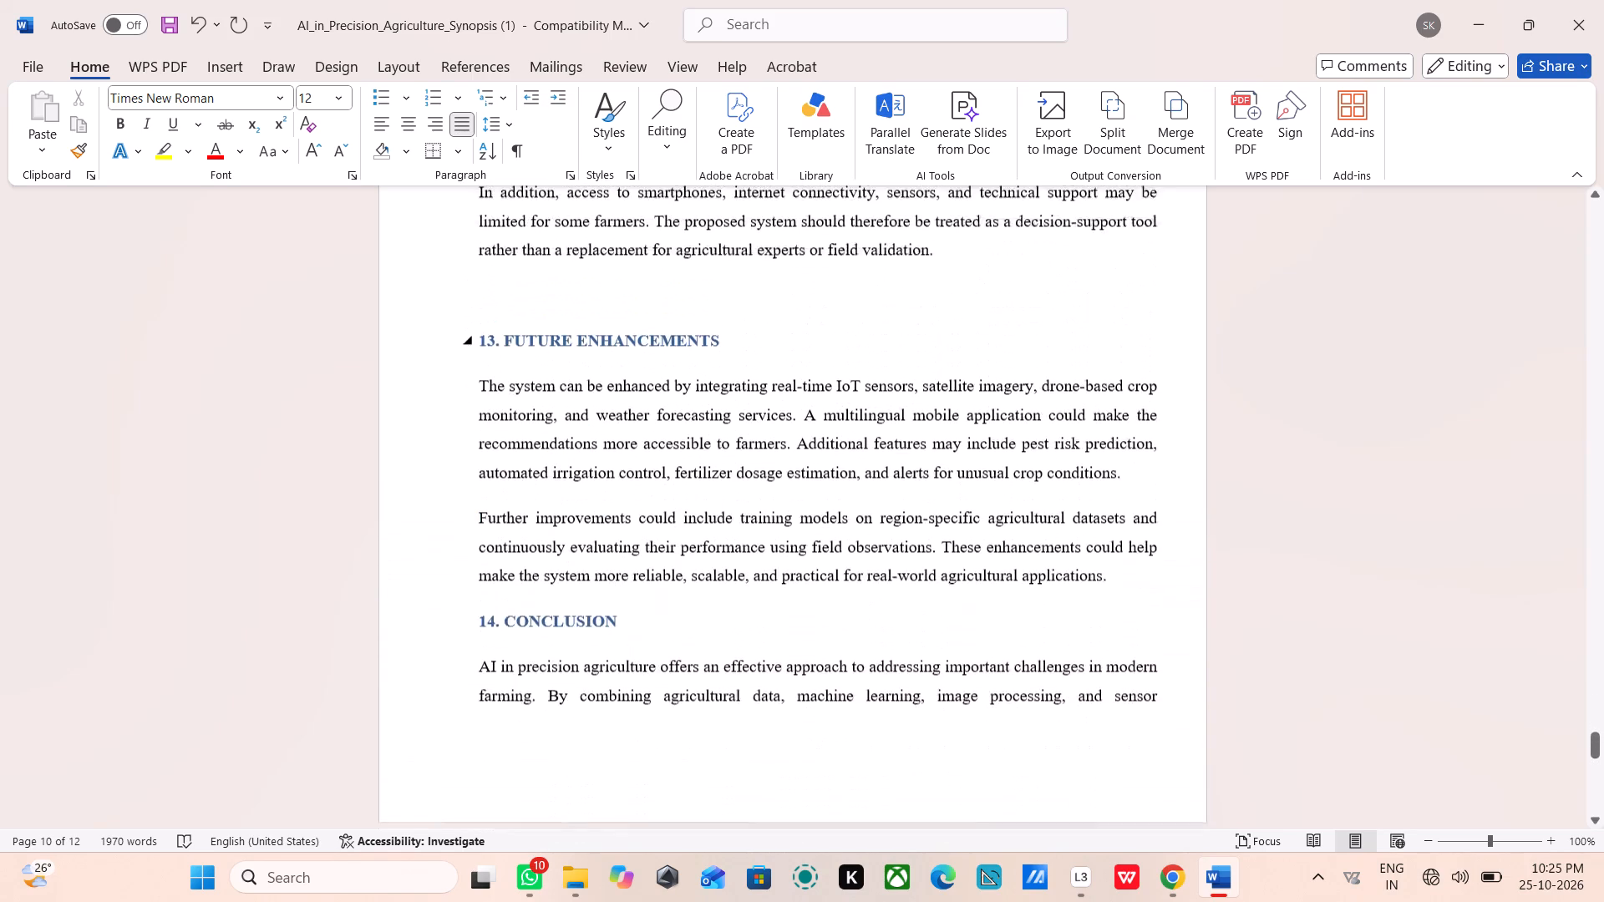
scroll(937, 367, down, 7)
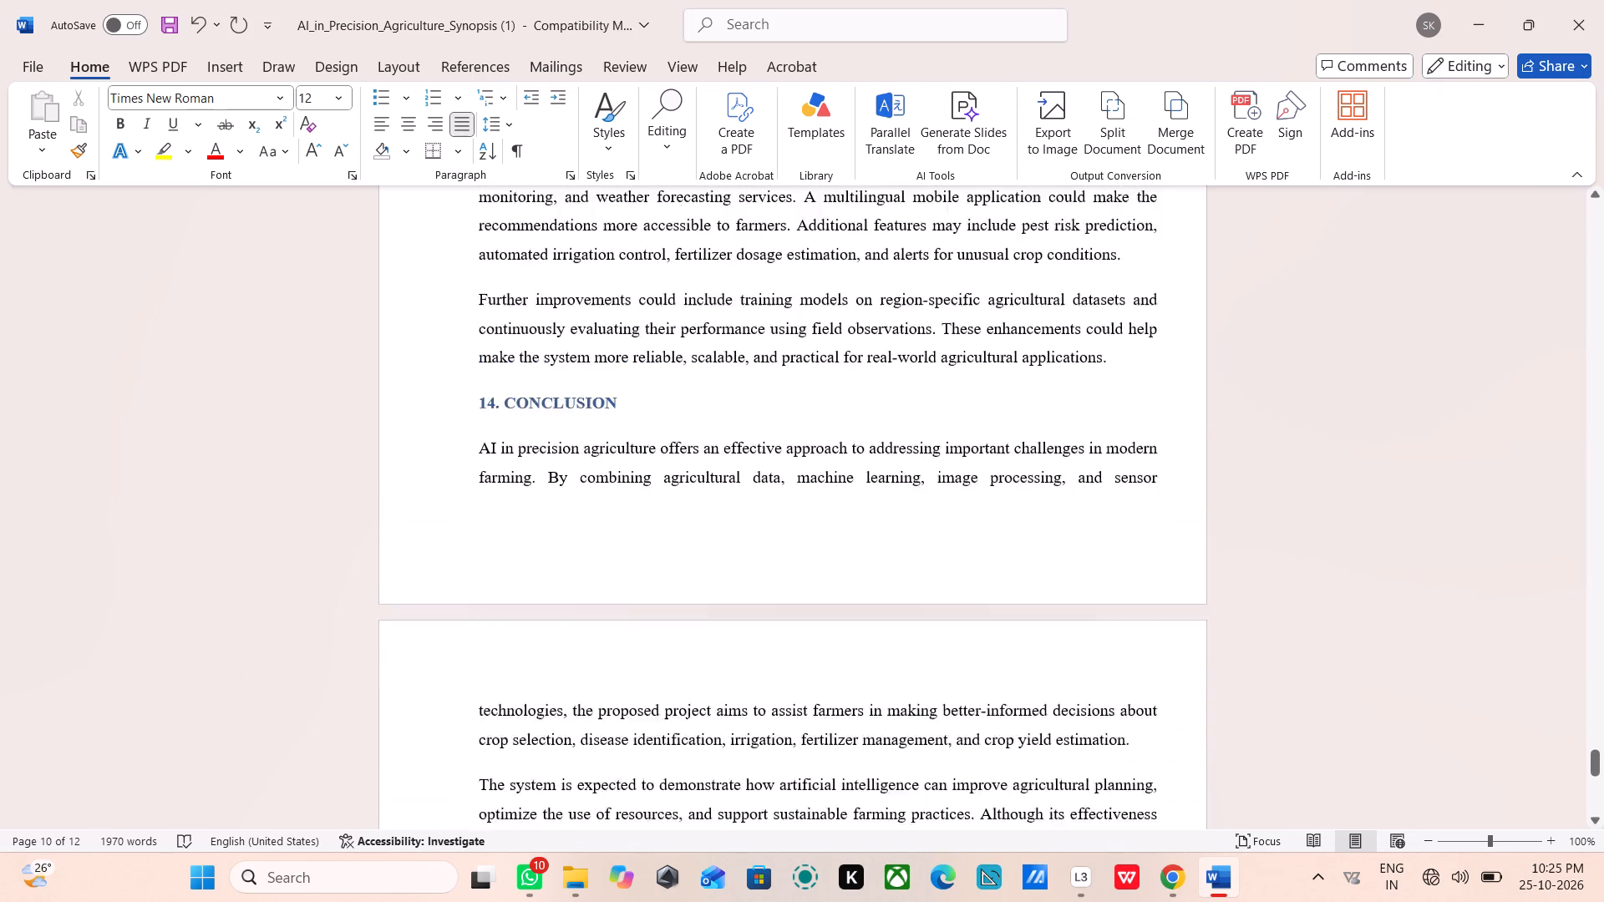
scroll(937, 367, down, 12)
scroll(937, 367, up, 17)
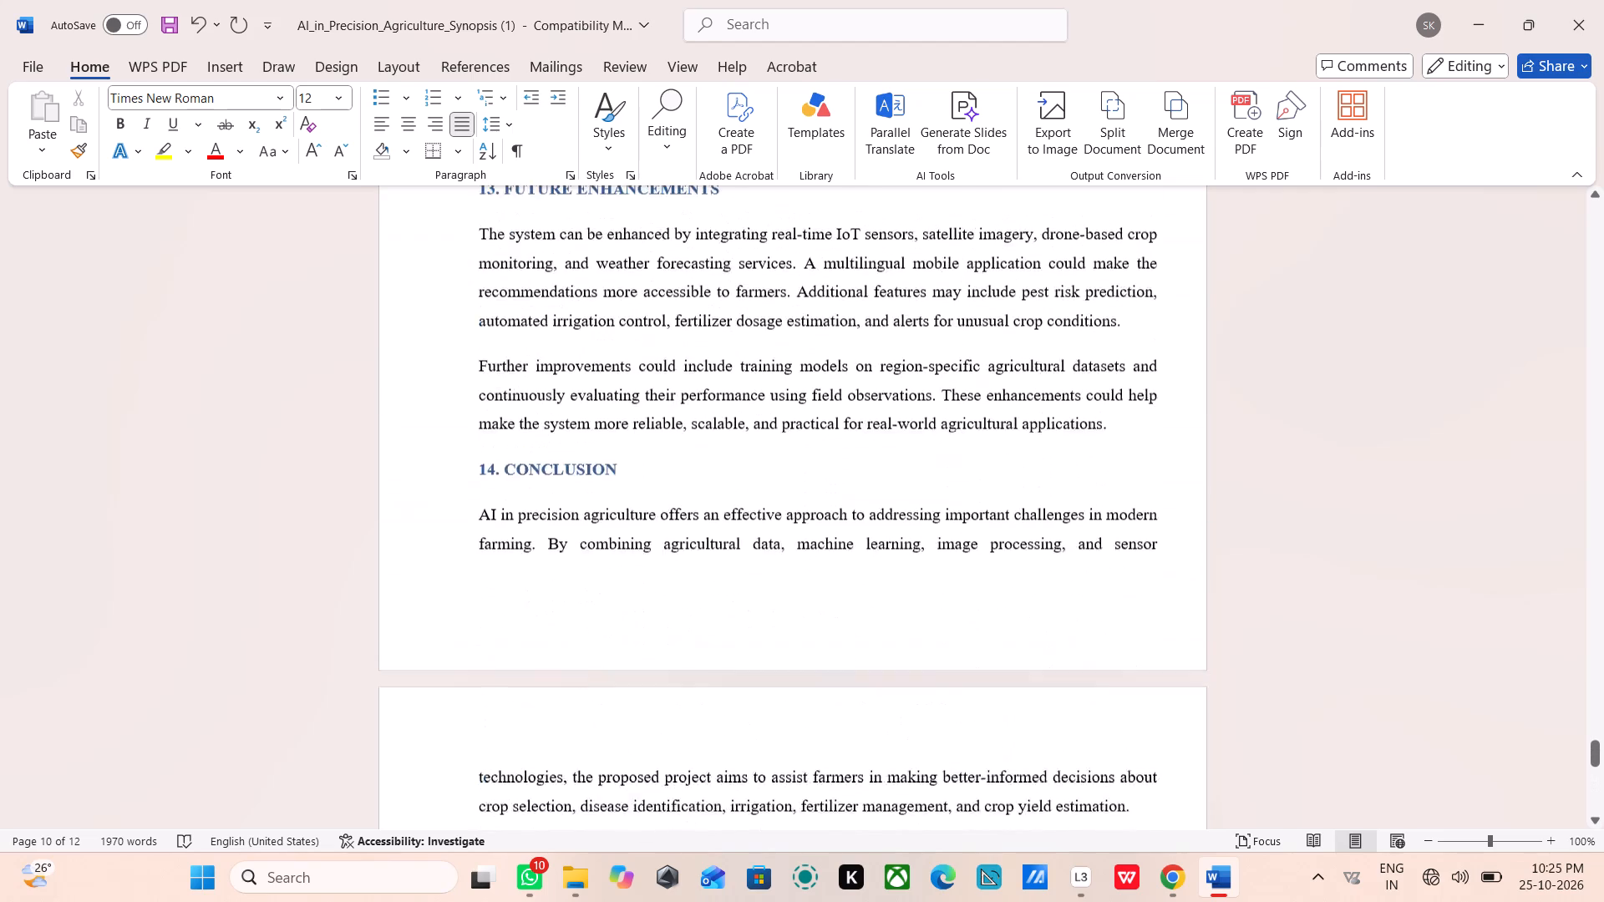
scroll(937, 367, up, 14)
scroll(937, 367, down, 3)
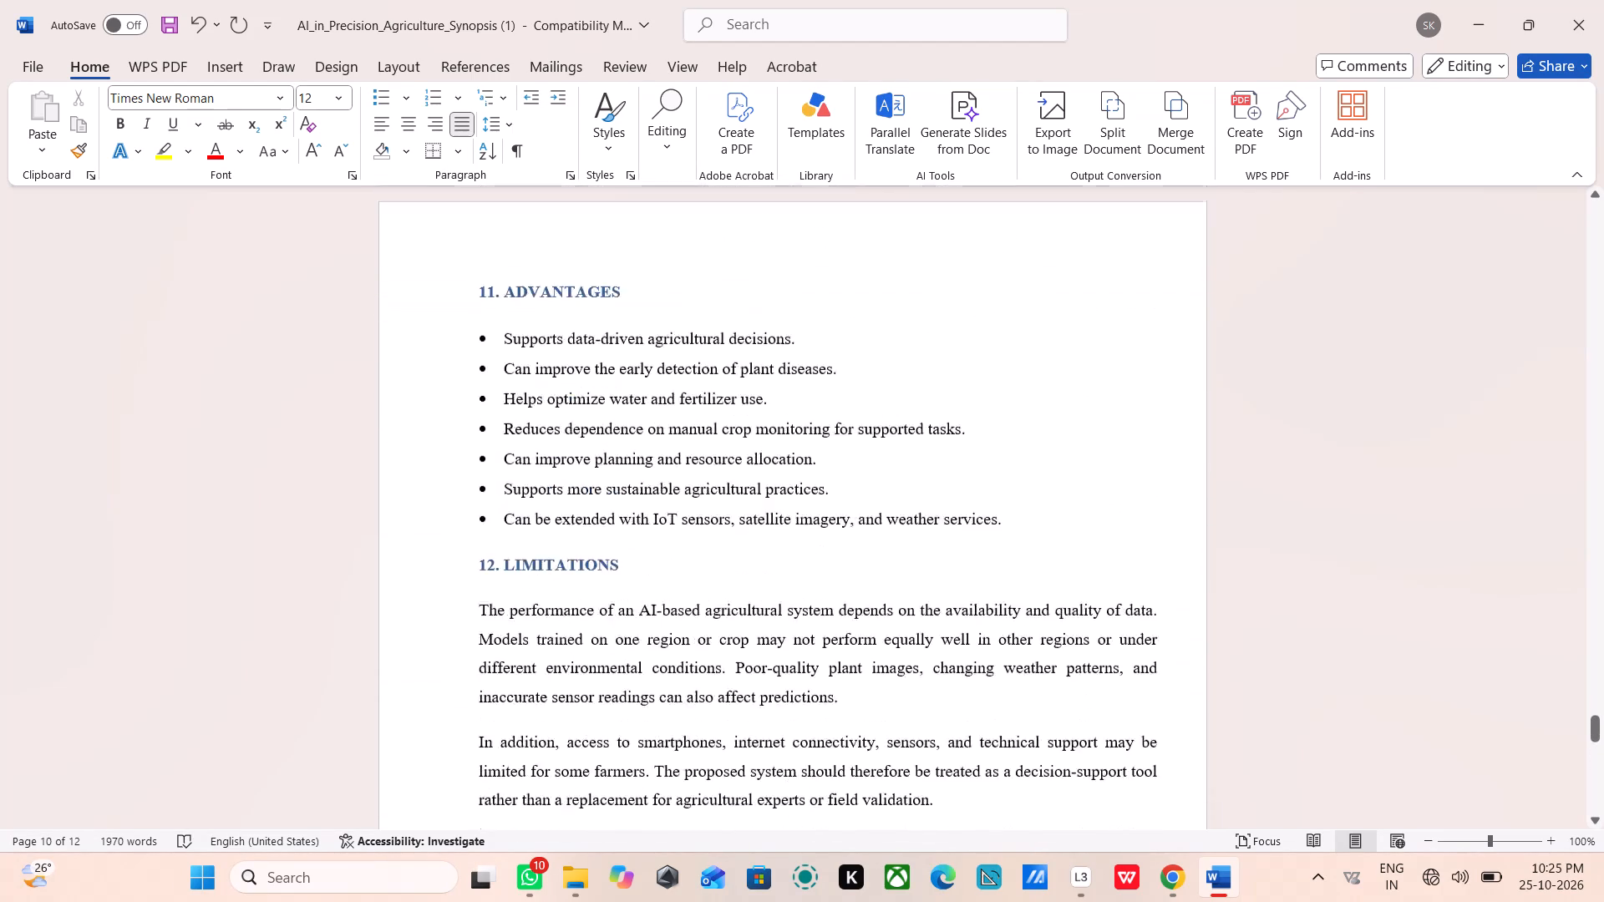
Delete the stray blank paragraph between the end of 12. LIMITATIONS and the 13. FUTURE ENHANCEMENTS heading.
scroll(937, 367, down, 10)
click(865, 320)
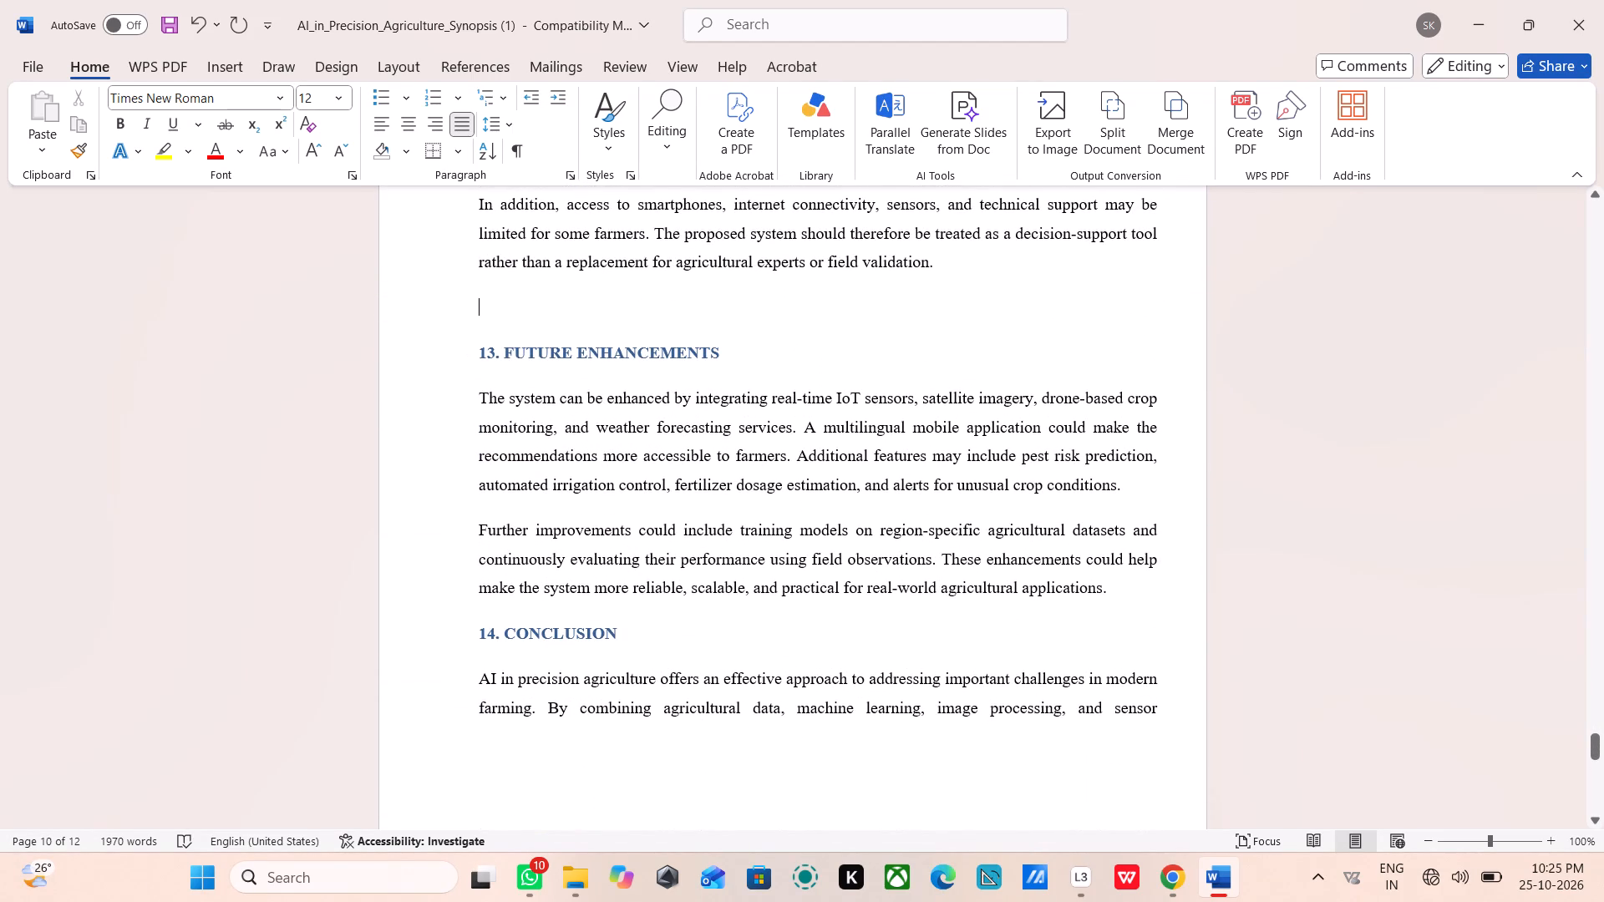
key(BackSpace)
scroll(865, 320, up, 4)
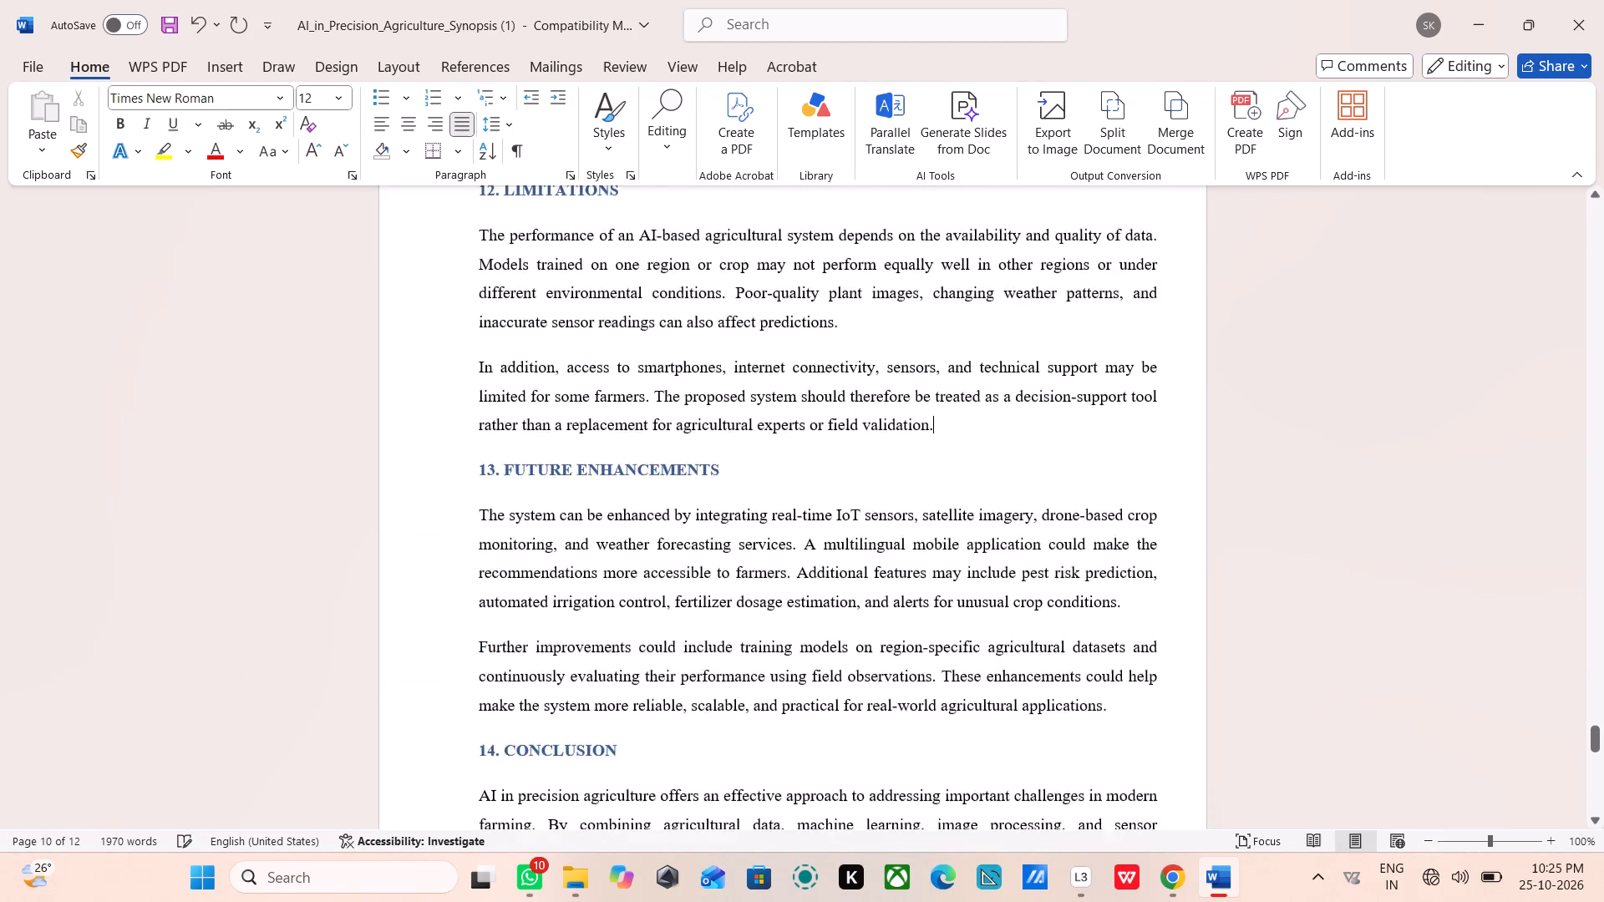
scroll(865, 320, up, 2)
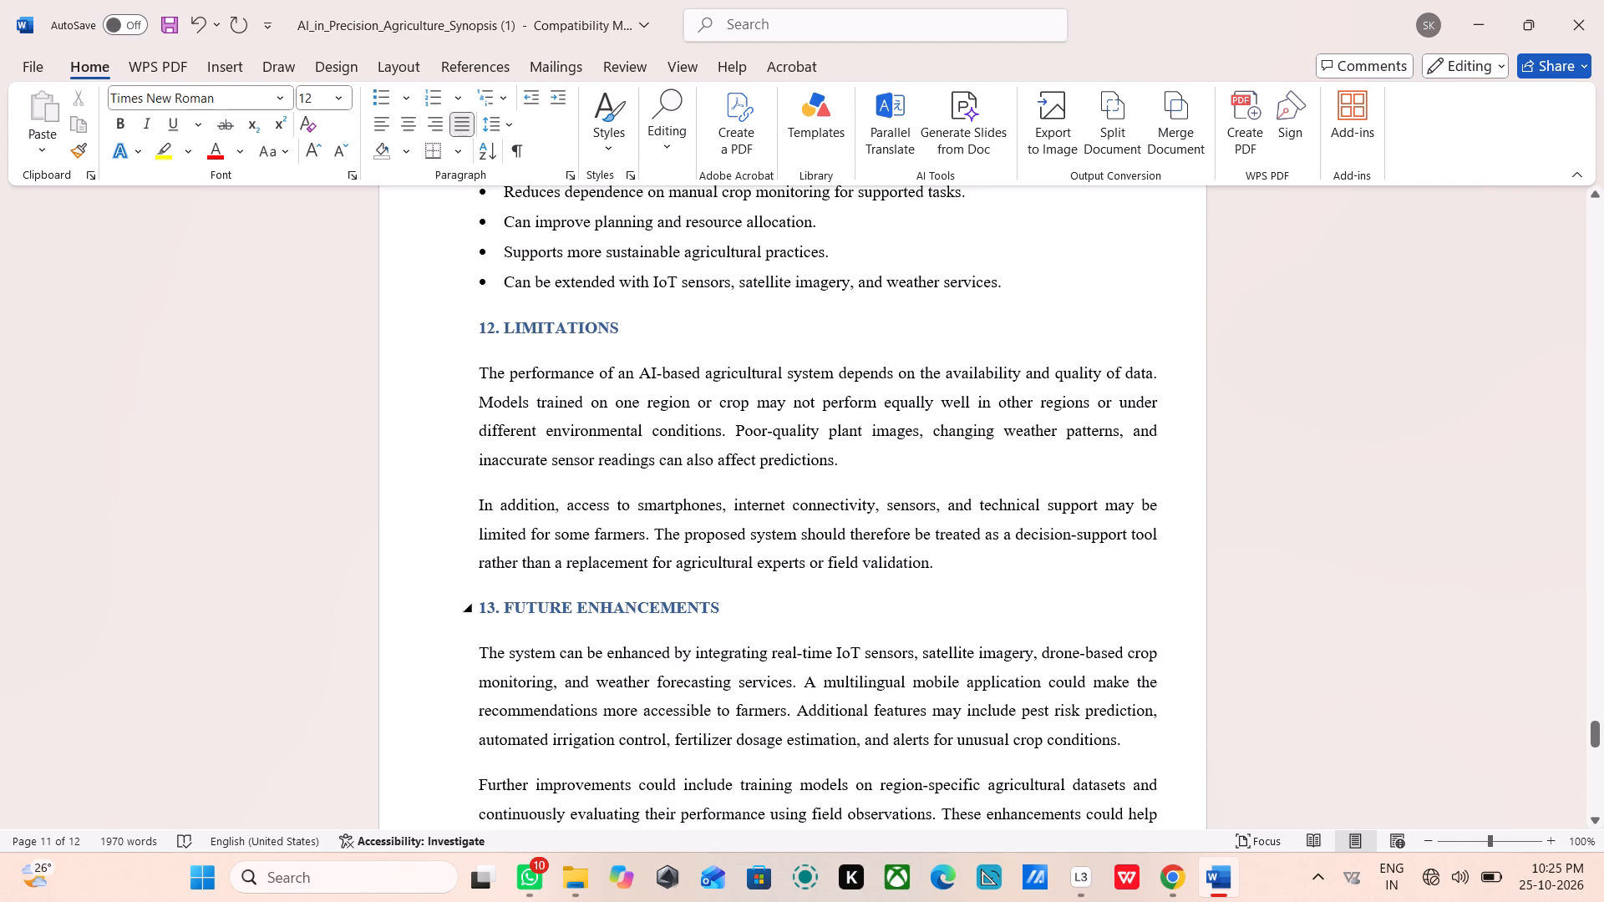
Insert two blank paragraphs after section 13's last paragraph so the 14. CONCLUSION heading starts on a new page.
scroll(795, 617, down, 5)
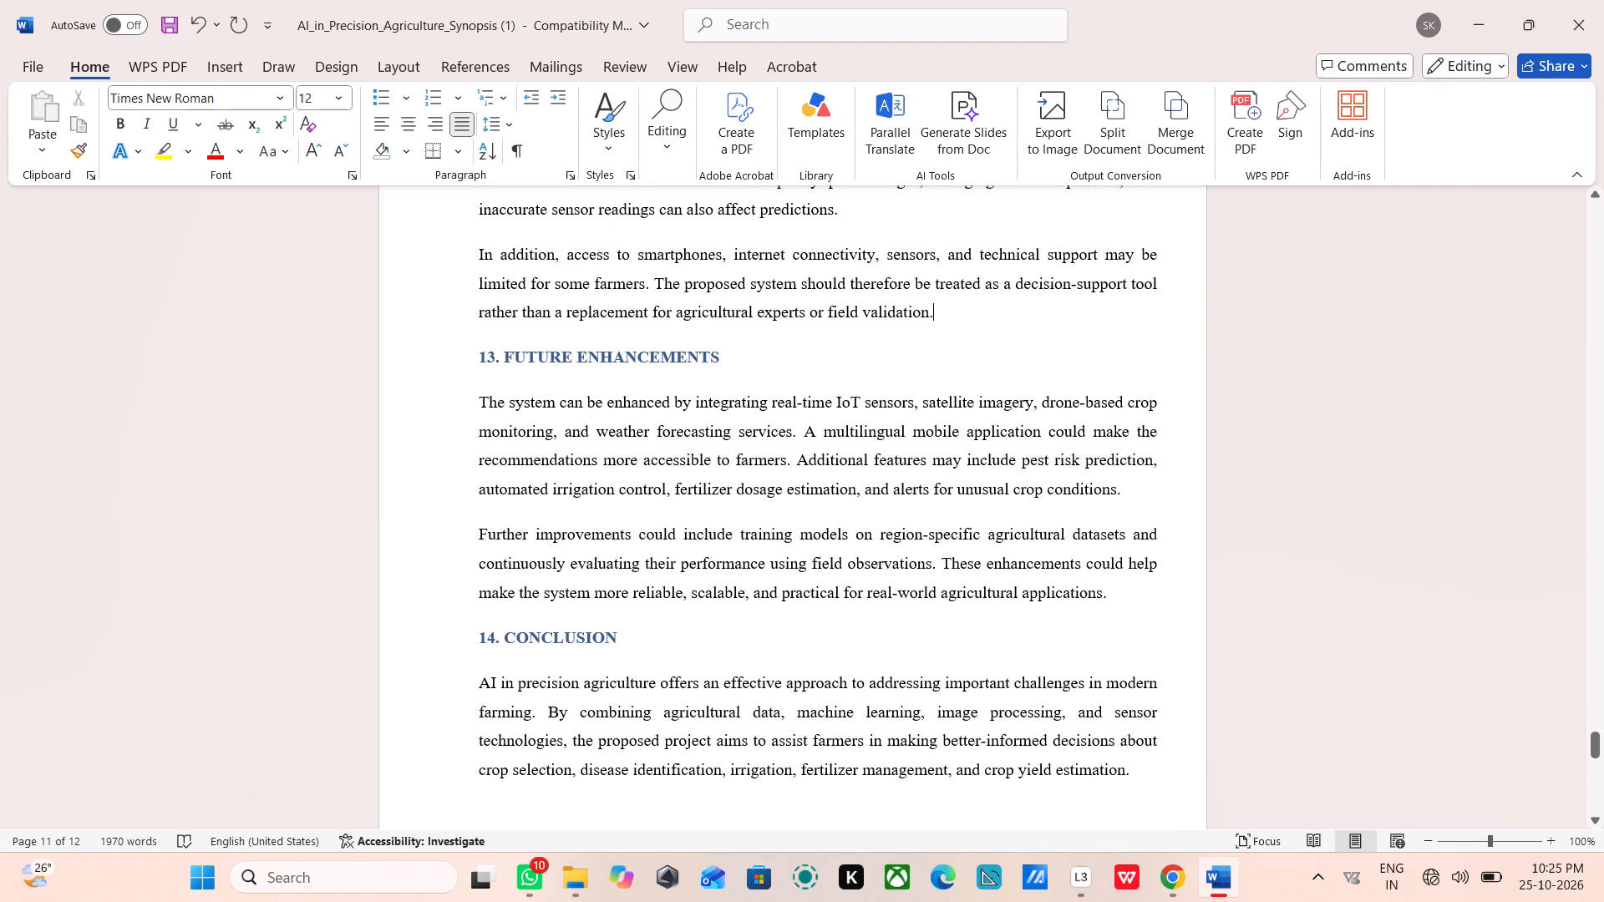
click(1127, 597)
key(Return)
key(Return)
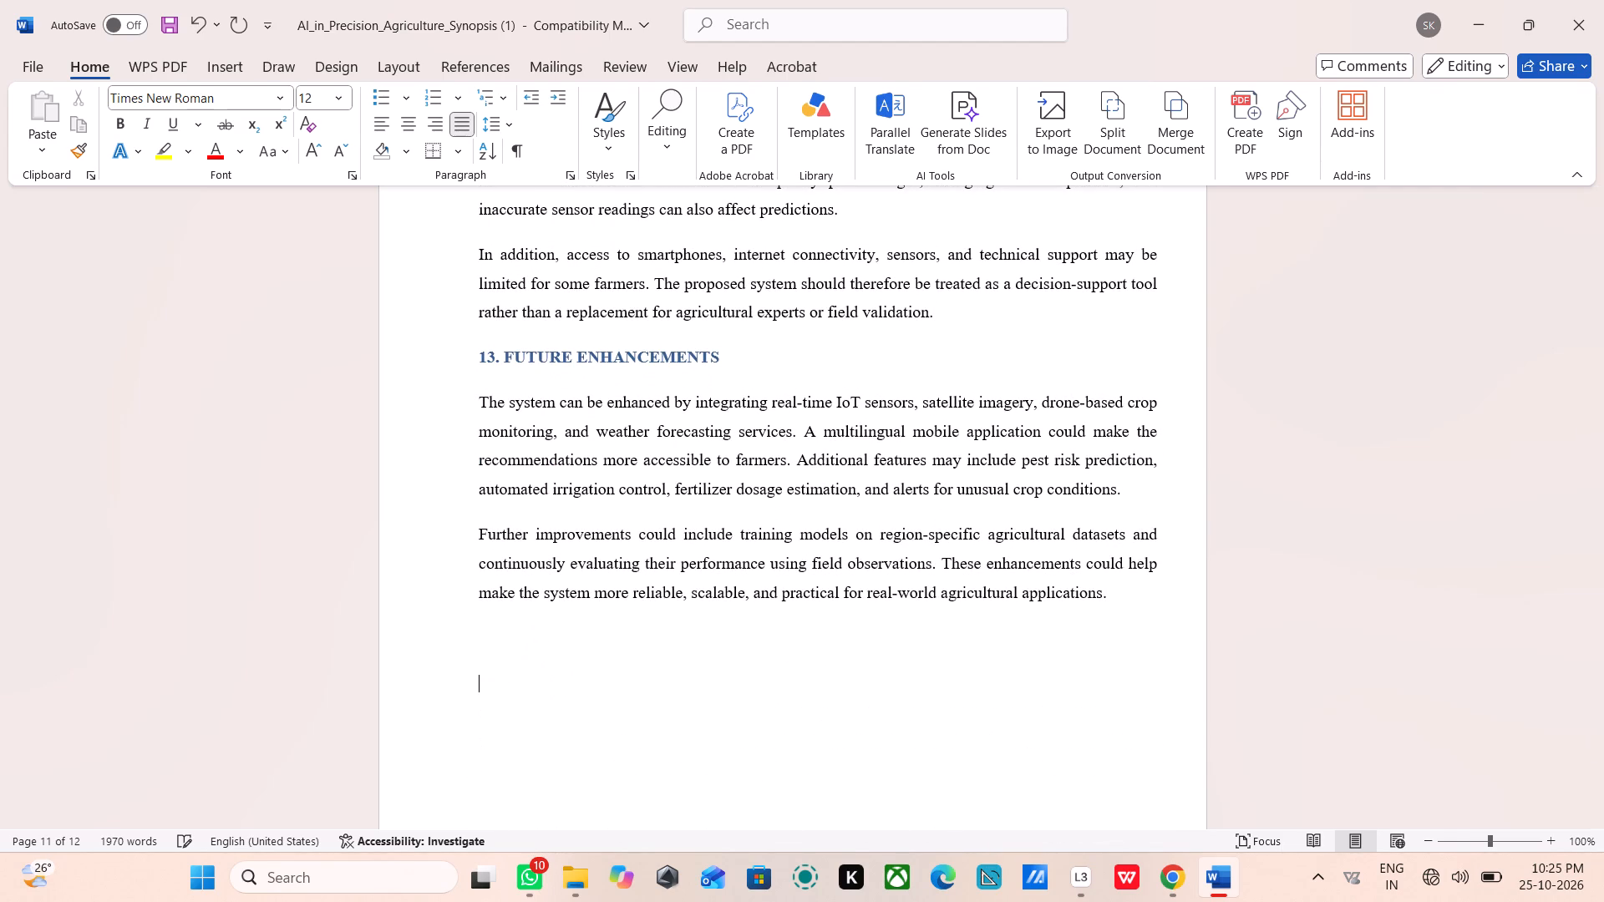
Check the page layout from section 14 back to 8. HARDWARE AND SOFTWARE REQUIREMENTS for leftover spacing.
scroll(1127, 597, down, 10)
scroll(1114, 604, down, 15)
scroll(1134, 590, down, 6)
scroll(1210, 579, up, 20)
scroll(1210, 579, up, 10)
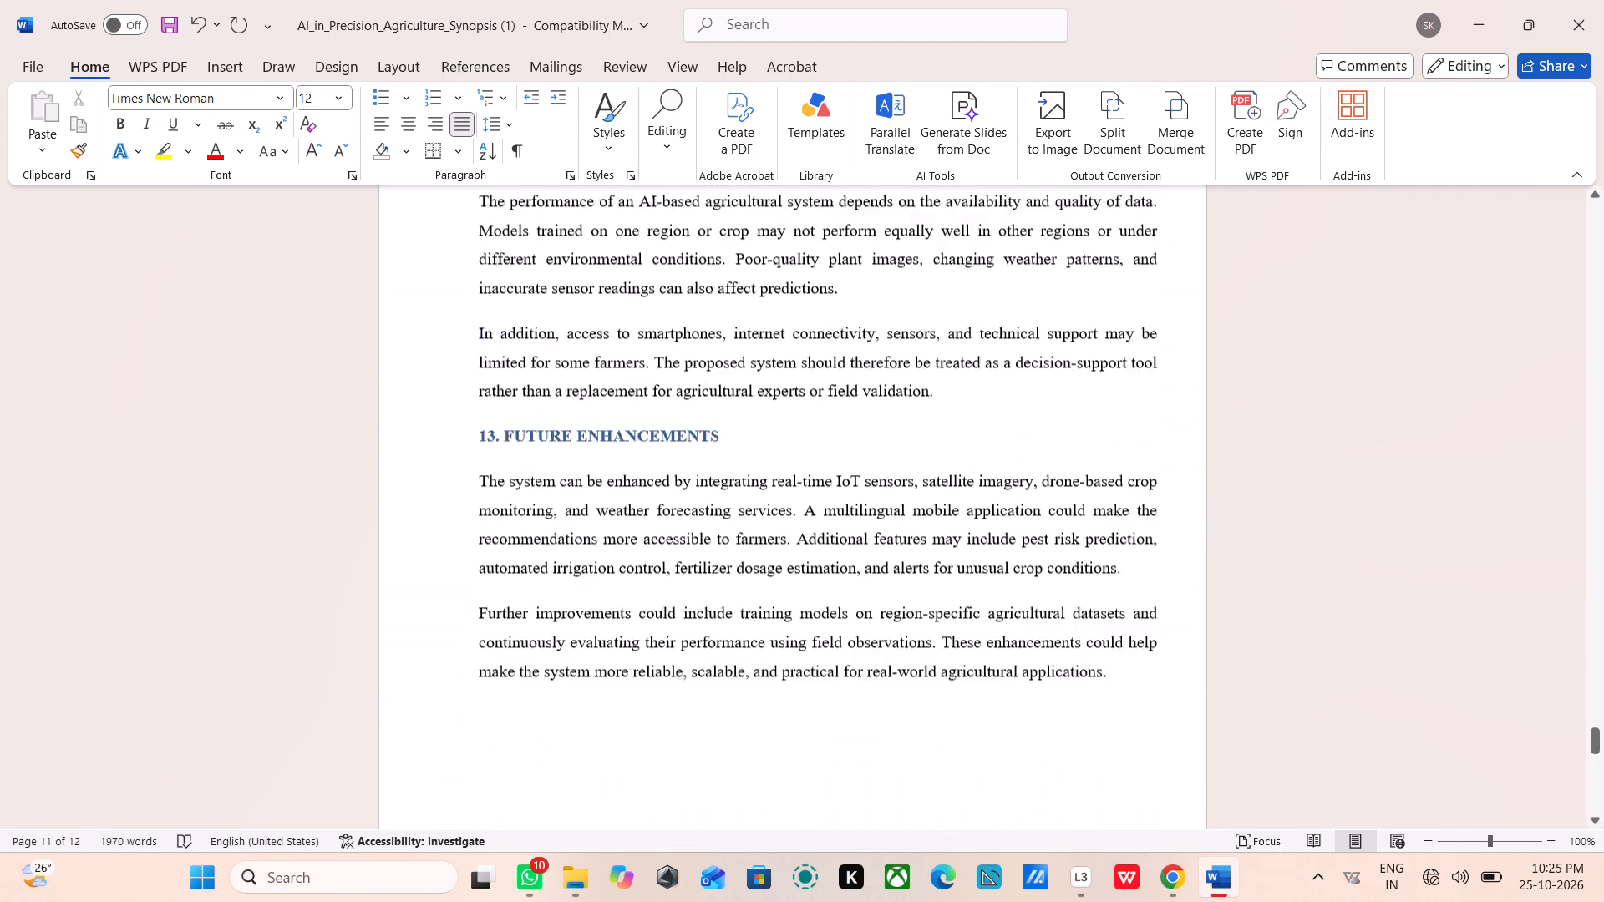
scroll(1196, 514, up, 6)
scroll(1195, 514, up, 18)
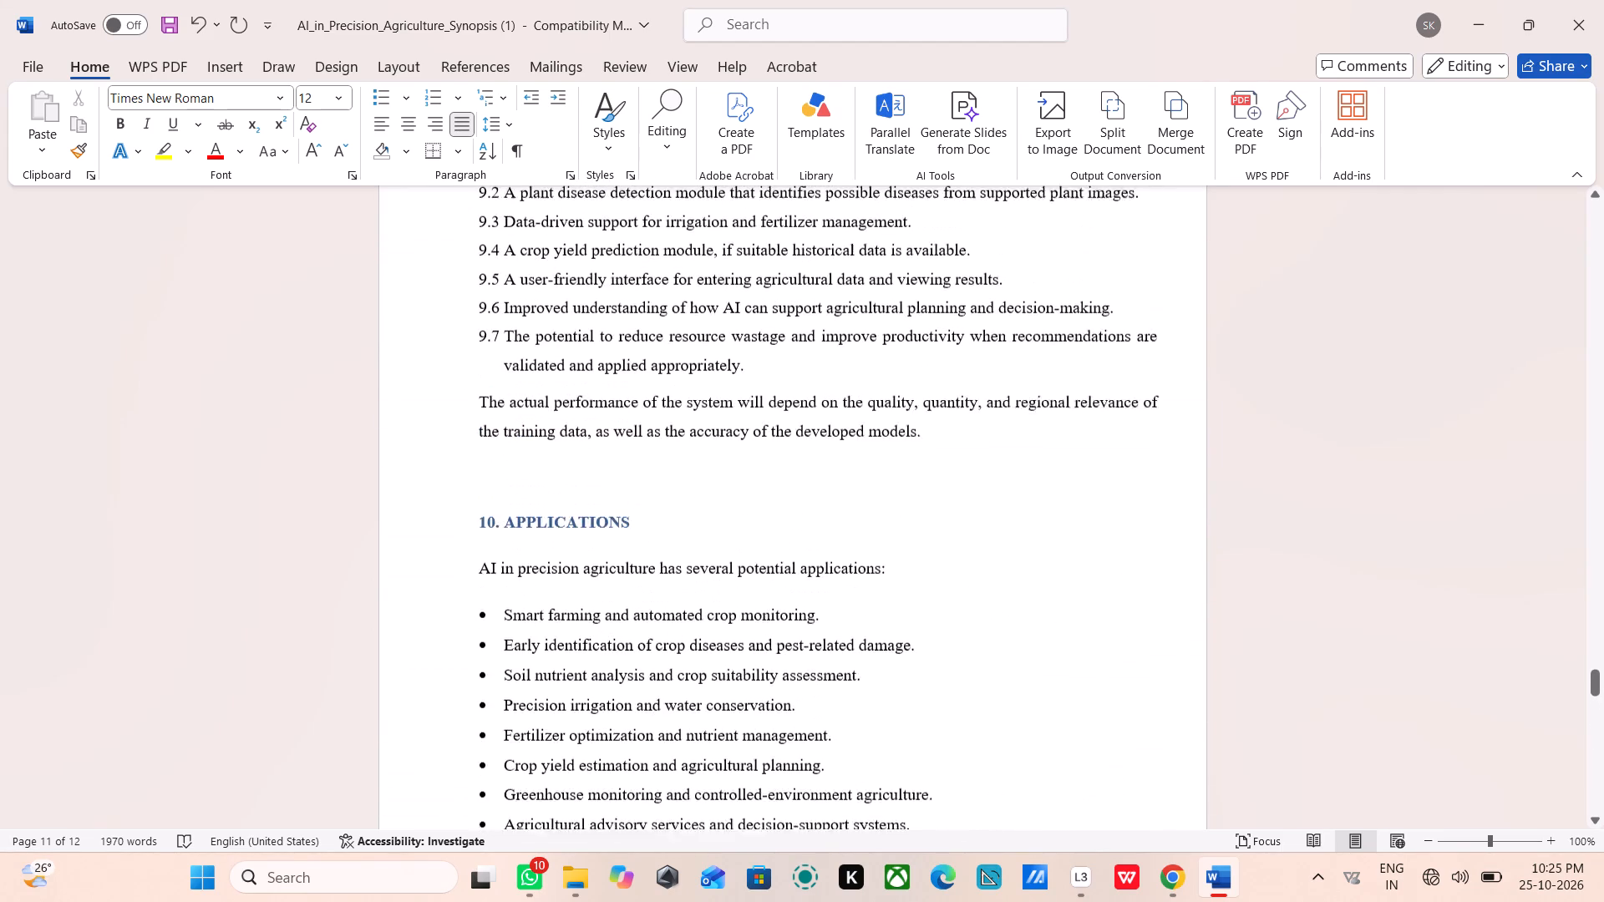
scroll(1195, 514, up, 20)
scroll(1195, 514, up, 7)
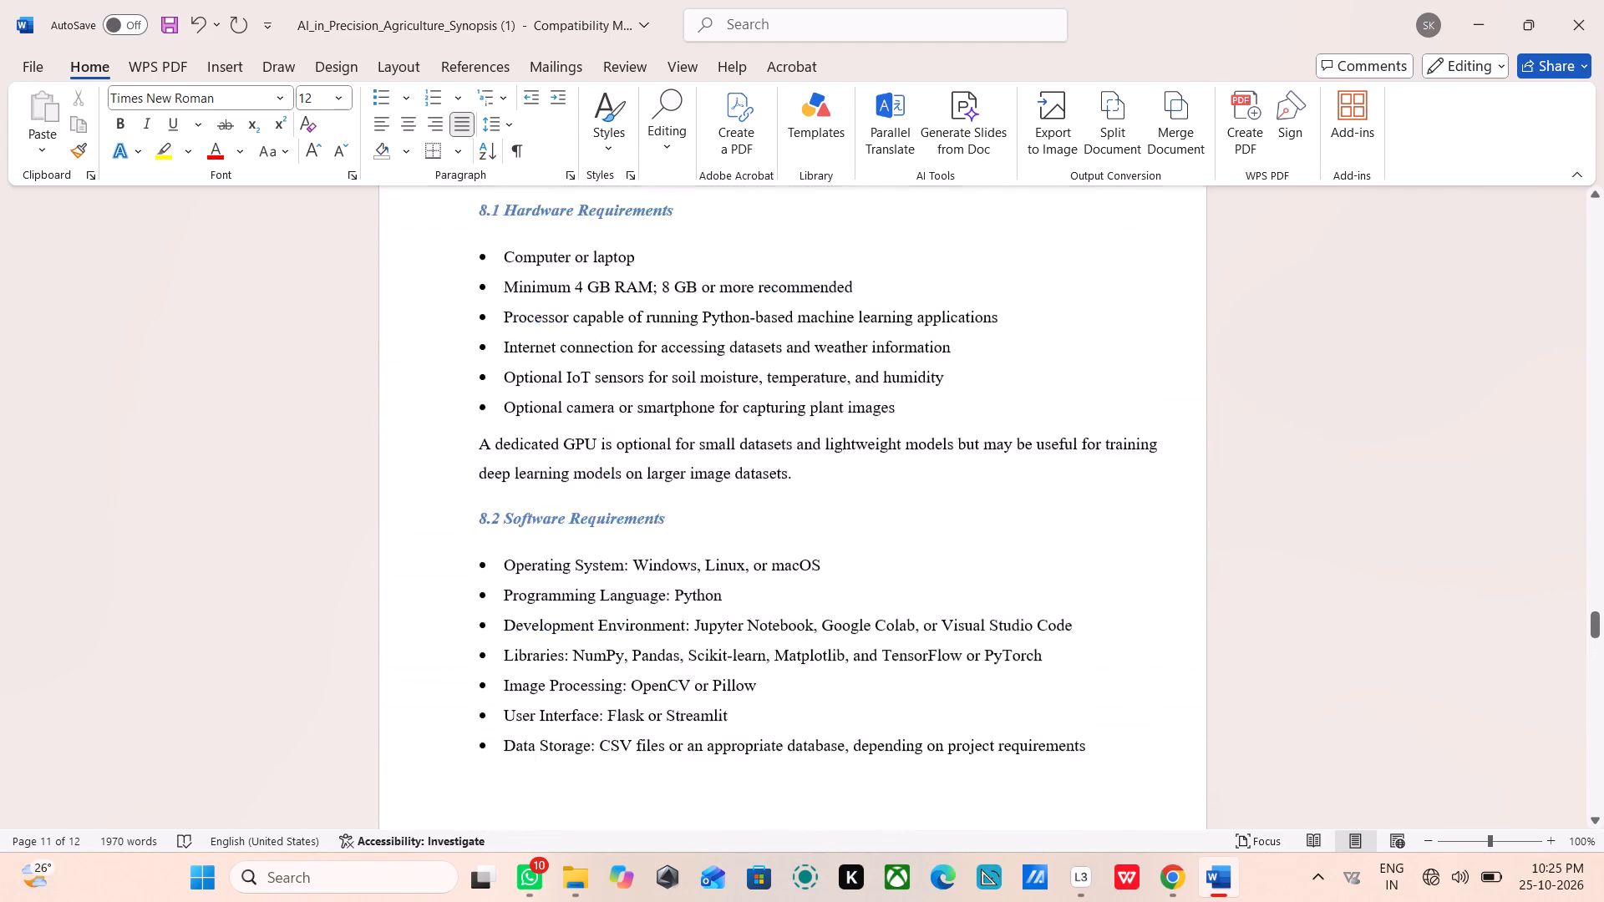
scroll(1197, 498, up, 20)
scroll(1197, 498, up, 7)
scroll(1205, 464, down, 20)
scroll(1205, 464, down, 6)
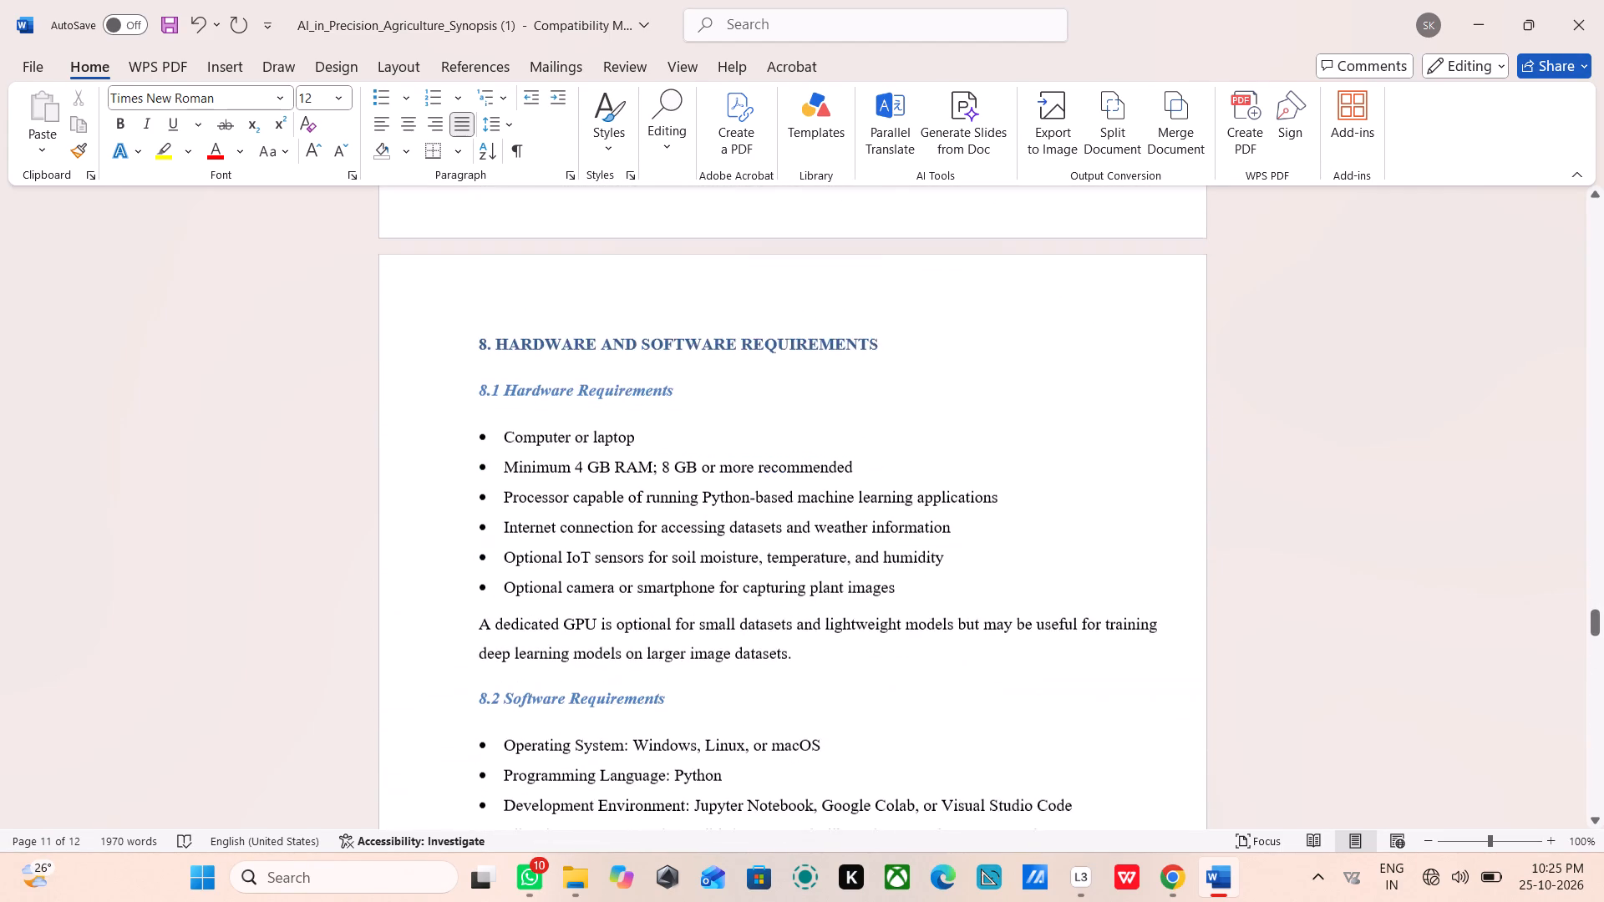
scroll(1144, 489, down, 7)
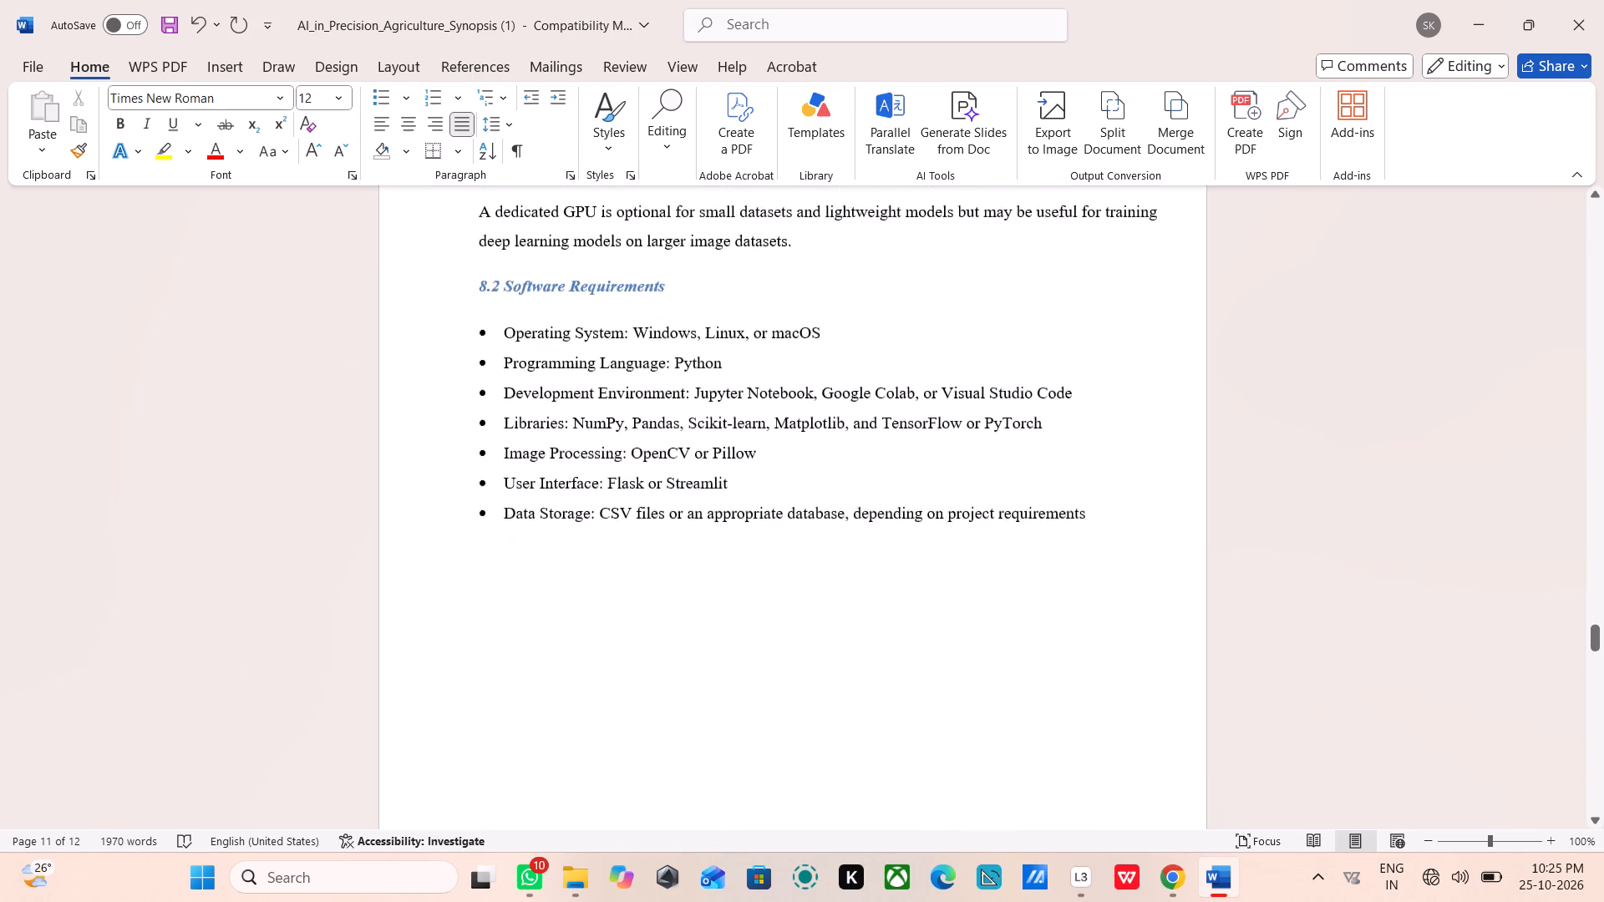
scroll(1144, 489, up, 8)
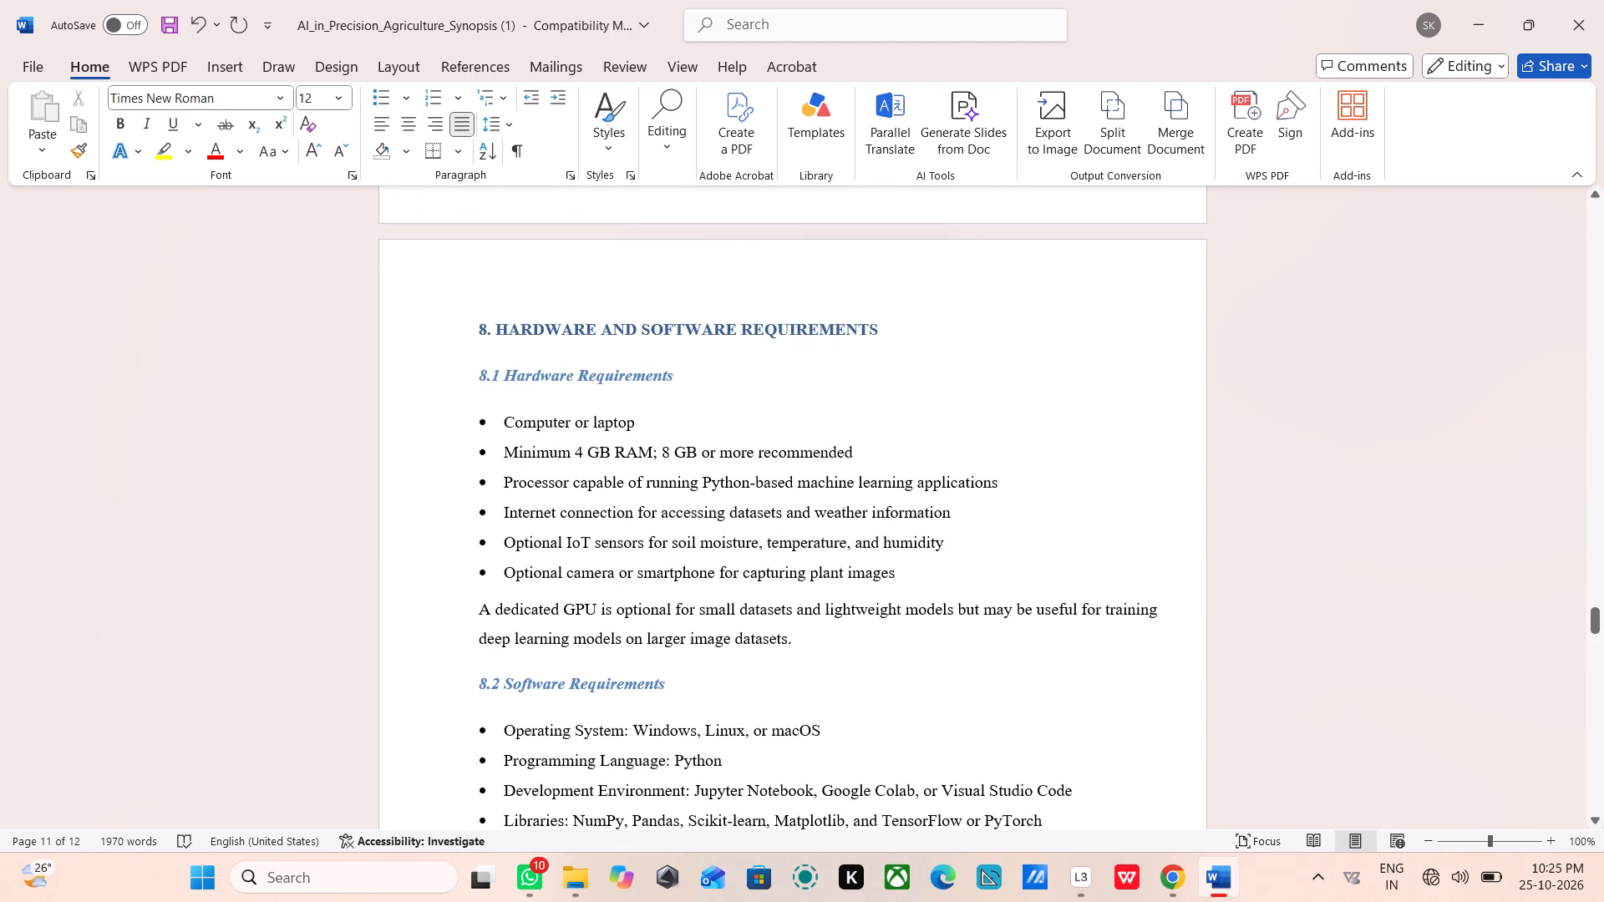
Delete all blank paragraphs between section 7's workflow text and the 8. HARDWARE AND SOFTWARE REQUIREMENTS heading.
click(805, 285)
click(753, 275)
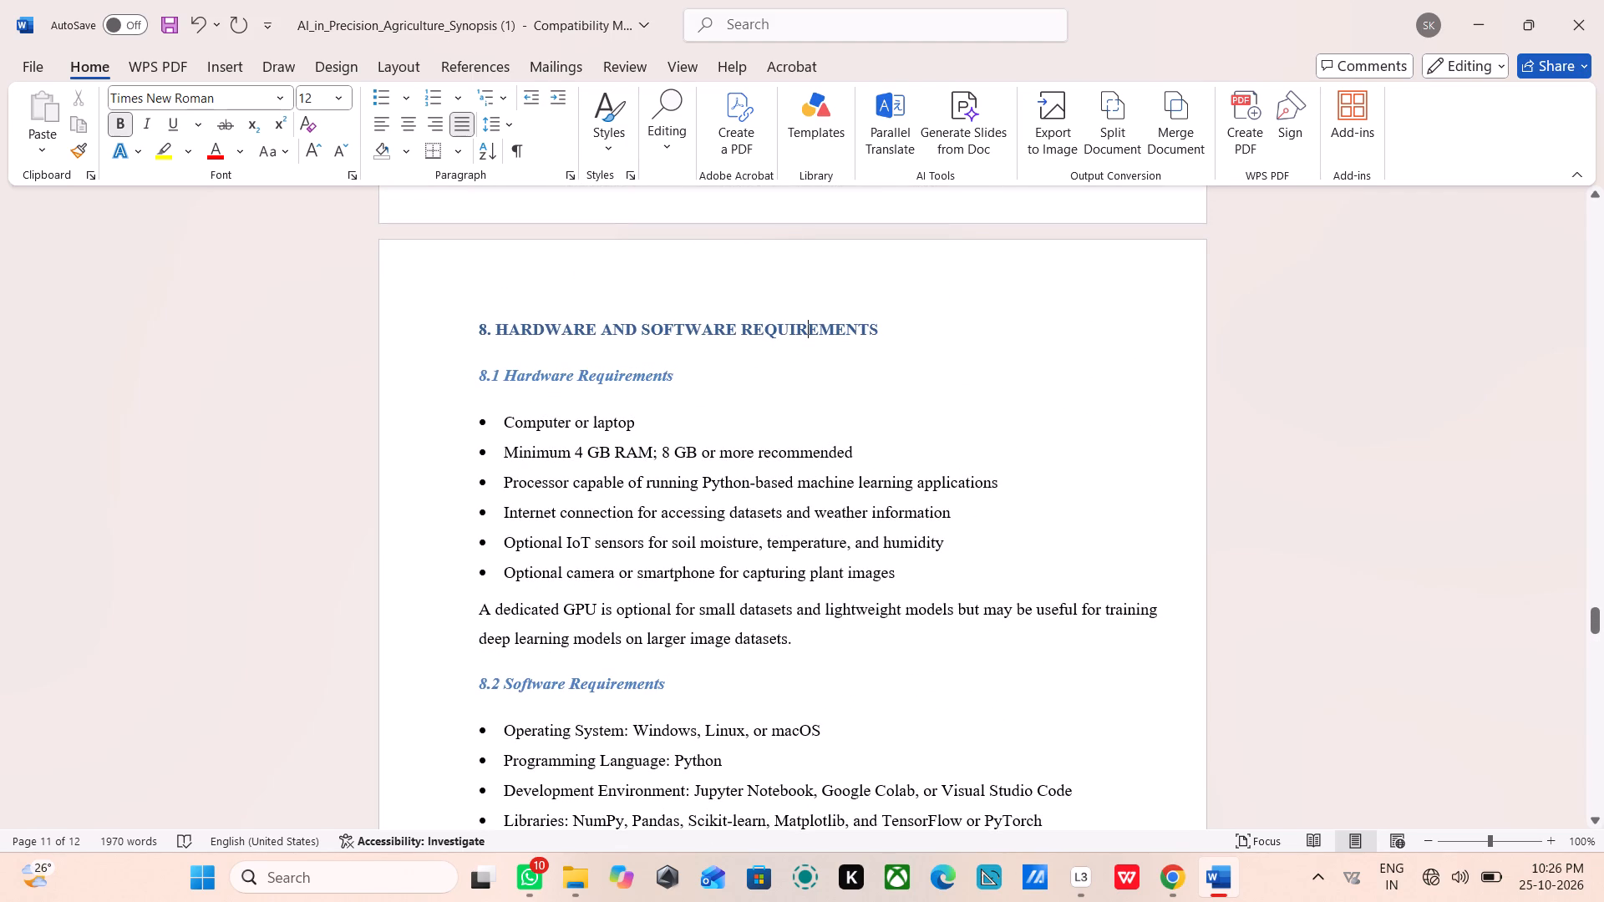
scroll(753, 275, up, 4)
click(753, 275)
click(926, 365)
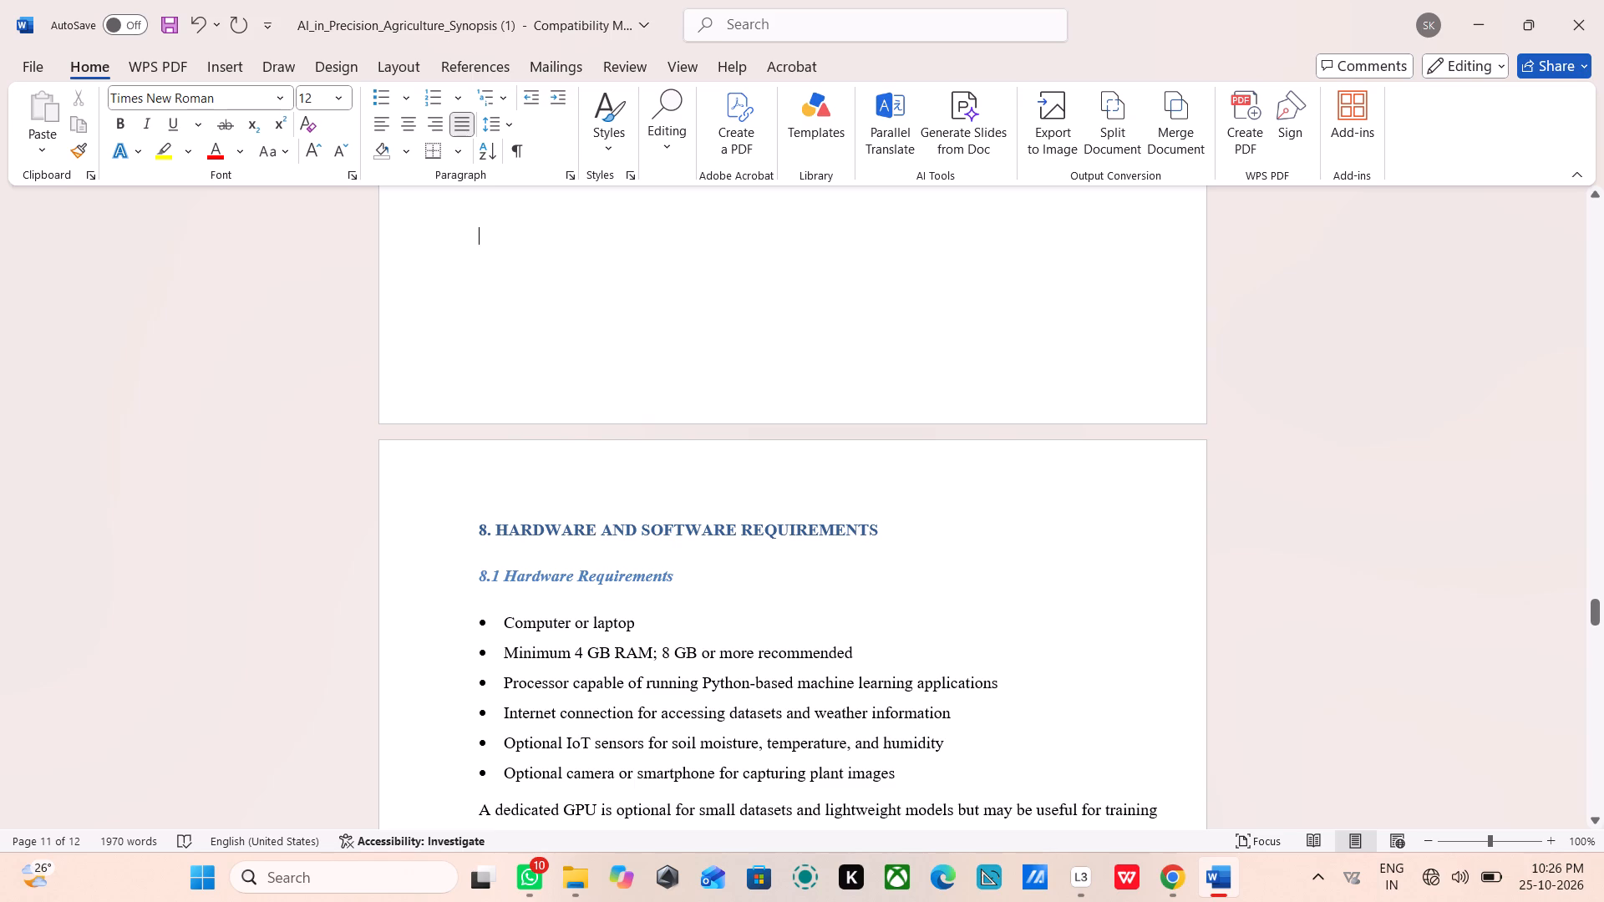
key(BackSpace)
scroll(926, 365, up, 6)
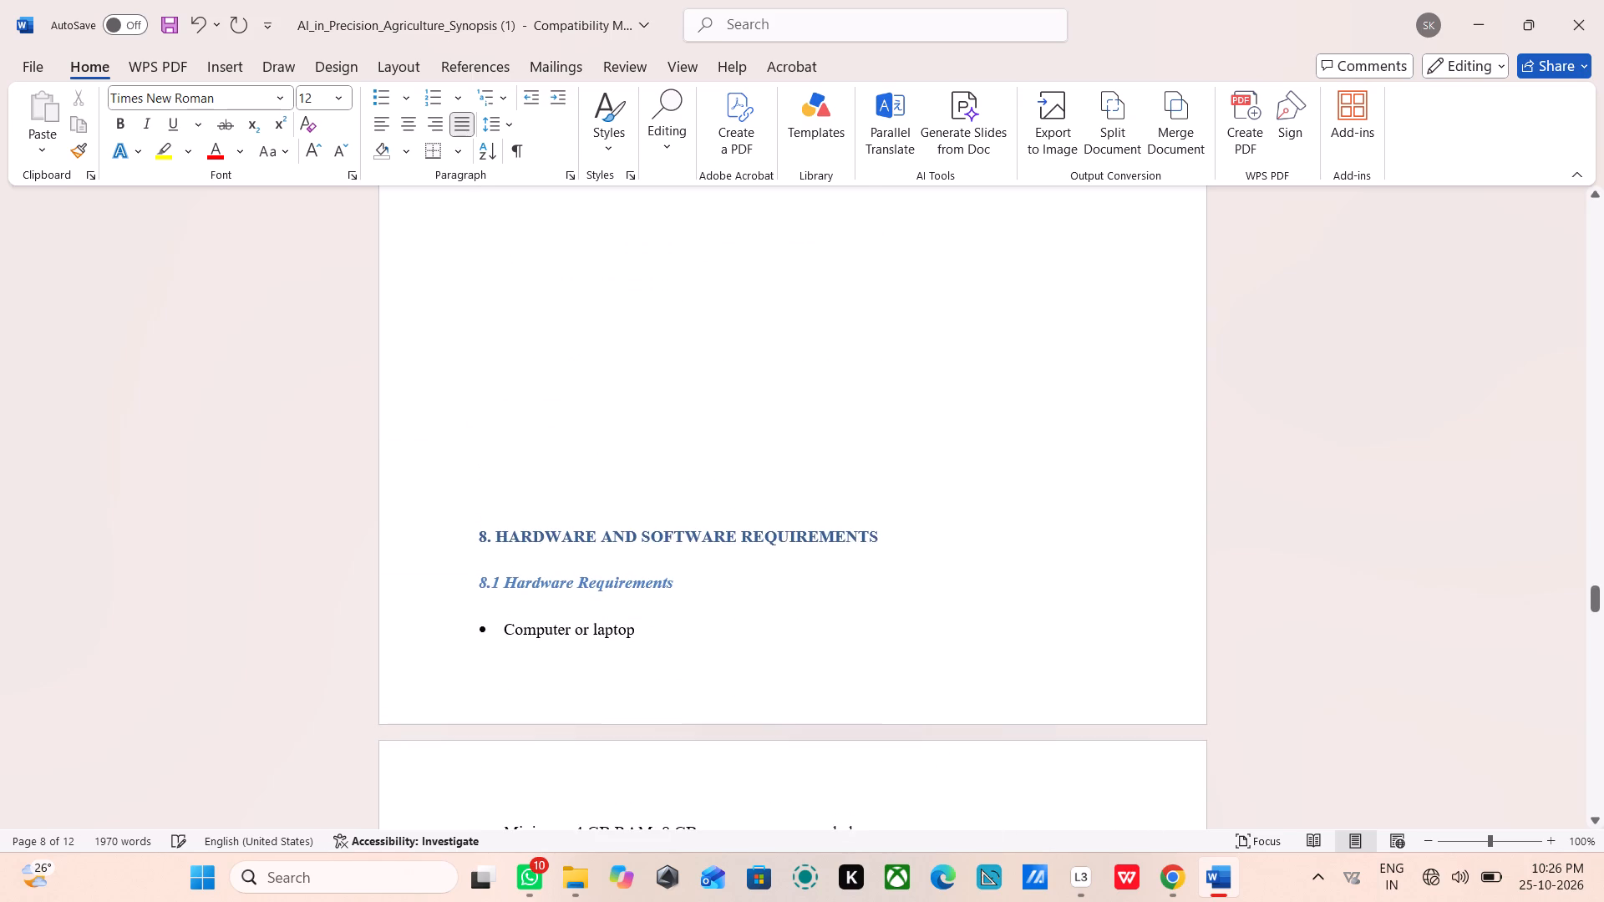
key(BackSpace)
key(BackSpace)
key(BackSpace)
key(BackSpace)
key(BackSpace)
scroll(923, 367, up, 1)
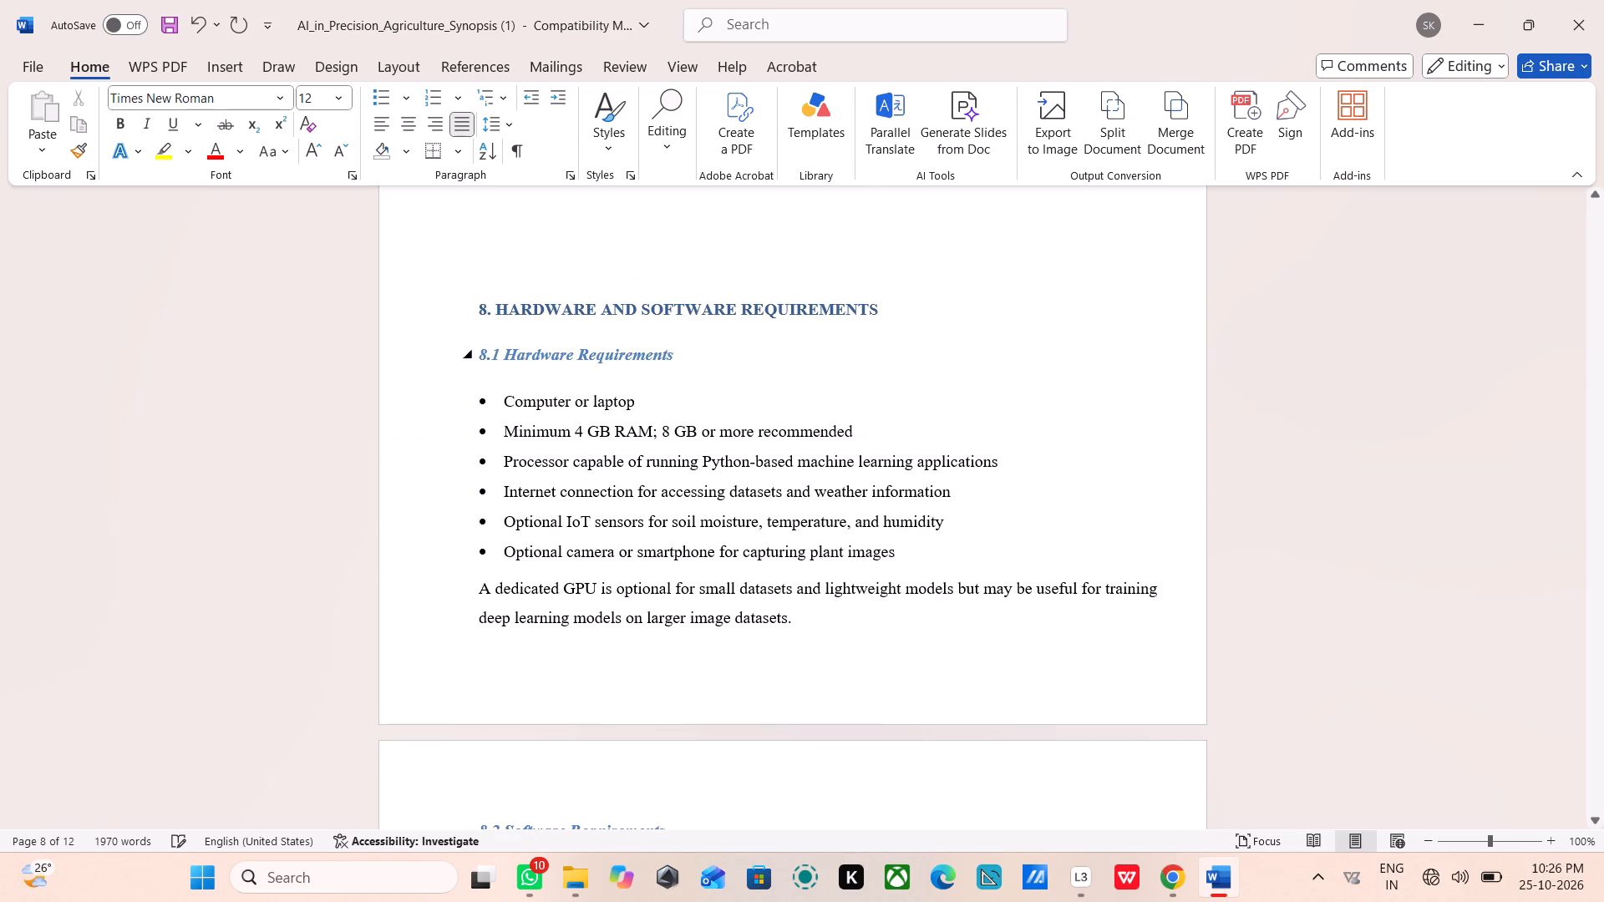
scroll(923, 367, up, 8)
key(BackSpace)
key(BackSpace)
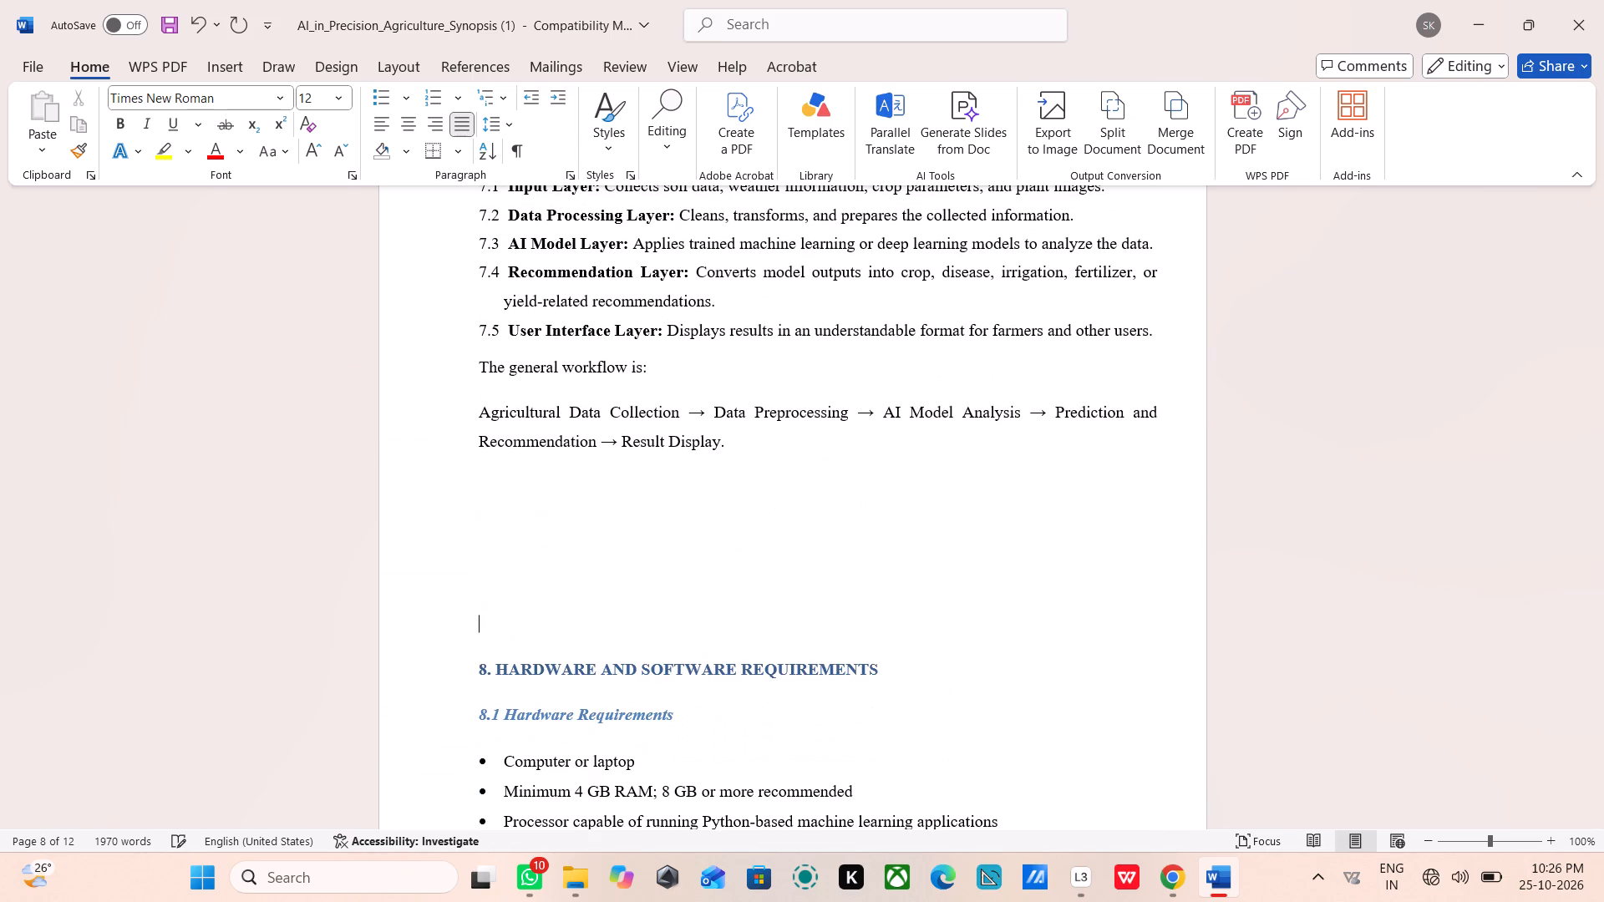
key(BackSpace)
key(BackSpace)
key(BackSpace)
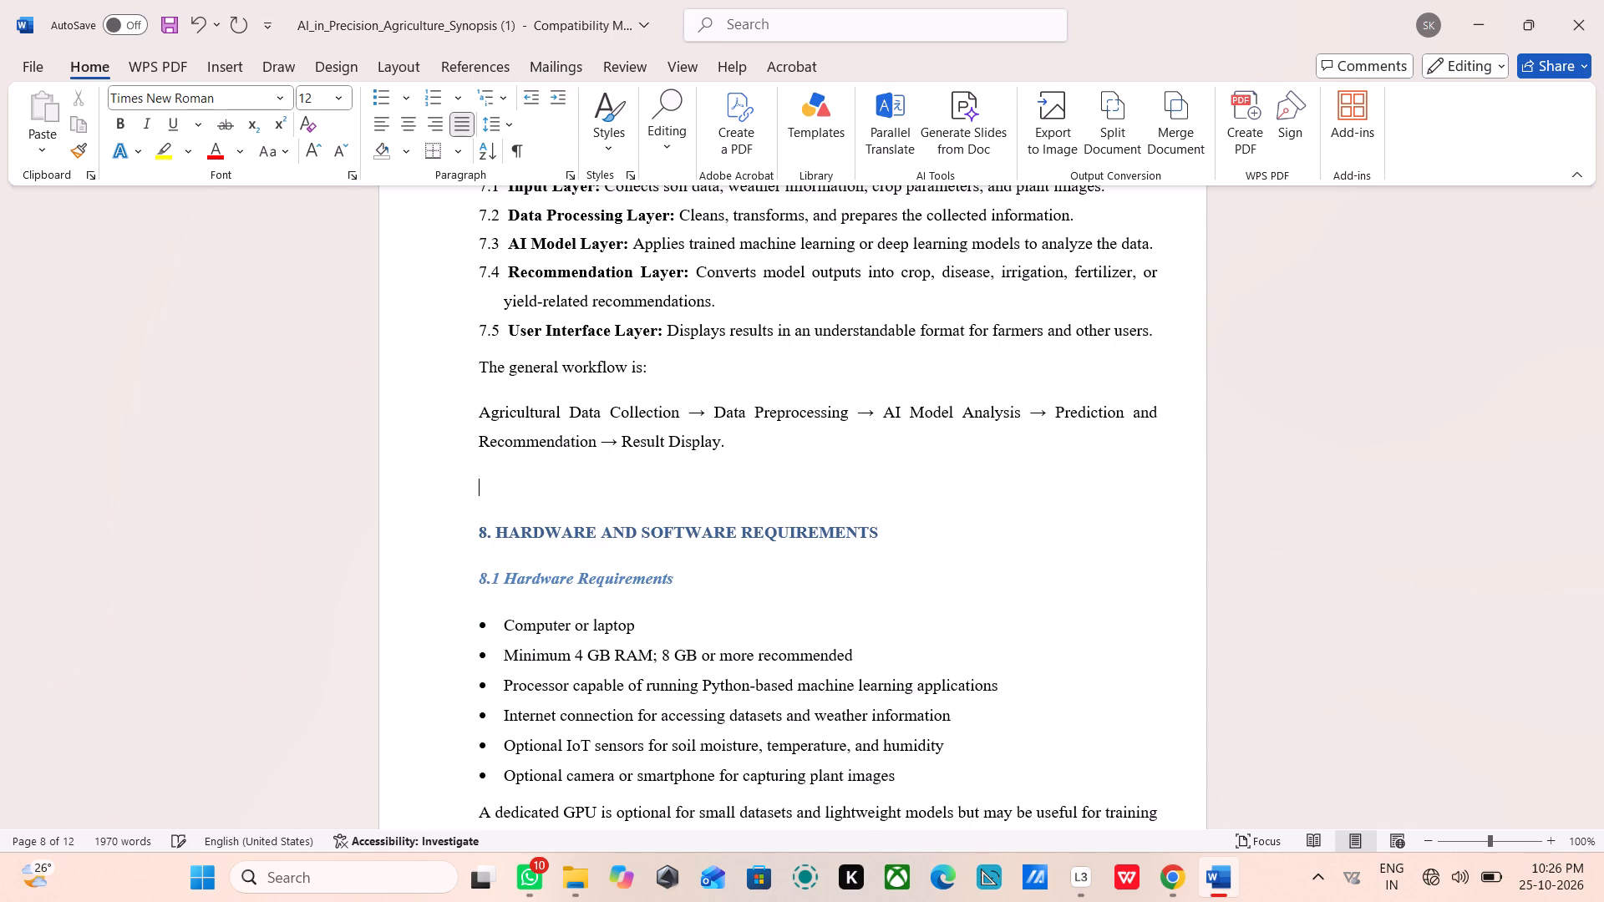
key(BackSpace)
key(Return)
scroll(923, 367, down, 3)
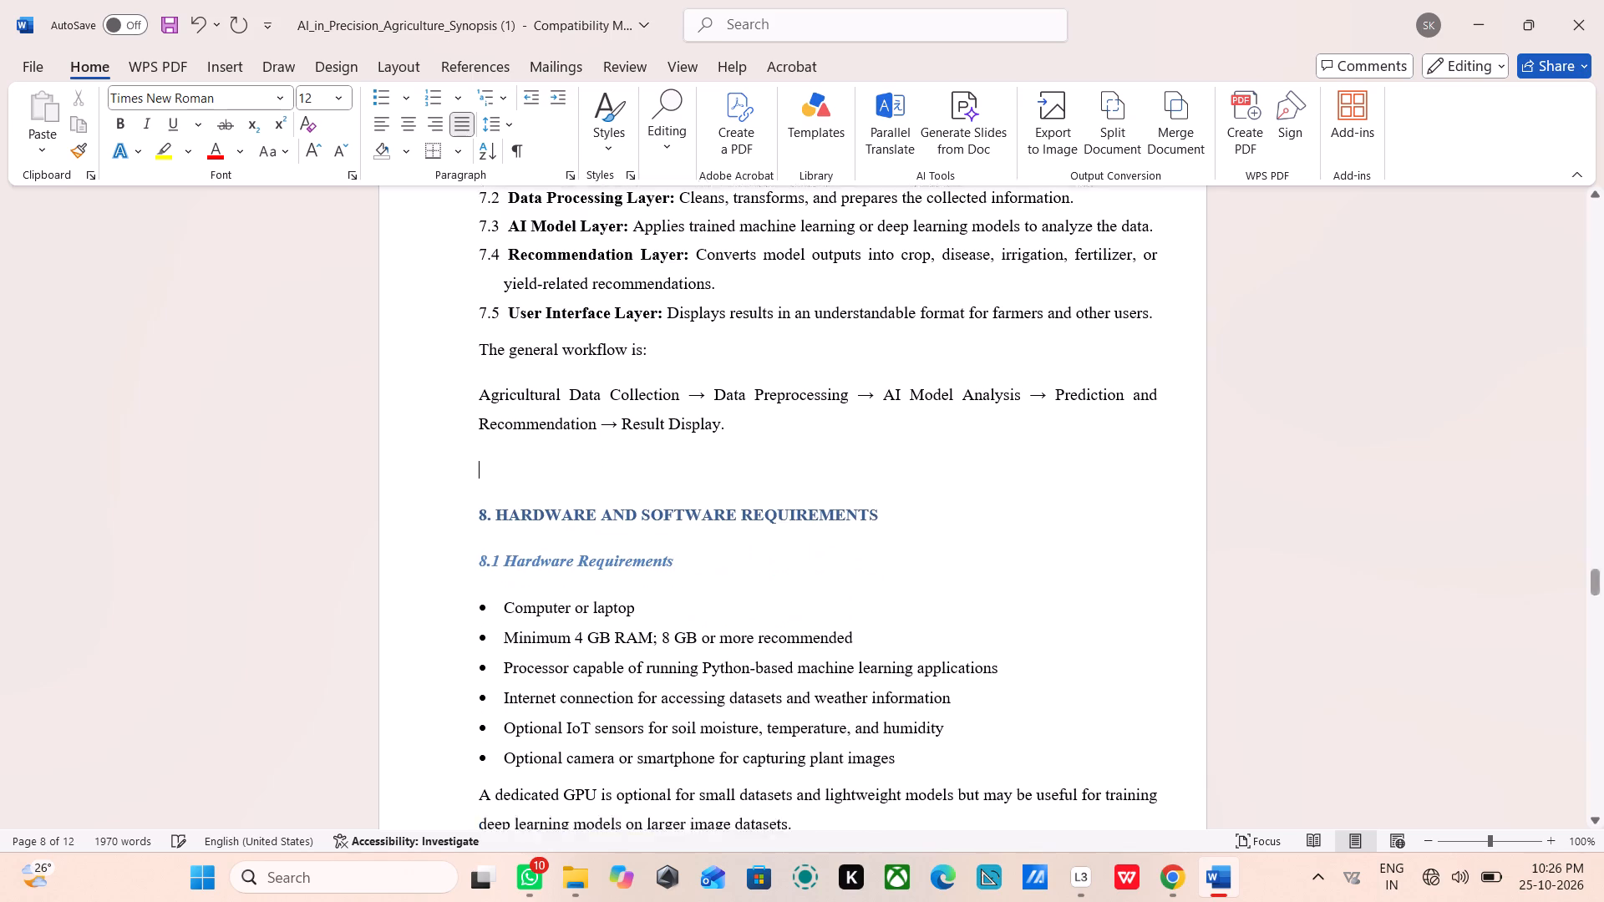
scroll(923, 367, down, 3)
scroll(923, 367, up, 1)
key(BackSpace)
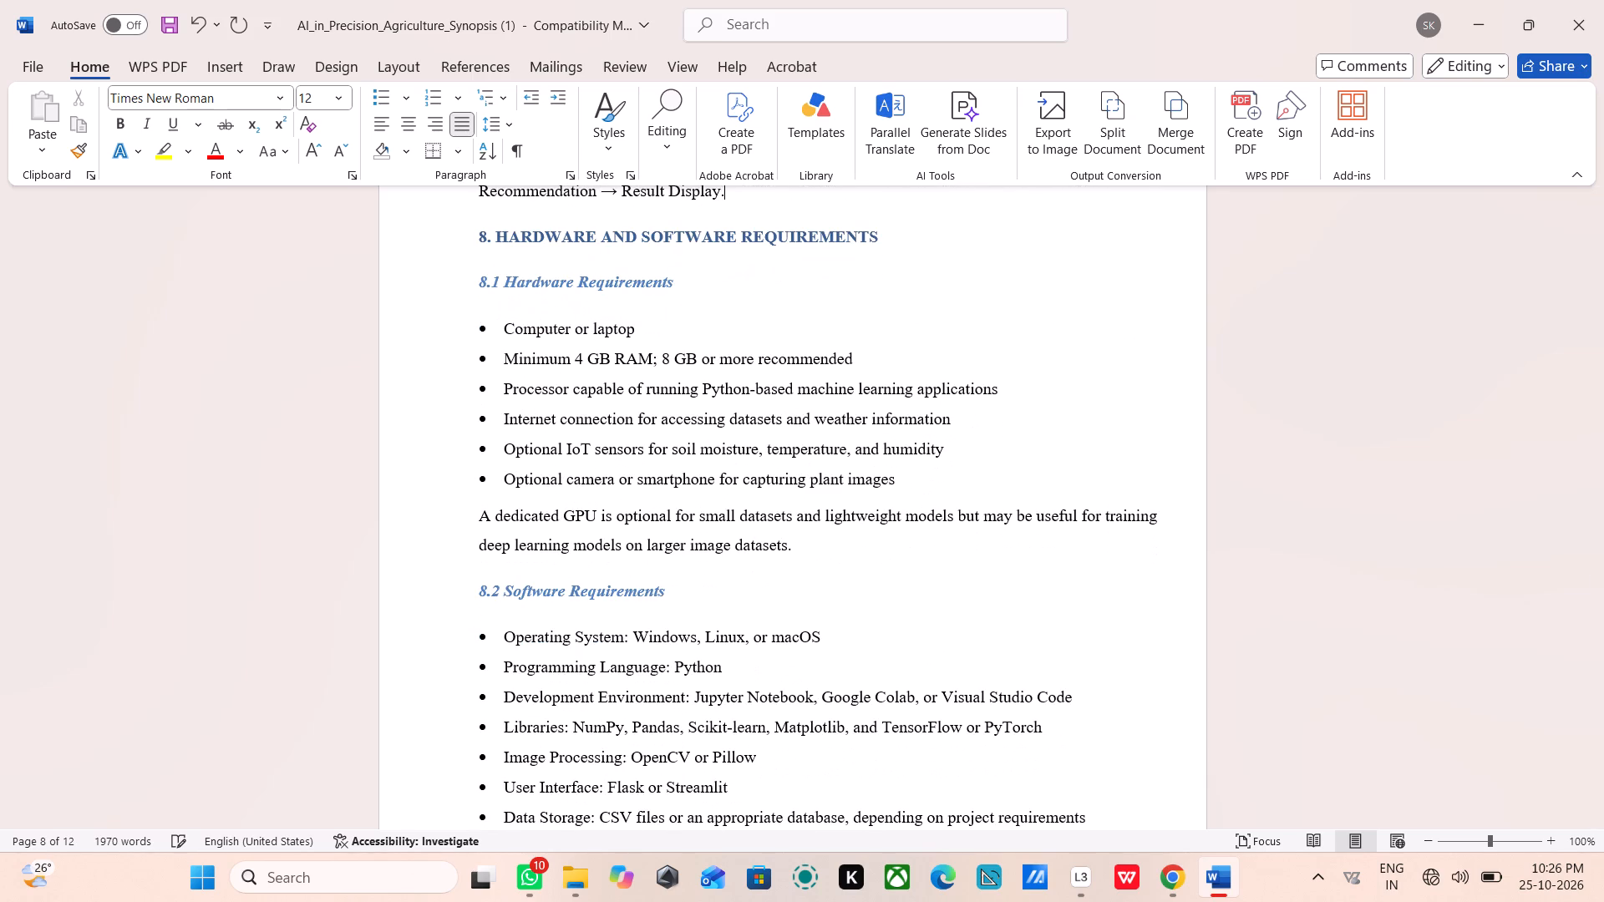
Delete the blank paragraphs between the Data Storage bullet in 8.2 and the 9. EXPECTED OUTCOMES heading.
scroll(923, 367, up, 6)
scroll(923, 367, down, 20)
scroll(923, 367, down, 5)
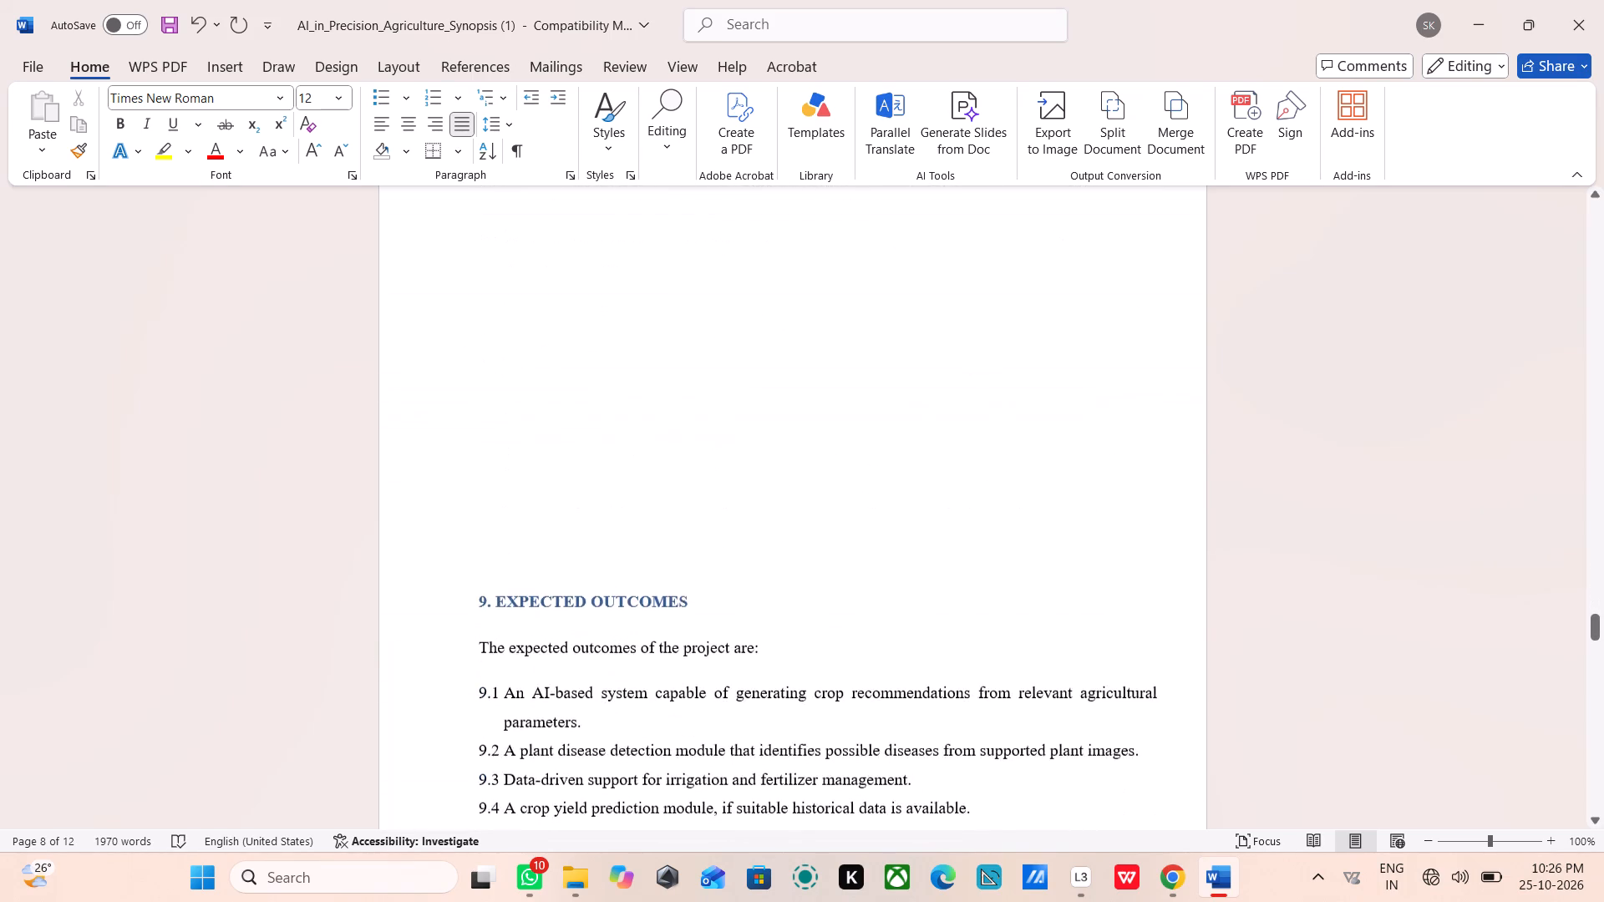
scroll(923, 368, down, 2)
click(732, 337)
key(BackSpace)
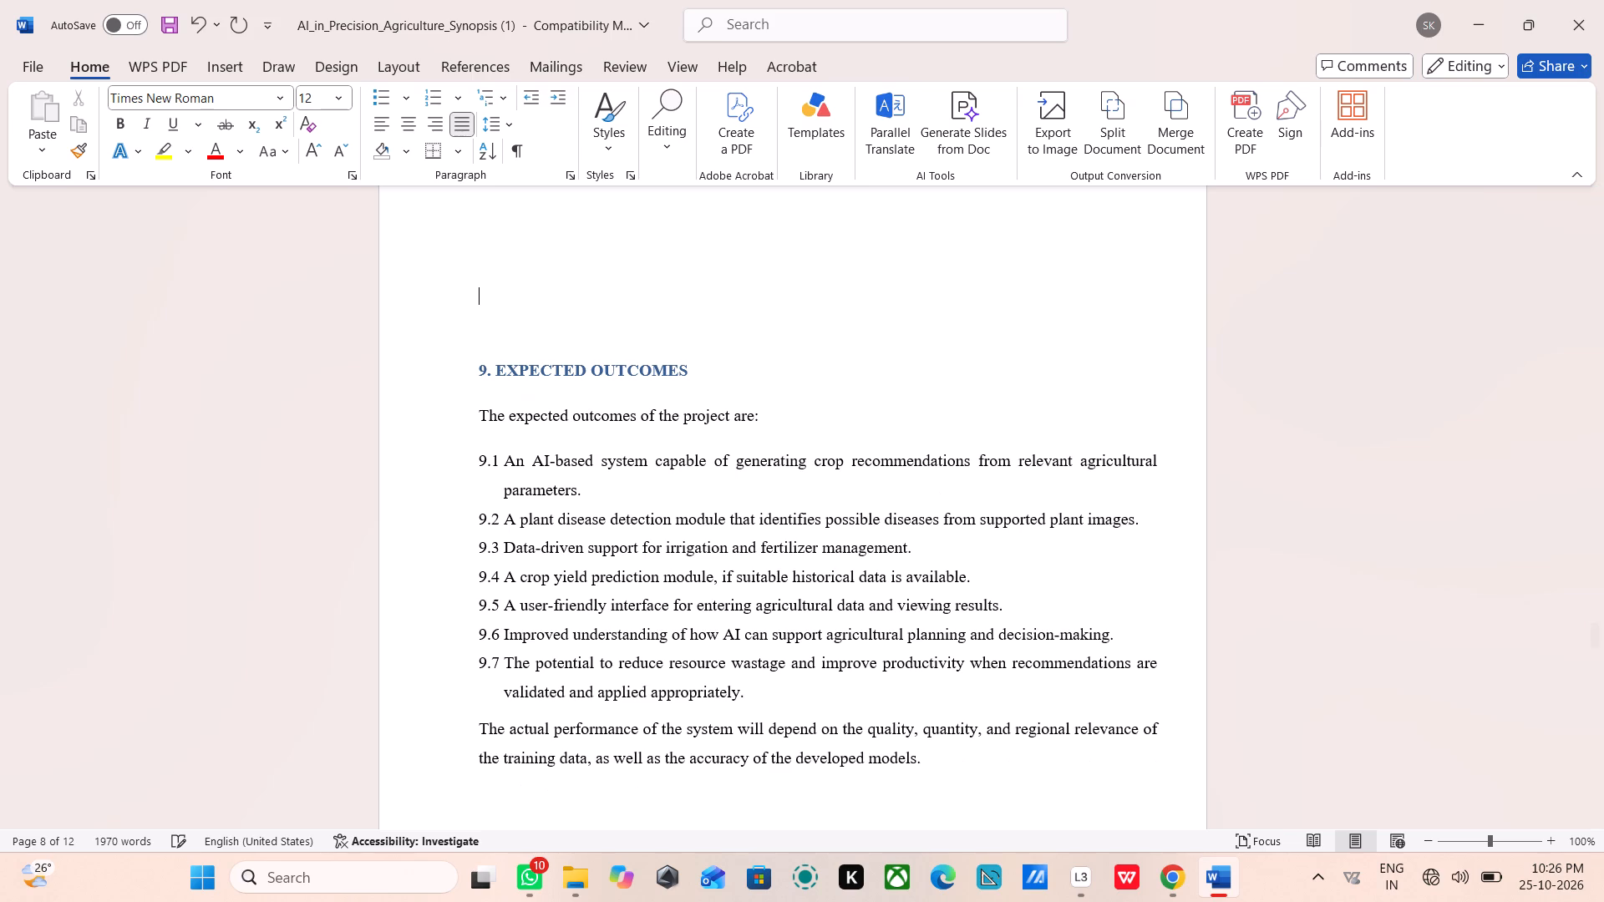
key(BackSpace)
scroll(732, 337, up, 4)
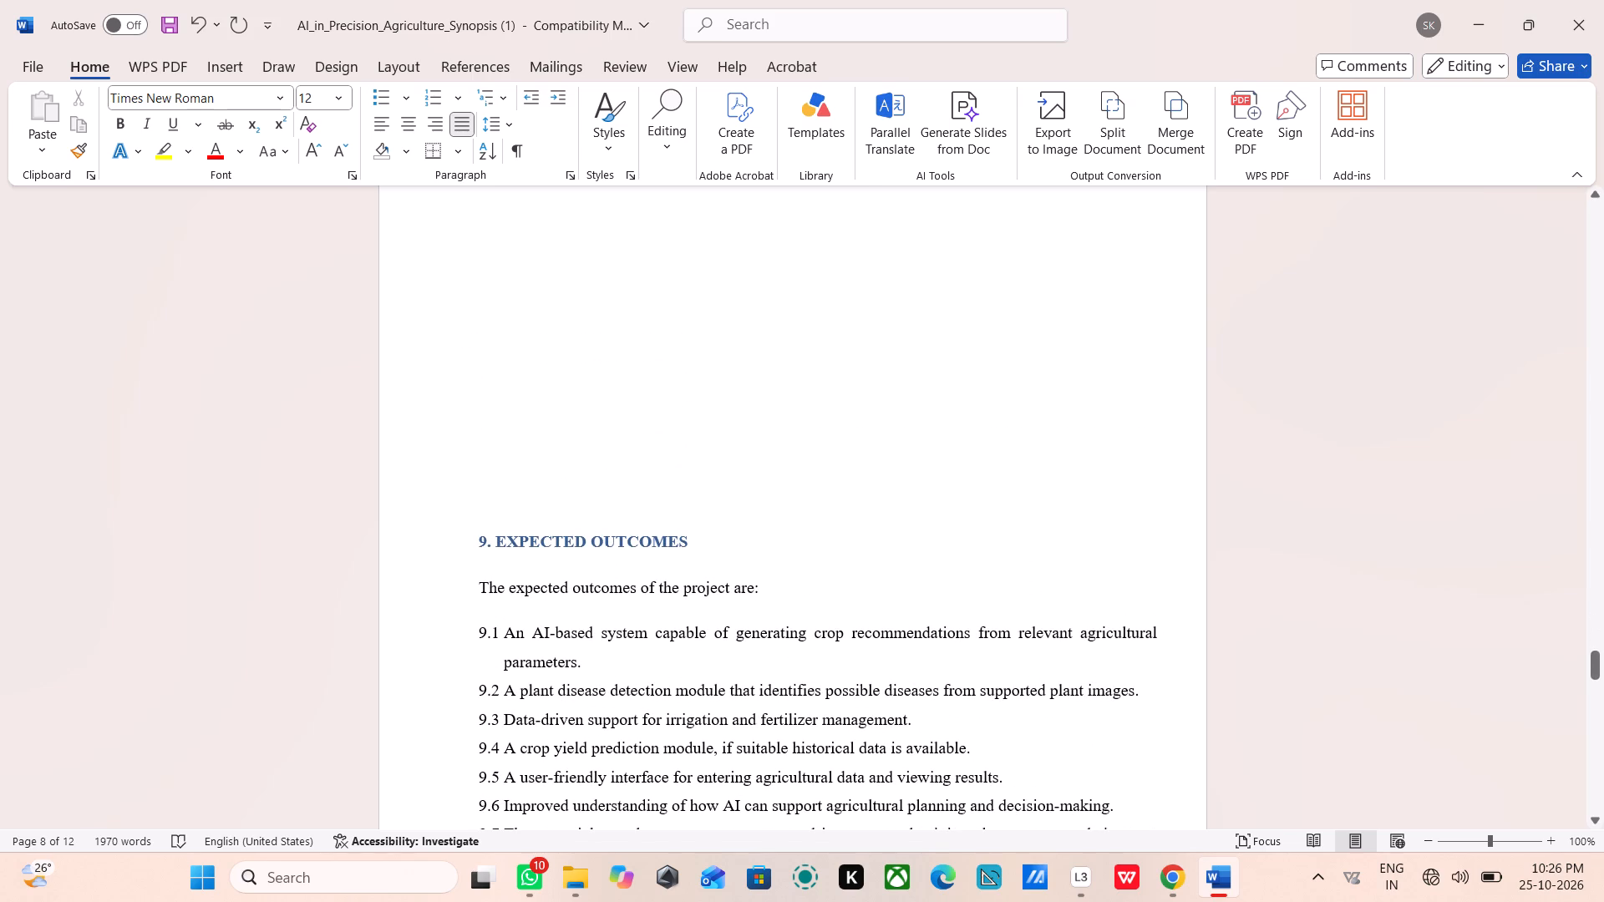
key(BackSpace)
key(BackSpace)
key(BackSpace)
key(BackSpace)
key(BackSpace)
key(BackSpace)
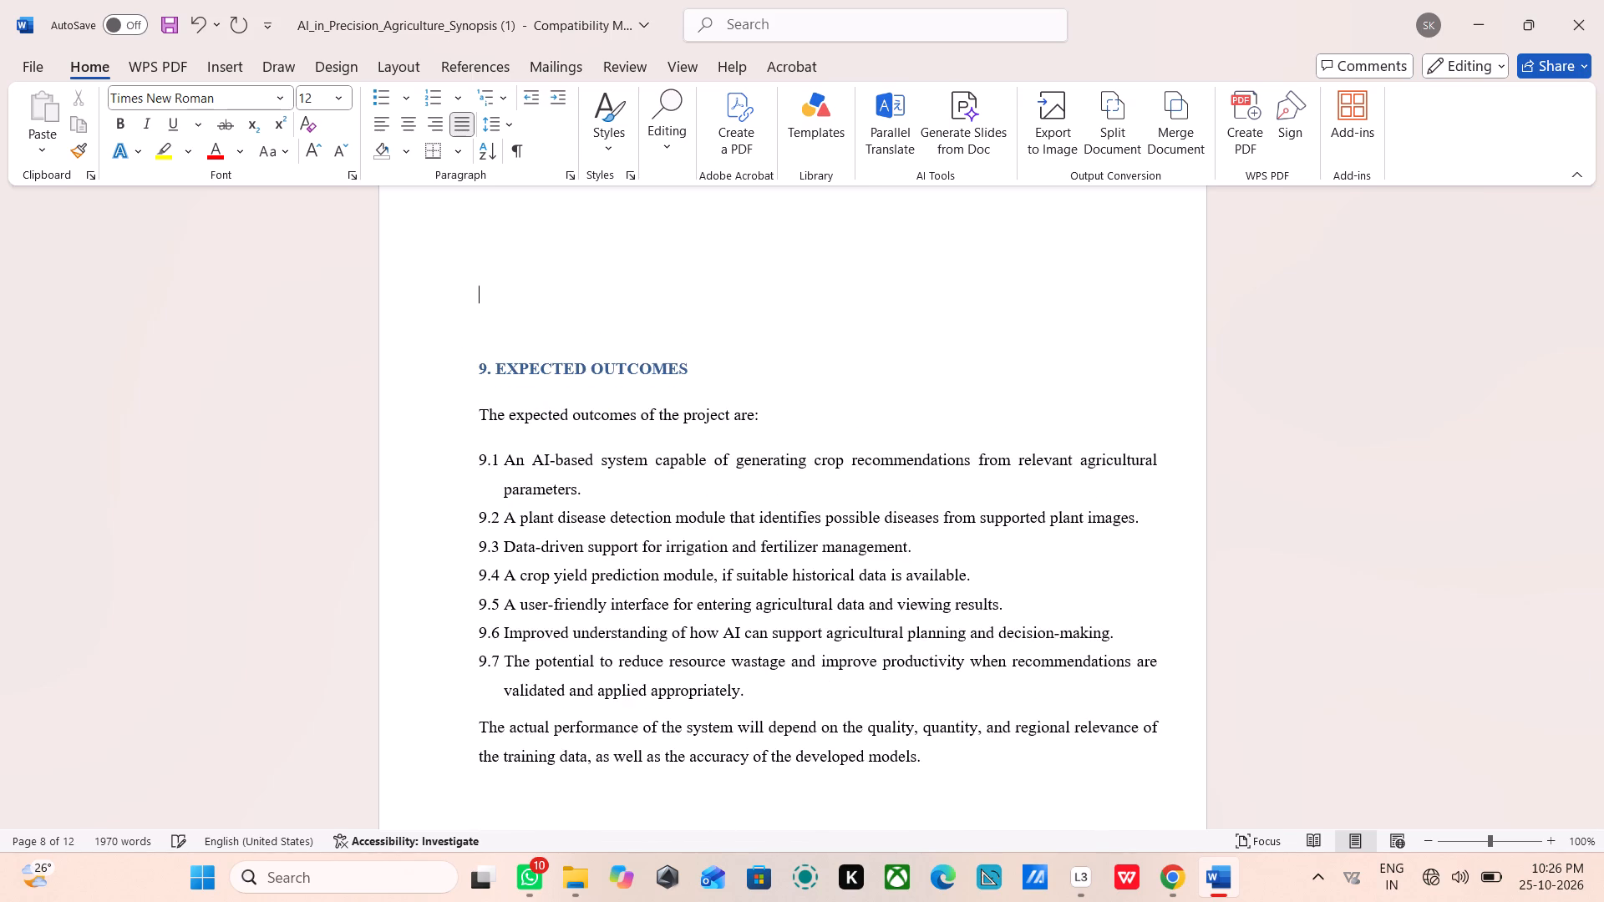
scroll(732, 337, up, 7)
key(BackSpace)
key(BackSpace)
key(BackSpace)
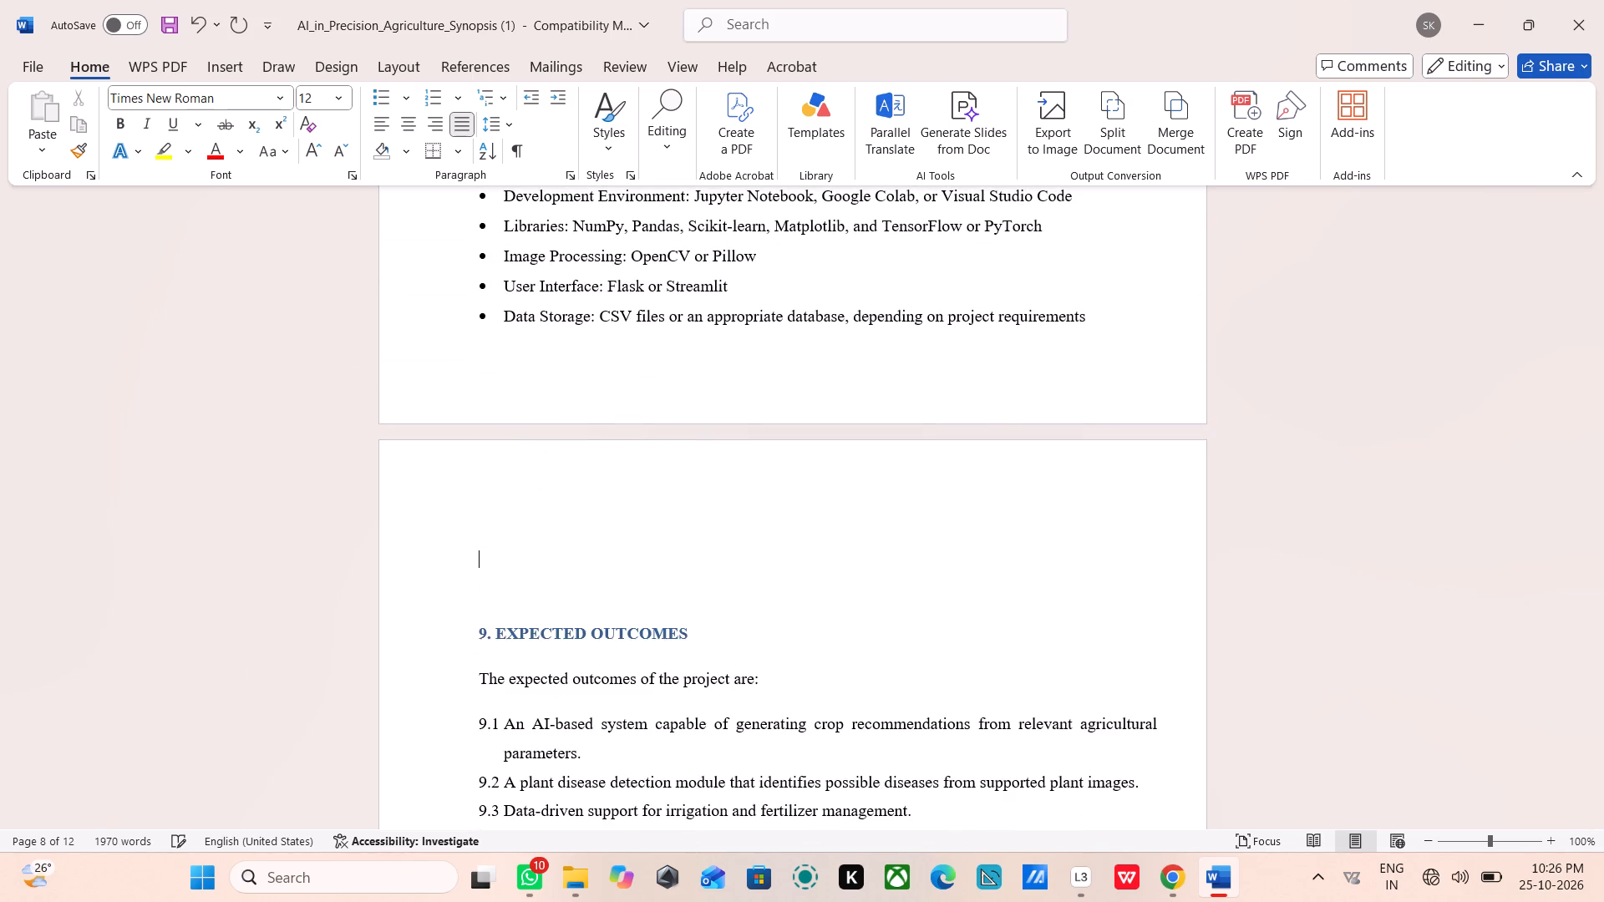
key(BackSpace)
key(BackSpace)
key(BackSpace)
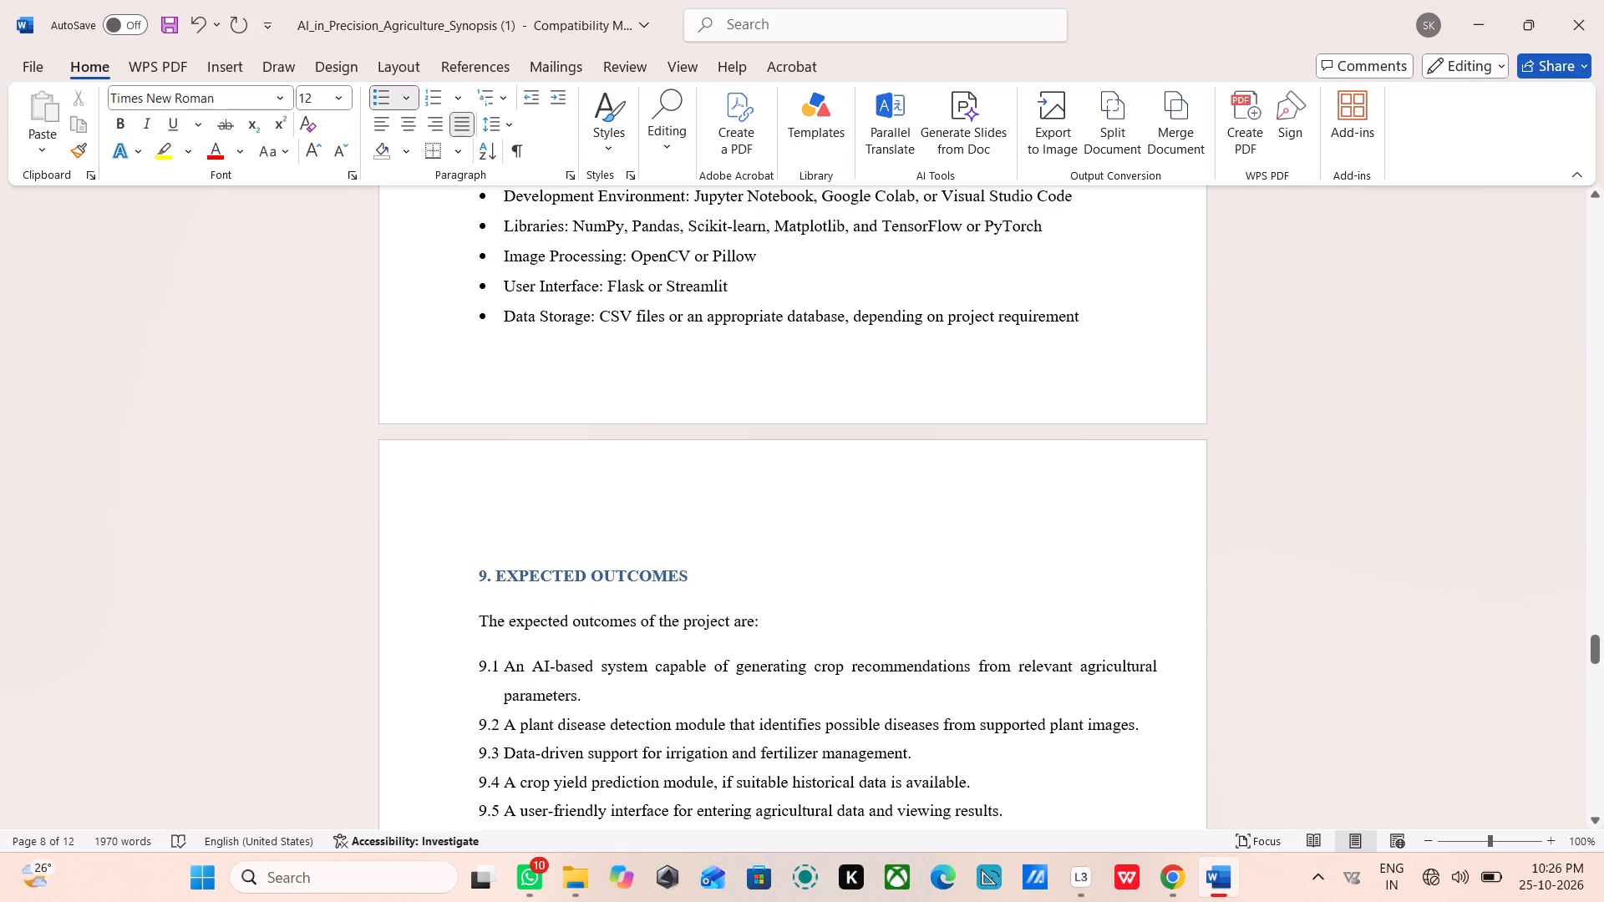
drag(659, 473, 659, 456)
key(BackSpace)
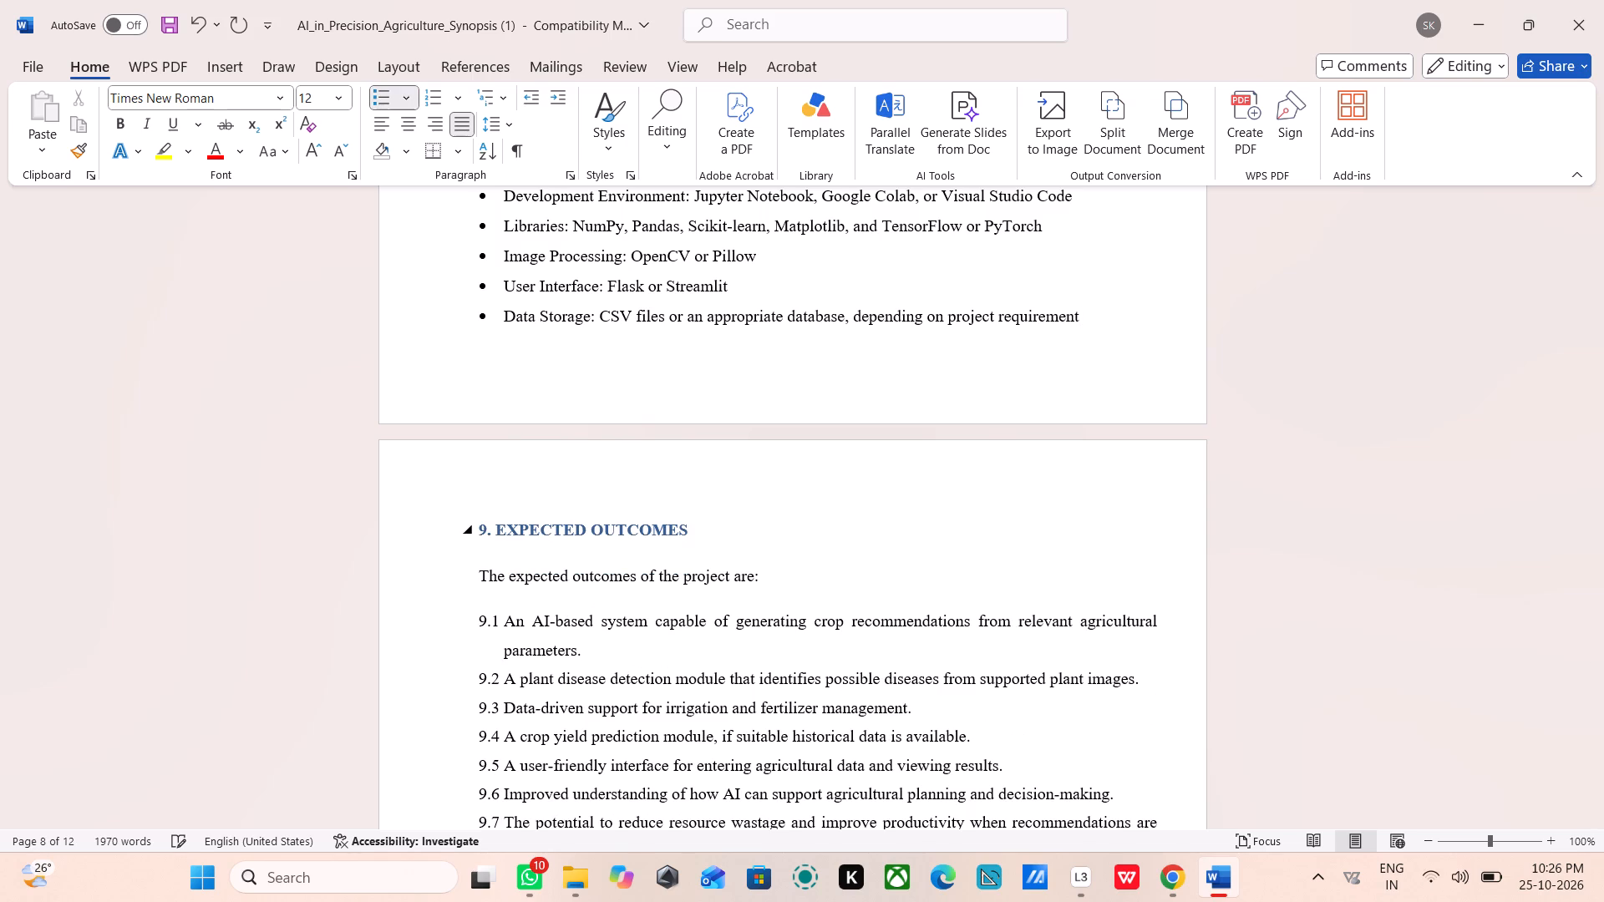
Check the page layout and spacing from the end of section 8 through 13. FUTURE ENHANCEMENTS.
scroll(984, 526, down, 12)
scroll(984, 526, up, 12)
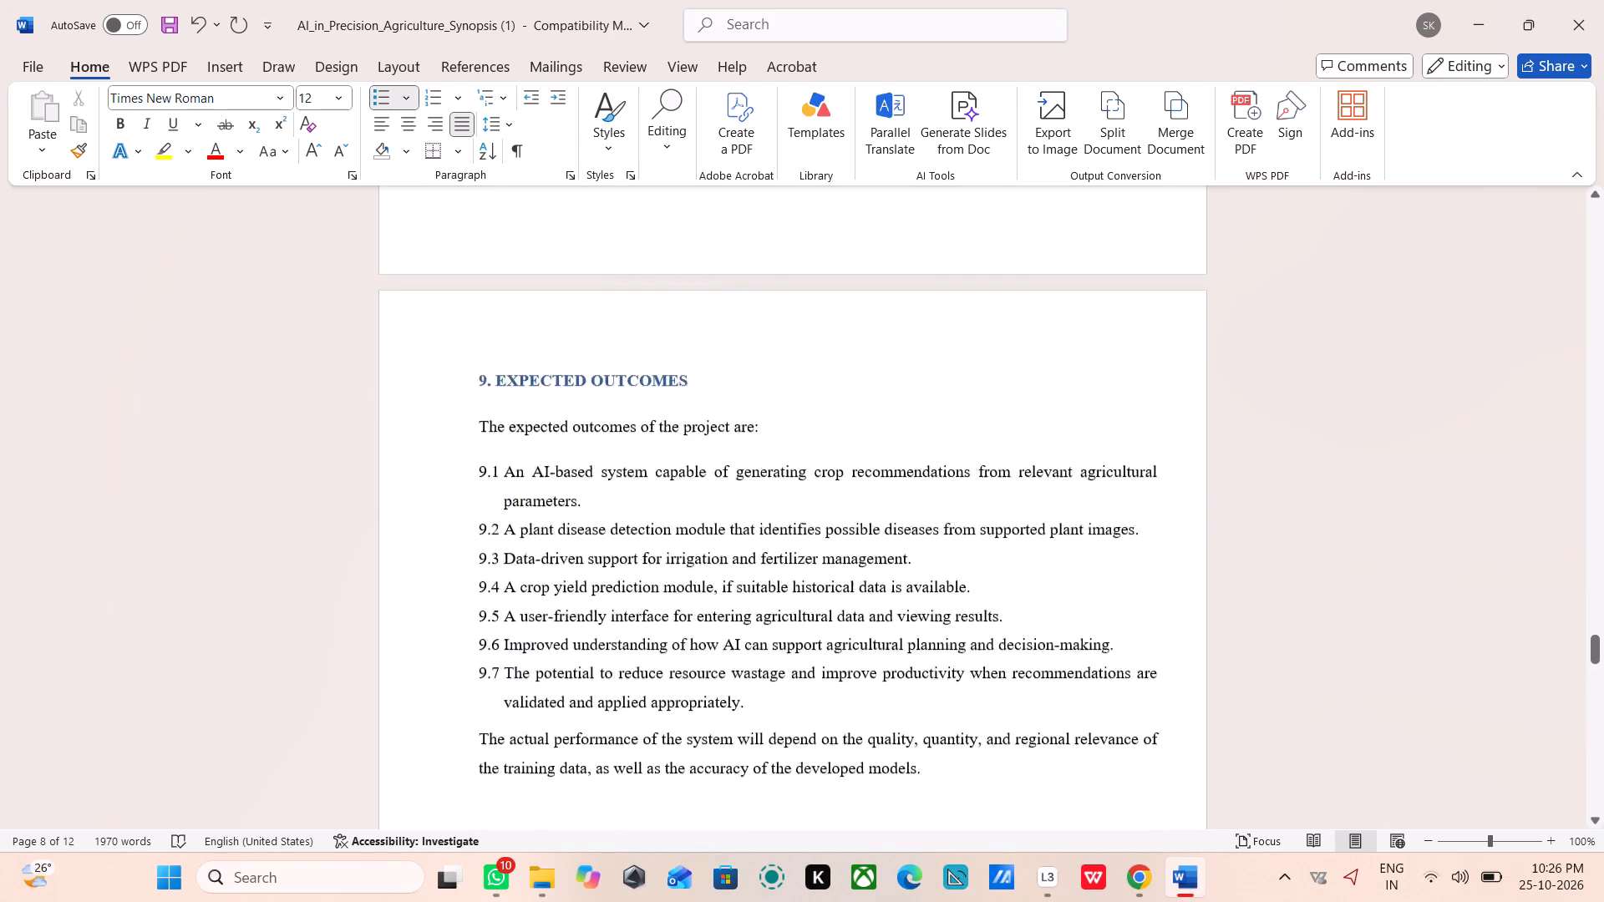
scroll(979, 534, up, 2)
click(659, 575)
click(652, 586)
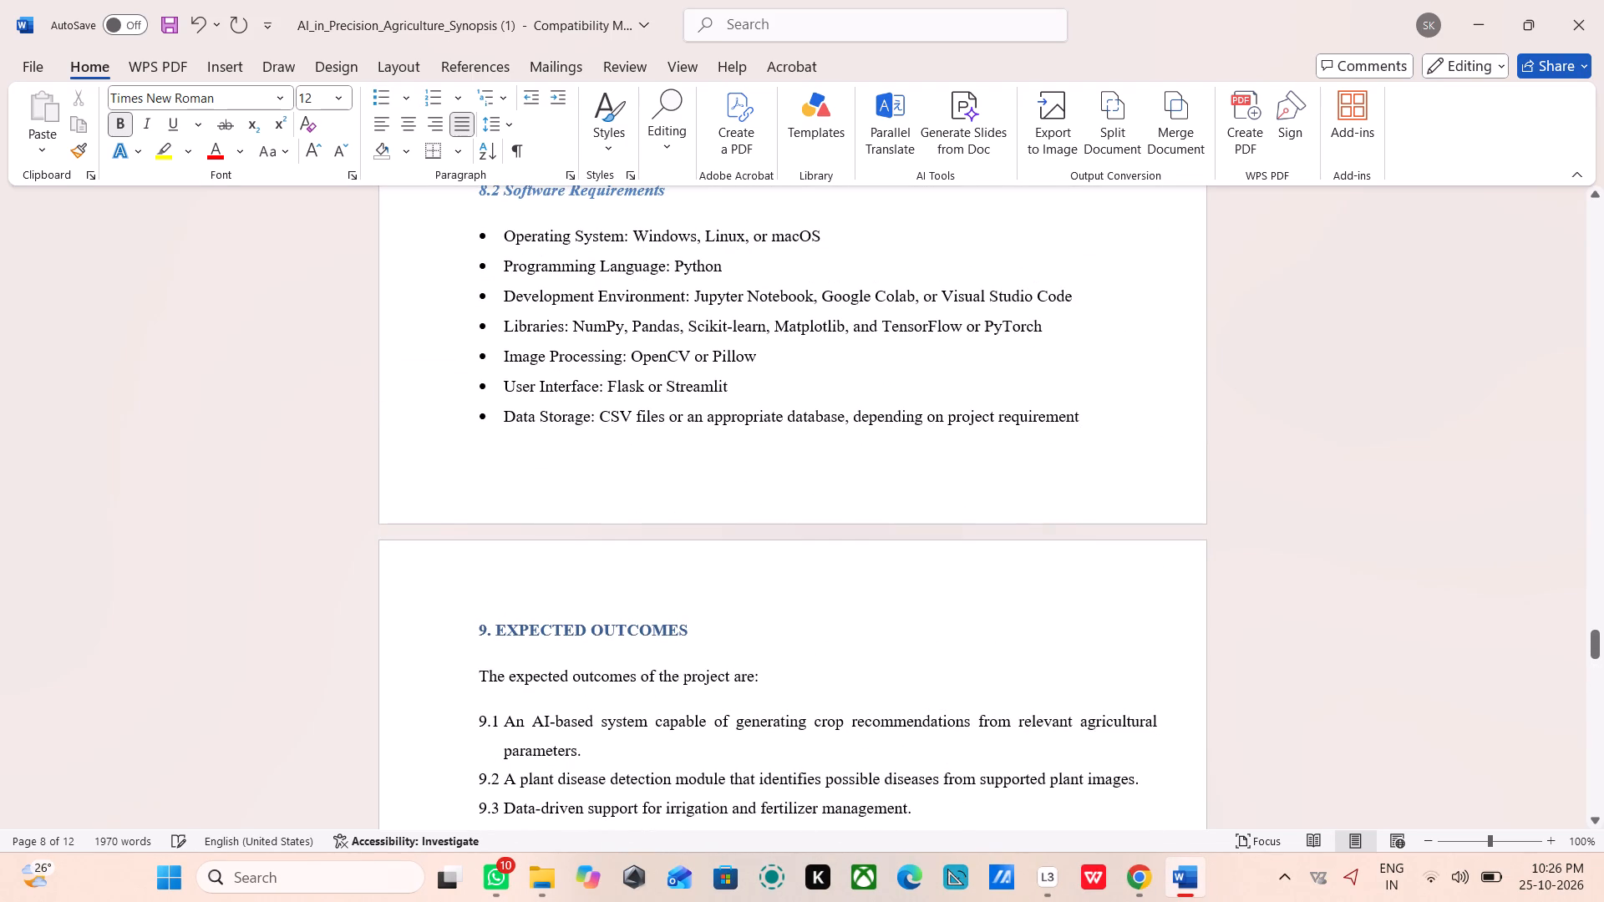
scroll(653, 586, down, 6)
click(844, 299)
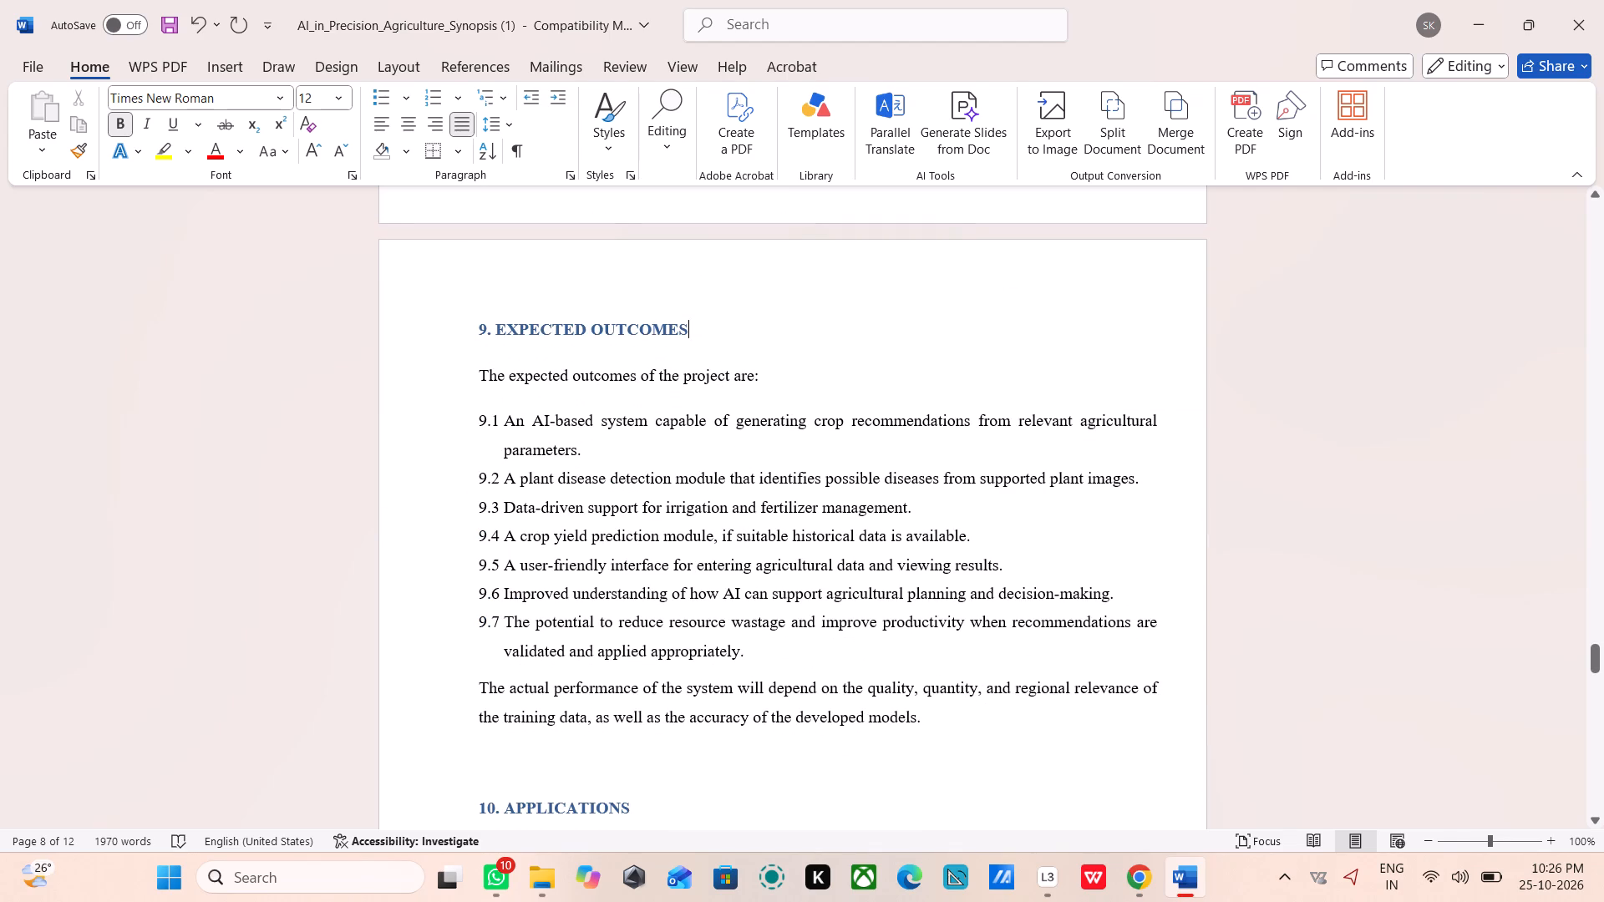
click(771, 270)
scroll(771, 270, up, 4)
scroll(771, 270, down, 8)
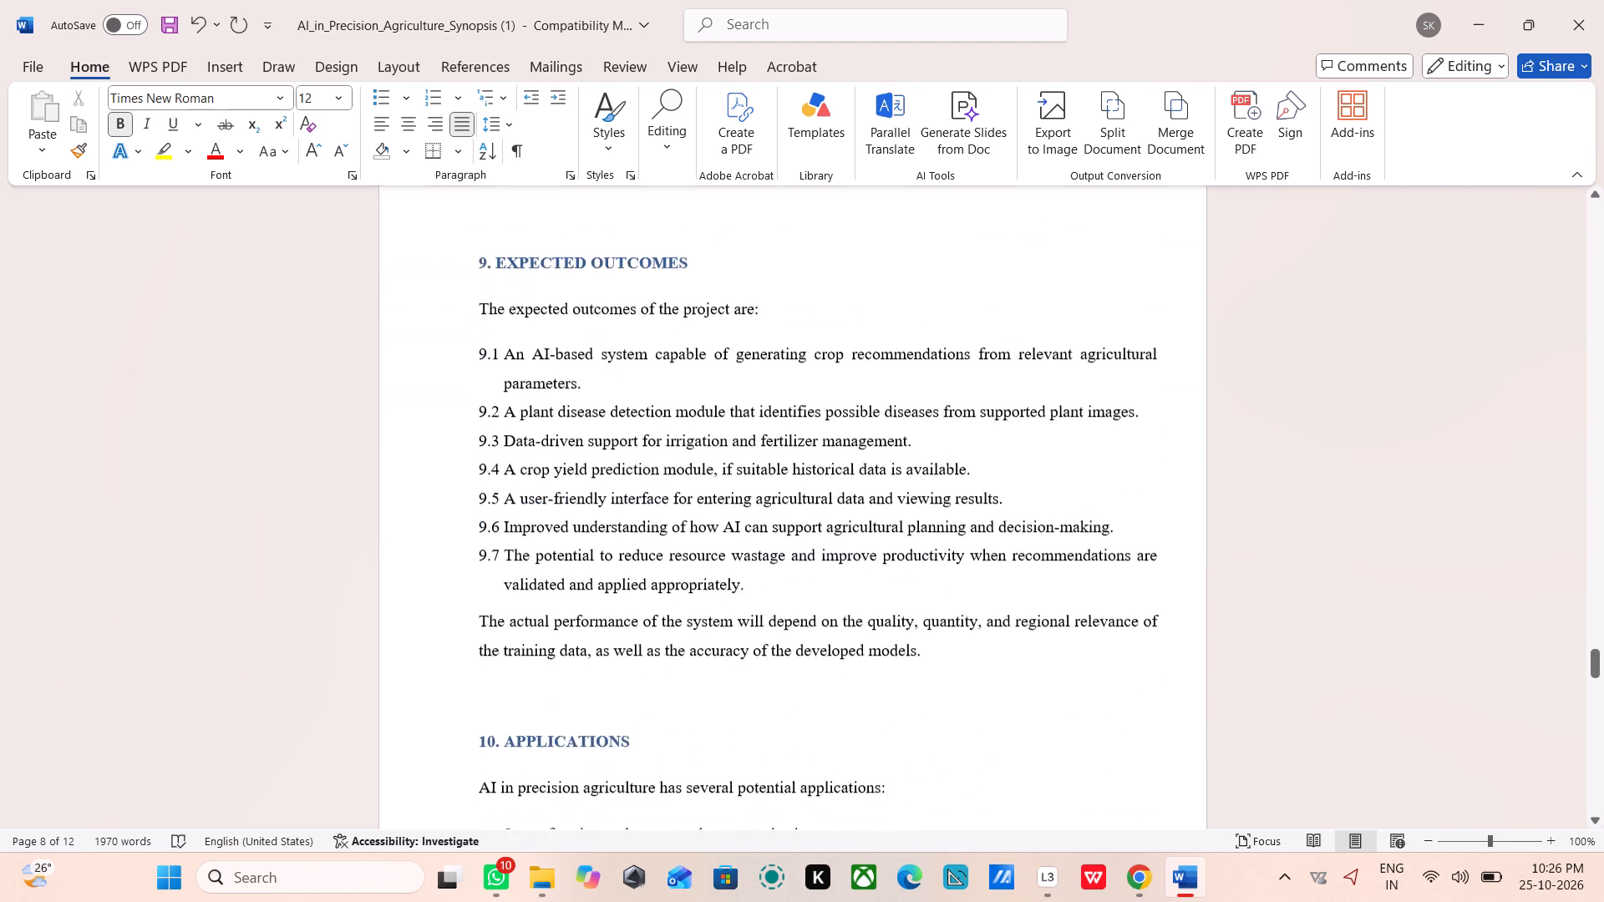
scroll(769, 271, down, 12)
scroll(773, 296, down, 15)
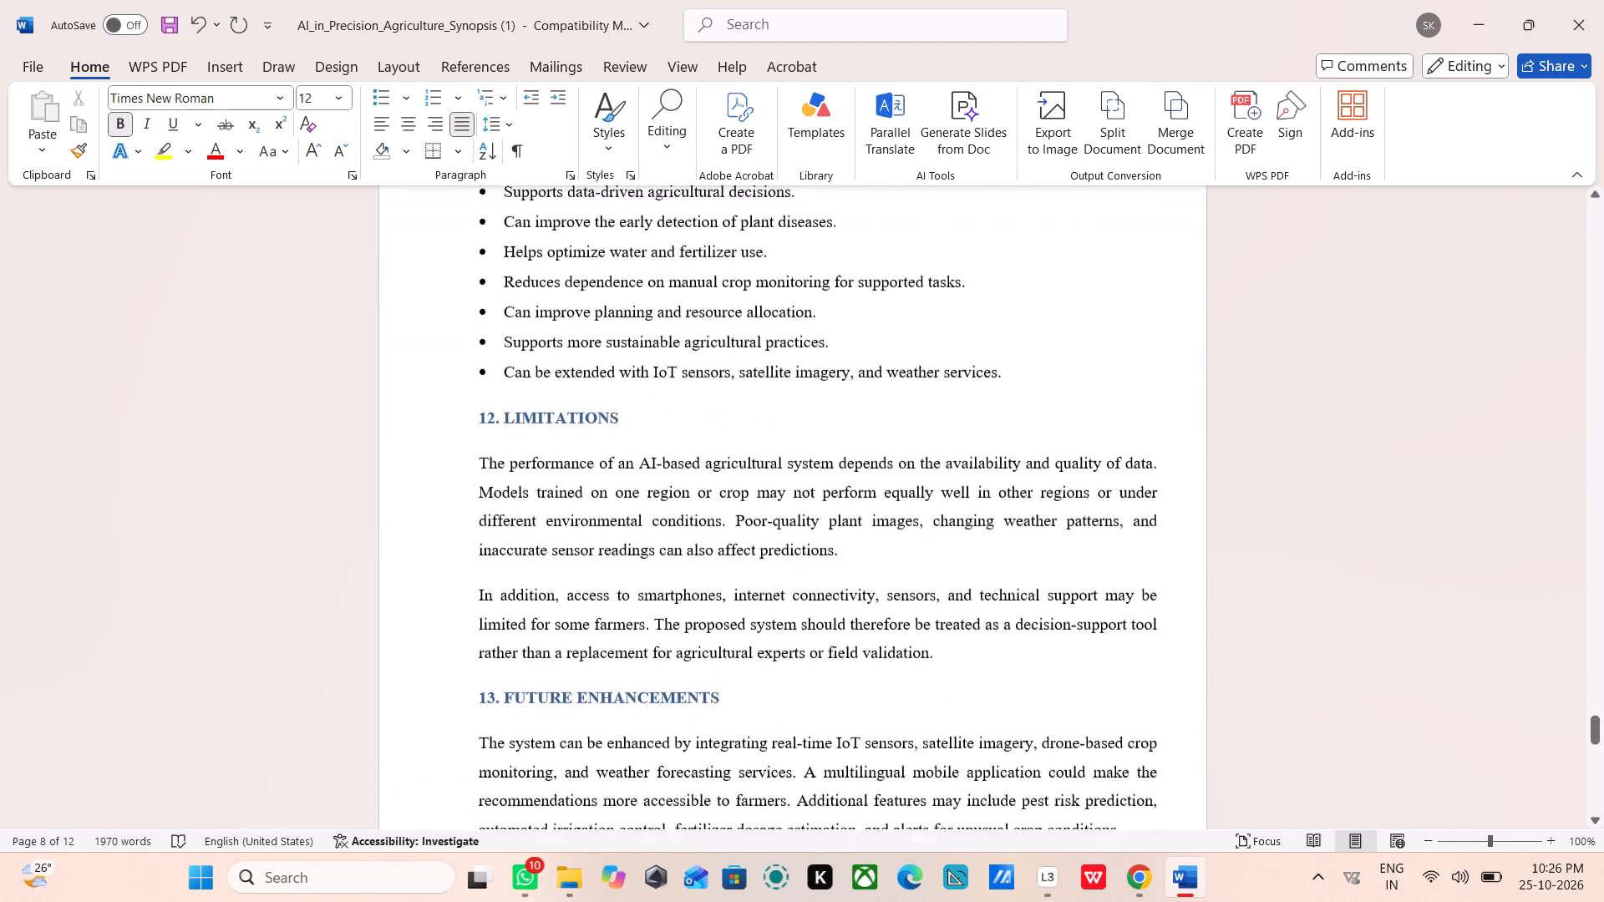
scroll(773, 299, down, 6)
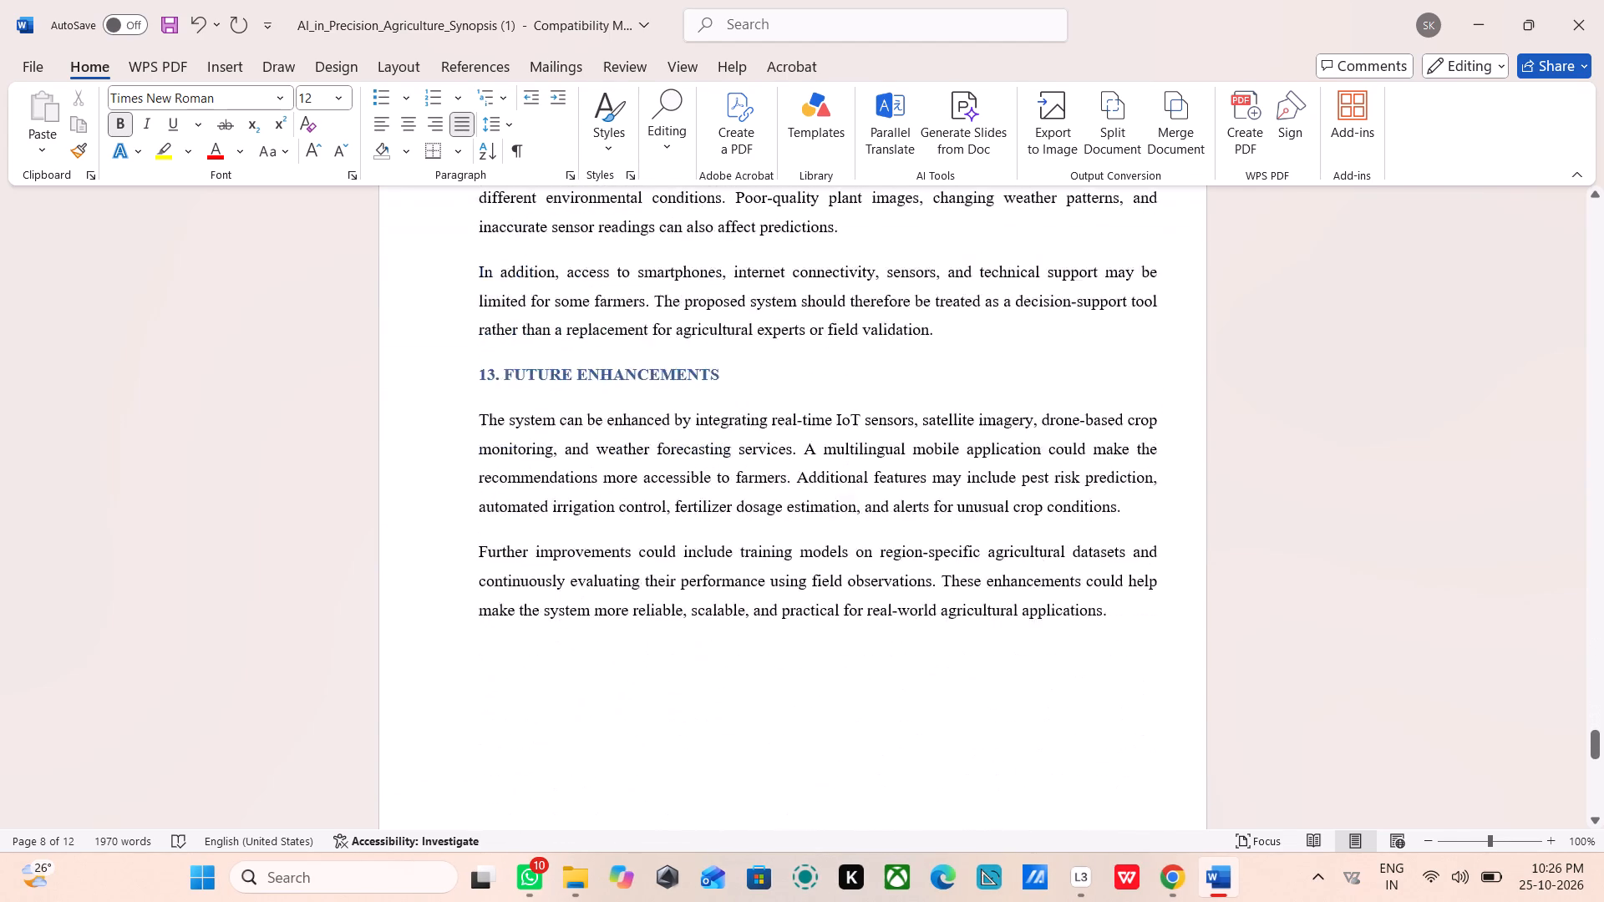